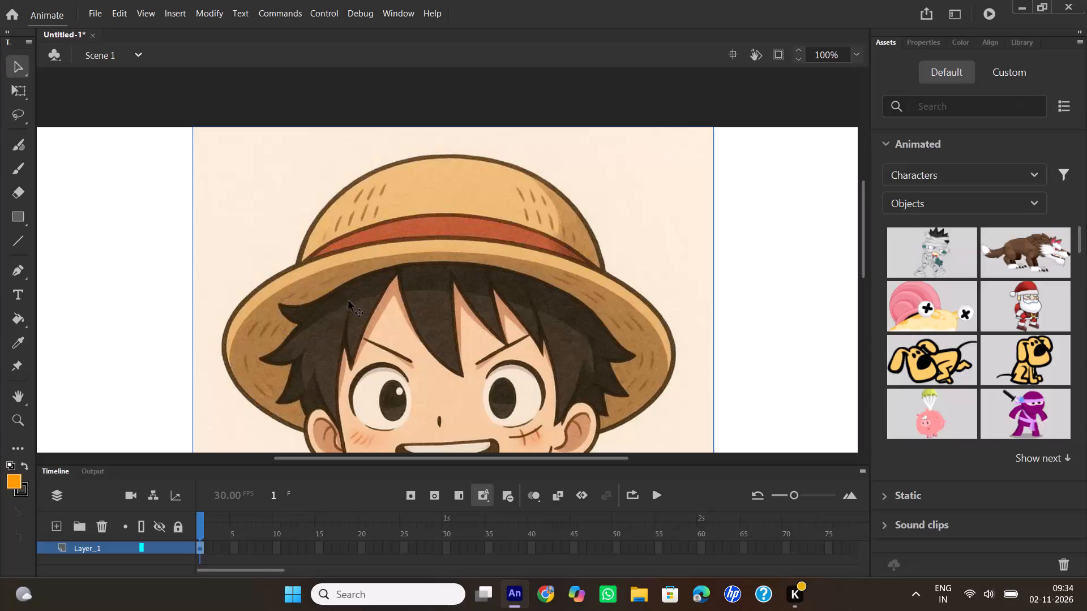
Shrink the character image proportionally to less than half its size with Free Transform and move it up on the stage.
key(q)
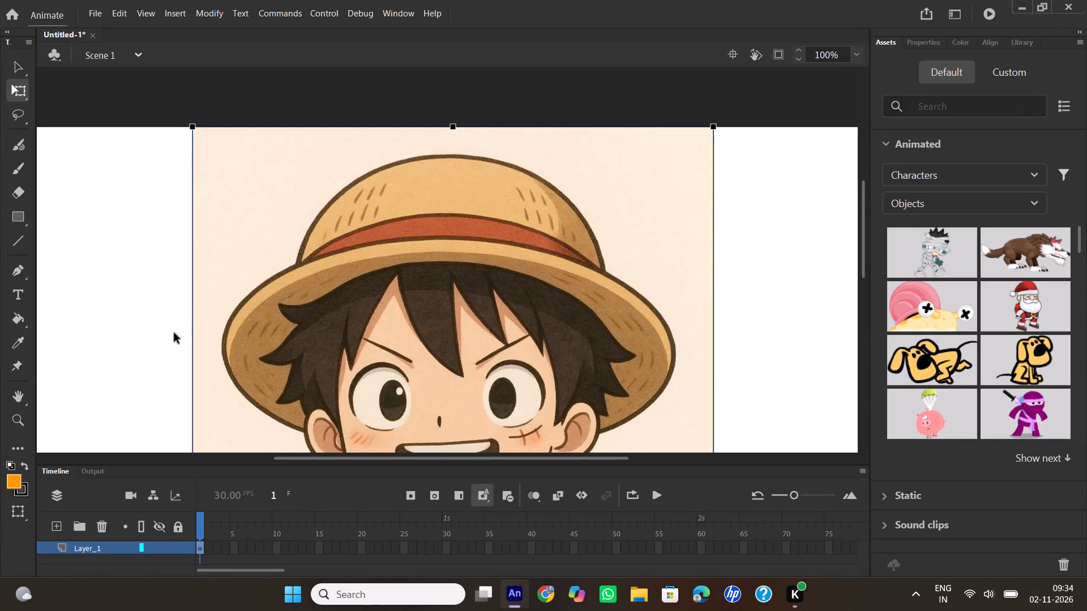
scroll(183, 352, down, 3)
scroll(214, 403, down, 2)
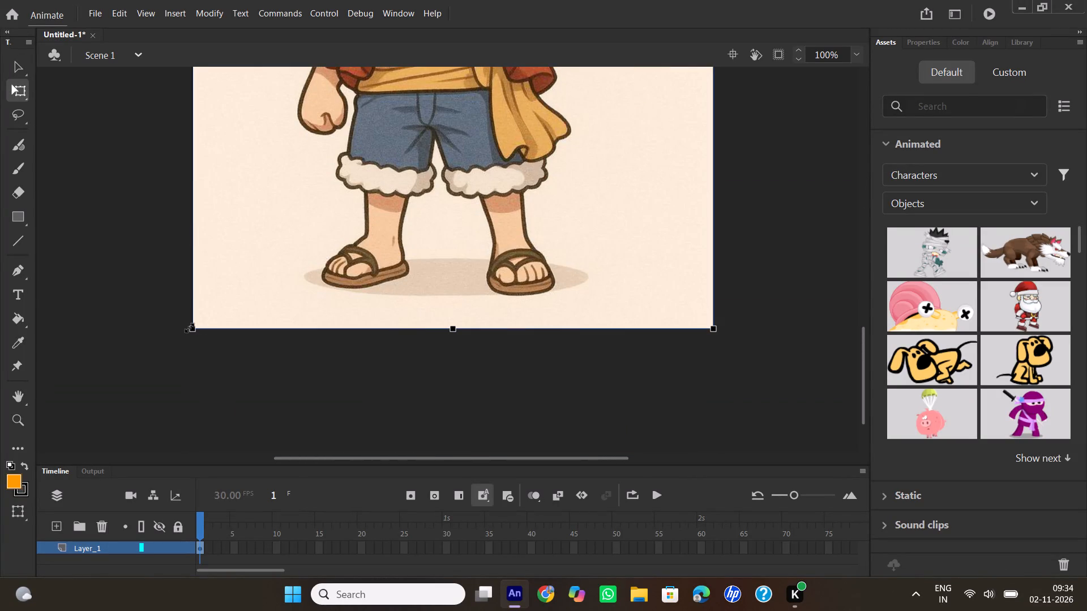
shift+drag(190, 328, 273, 269)
scroll(273, 269, up, 3)
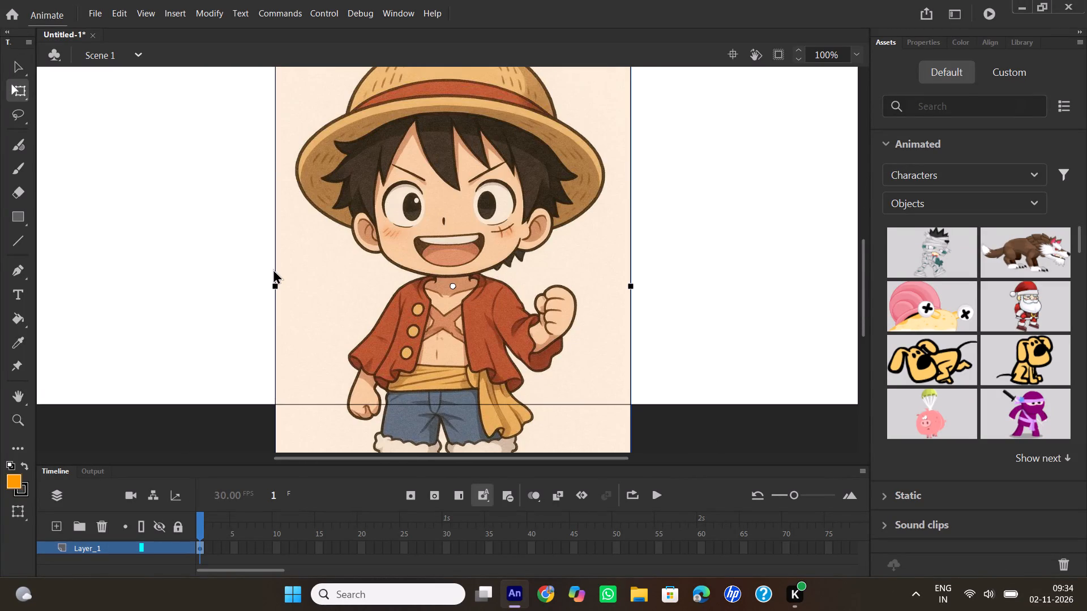
scroll(283, 323, down, 2)
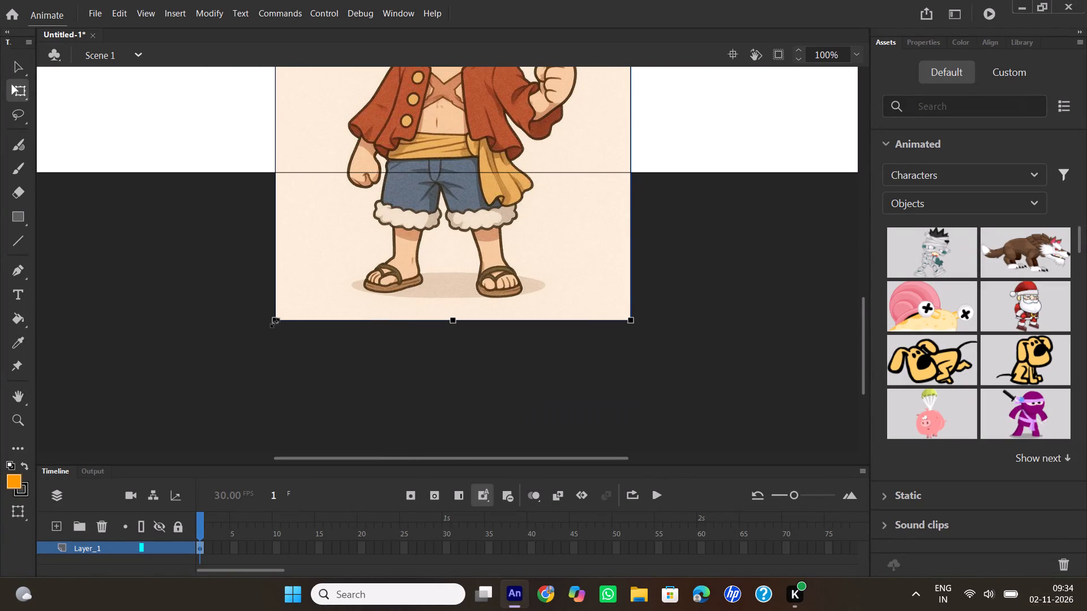
shift+drag(275, 323, 334, 265)
scroll(353, 272, up, 3)
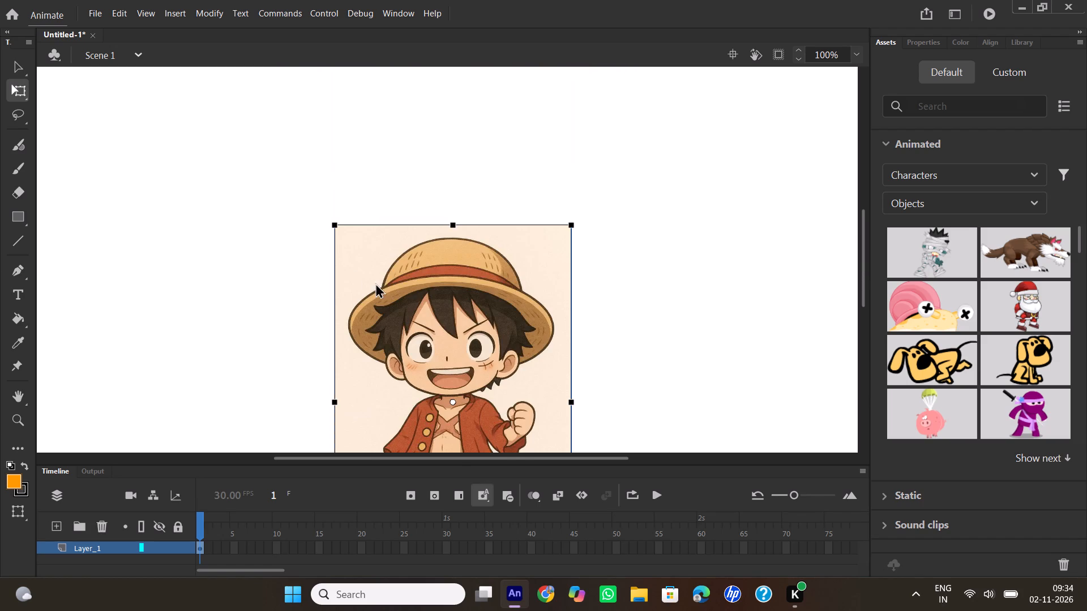
drag(375, 283, 367, 152)
scroll(425, 184, up, 2)
scroll(425, 186, down, 2)
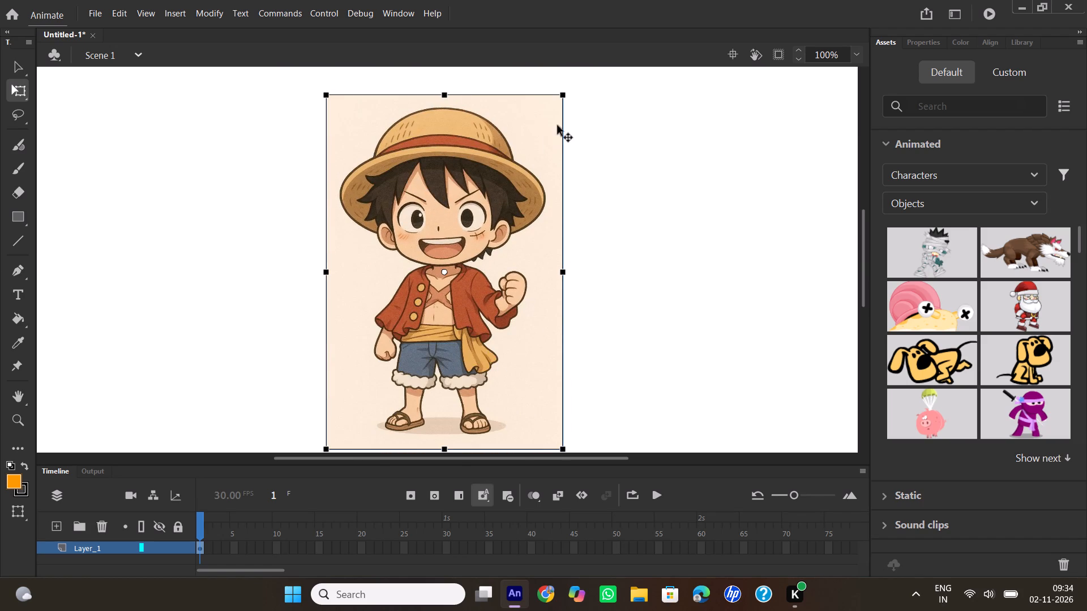
Enlarge the character image proportionally and reposition it so that it spans roughly the full stage height.
shift+drag(563, 96, 605, 74)
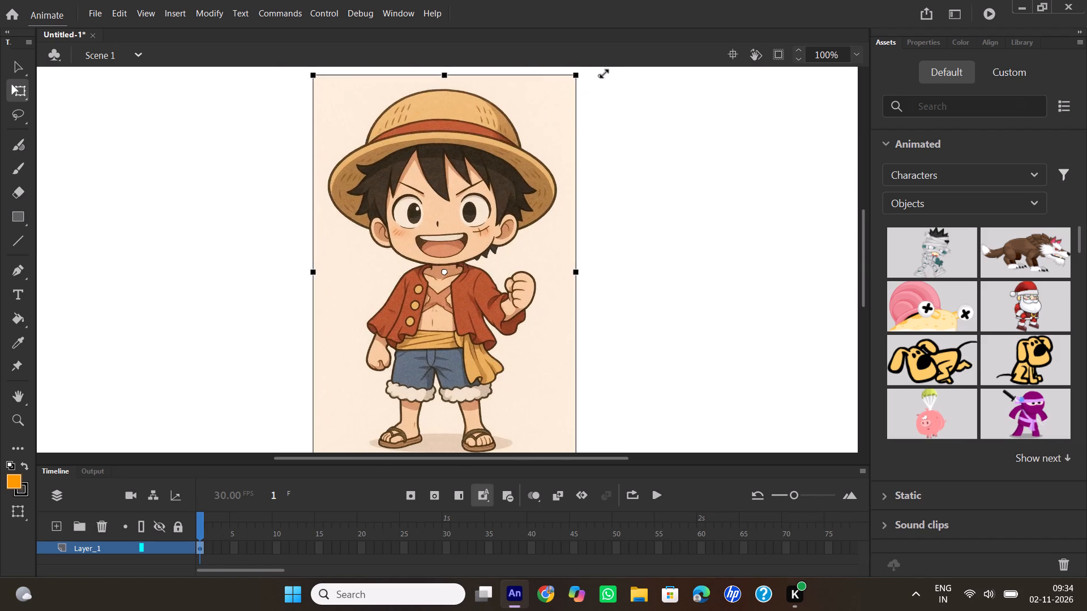
shift+drag(605, 74, 624, 62)
scroll(607, 191, up, 2)
drag(494, 305, 495, 261)
scroll(590, 226, down, 4)
shift+drag(585, 209, 609, 227)
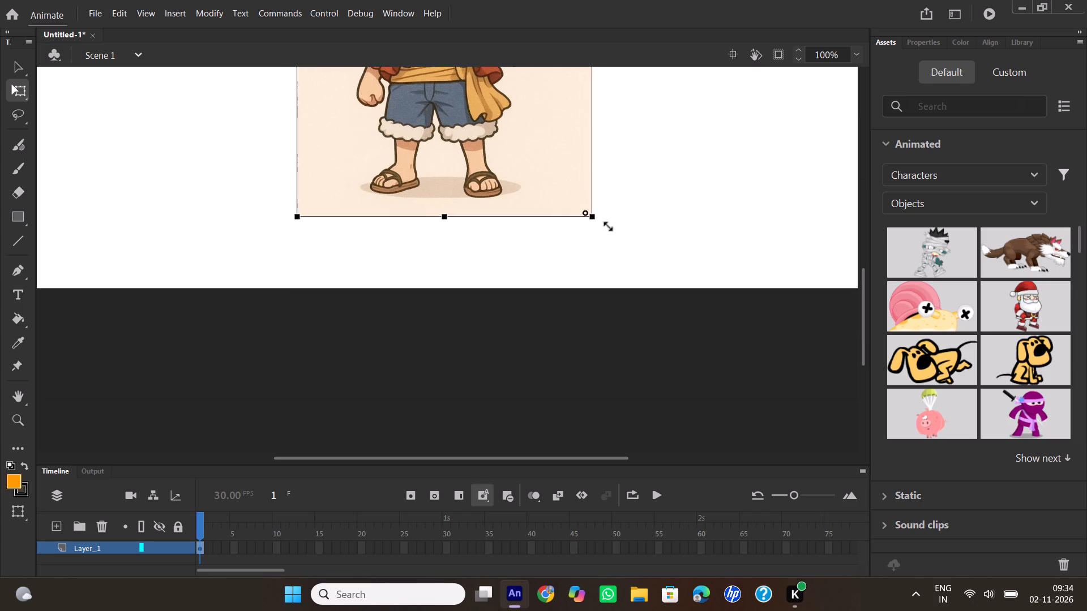
shift+drag(609, 227, 715, 247)
drag(568, 196, 569, 223)
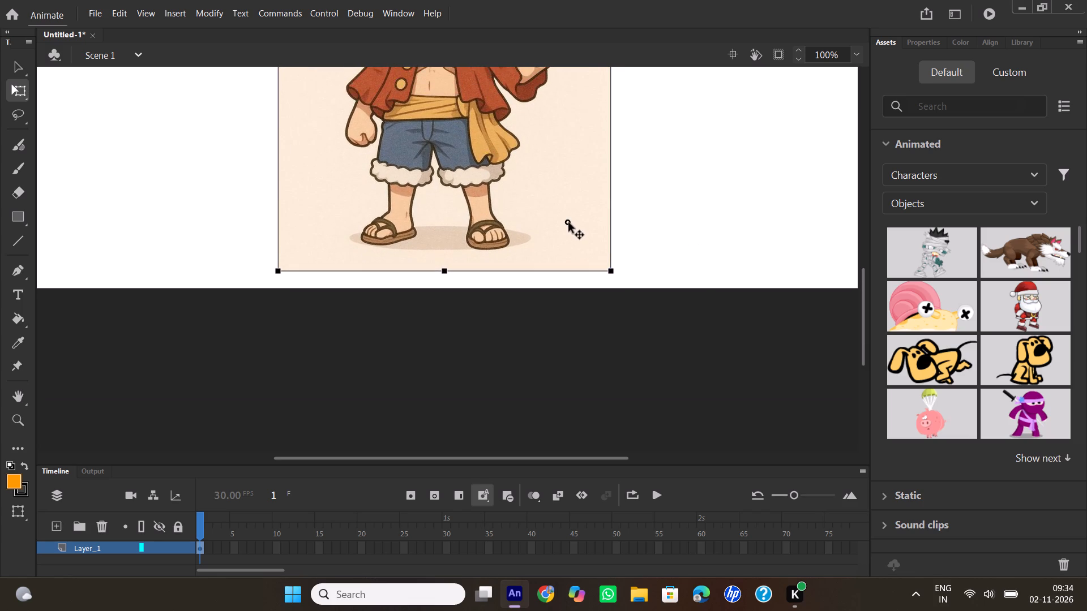
drag(569, 223, 569, 226)
scroll(627, 235, up, 3)
scroll(627, 235, down, 2)
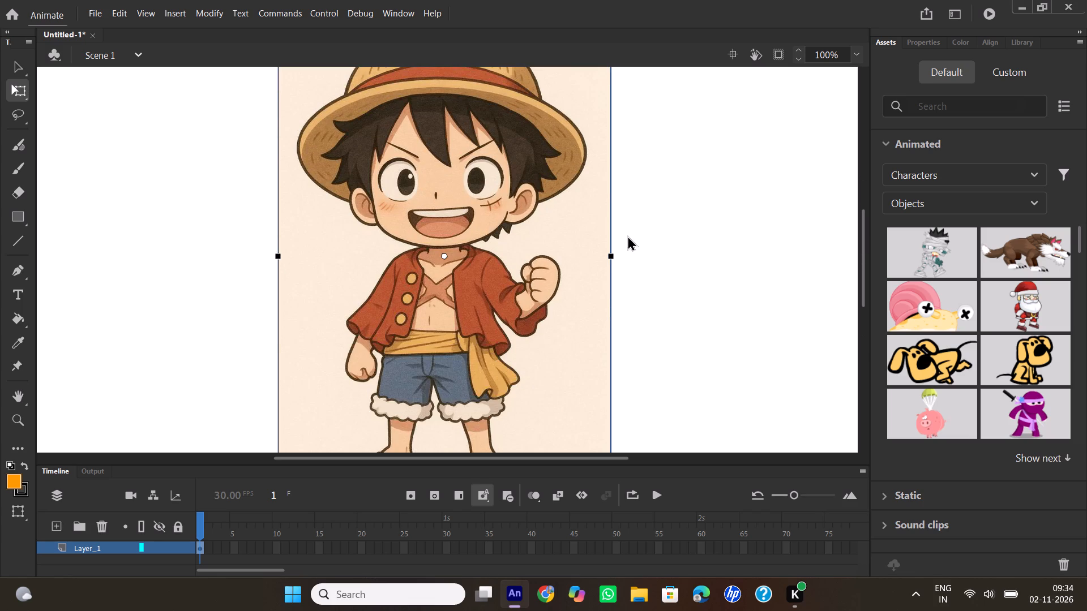
shift+drag(612, 391, 630, 401)
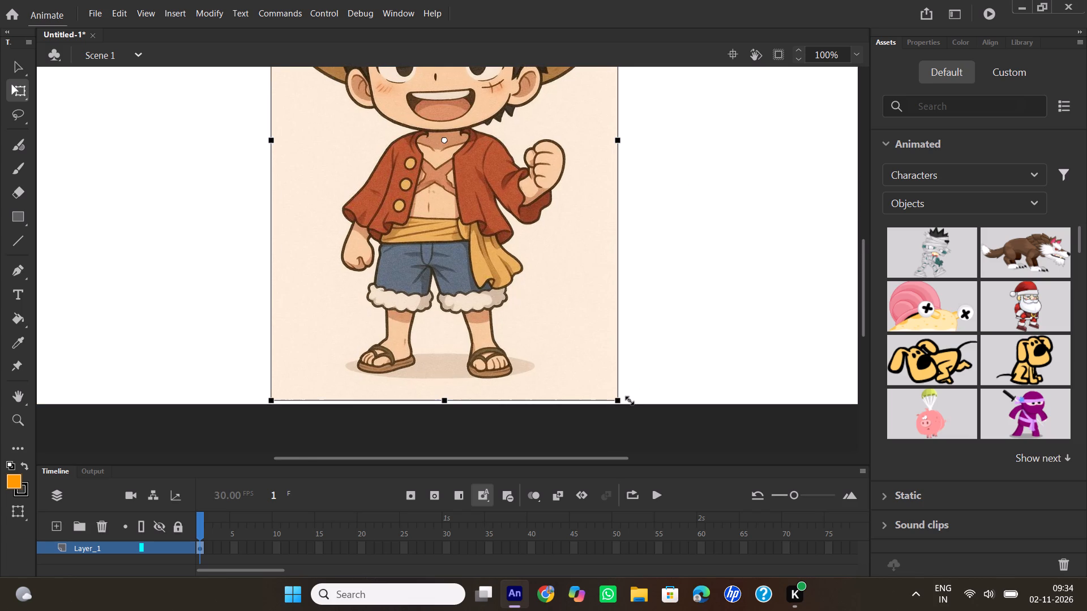
shift+drag(630, 401, 654, 402)
Slightly enlarge the character image and adjust its vertical position so it overhangs the stage's upper and lower edges evenly.
scroll(619, 324, up, 2)
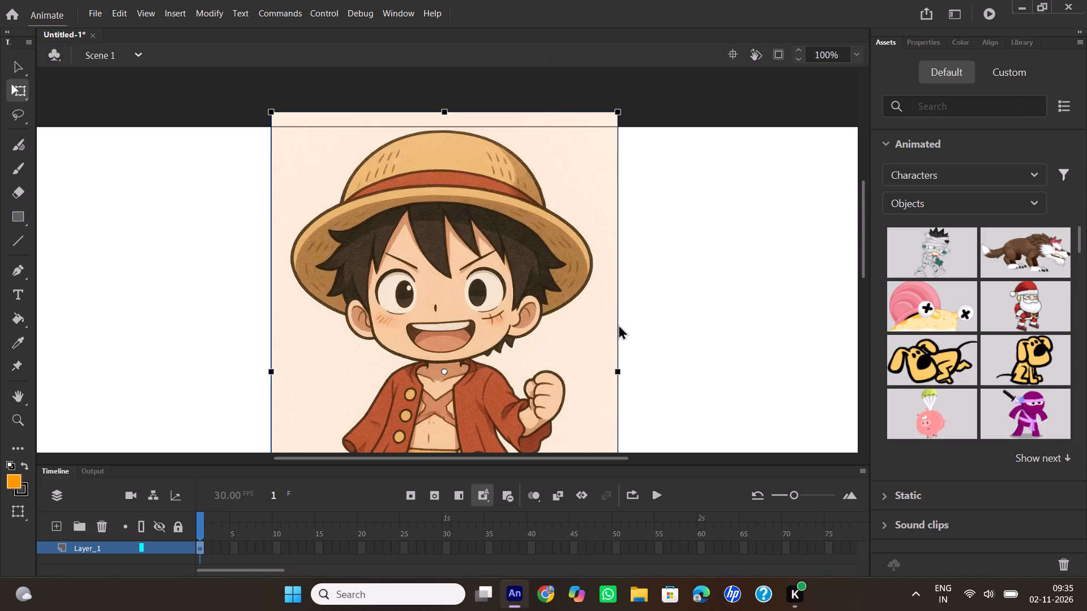
scroll(618, 324, down, 2)
drag(507, 270, 511, 295)
drag(515, 271, 515, 299)
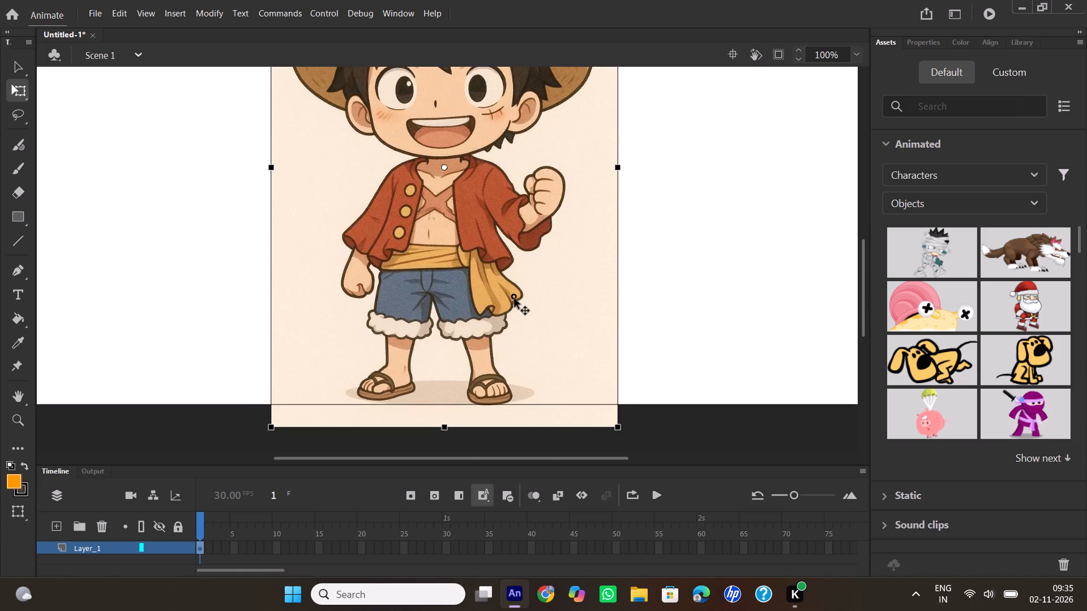
drag(515, 299, 516, 290)
scroll(530, 282, up, 3)
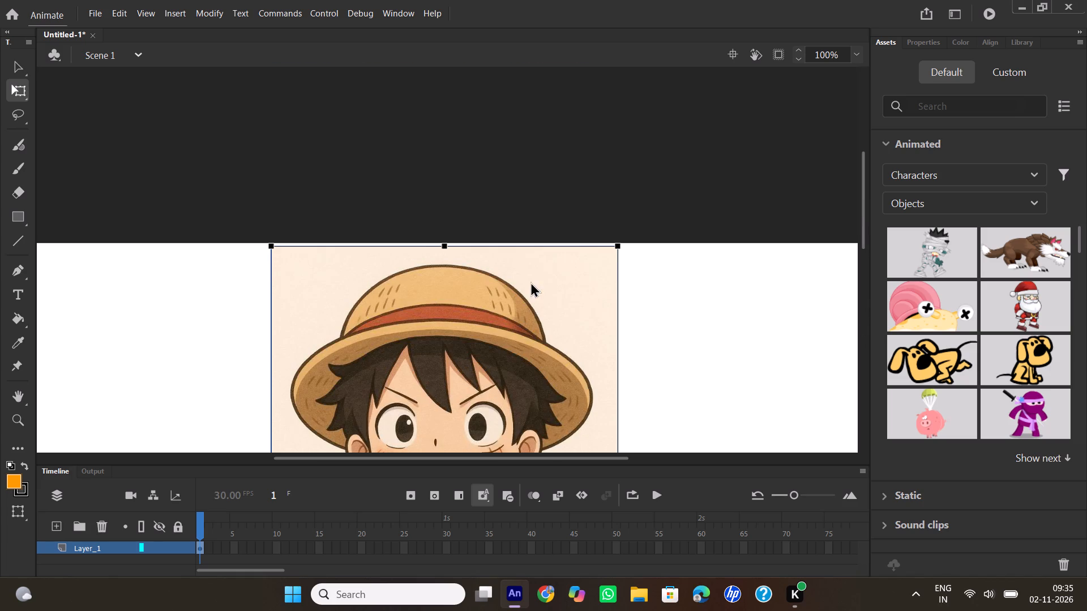
shift+drag(615, 248, 629, 240)
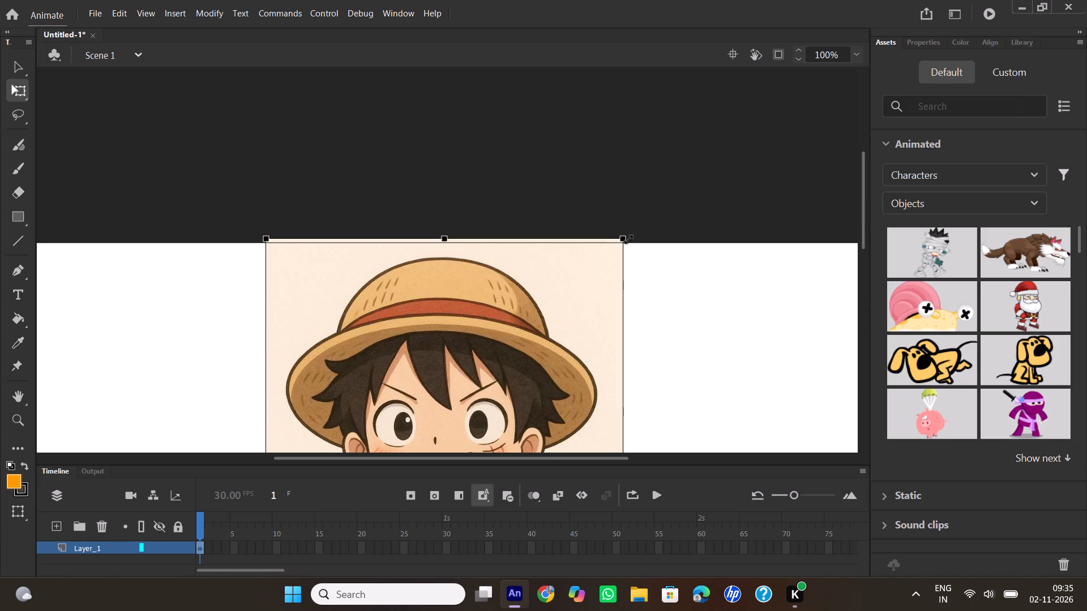
shift+drag(629, 240, 636, 236)
scroll(651, 229, down, 3)
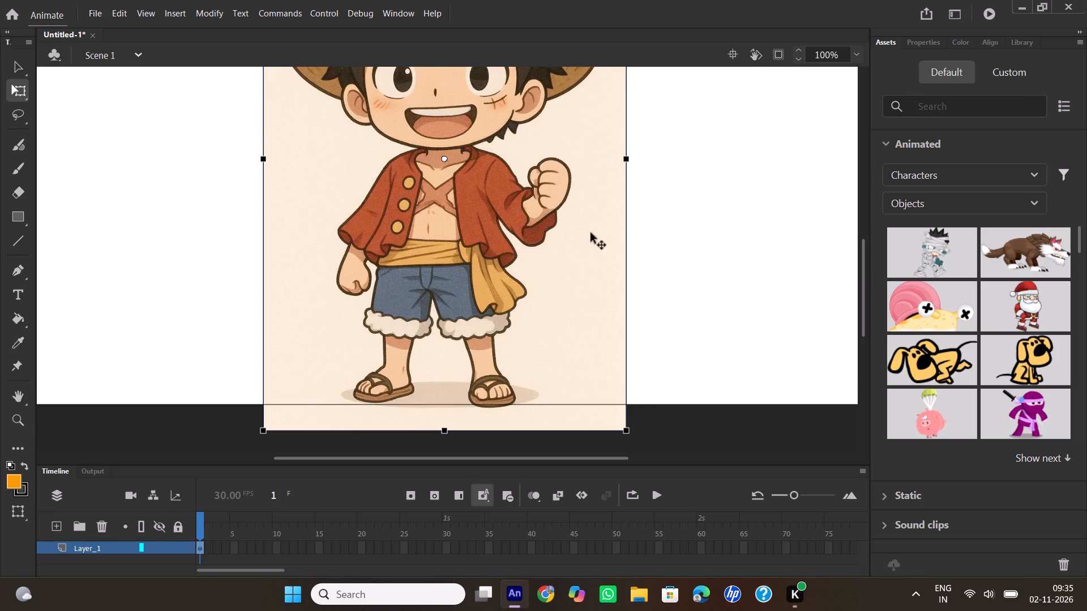
drag(559, 231, 561, 223)
scroll(640, 232, up, 2)
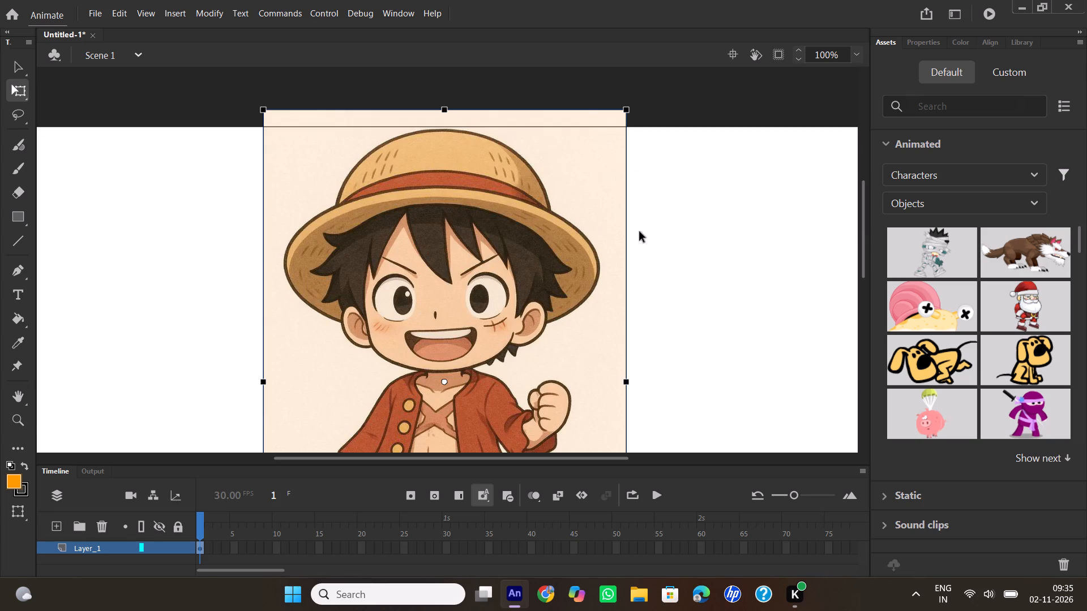
scroll(669, 231, down, 2)
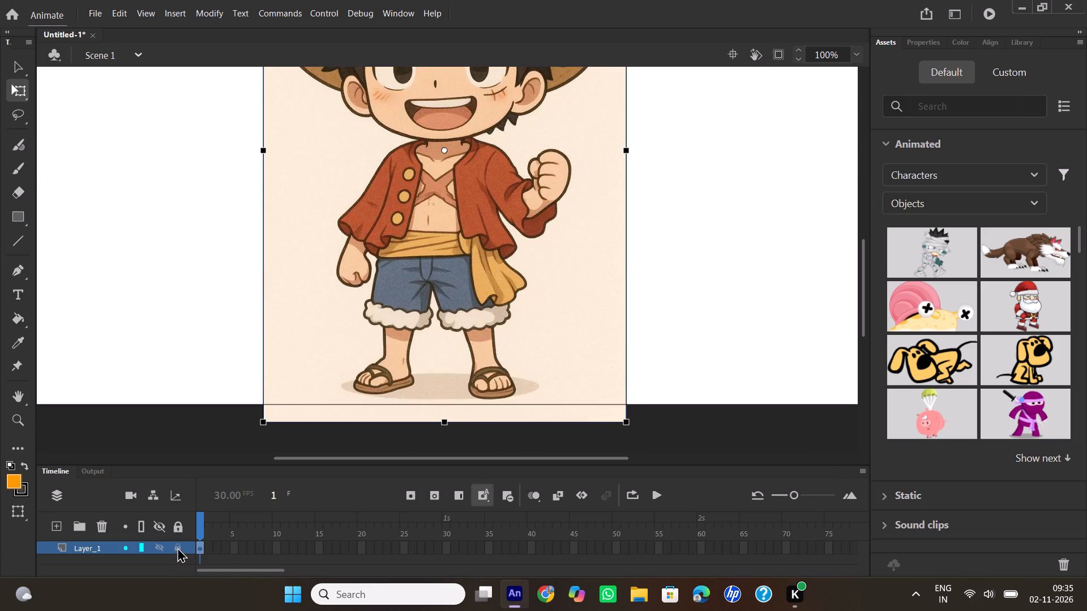
Lock Layer_1 holding the reference image and add a new layer above it.
click(177, 547)
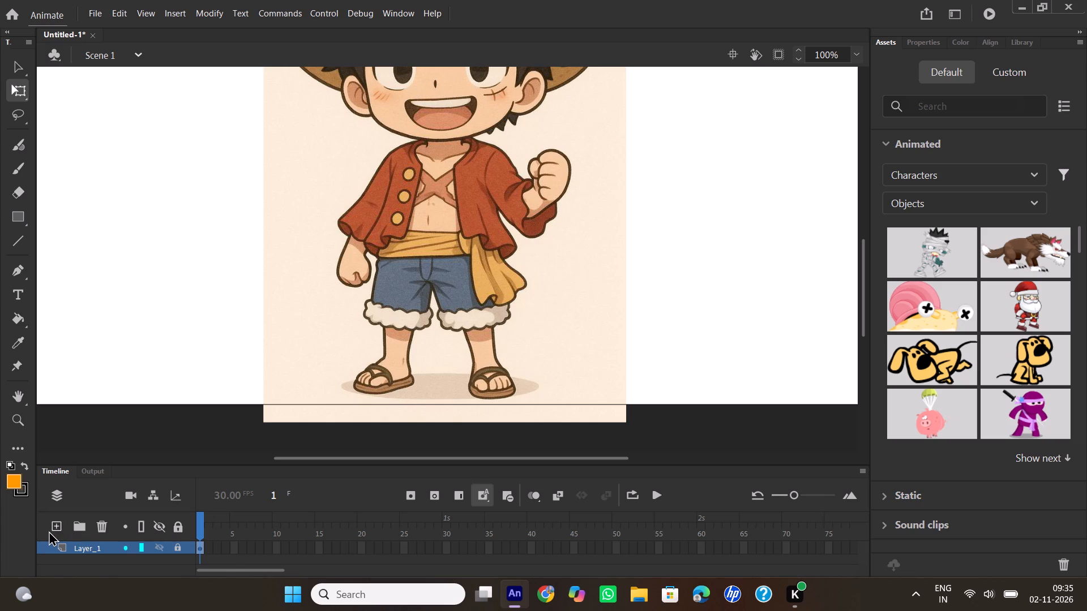
click(50, 530)
Magnify the stage to 200% and frame the character's straw hat and upper face.
scroll(348, 339, up, 4)
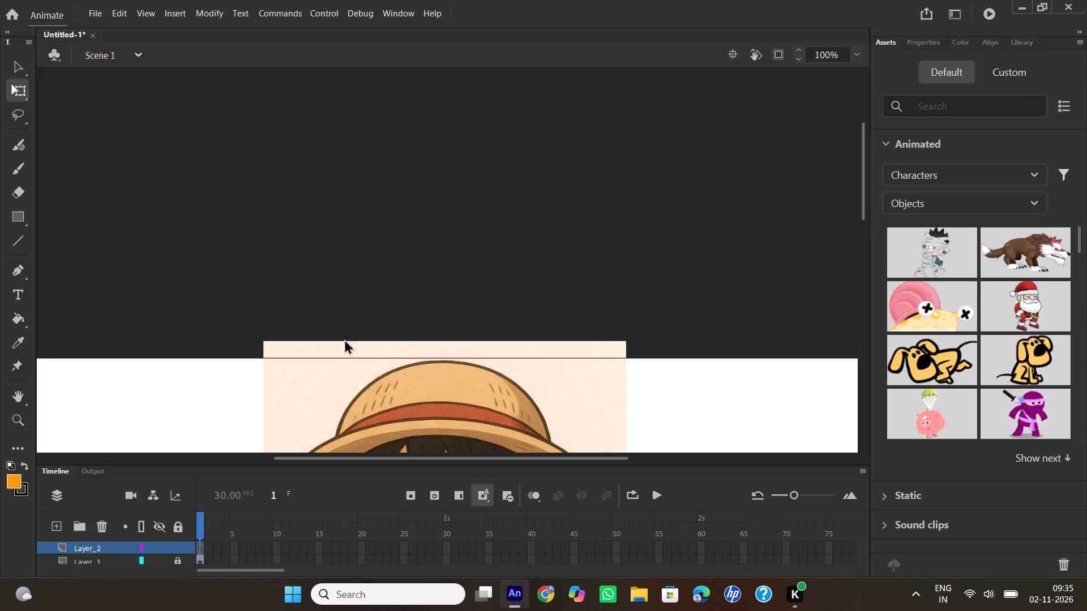
scroll(344, 339, down, 3)
double_click(831, 56)
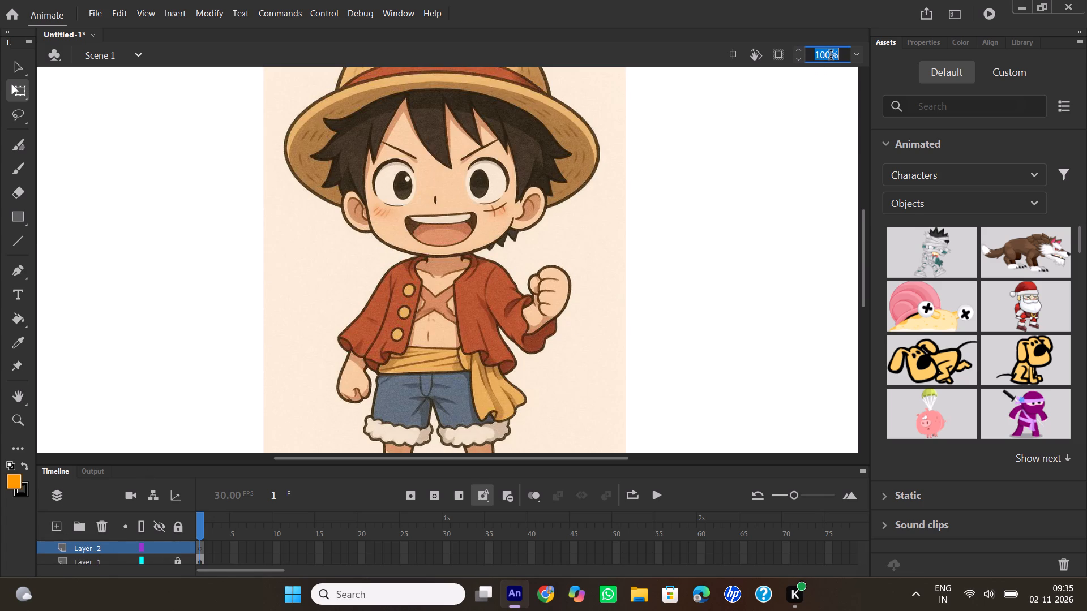
text(250)
key(Return)
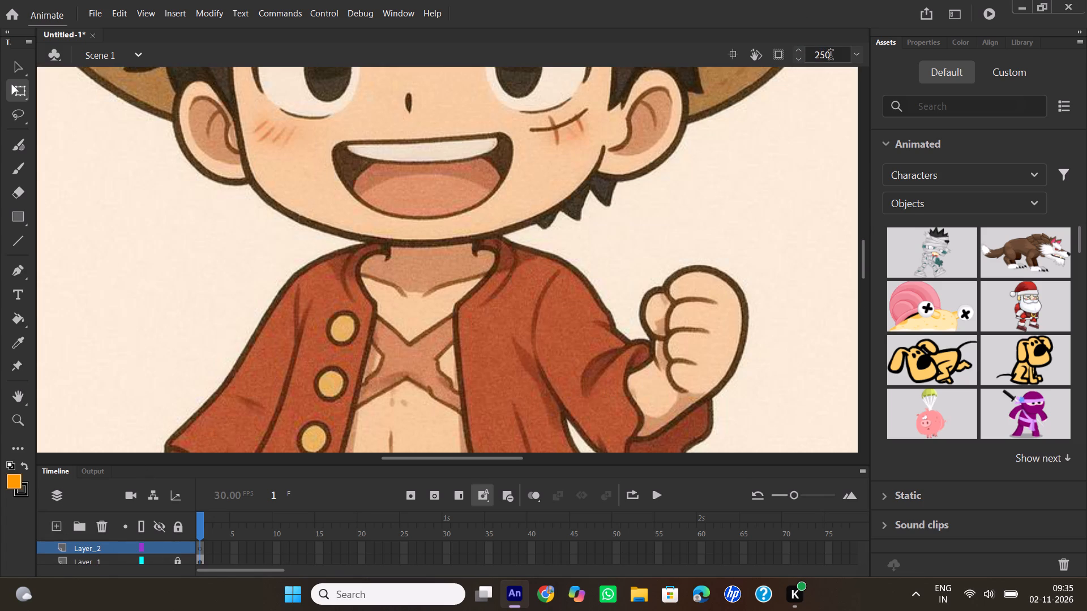
scroll(464, 357, up, 4)
scroll(464, 354, down, 1)
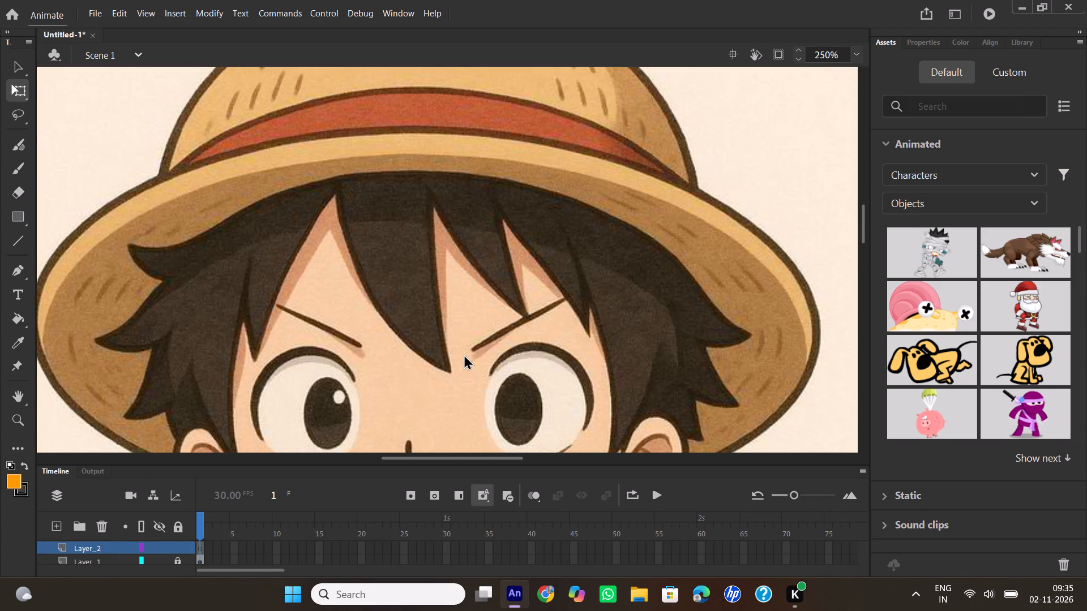
drag(451, 461, 447, 462)
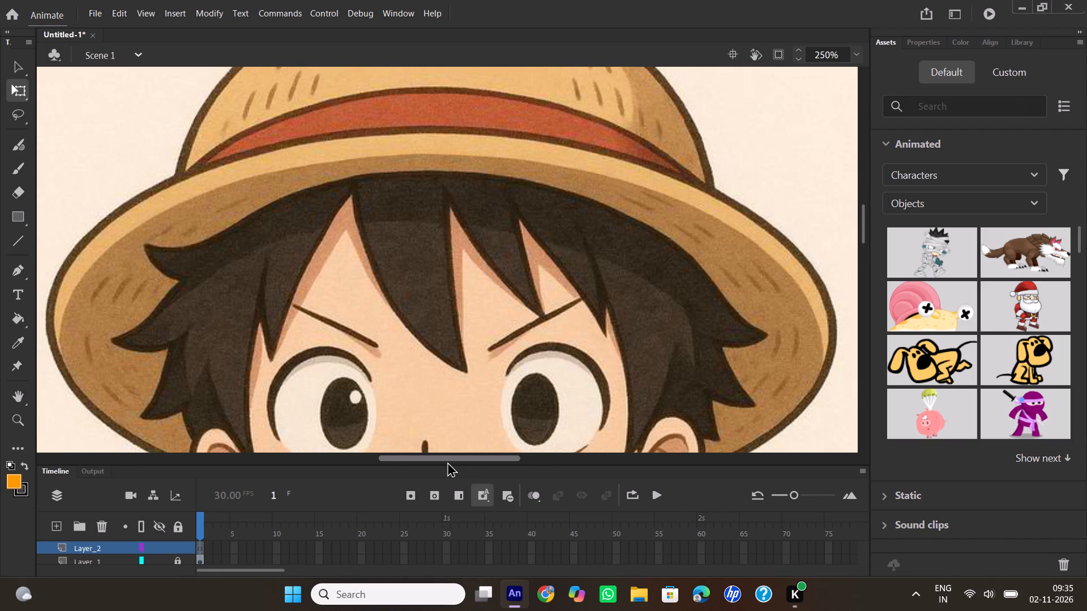
drag(447, 462, 446, 462)
scroll(529, 375, down, 2)
scroll(529, 375, up, 1)
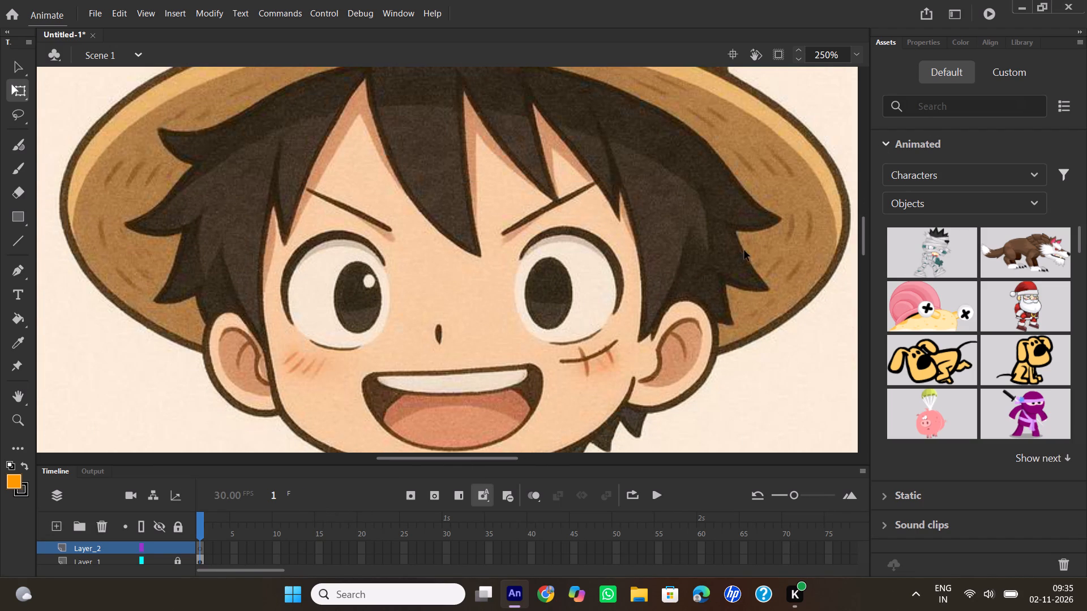
double_click(826, 59)
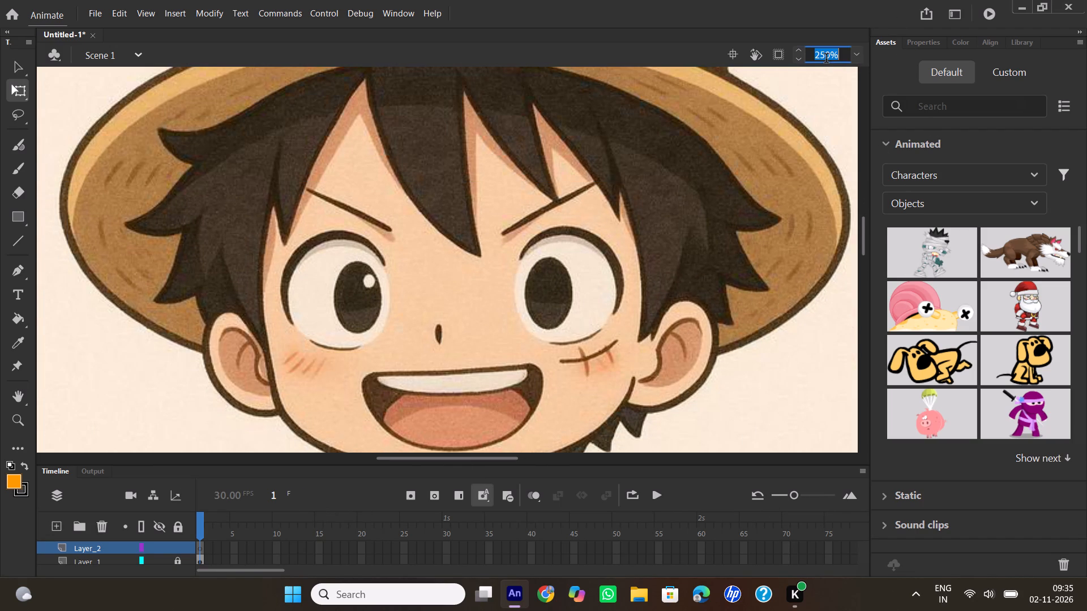
text(200)
key(Return)
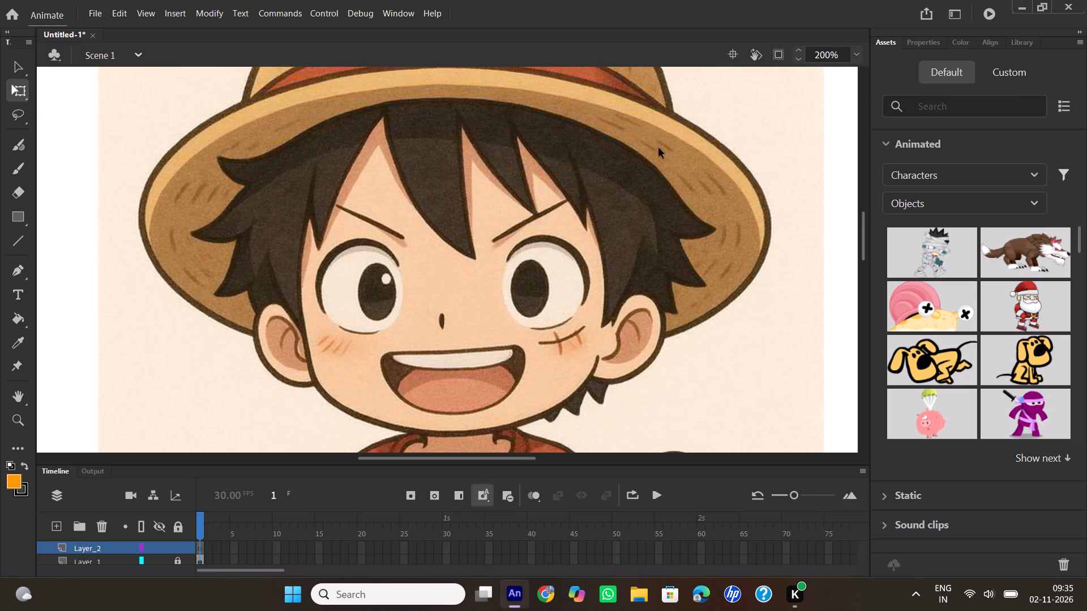
drag(865, 244, 865, 234)
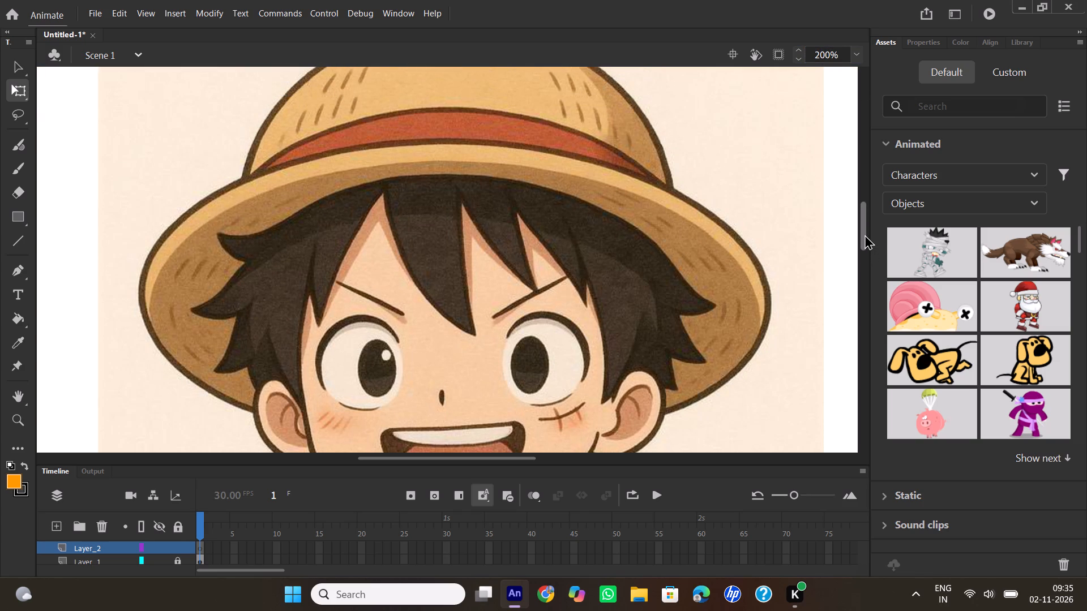
drag(865, 234, 866, 231)
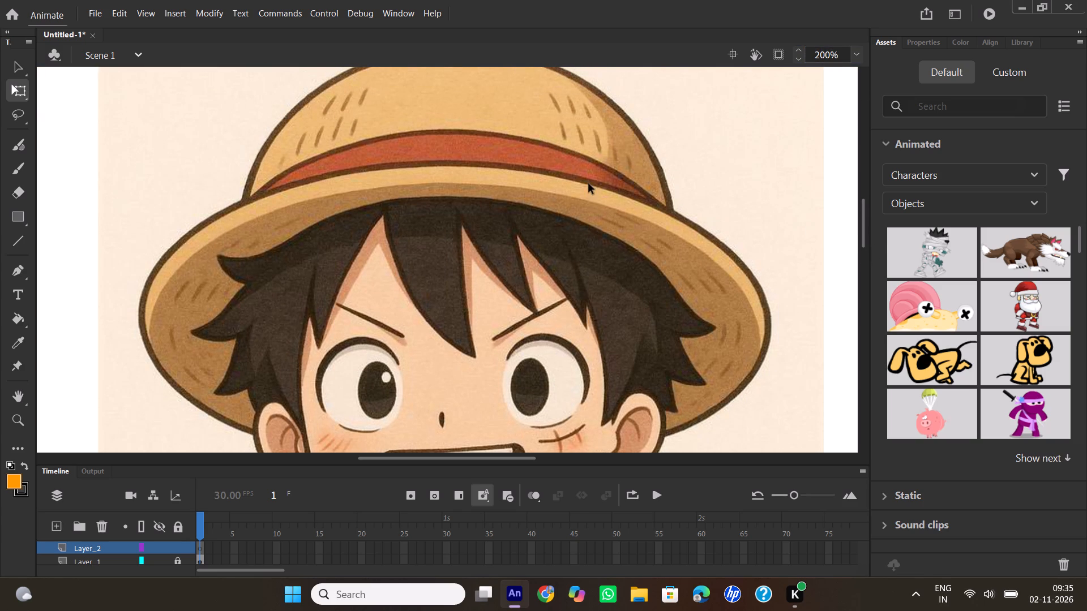
With the Pen tool on Layer_2, trace the hat brim's left outer edge from the ear up to the crown's base.
click(14, 266)
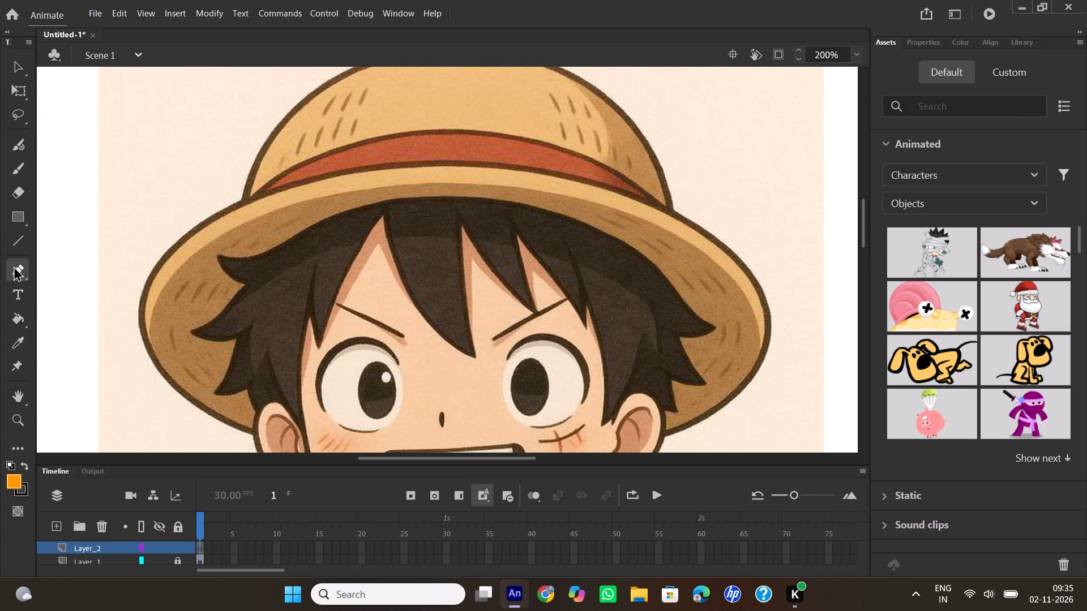
click(254, 433)
drag(143, 308, 134, 223)
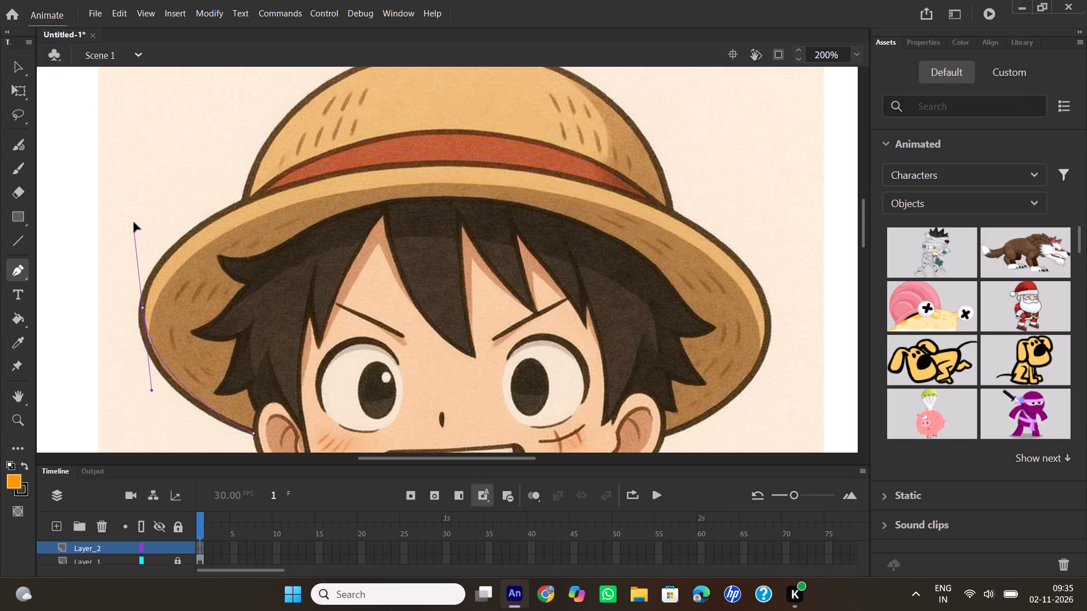
drag(134, 223, 139, 217)
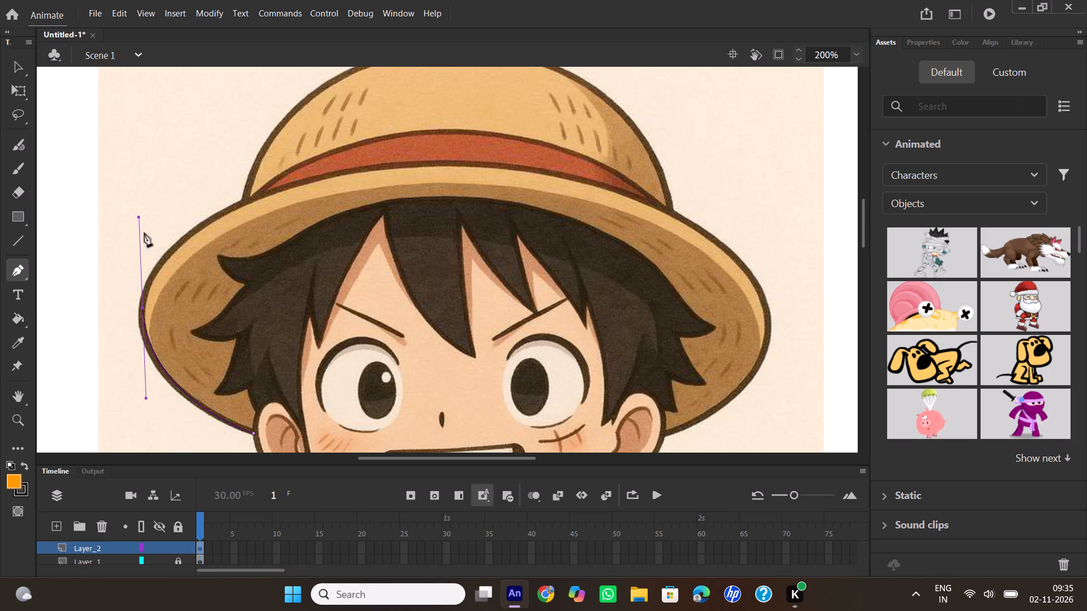
click(142, 309)
drag(247, 203, 318, 184)
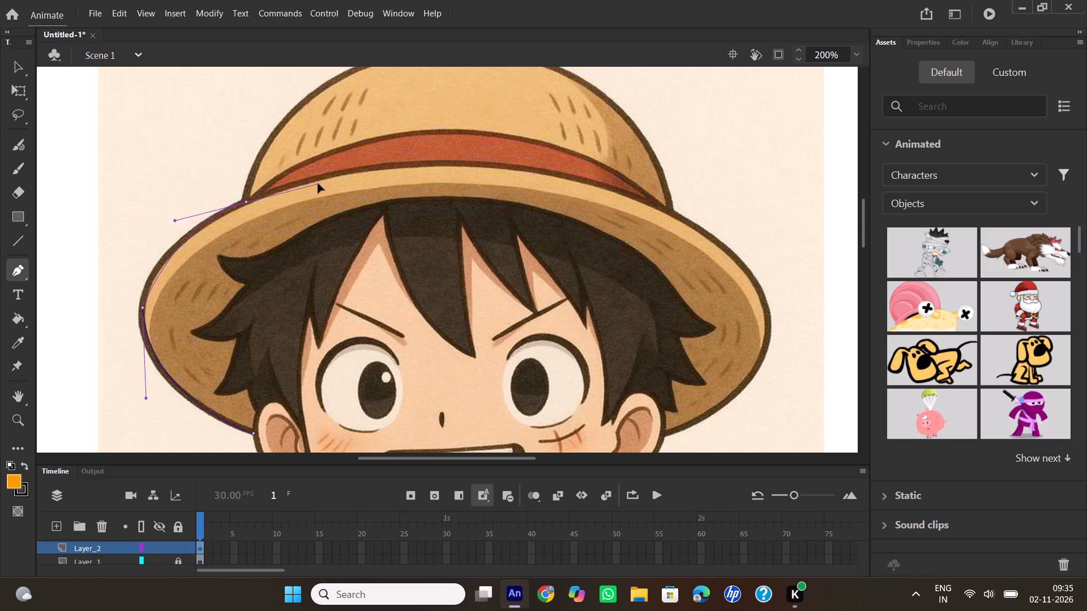
drag(318, 184, 355, 155)
click(249, 202)
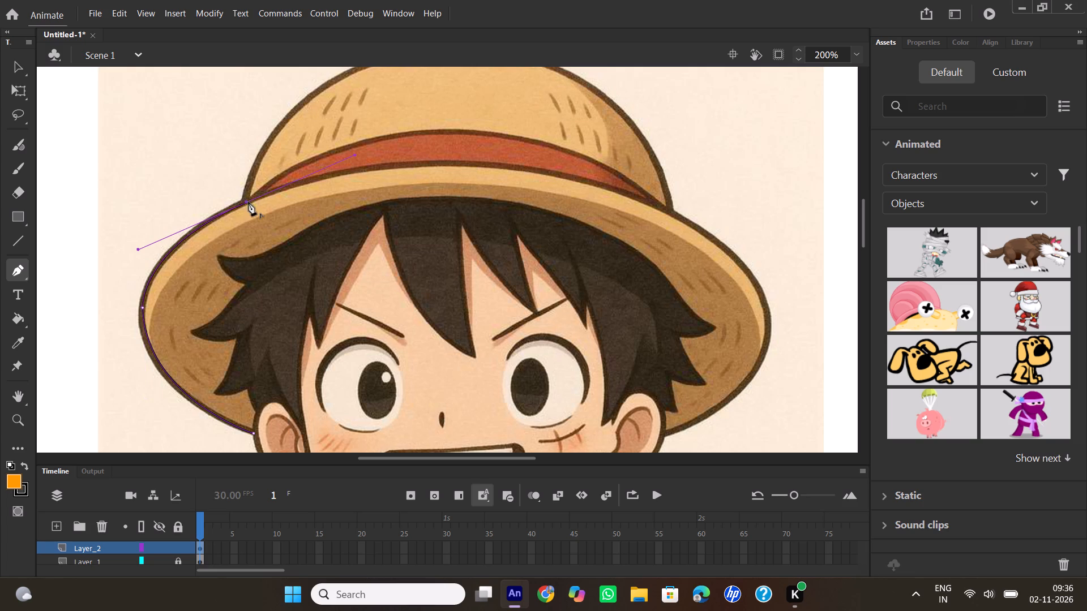
Continue the pen path over the hat's domed crown, curving down to where the crown meets the brim's right side.
scroll(344, 195, up, 1)
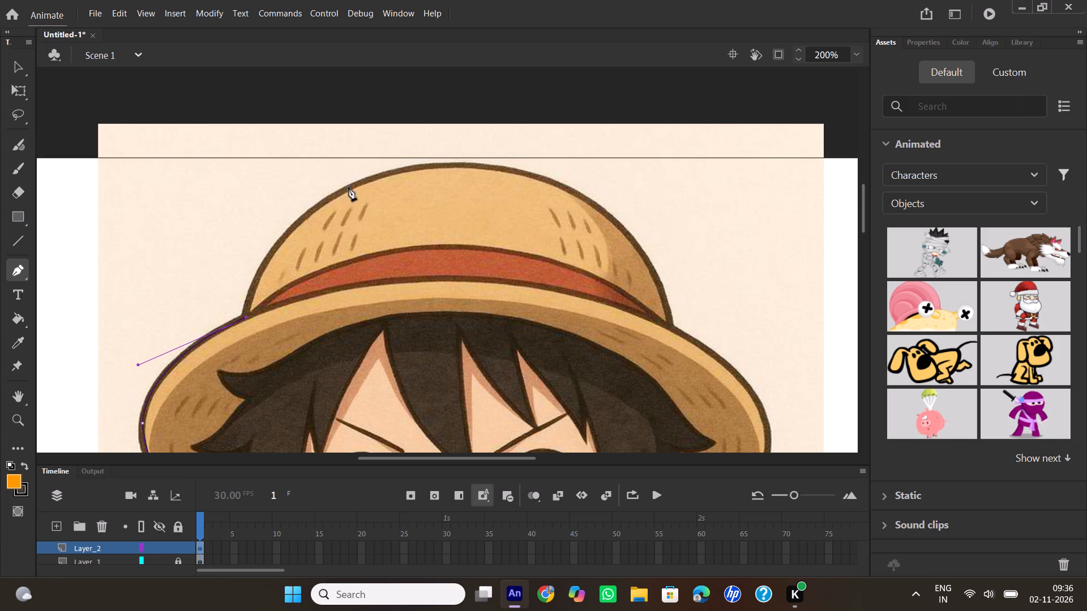
drag(349, 187, 425, 164)
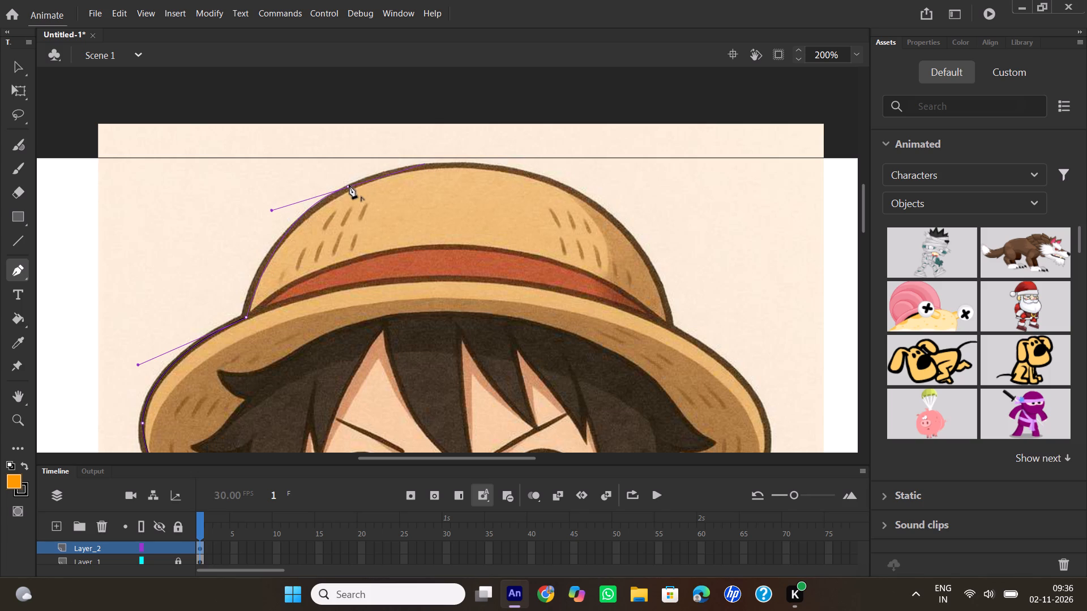
click(349, 185)
drag(580, 195, 667, 255)
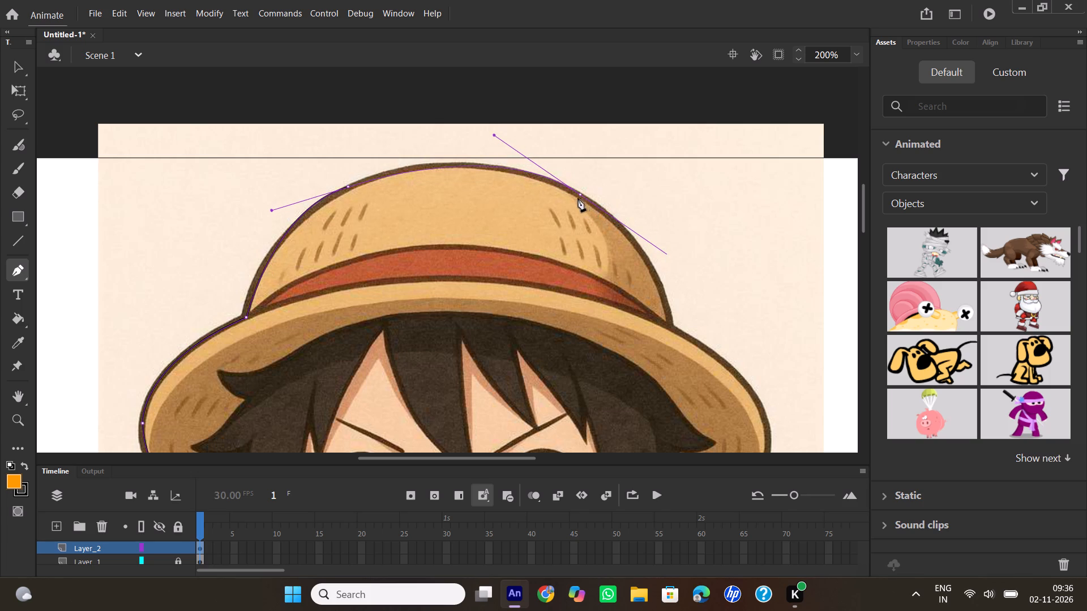
click(580, 194)
scroll(648, 178, down, 1)
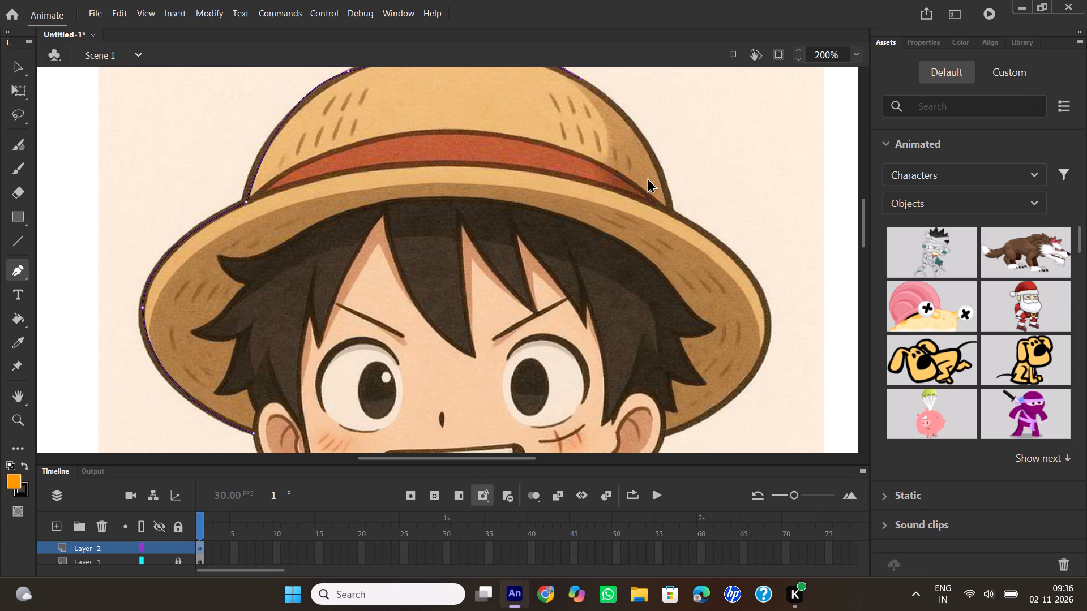
scroll(644, 171, up, 1)
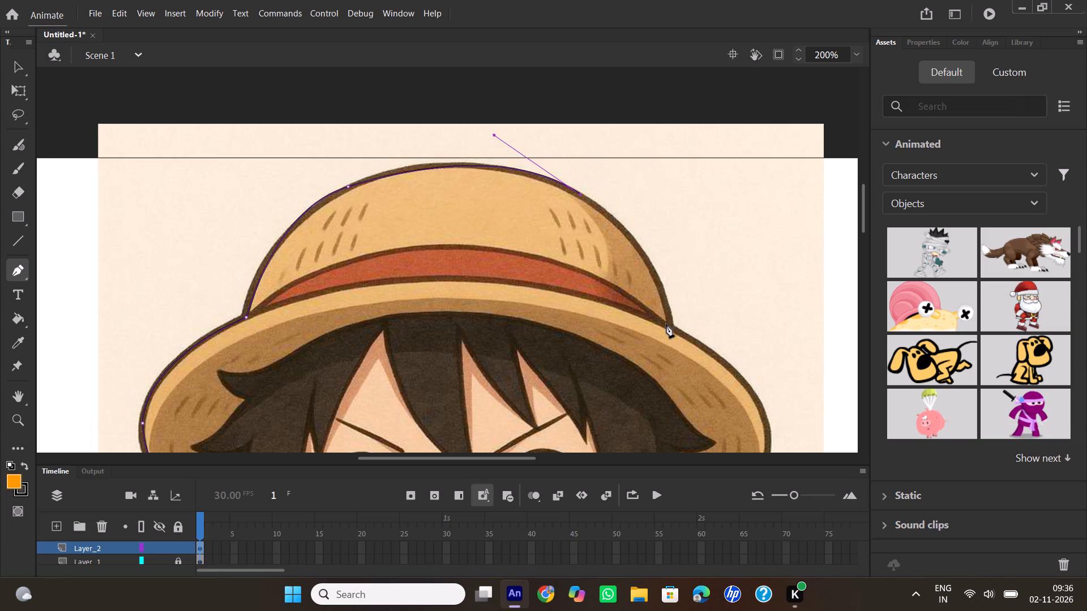
drag(670, 327, 686, 395)
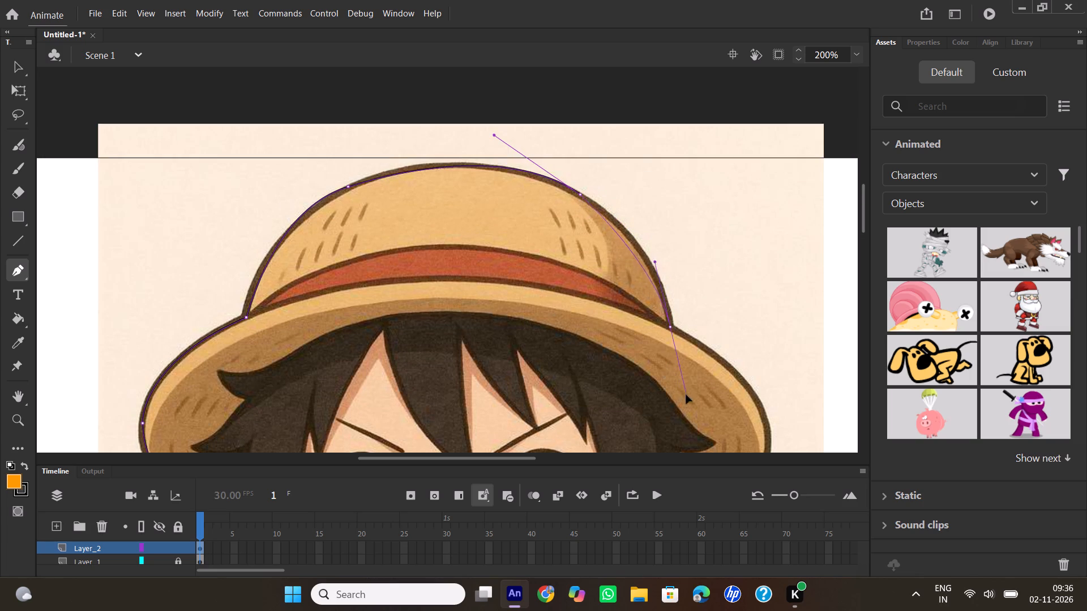
drag(686, 395, 680, 407)
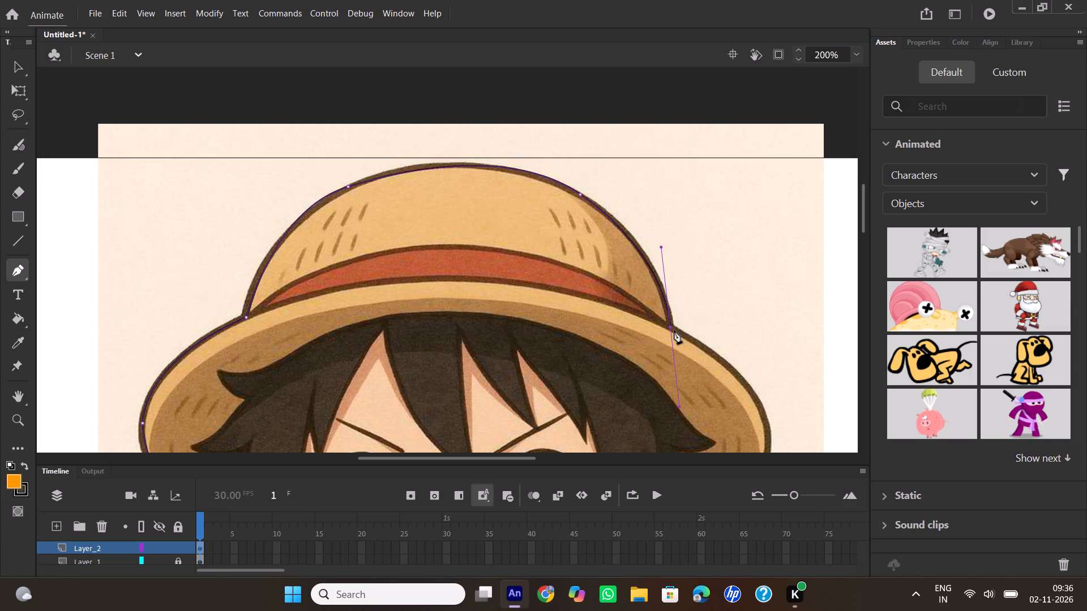
click(671, 329)
Continue the pen path around the brim's right outer edge down to the top outer side of the right ear.
scroll(761, 283, down, 1)
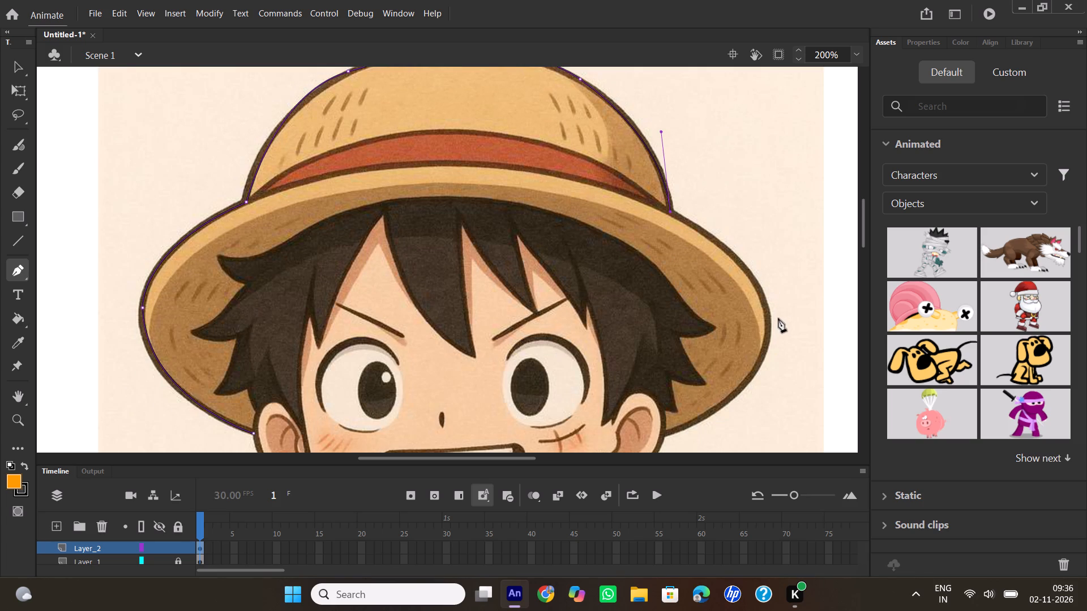
drag(771, 317, 782, 376)
click(770, 319)
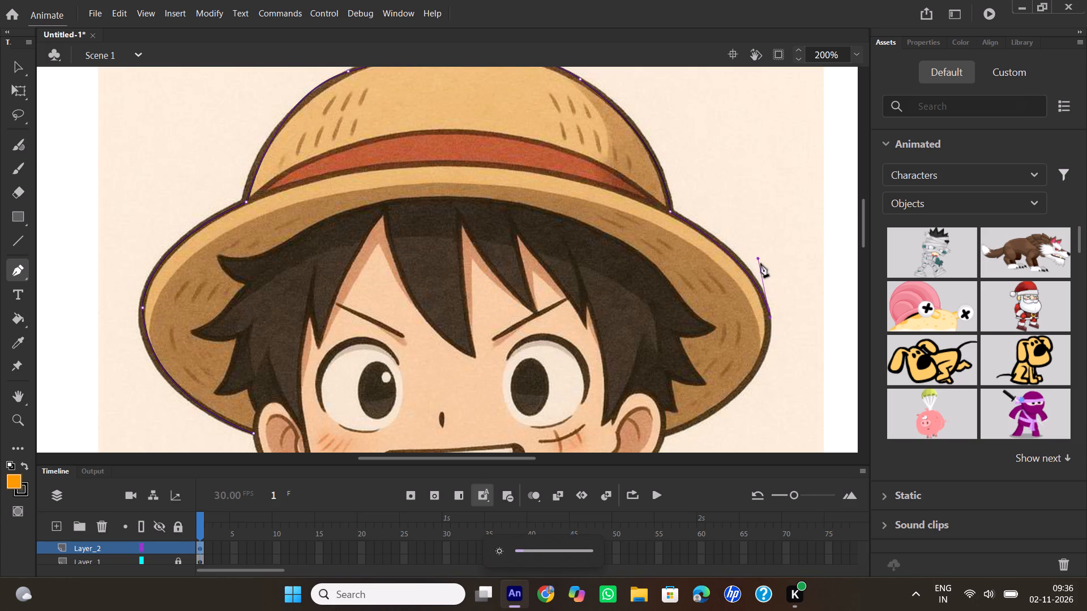
scroll(759, 281, down, 1)
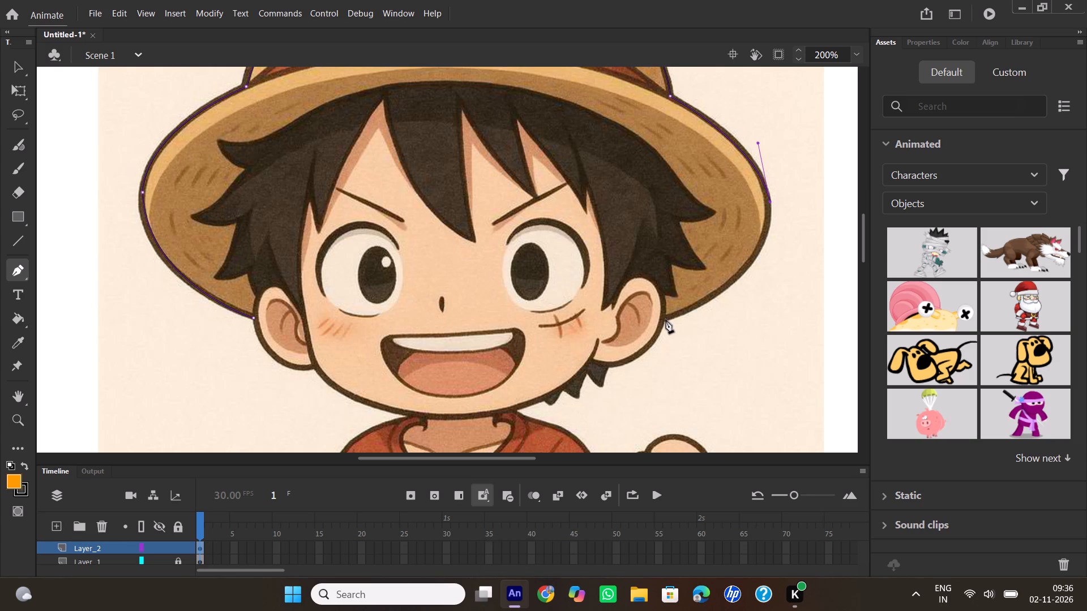
drag(666, 320, 580, 330)
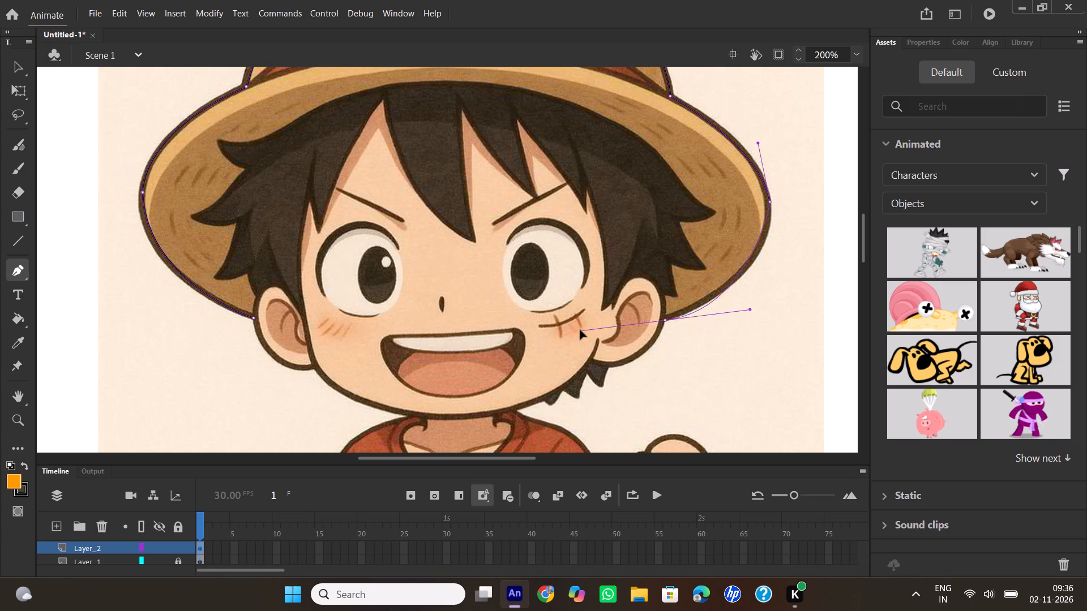
drag(580, 330, 580, 338)
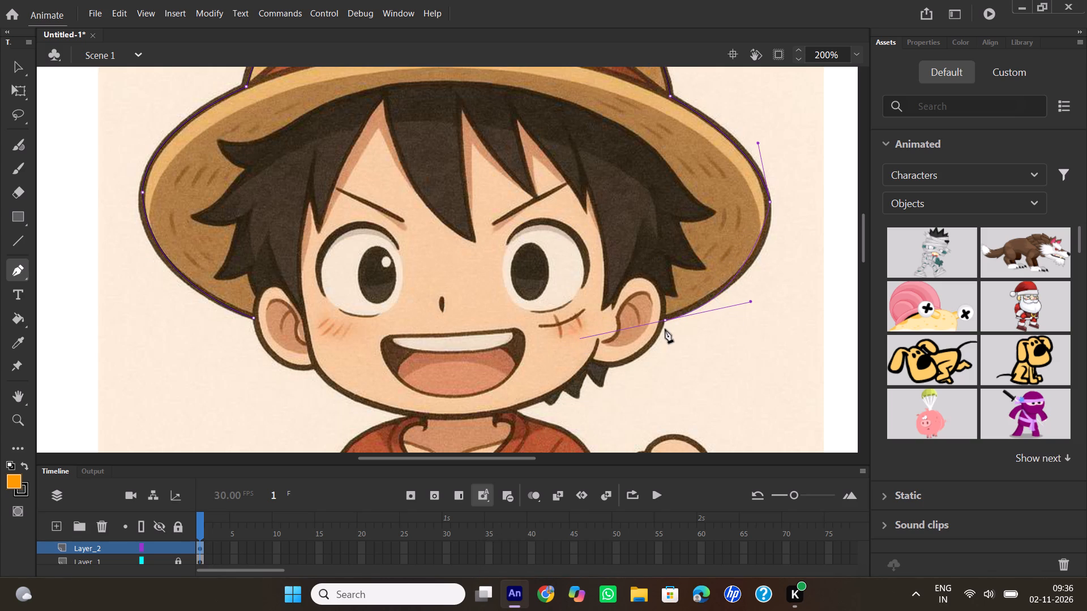
click(666, 322)
Continue the pen path up the right ear's edge and around the right-side hair spikes to the tip of the uppermost spike.
drag(662, 296, 652, 282)
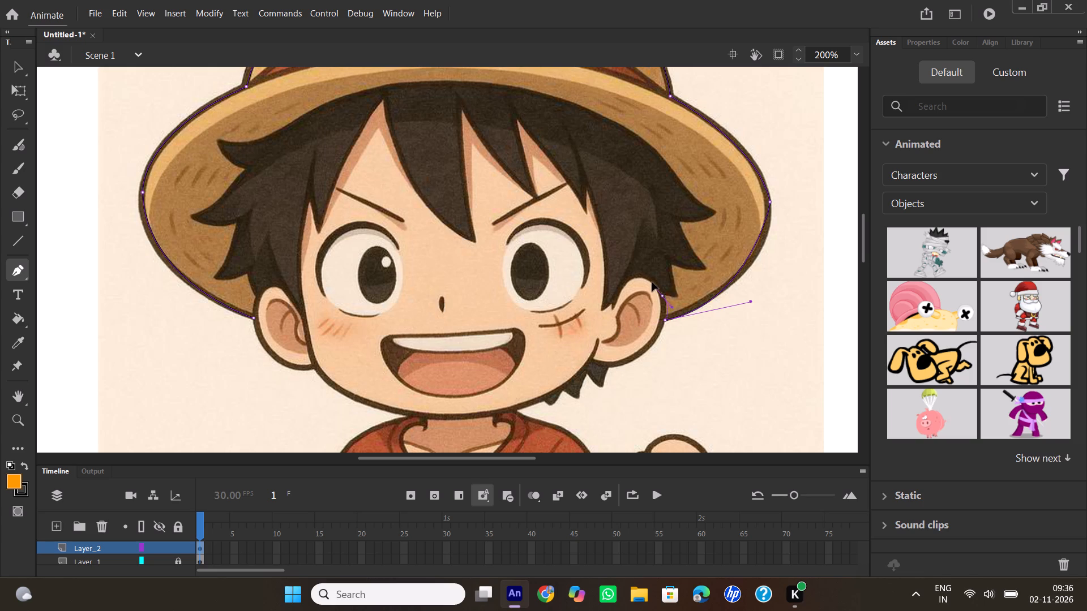
drag(652, 282, 651, 282)
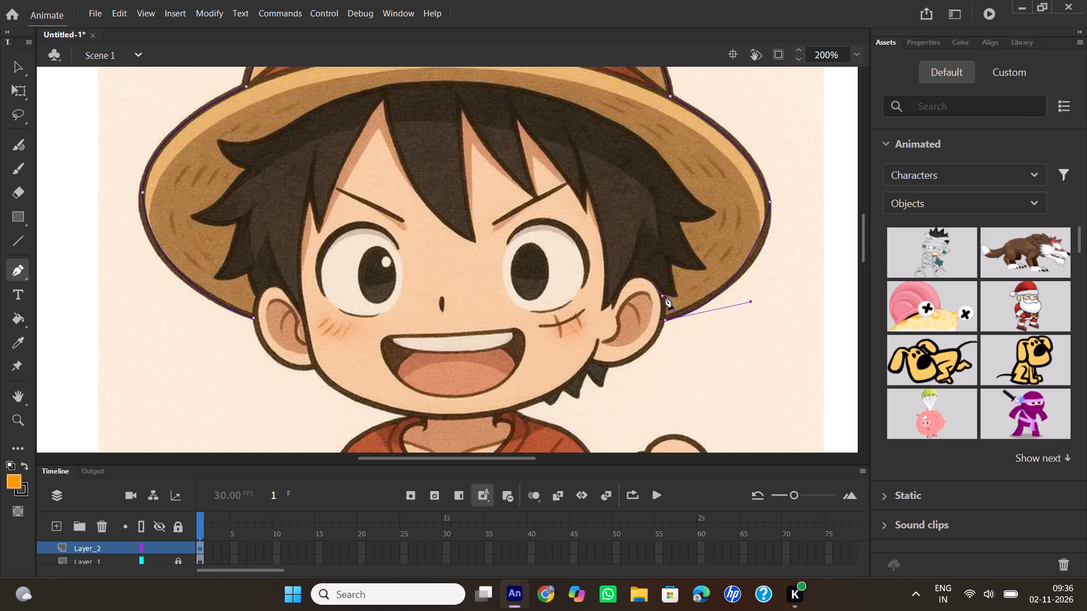
click(662, 297)
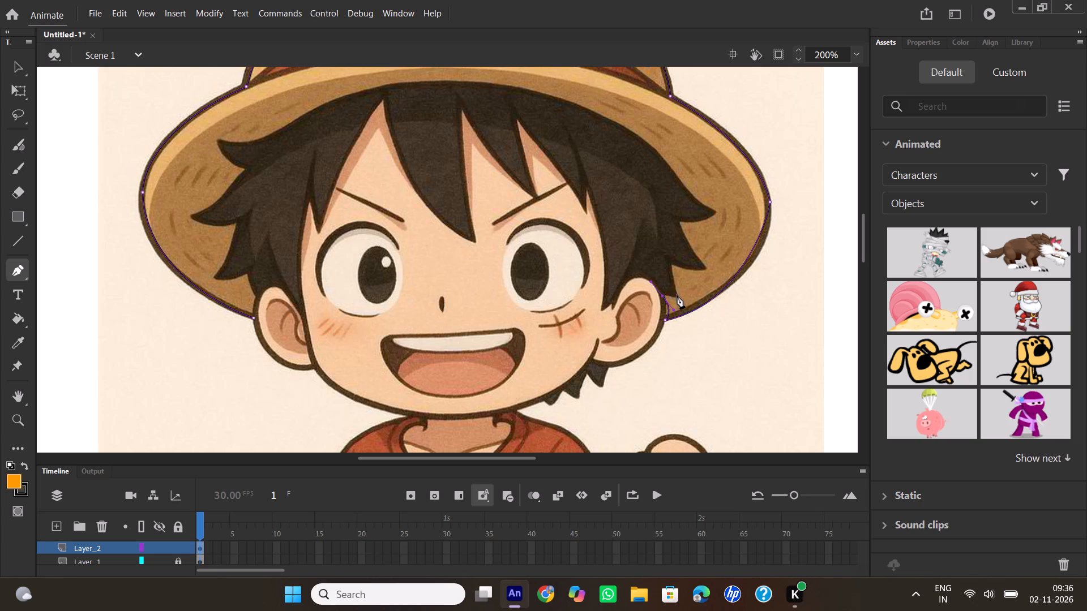
click(677, 296)
click(671, 264)
drag(706, 266, 716, 264)
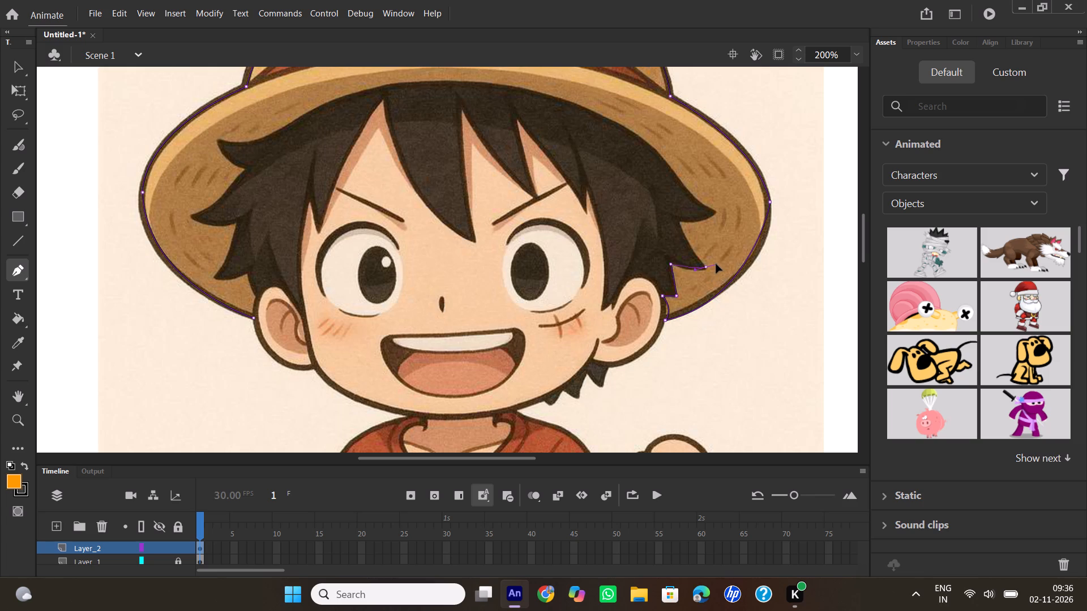
drag(716, 264, 720, 263)
click(706, 265)
drag(681, 223, 678, 206)
click(681, 223)
drag(716, 212, 738, 195)
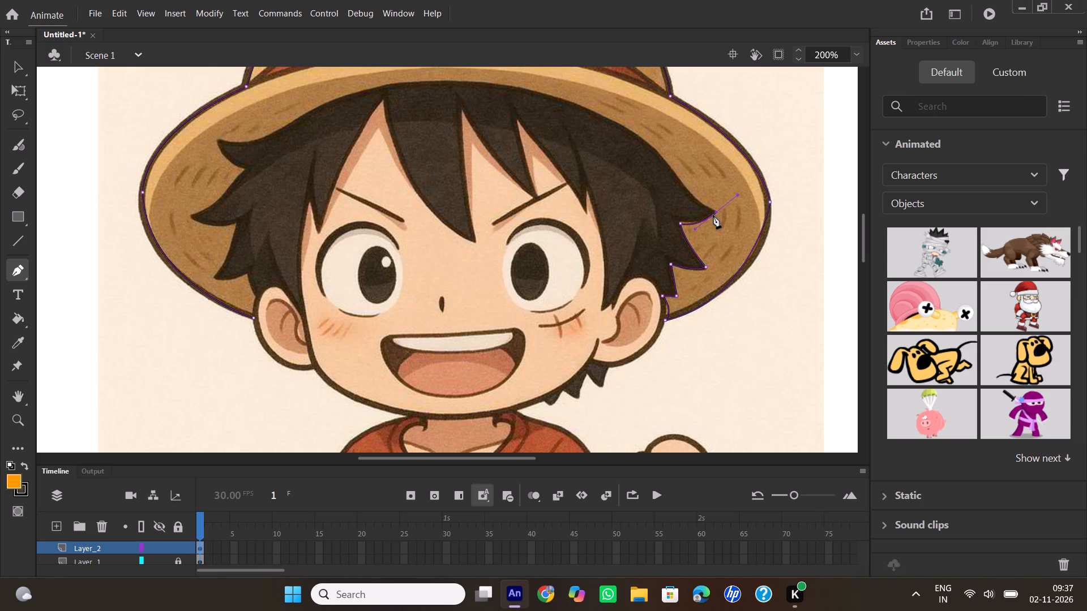
click(717, 210)
Continue the pen path along the brim's inner edge above the hair, arching over the forehead to the upper left hair.
drag(666, 163, 635, 144)
drag(635, 144, 646, 124)
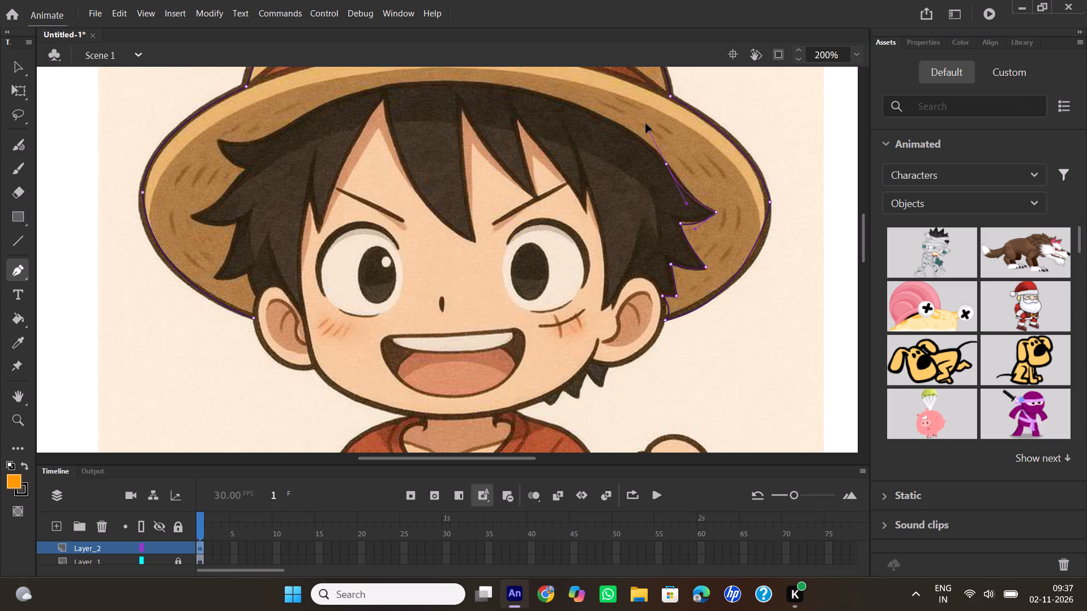
drag(646, 124, 640, 125)
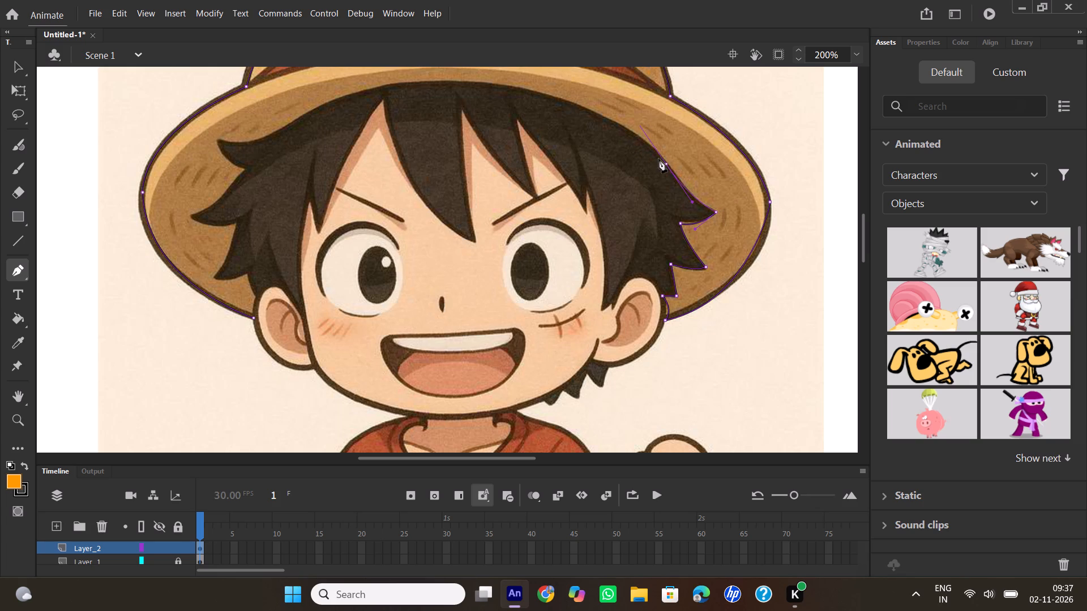
click(665, 163)
drag(565, 100, 530, 85)
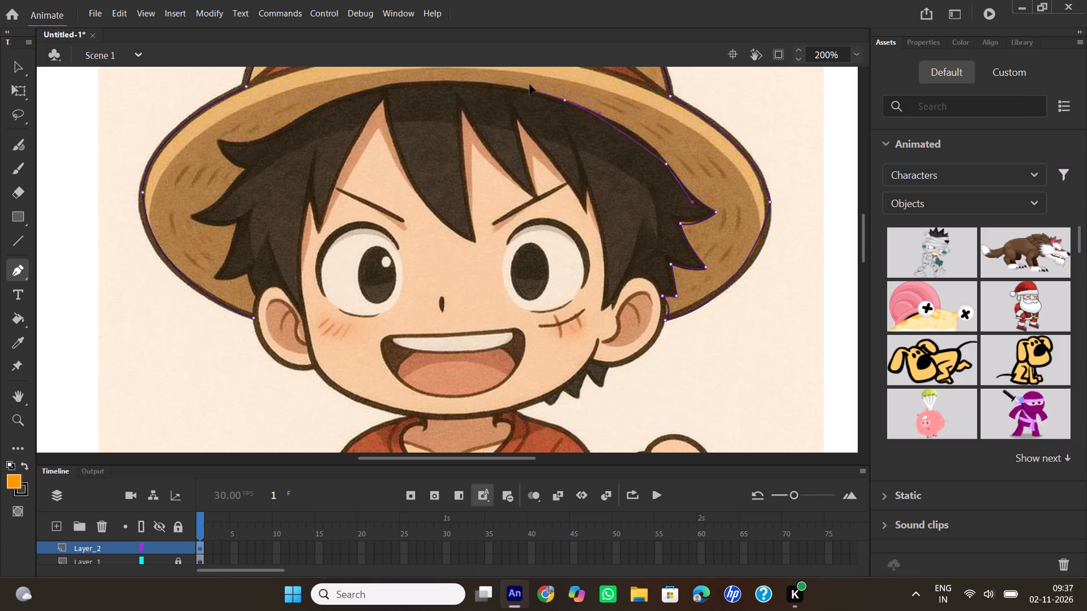
drag(530, 85, 483, 67)
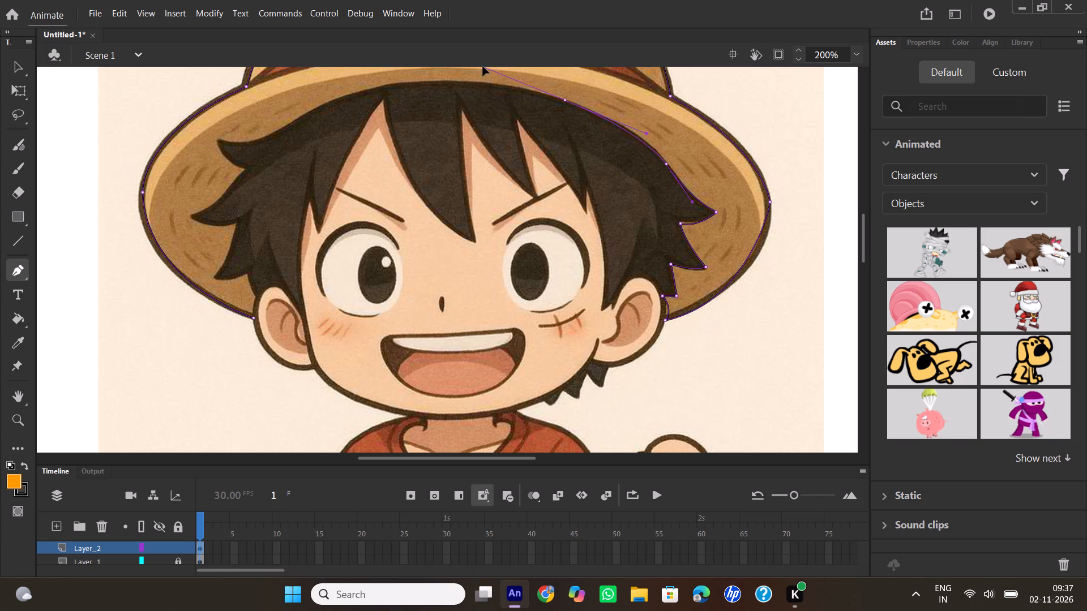
drag(483, 67, 482, 67)
click(564, 99)
drag(392, 84, 388, 84)
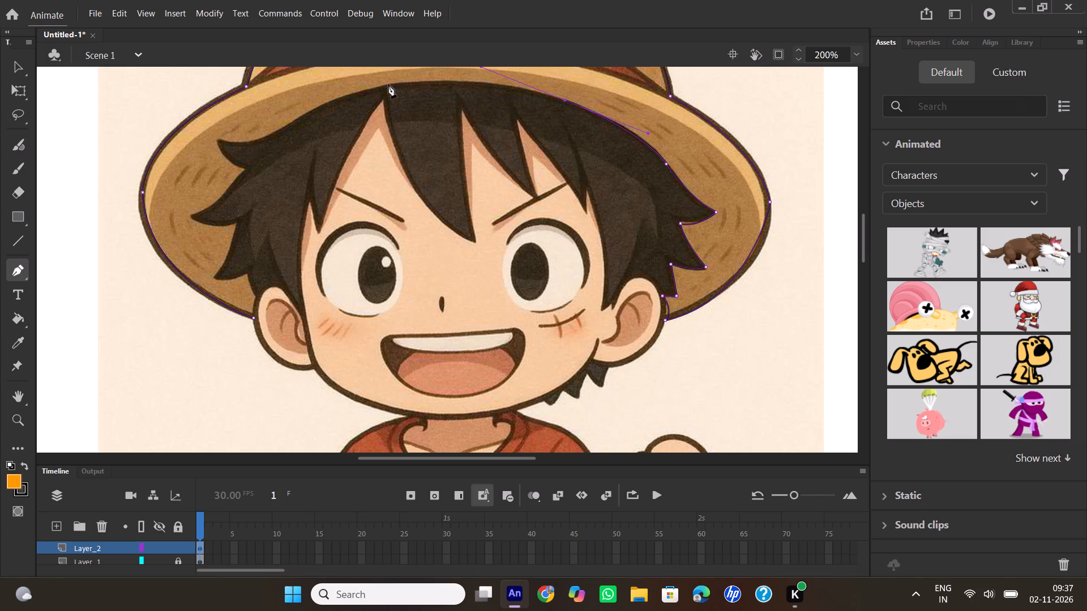
drag(388, 84, 285, 100)
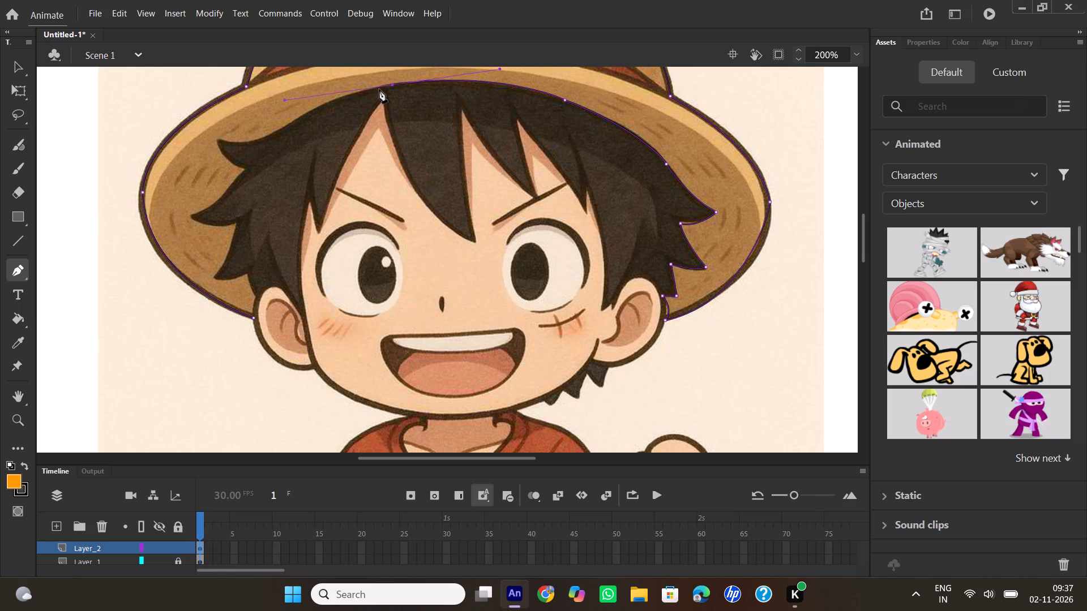
click(393, 85)
drag(298, 117, 268, 138)
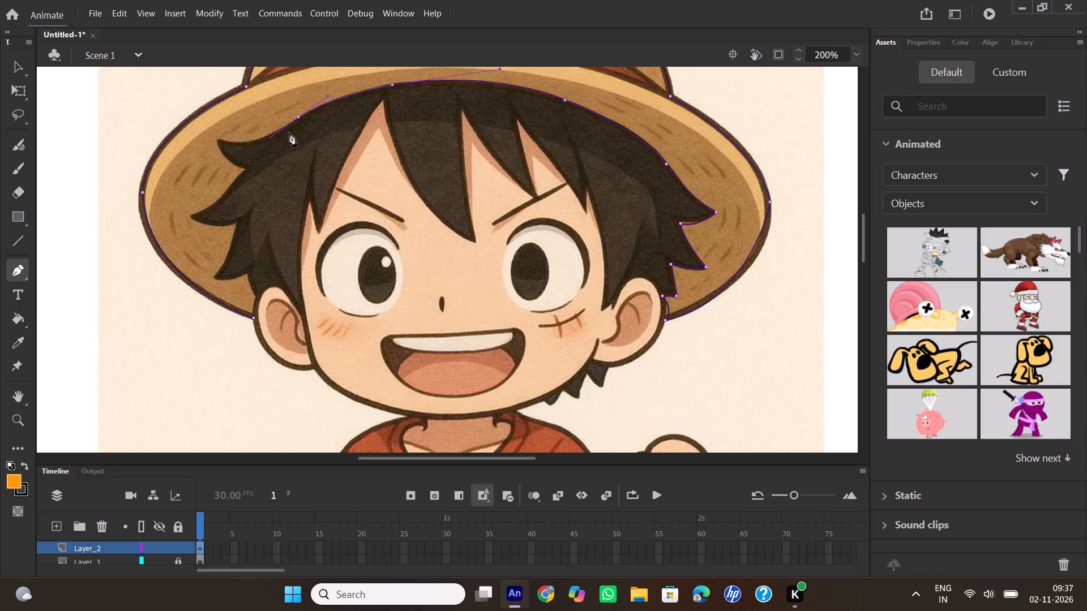
click(297, 119)
Continue the pen path around the upper two left-side hair spikes, with corner points at their tips and inner notches.
drag(220, 141, 179, 134)
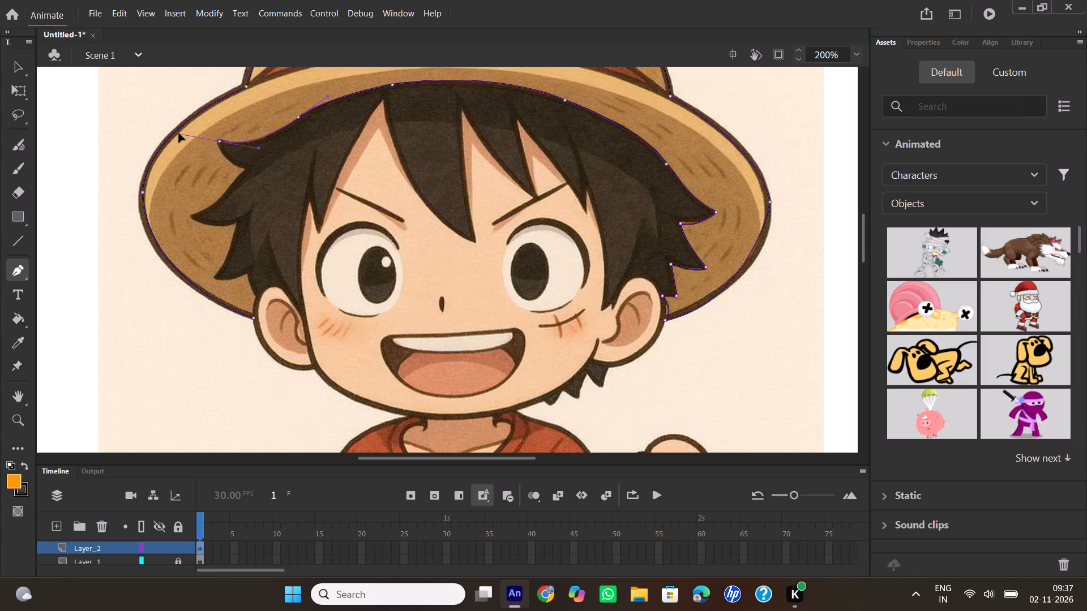
drag(179, 134, 172, 134)
click(219, 140)
drag(247, 168, 273, 171)
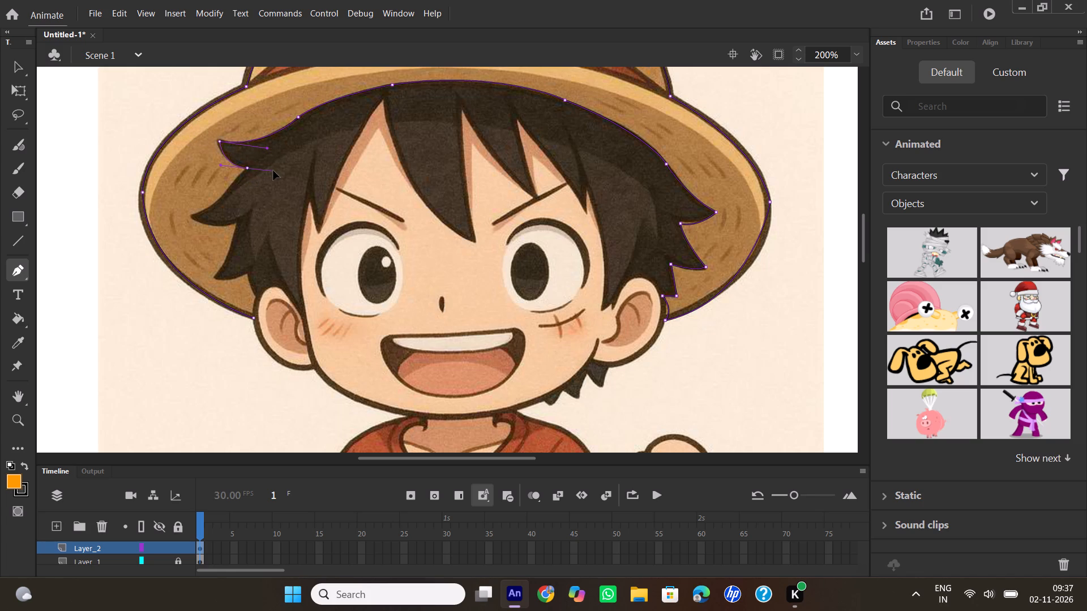
drag(273, 171, 274, 171)
click(247, 168)
drag(191, 217, 175, 211)
click(191, 218)
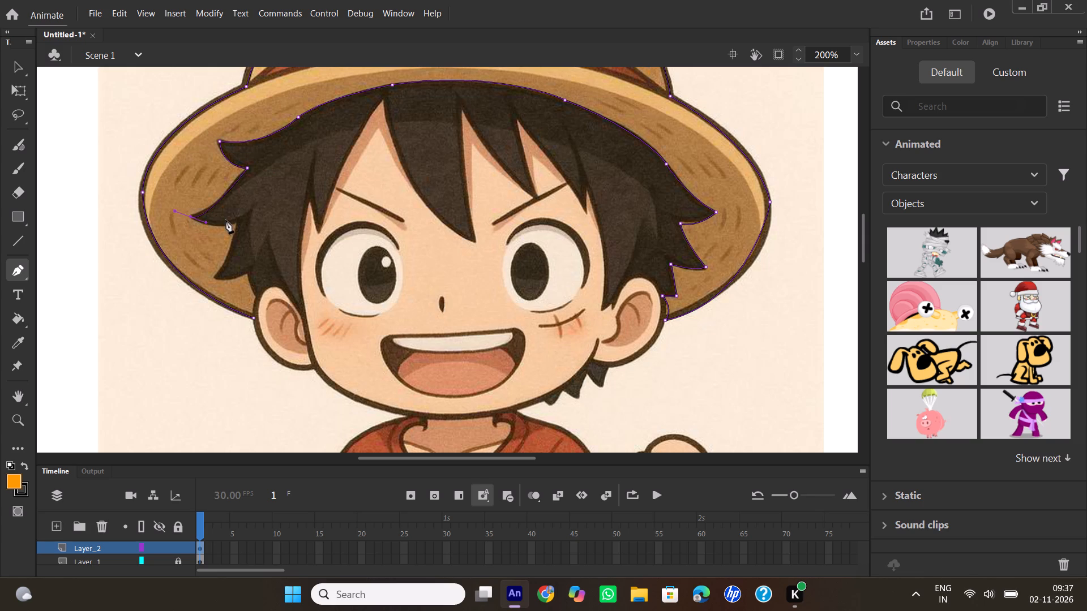
drag(238, 222, 266, 214)
click(237, 221)
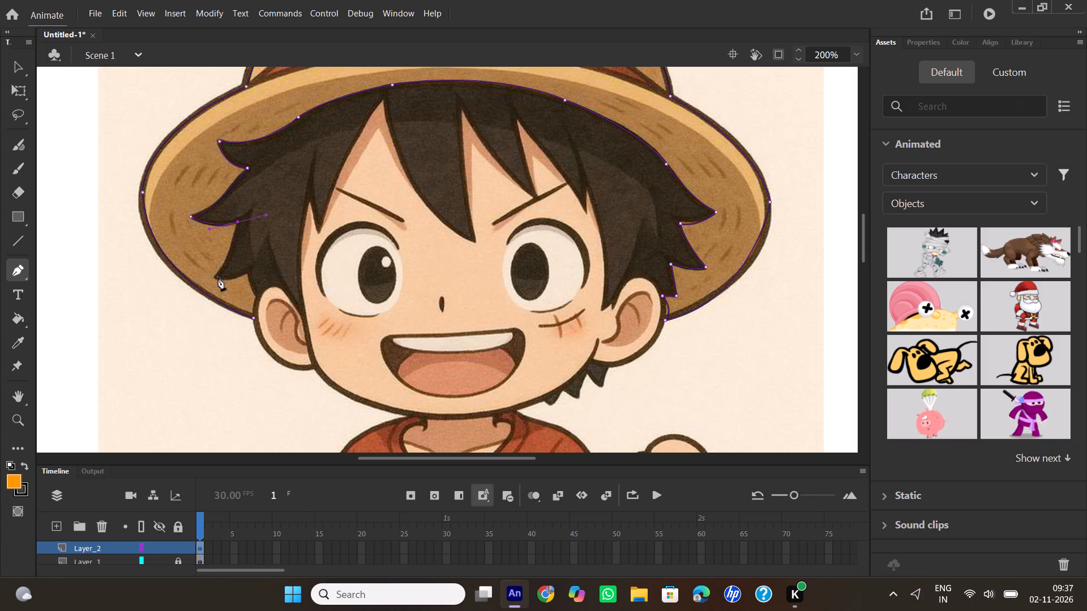
Trace the lowest left hair spike and the left ear's top edge, closing the hat outline at its starting point.
drag(215, 278, 209, 279)
click(215, 278)
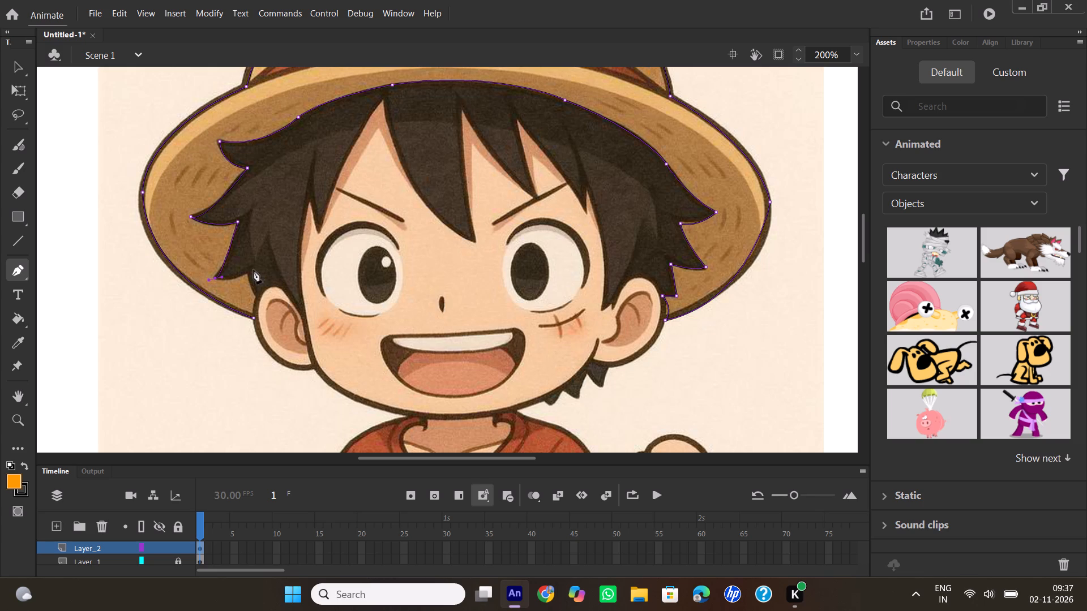
drag(247, 272, 266, 260)
click(250, 273)
drag(259, 298, 271, 298)
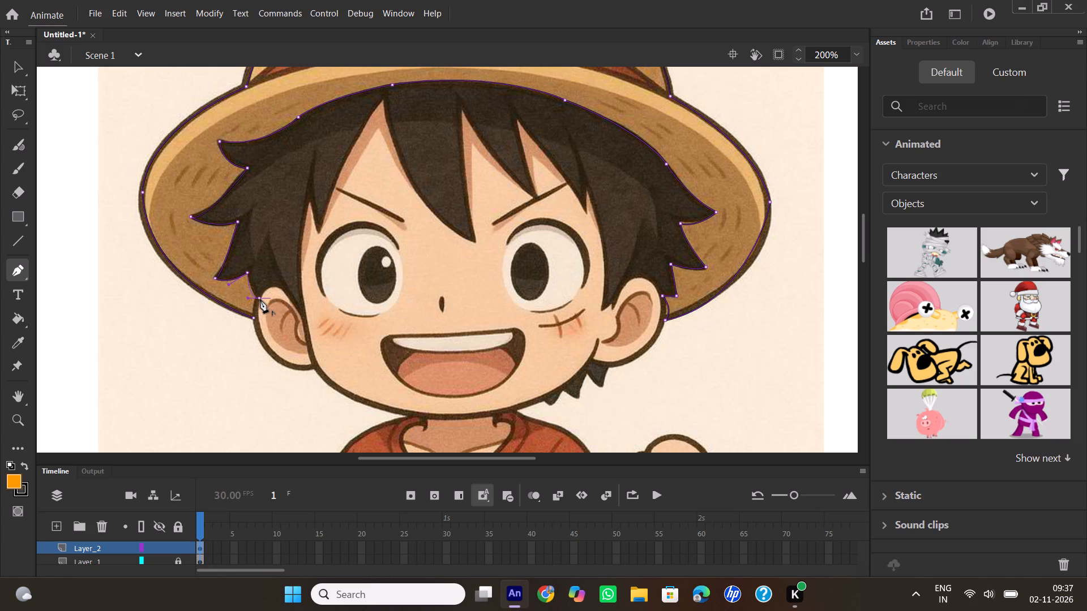
click(260, 299)
drag(255, 316, 256, 329)
Trace the lower edge of the red hat band as one curved pen path between the left and right crown-brim junctions.
scroll(366, 212, up, 2)
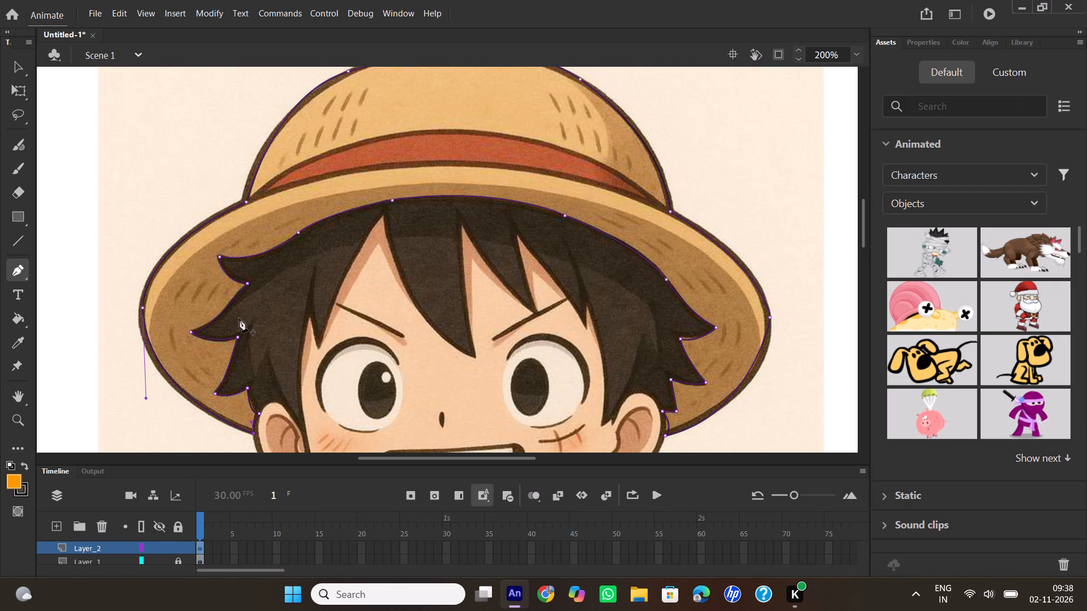
click(241, 318)
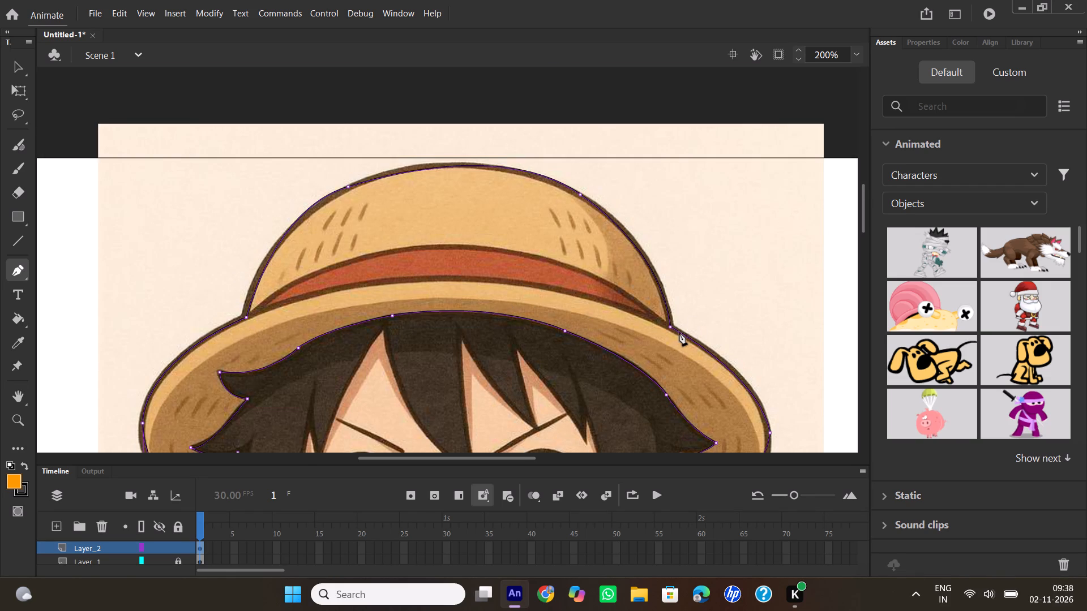
drag(678, 332, 723, 369)
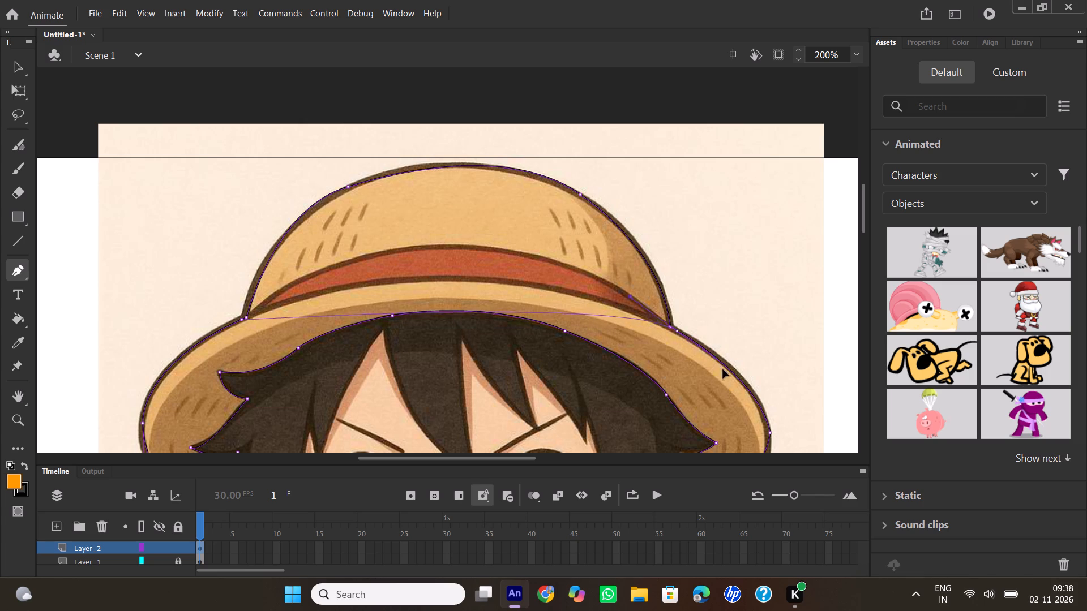
drag(723, 369, 842, 419)
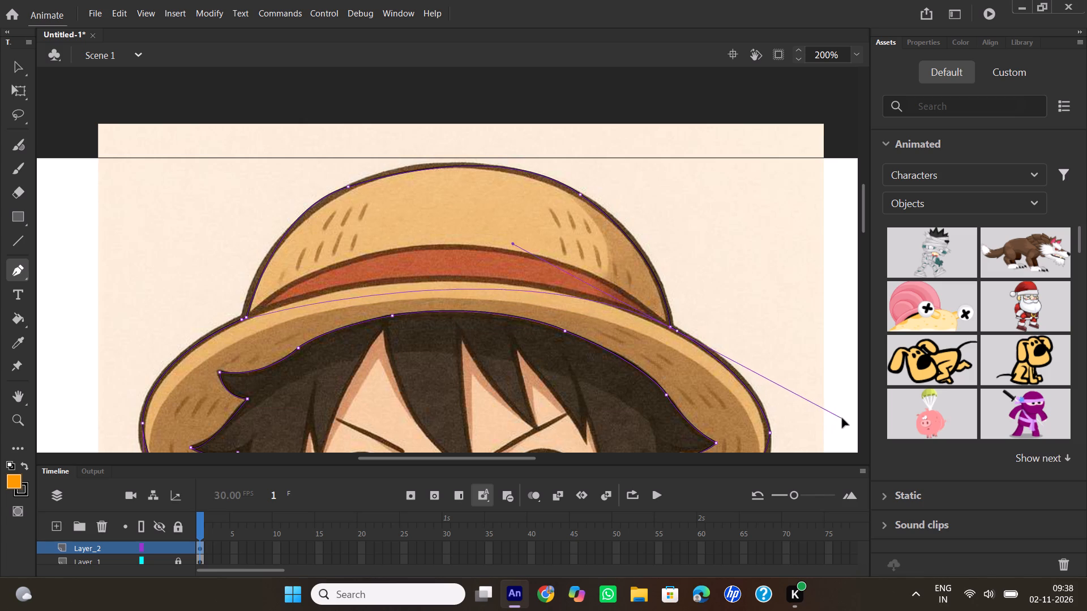
drag(842, 419, 898, 427)
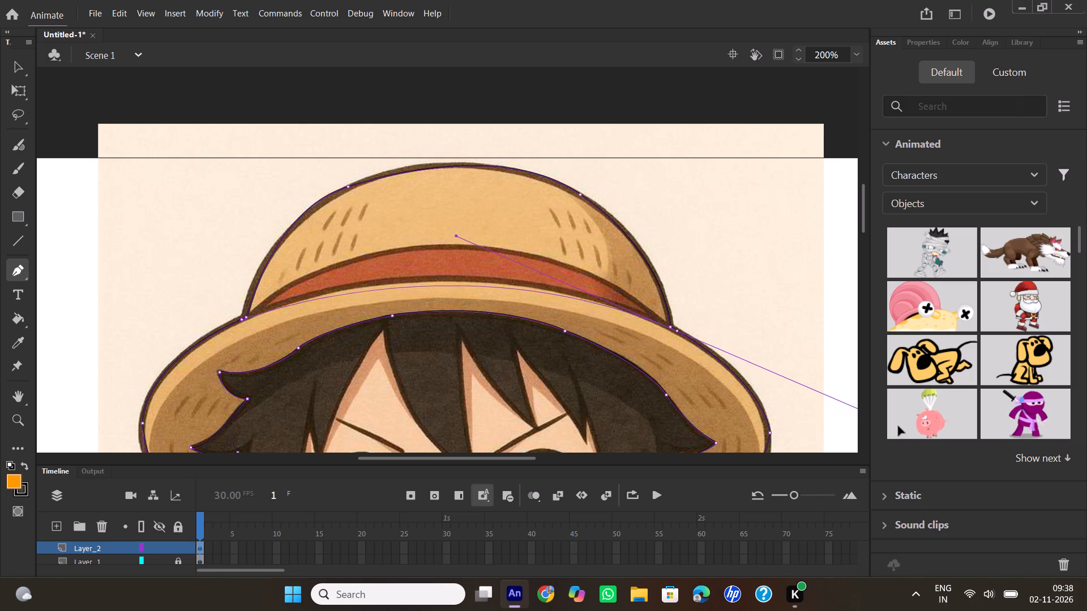
drag(898, 427, 902, 437)
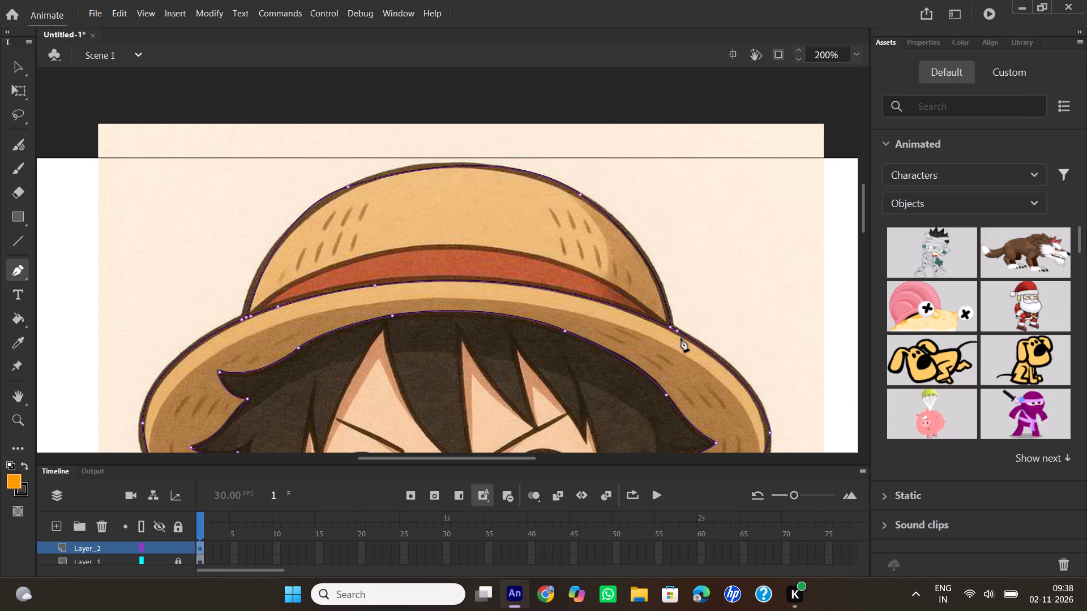
double_click(678, 333)
Trace the upper edge of the red hat band as an arched pen path from its left end to its right end.
click(249, 311)
drag(668, 324, 697, 369)
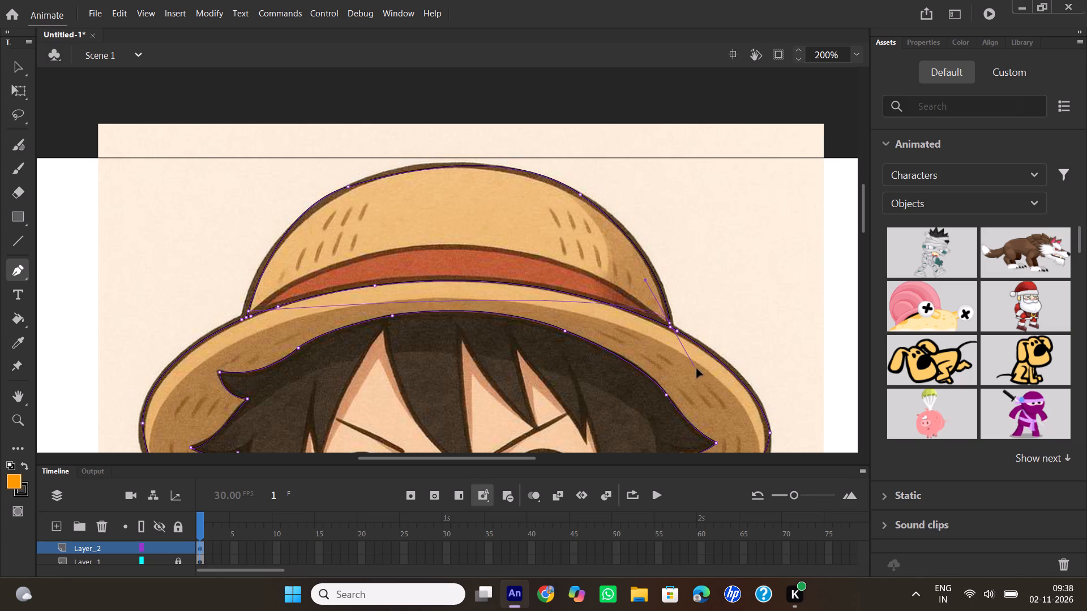
drag(697, 369, 808, 462)
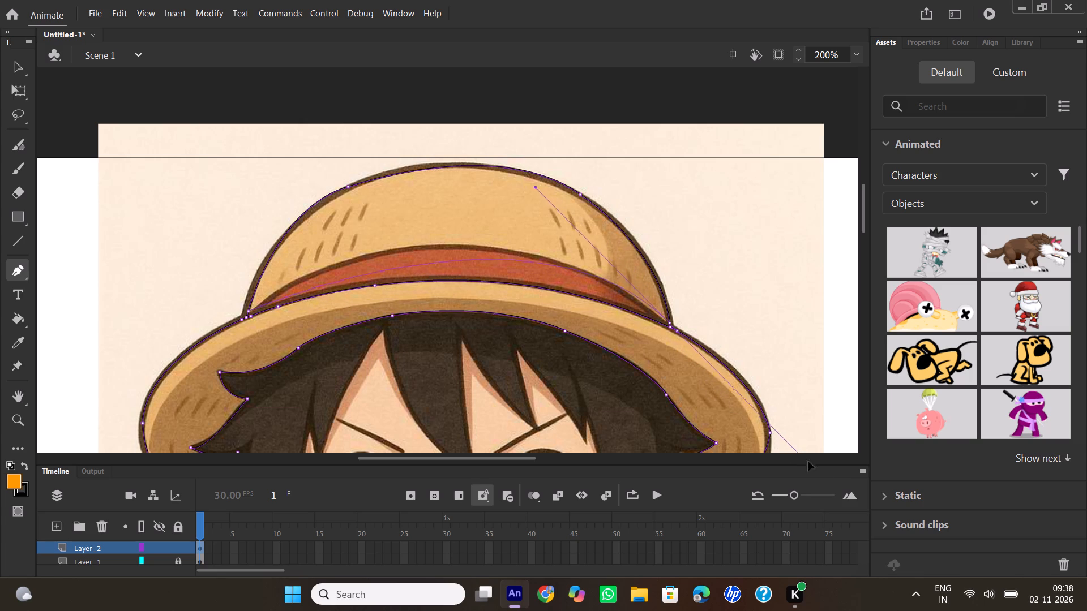
drag(808, 462, 889, 507)
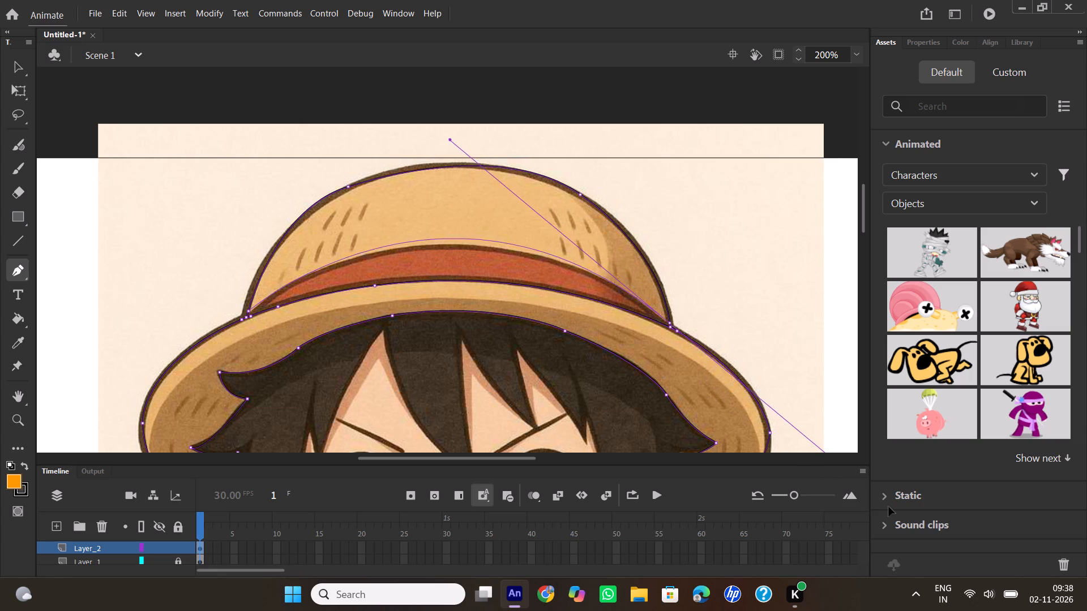
drag(889, 507, 880, 493)
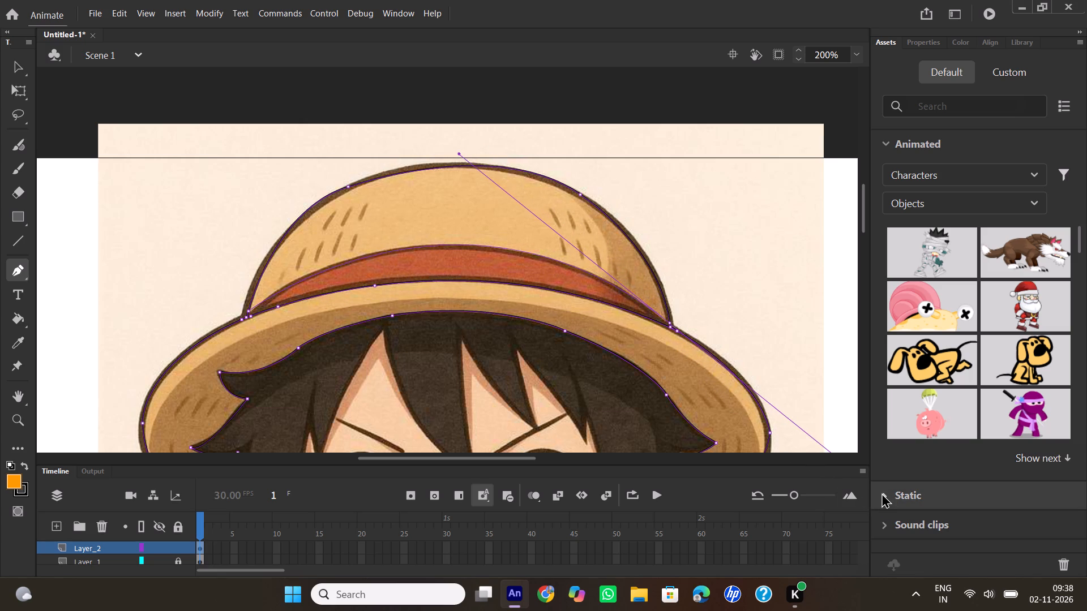
double_click(670, 328)
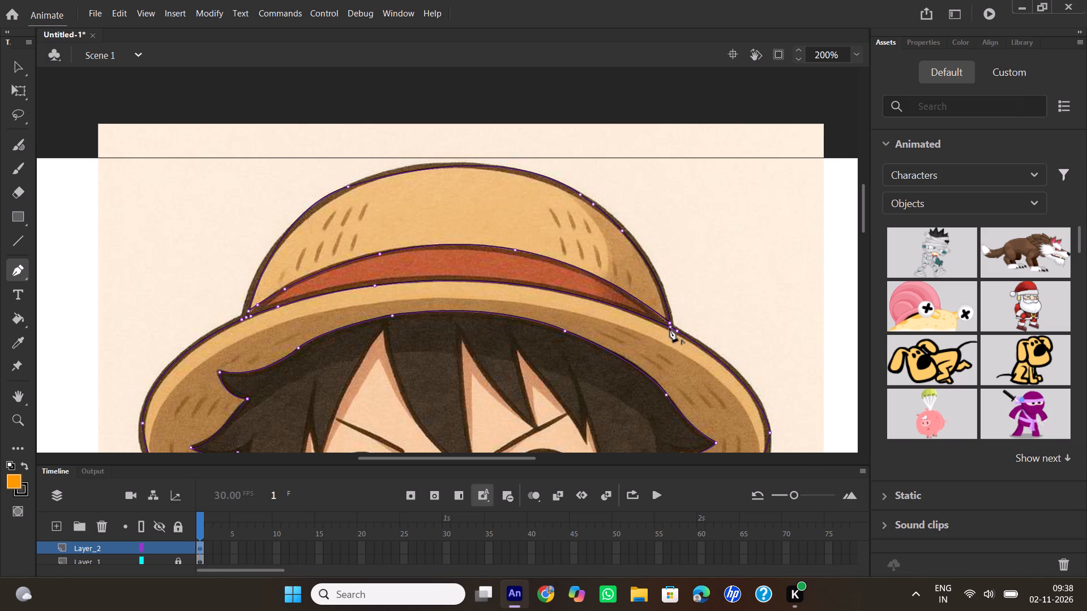
Trace the upper row of three straw marks on the crown's right side as separate short curved pen paths.
scroll(568, 363, down, 1)
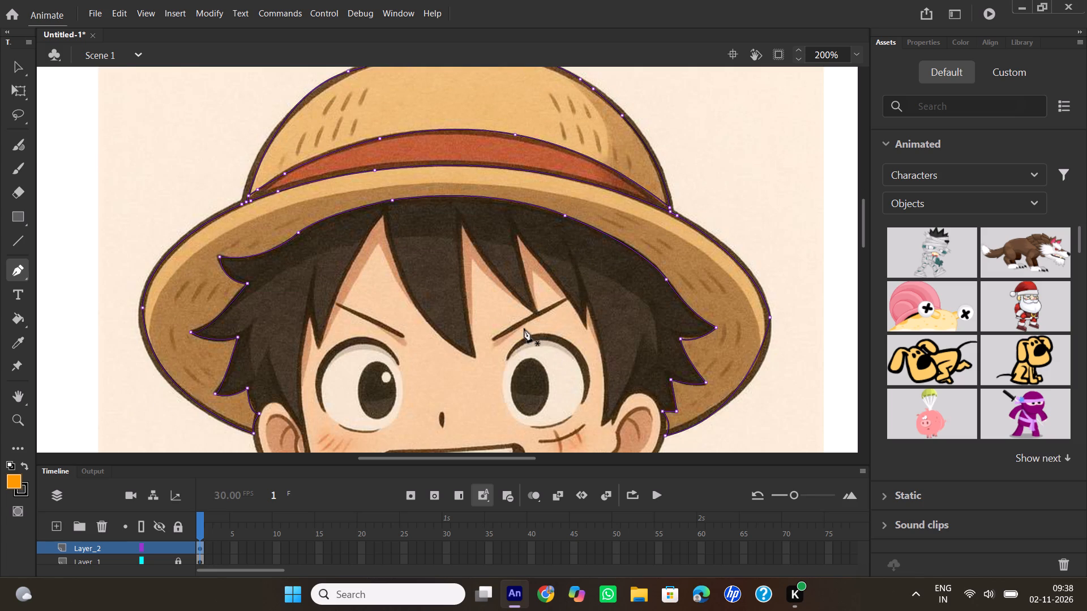
scroll(339, 180, up, 1)
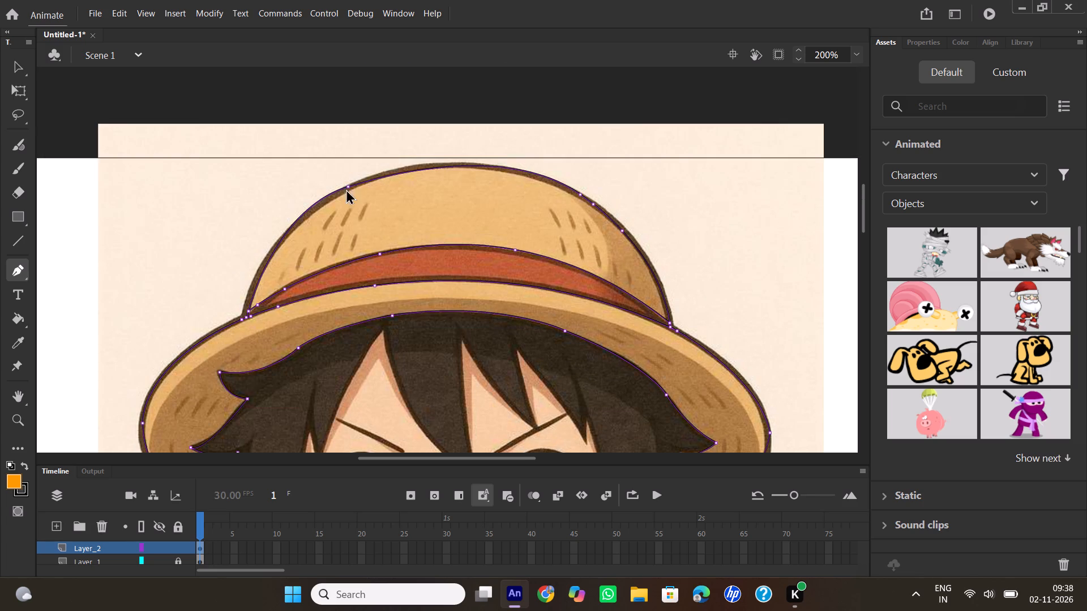
click(550, 208)
drag(560, 227, 562, 237)
double_click(560, 227)
click(567, 210)
drag(573, 227, 571, 242)
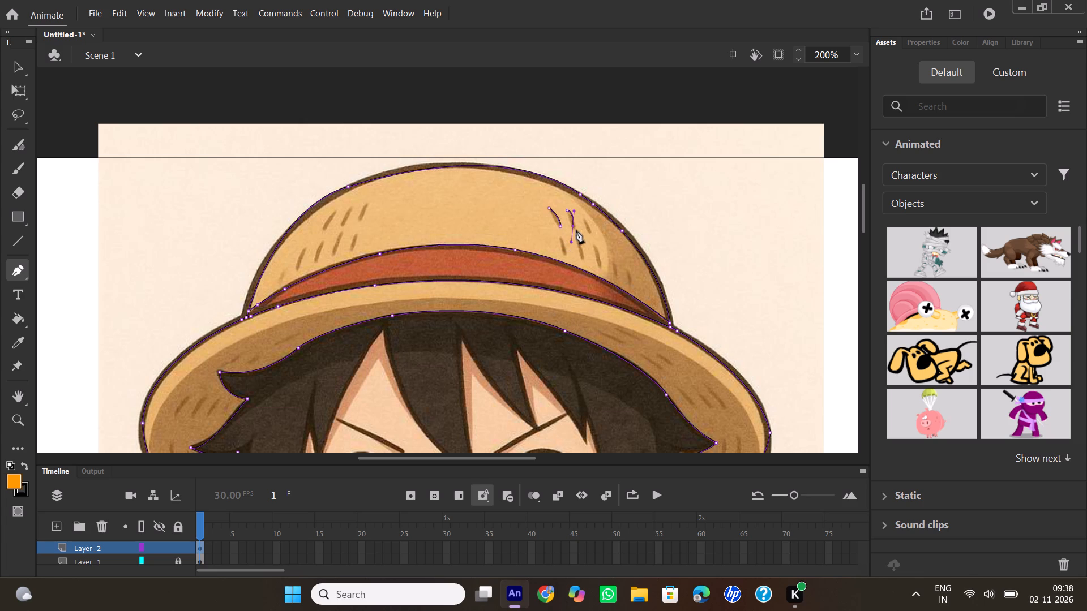
double_click(574, 225)
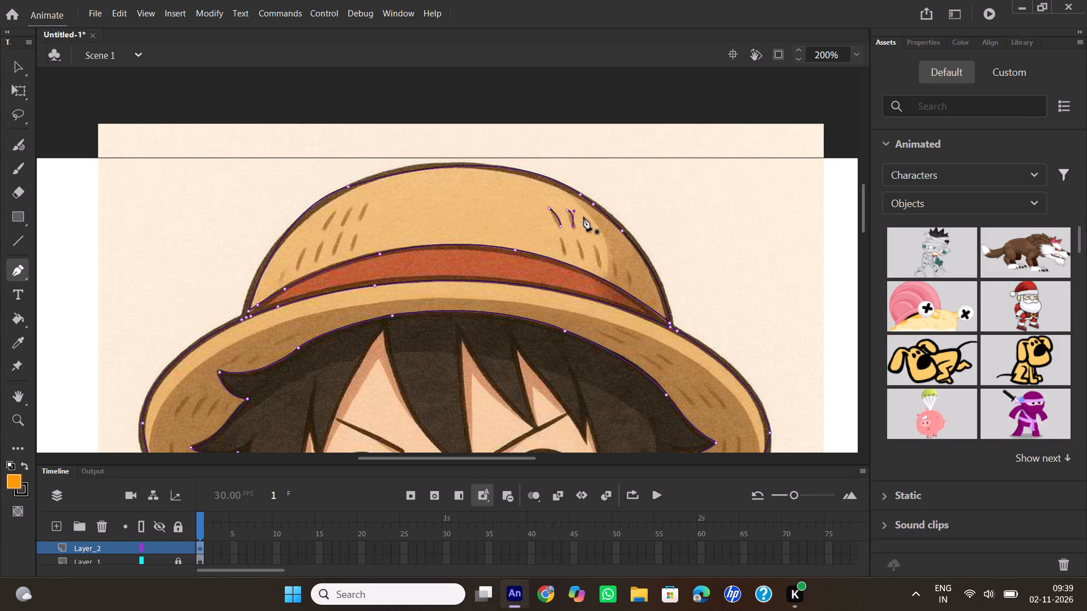
click(584, 217)
drag(590, 234, 589, 244)
double_click(592, 233)
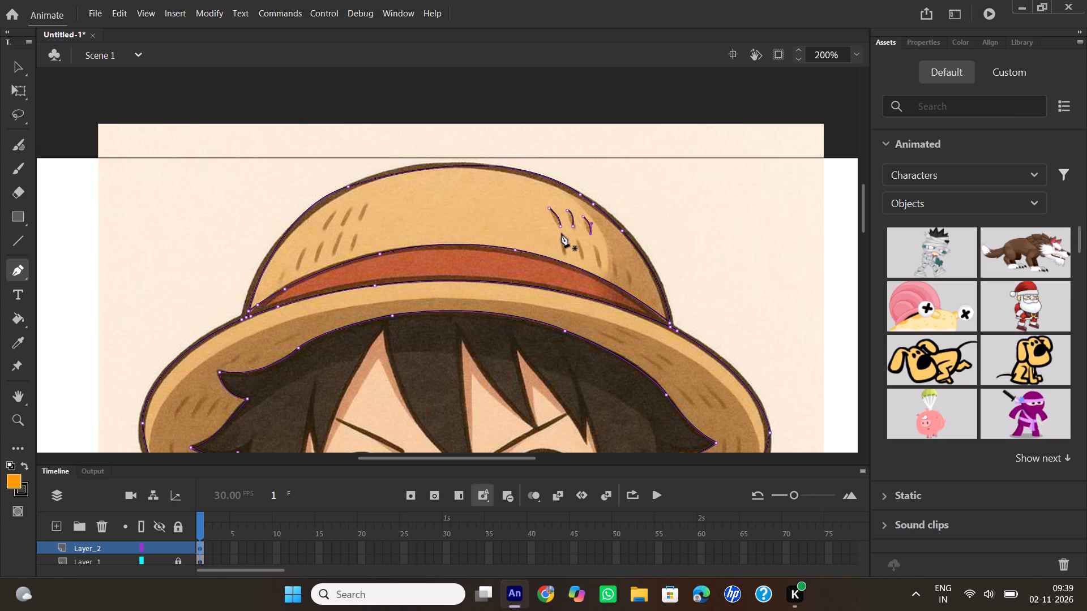
Trace the three straw marks in the row below on the crown's right side as separate short curved pen paths.
click(561, 237)
drag(566, 253, 564, 264)
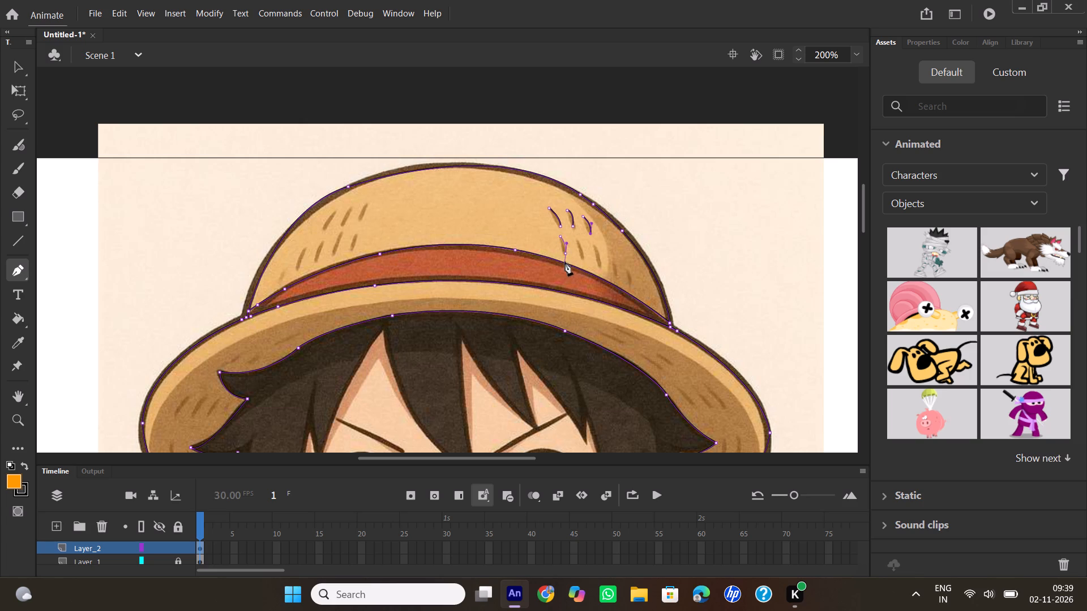
double_click(565, 253)
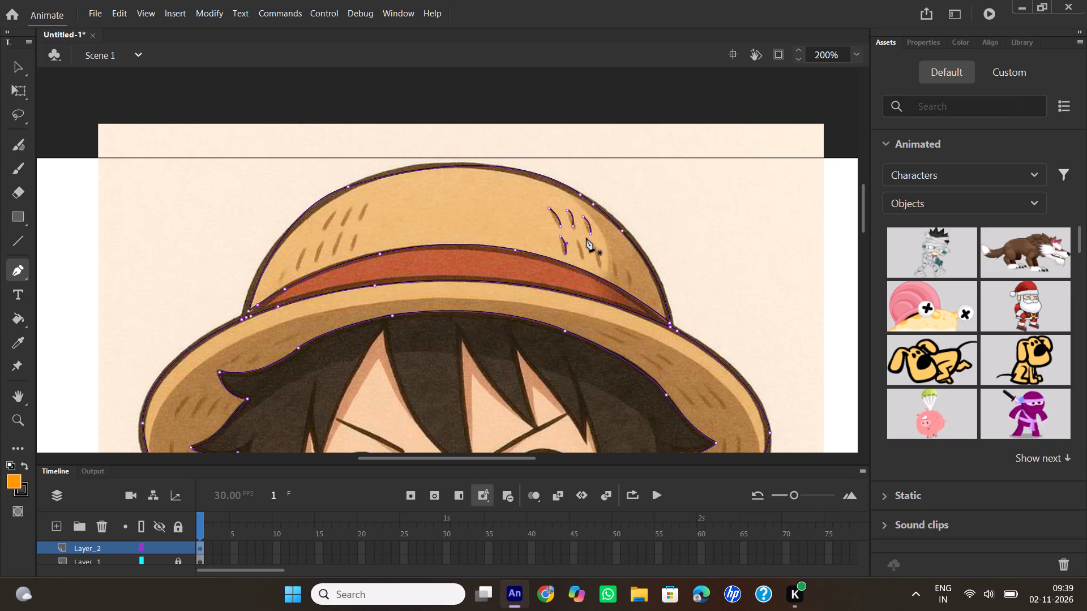
click(577, 242)
drag(583, 257, 583, 269)
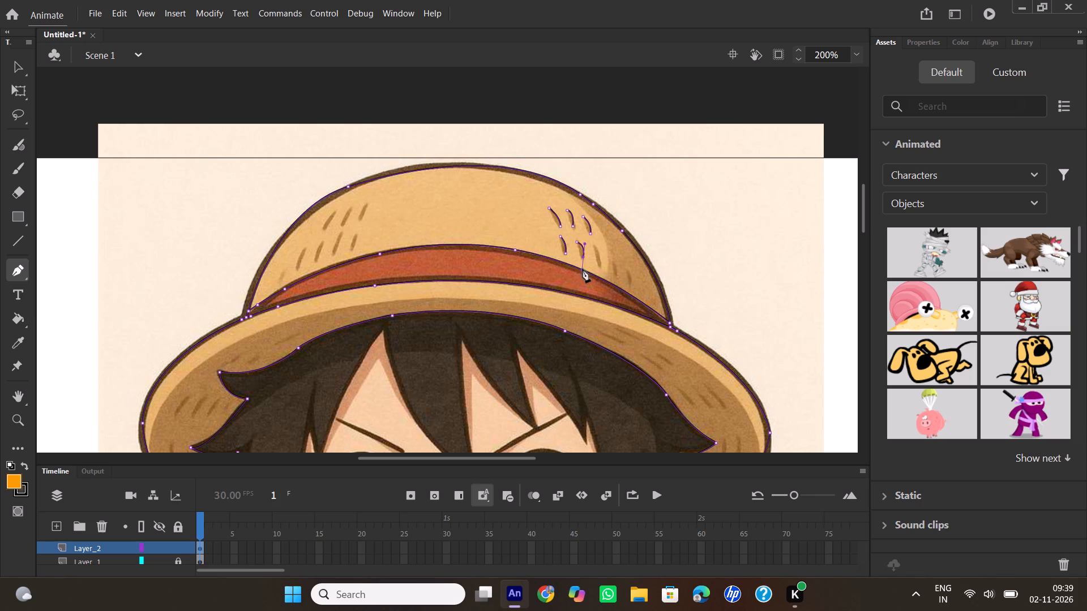
double_click(584, 256)
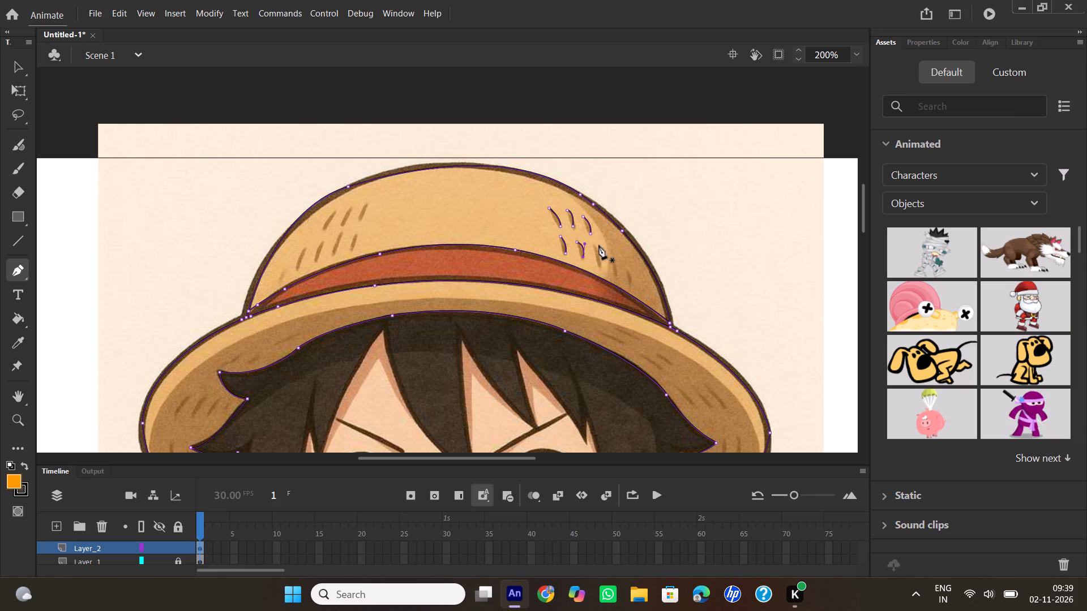
click(595, 247)
drag(598, 261, 598, 263)
drag(598, 263, 599, 283)
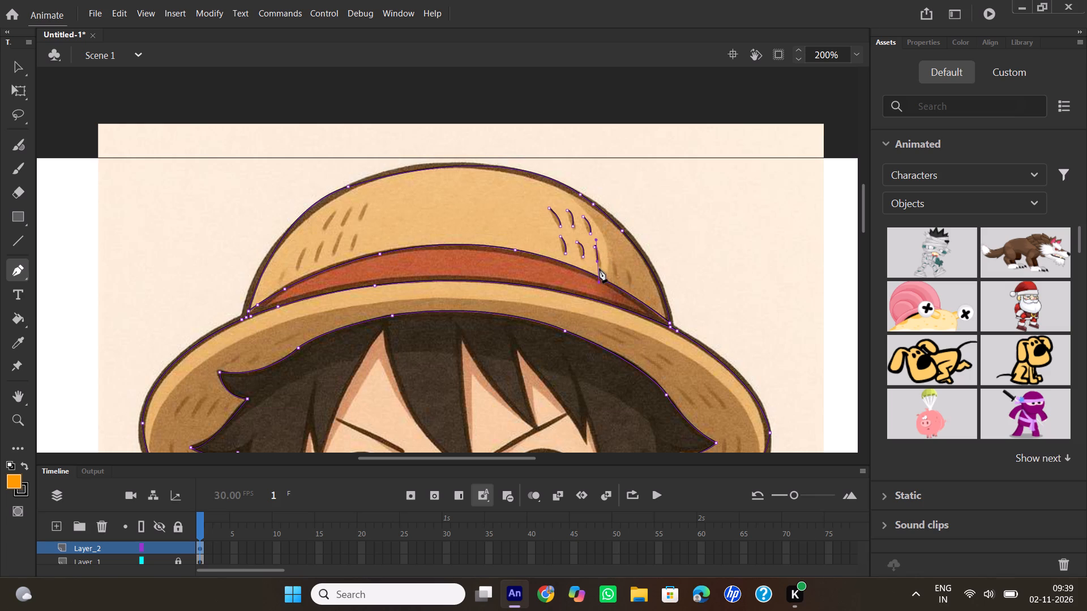
double_click(598, 261)
Trace the two remaining straw marks in the crown's shaded right area, just above the band, as short curved pen paths.
click(610, 257)
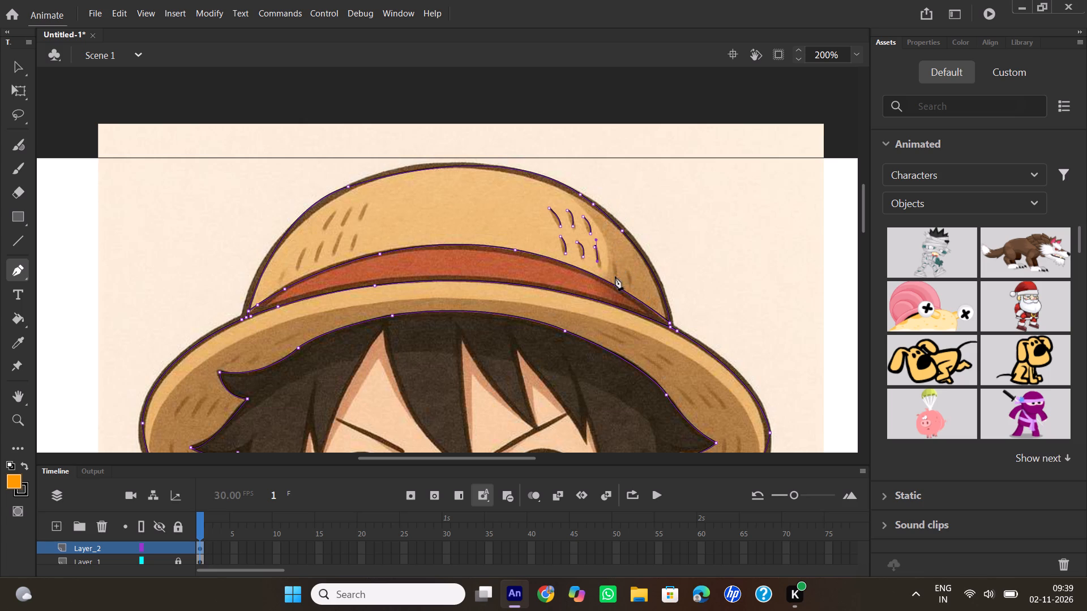
drag(617, 276, 613, 286)
double_click(617, 273)
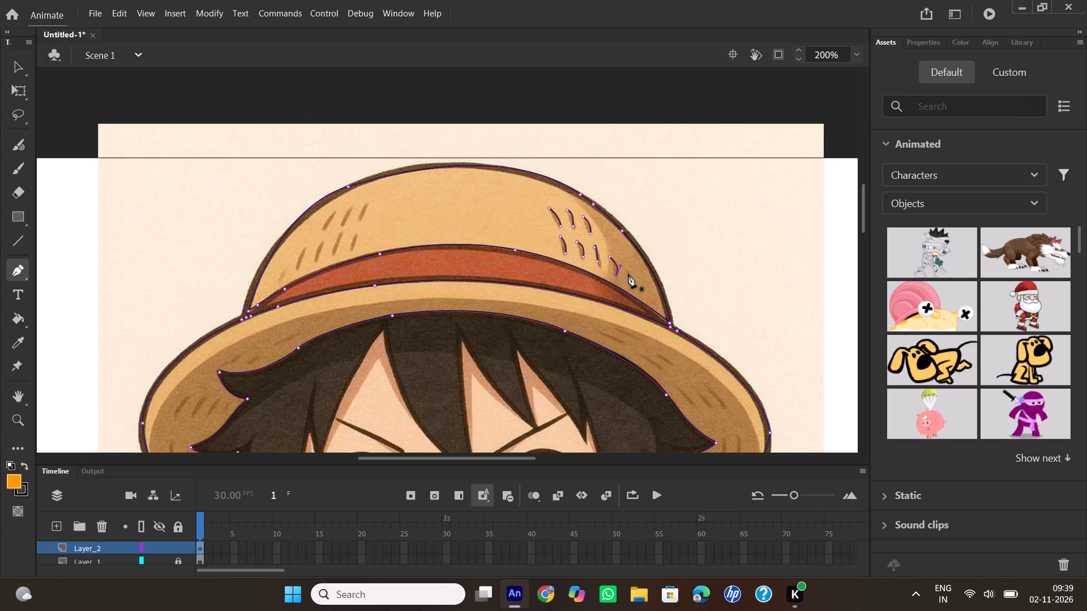
click(628, 268)
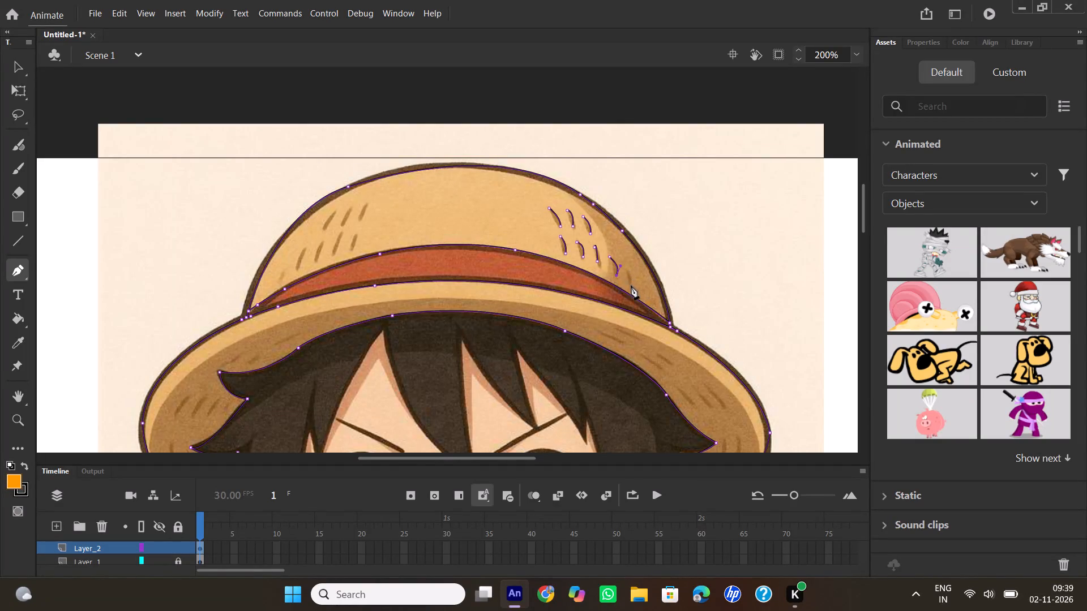
drag(631, 286, 628, 296)
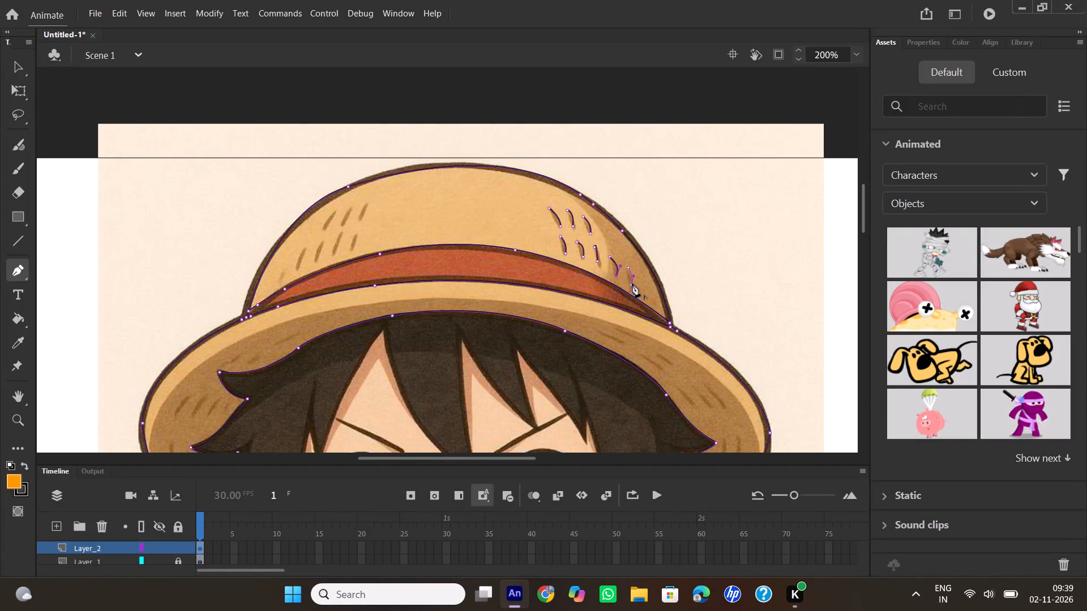
double_click(631, 284)
Trace the innermost pair of straw marks on the crown's left side, one in each row, as short curved pen paths.
click(370, 201)
drag(362, 222, 361, 222)
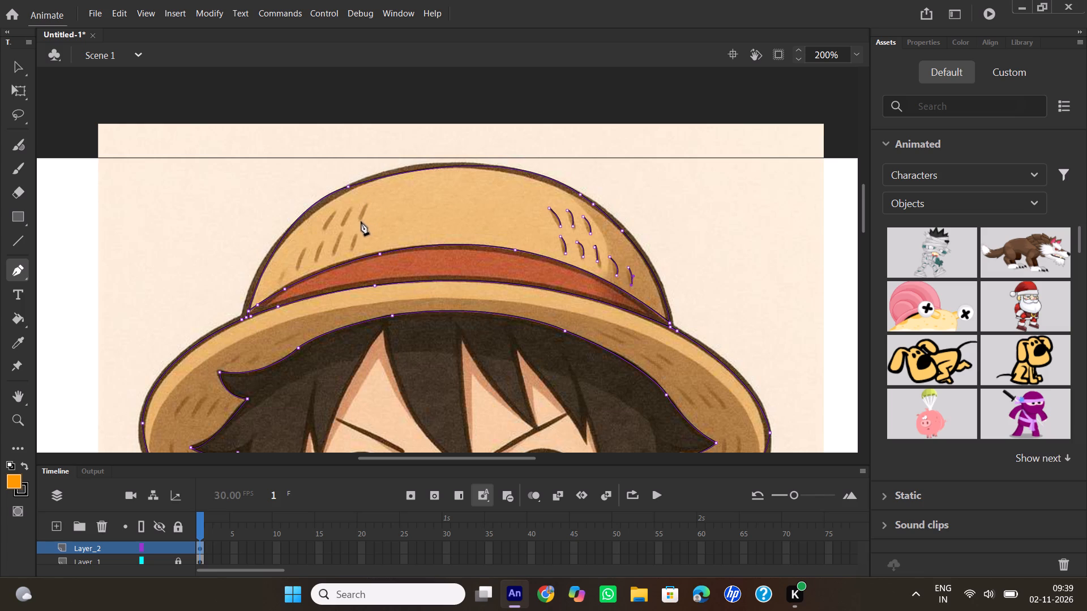
drag(361, 222, 361, 239)
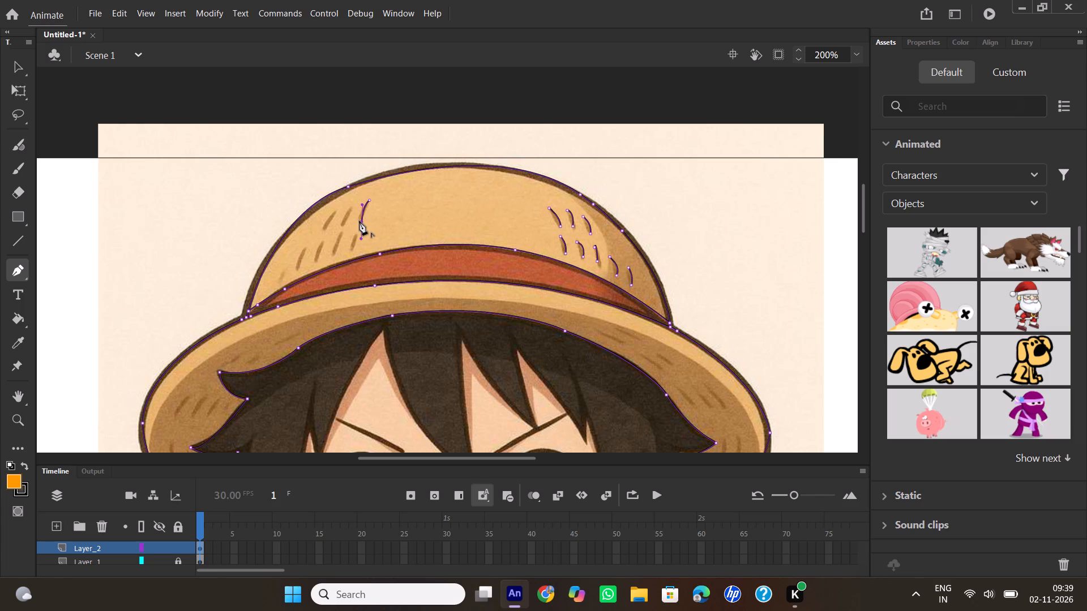
double_click(360, 221)
click(356, 233)
drag(353, 248, 357, 263)
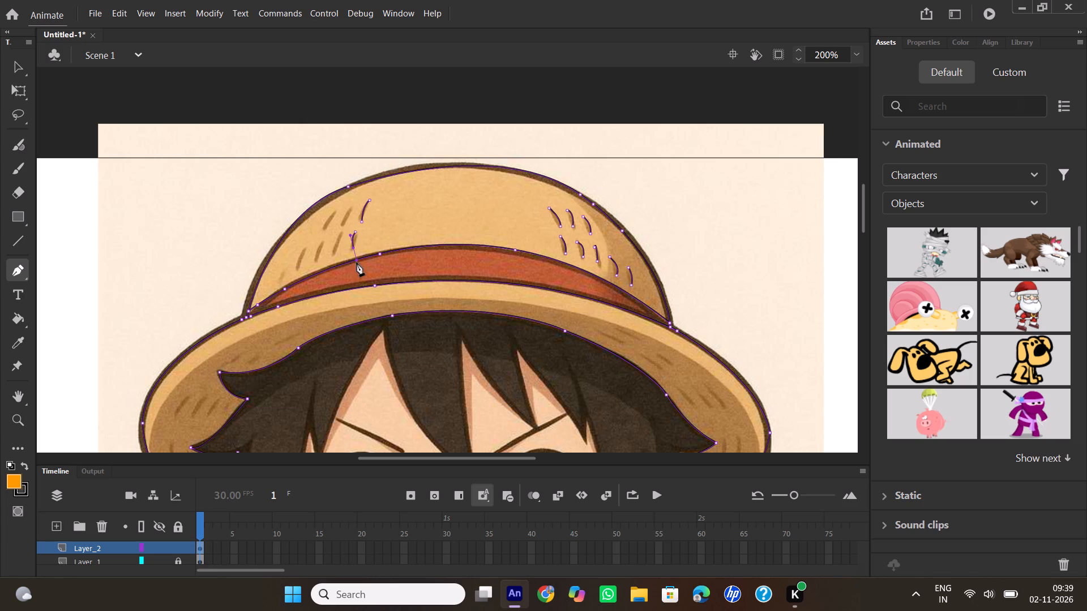
double_click(353, 249)
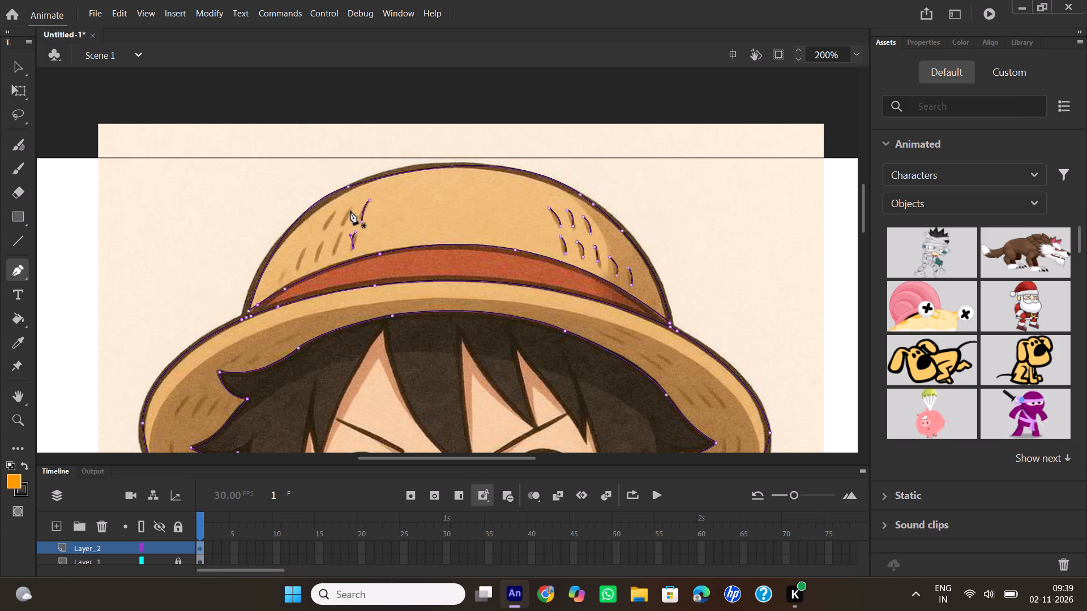
Trace the second pair of straw marks outward on the crown's left side, one in each row, as short curved pen paths.
click(350, 206)
drag(344, 222, 344, 235)
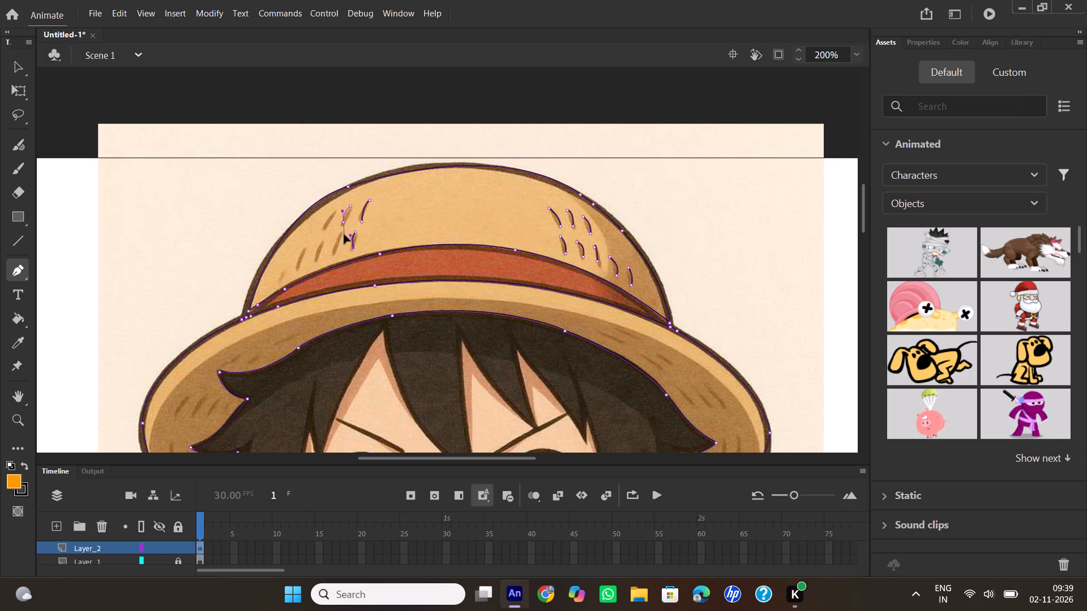
drag(344, 235, 344, 239)
double_click(344, 223)
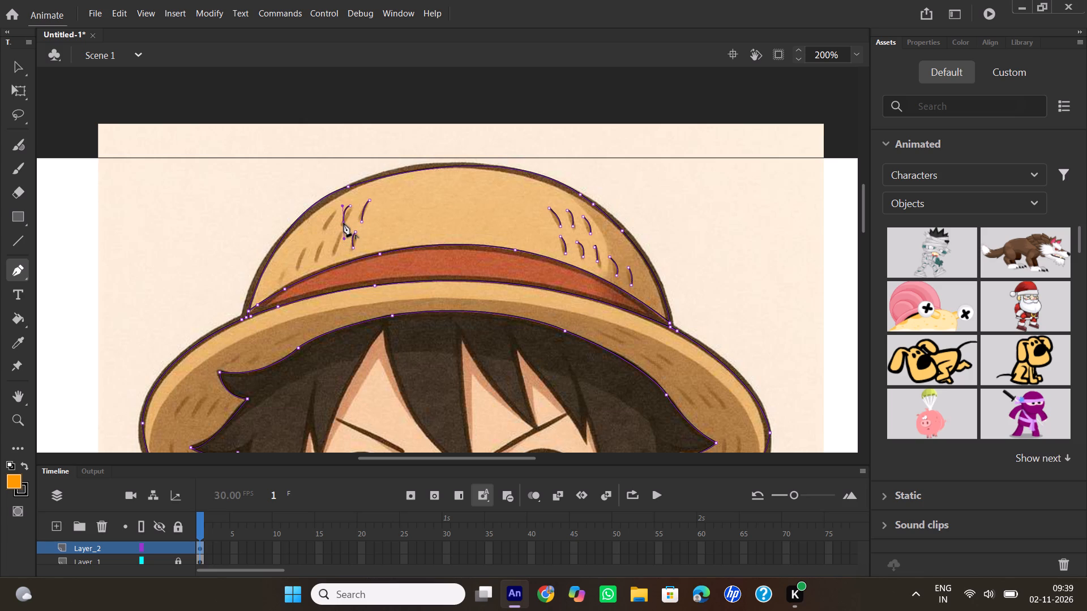
click(343, 234)
drag(334, 250, 336, 264)
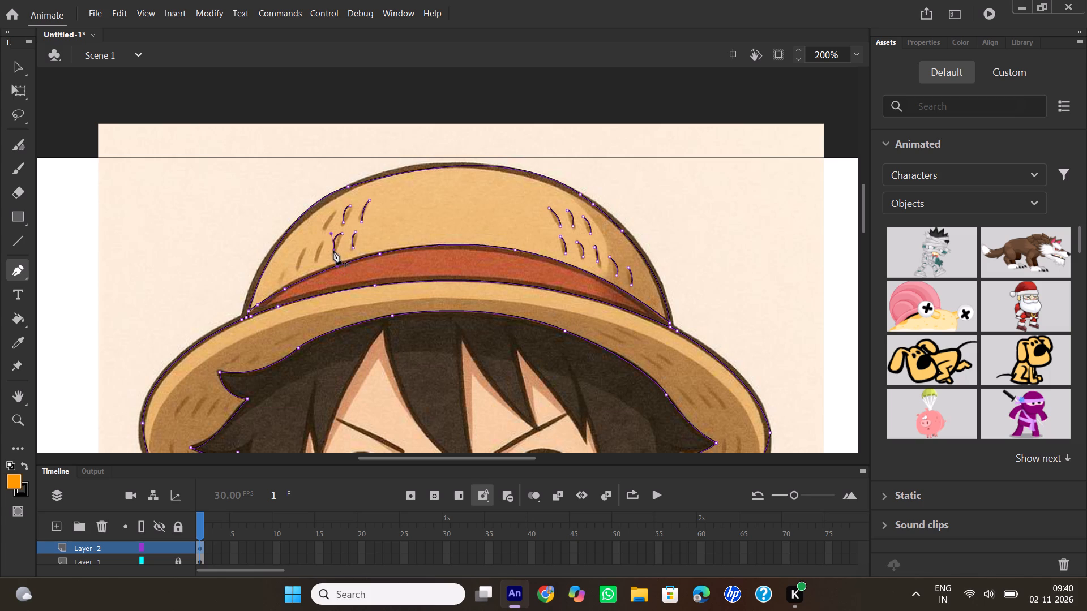
double_click(333, 251)
Trace the outermost upper-row straw mark and the third lower-row mark on the crown's left side as short curved pen paths.
click(333, 209)
drag(325, 231, 324, 238)
double_click(324, 230)
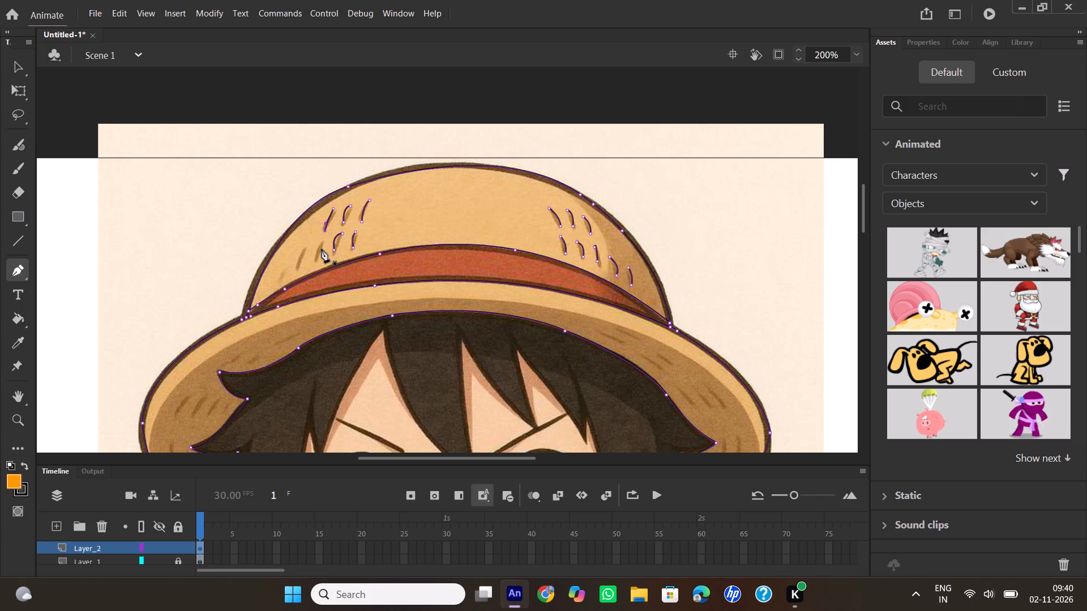
click(320, 243)
drag(318, 259, 320, 269)
double_click(318, 259)
Trace the two remaining lower-row straw marks near the crown's left edge, just above the band, as short pen paths.
click(303, 248)
drag(297, 266, 301, 282)
double_click(297, 265)
click(284, 266)
click(279, 282)
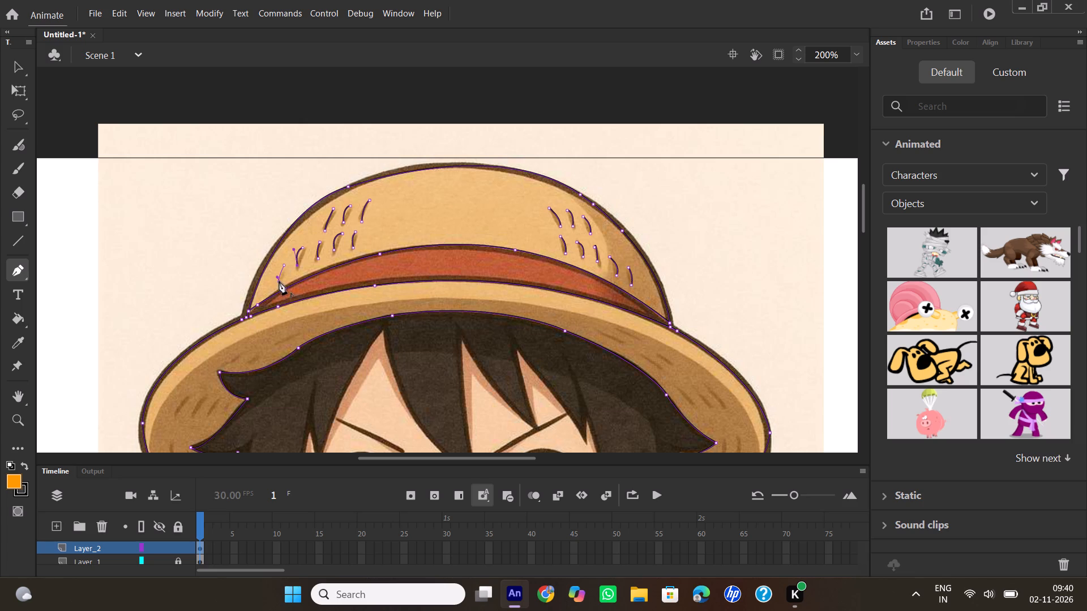
double_click(278, 280)
Trace the brim's inner rim line, where light straw meets the shaded underside, as one arched pen path from its left edge to its right edge.
scroll(382, 326, down, 1)
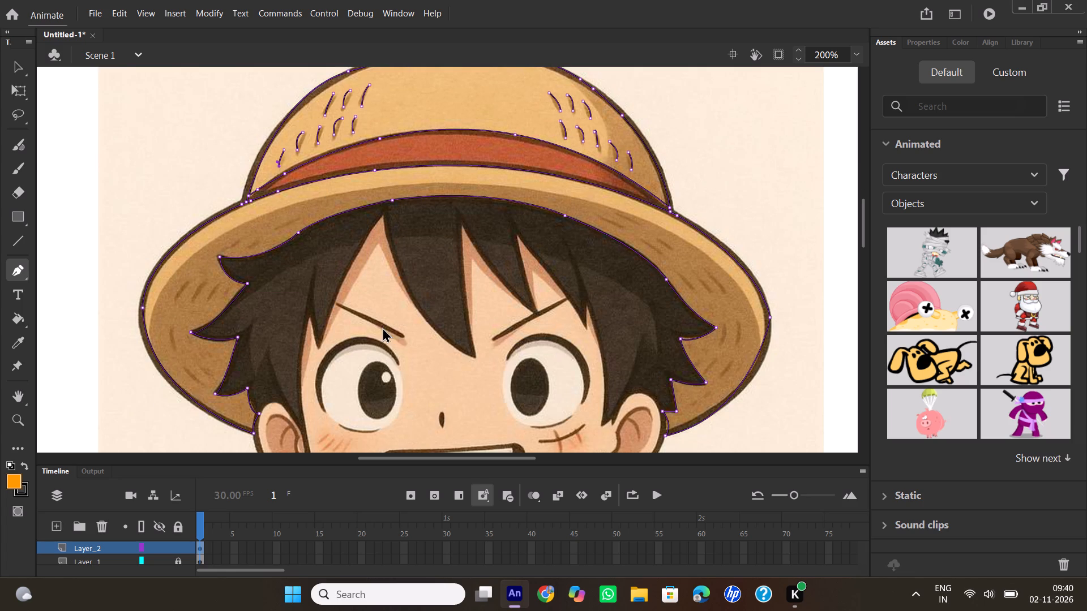
scroll(383, 319, down, 1)
scroll(383, 319, up, 1)
click(152, 350)
drag(310, 201, 442, 201)
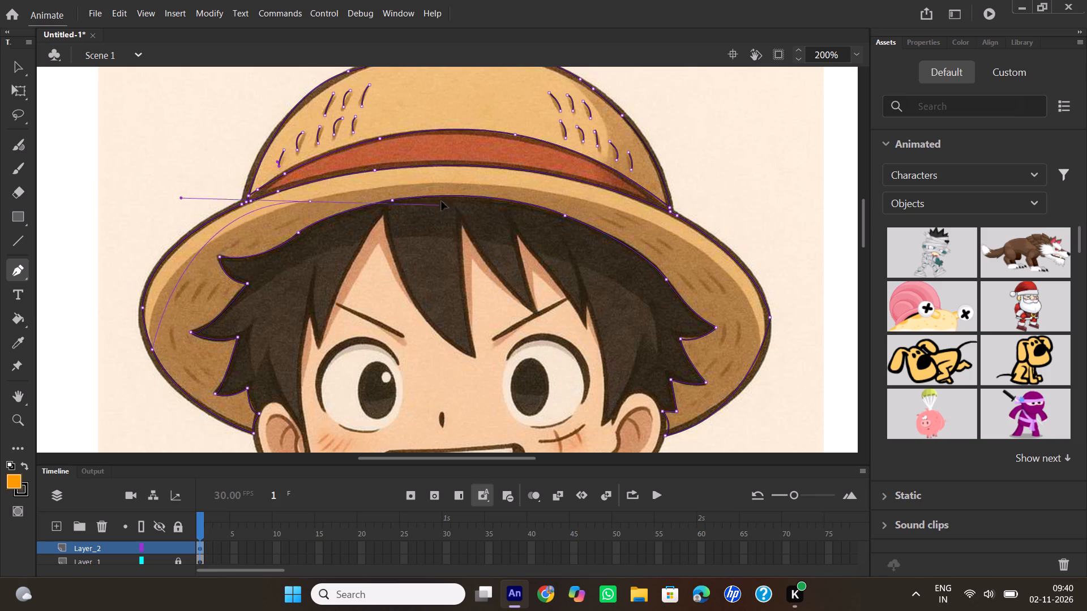
drag(442, 201, 519, 154)
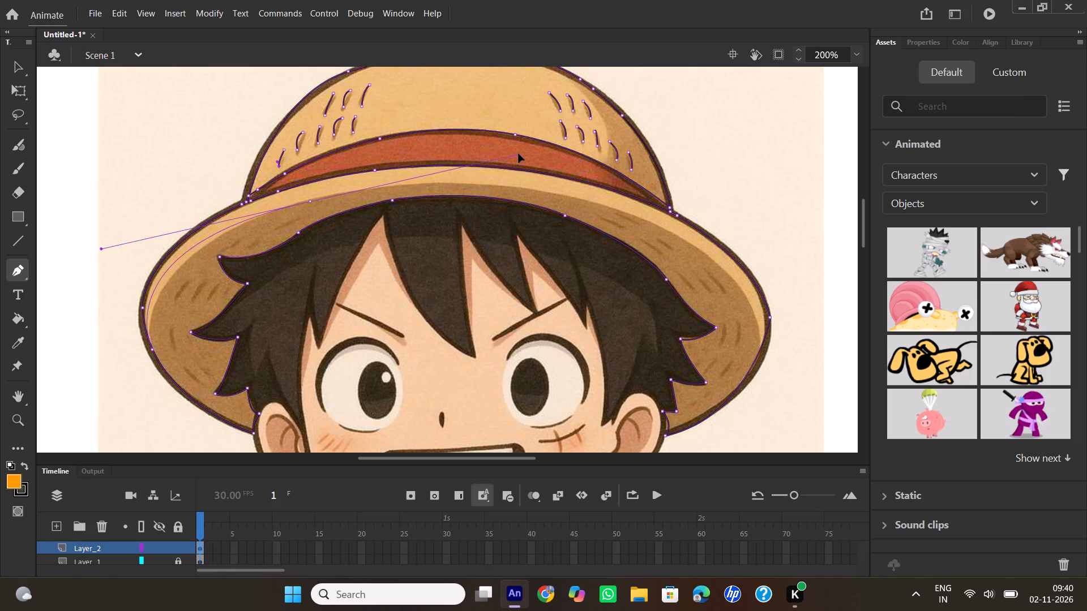
drag(519, 154, 493, 159)
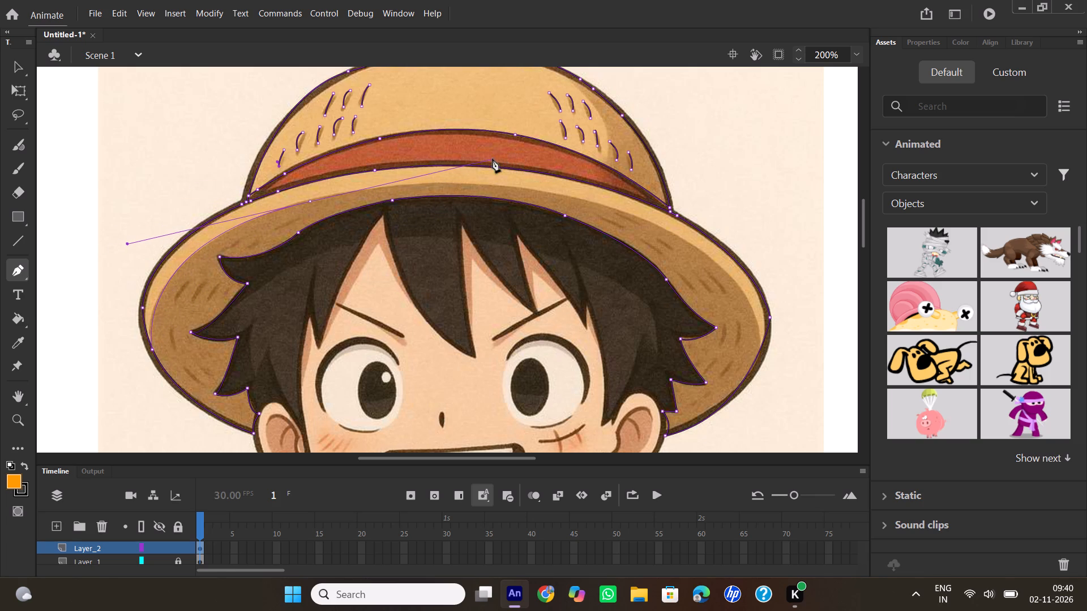
click(310, 201)
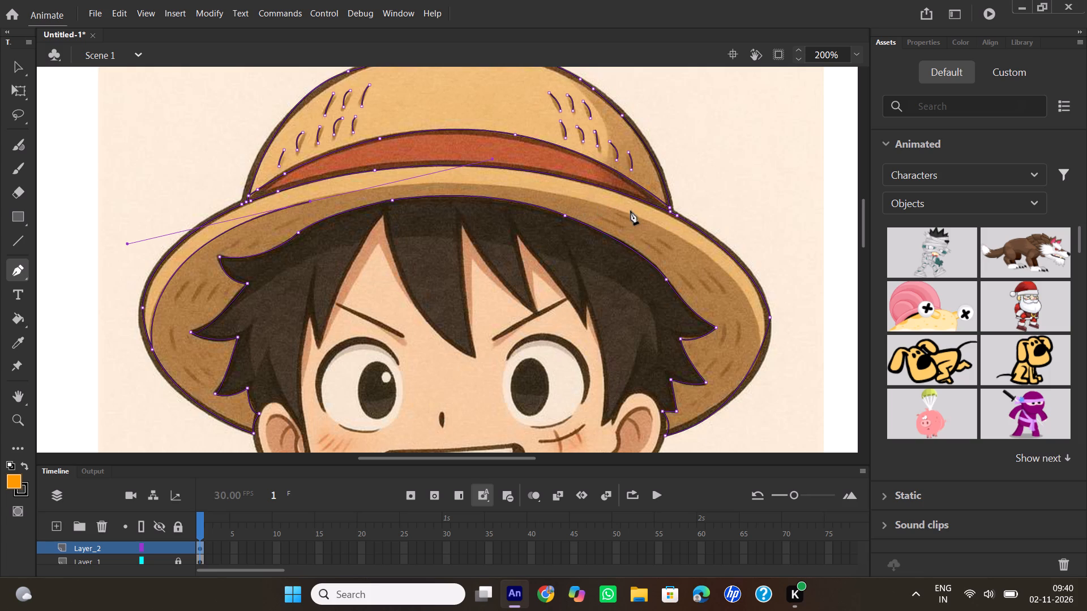
drag(630, 213, 737, 266)
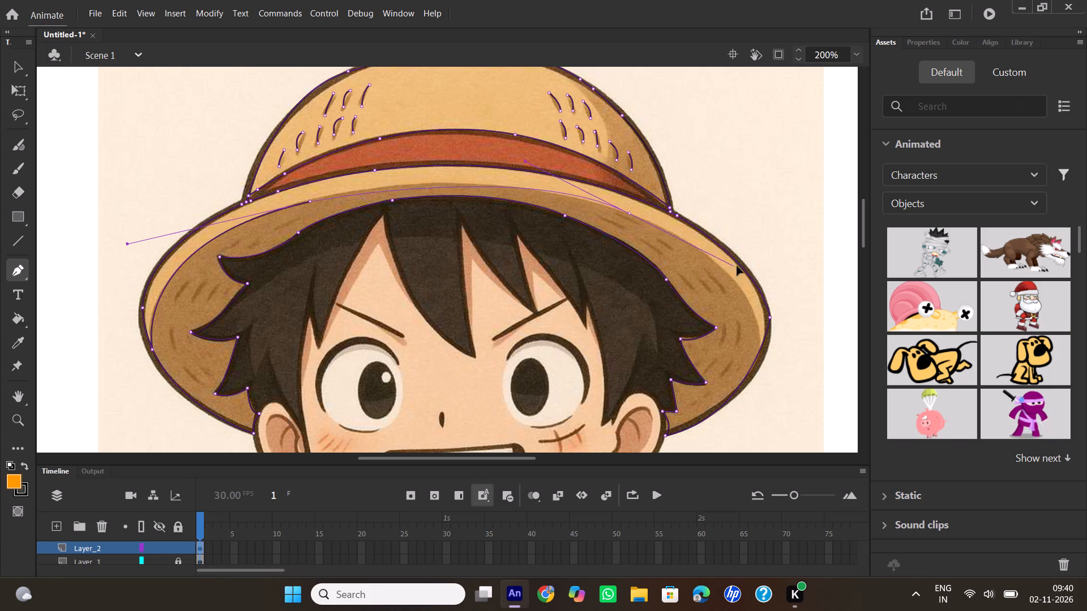
drag(737, 266, 794, 274)
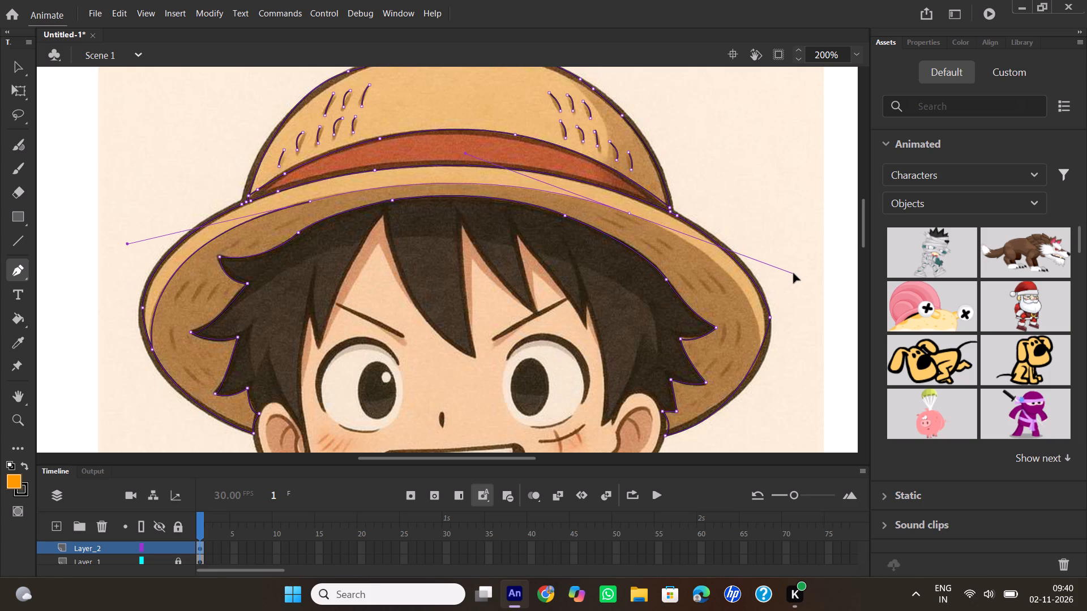
drag(794, 274, 794, 273)
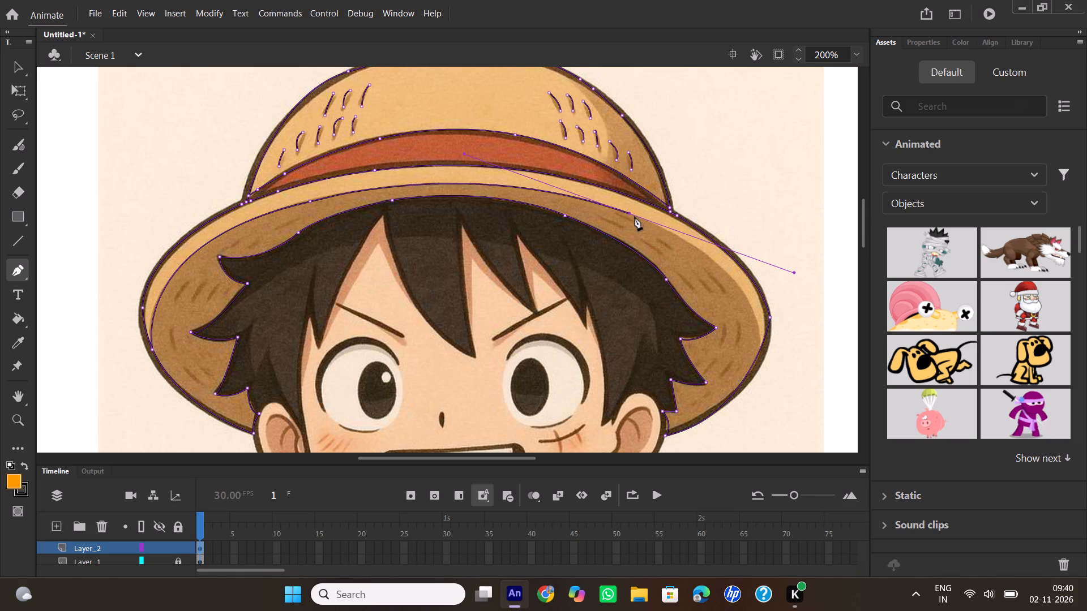
click(630, 213)
drag(761, 356, 771, 437)
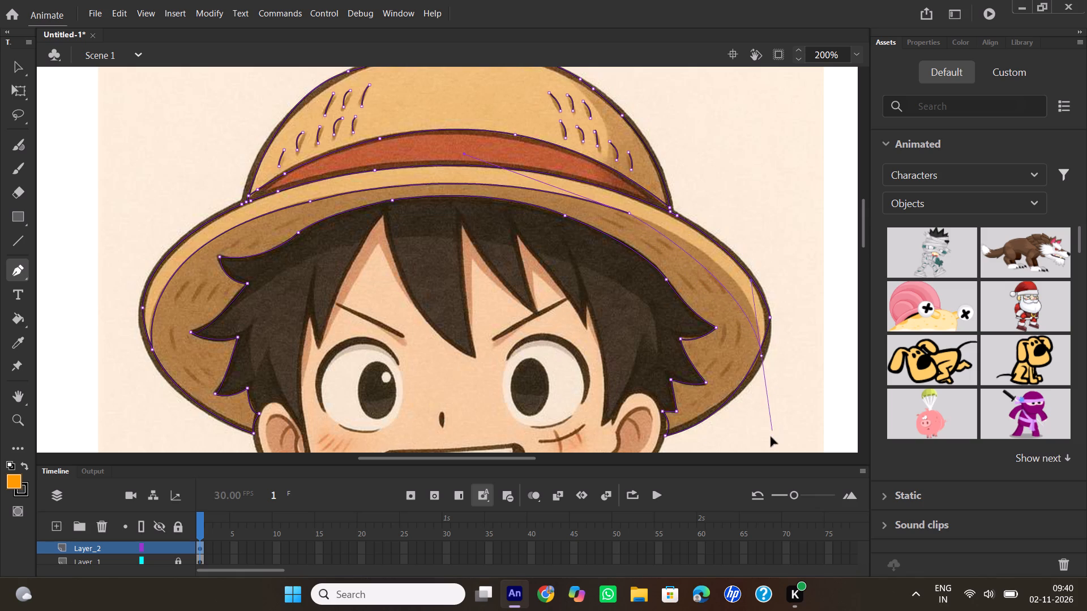
drag(771, 437, 771, 463)
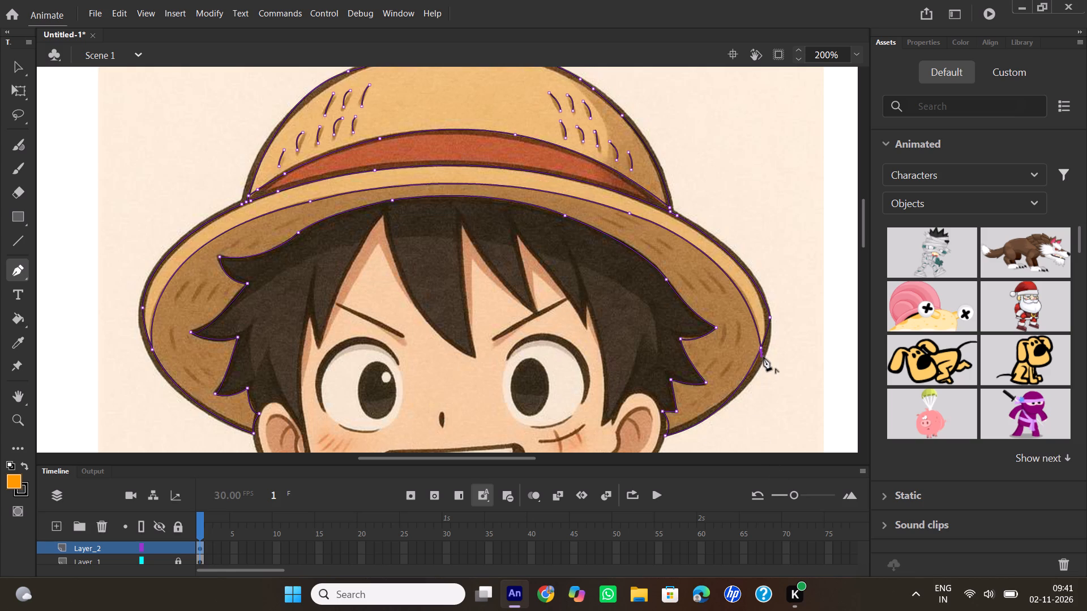
double_click(764, 357)
Trace four slanted straw marks on the shaded underside of the brim's upper right, above the hair, as short straight pen paths.
scroll(784, 225, down, 1)
scroll(776, 227, up, 1)
click(599, 212)
drag(624, 231, 636, 242)
click(622, 230)
click(622, 230)
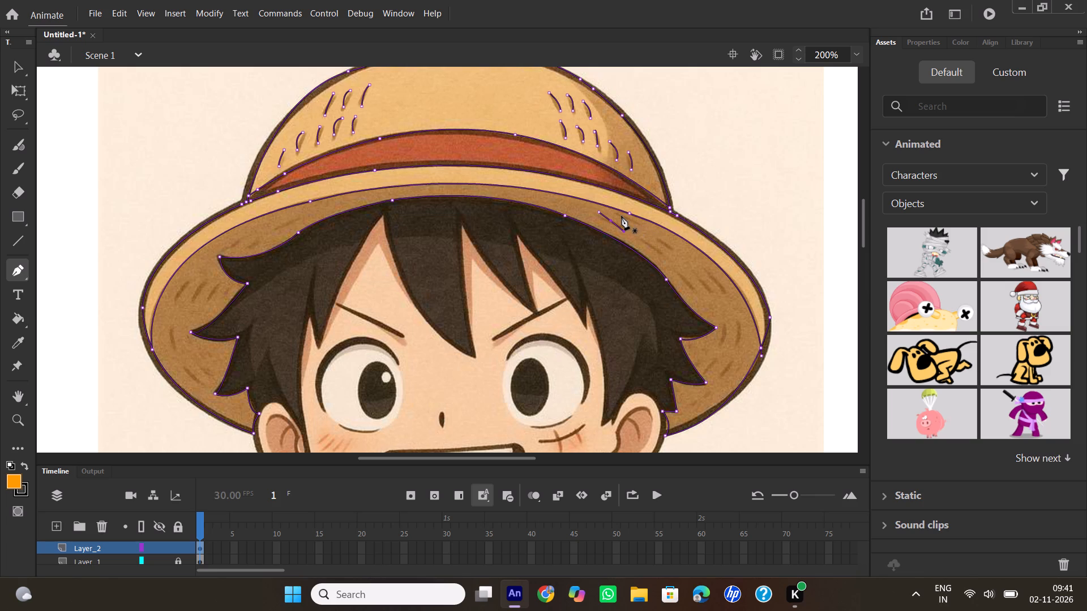
click(622, 216)
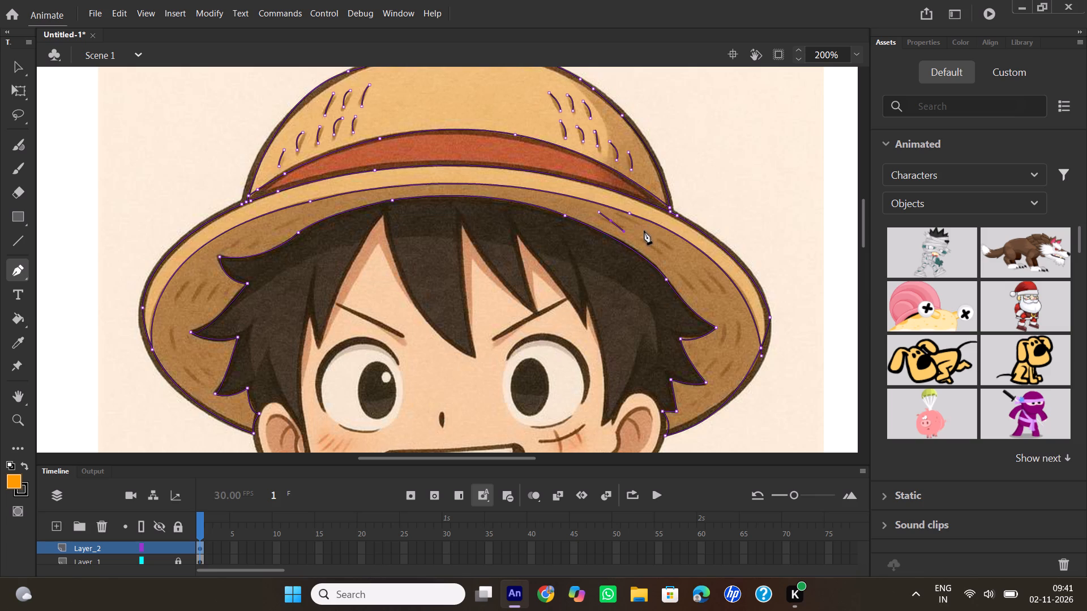
double_click(644, 231)
click(661, 238)
double_click(678, 251)
click(642, 244)
double_click(664, 257)
Trace three slanted straw marks on the shaded brim underside, right of the hair, as short straight pen paths.
click(678, 270)
double_click(692, 292)
click(692, 270)
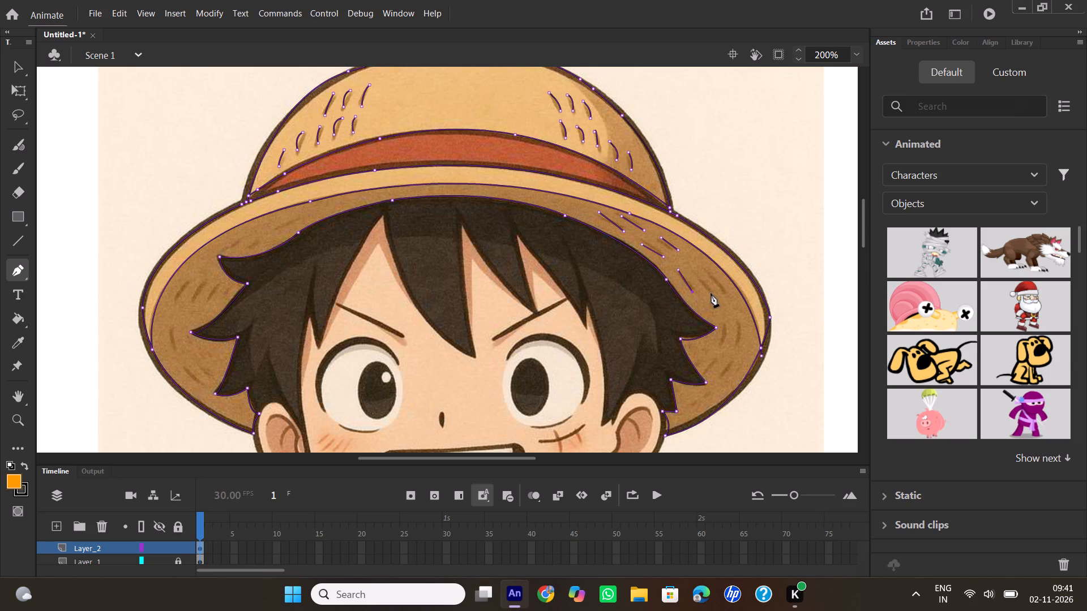
double_click(711, 294)
click(704, 264)
double_click(721, 288)
Trace two steep straw marks beside the right hair spikes near the brim's edge, undo the stray connecting segment, and end the path.
click(735, 321)
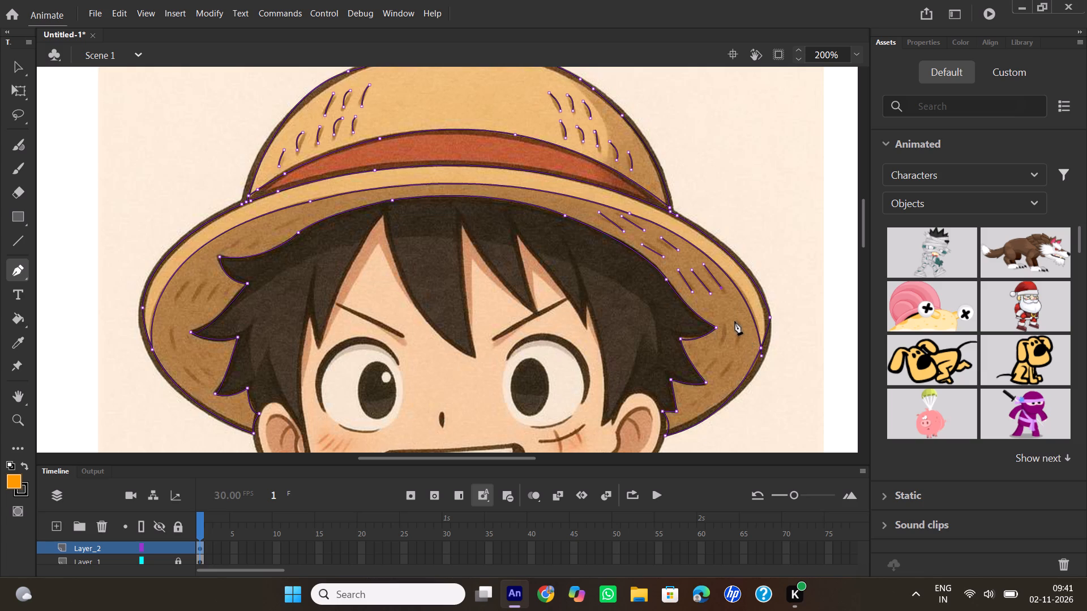
double_click(737, 341)
click(726, 324)
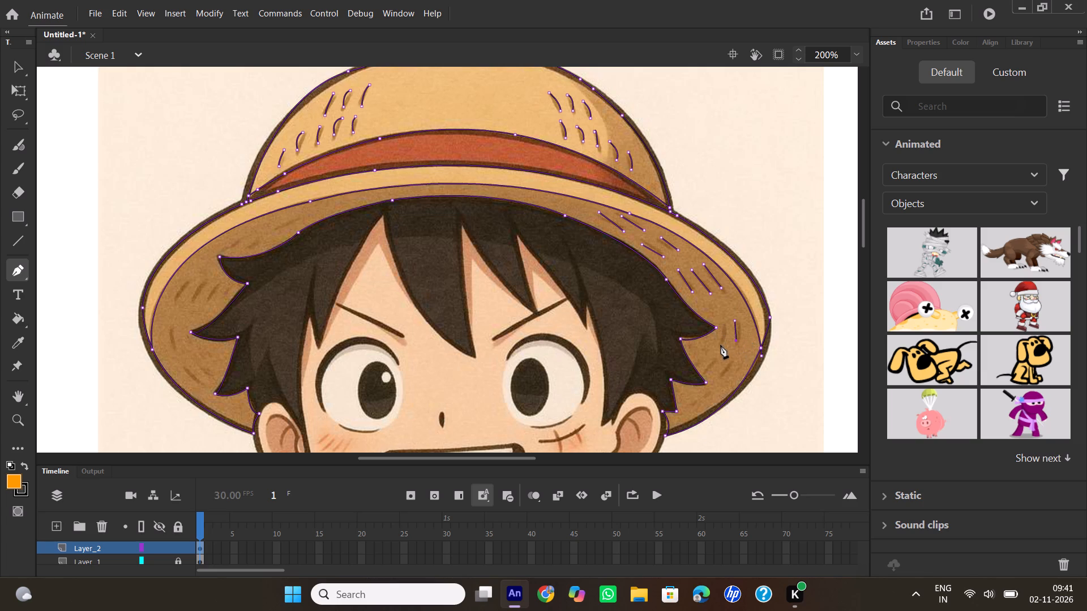
double_click(715, 344)
click(732, 363)
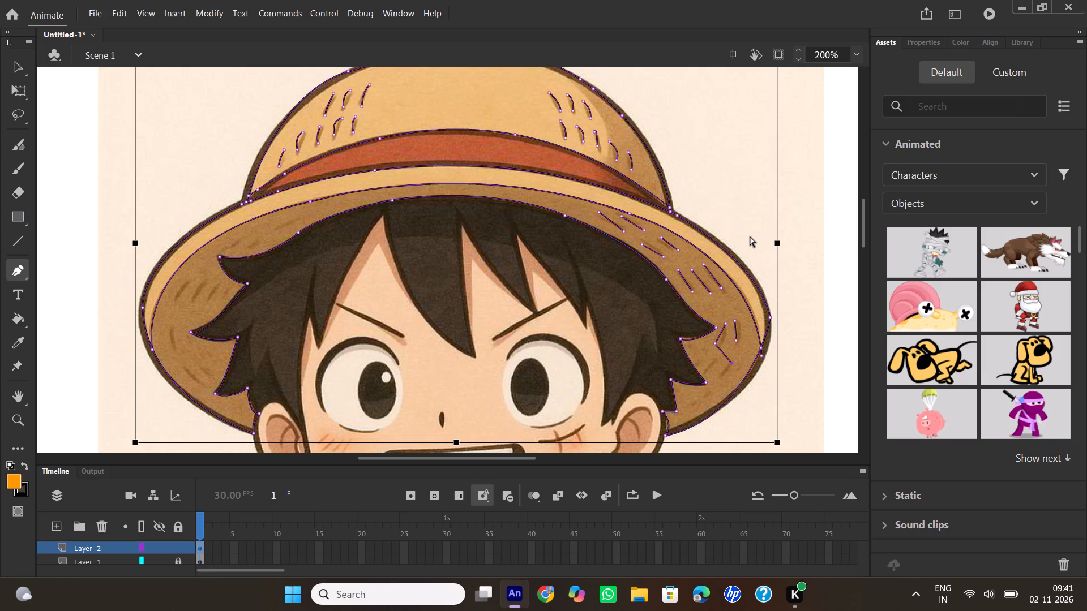
key(ctrl+z)
click(15, 69)
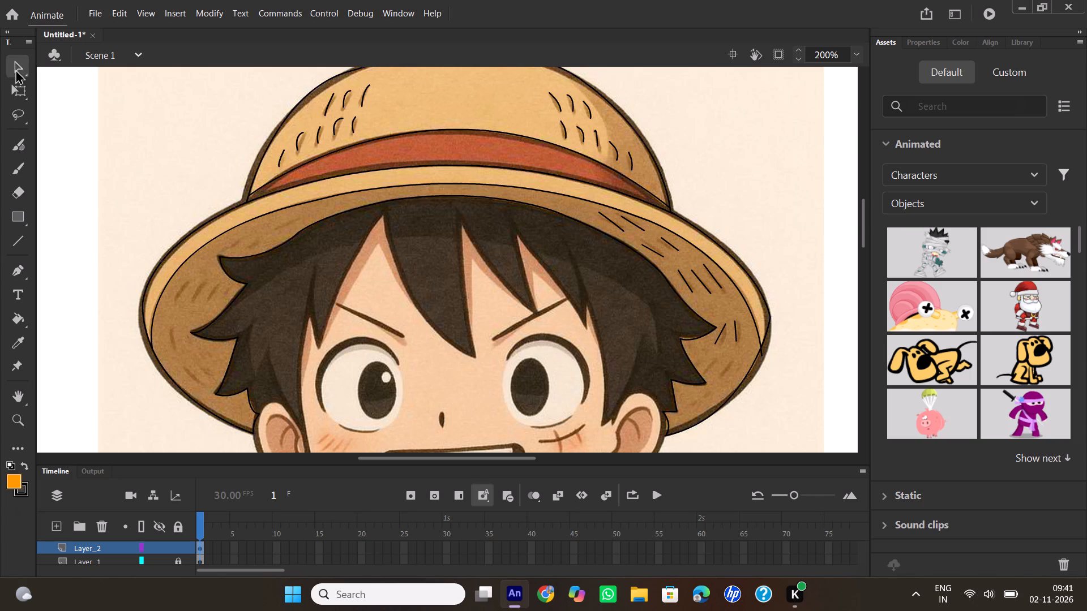
Trace the three remaining straw marks on the brim's lower right underside, down to the right ear, as short straight pen paths.
click(20, 273)
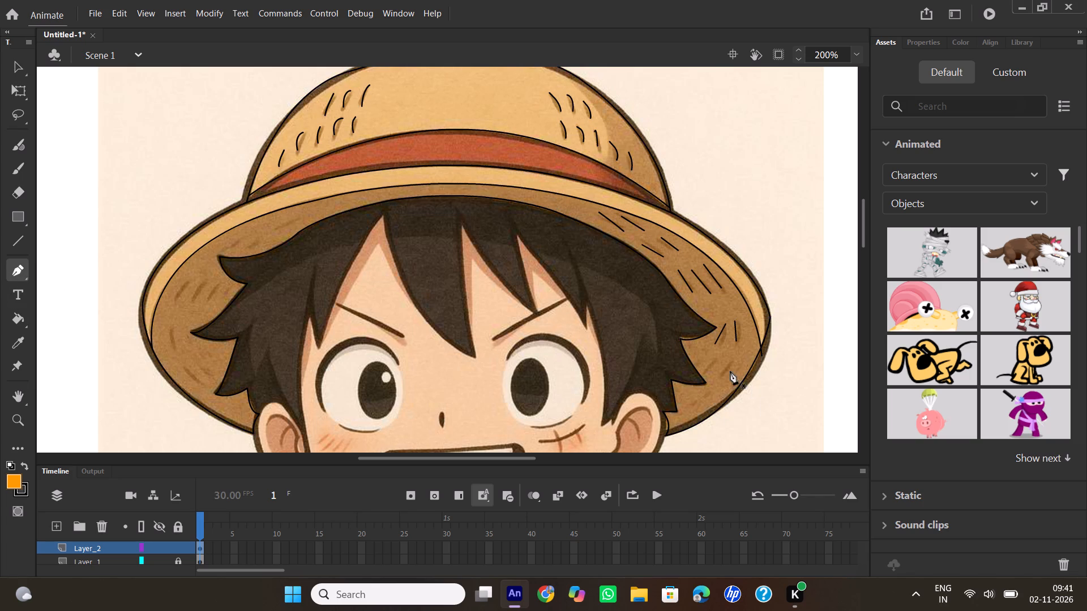
click(731, 363)
double_click(721, 380)
click(713, 357)
double_click(704, 370)
click(701, 398)
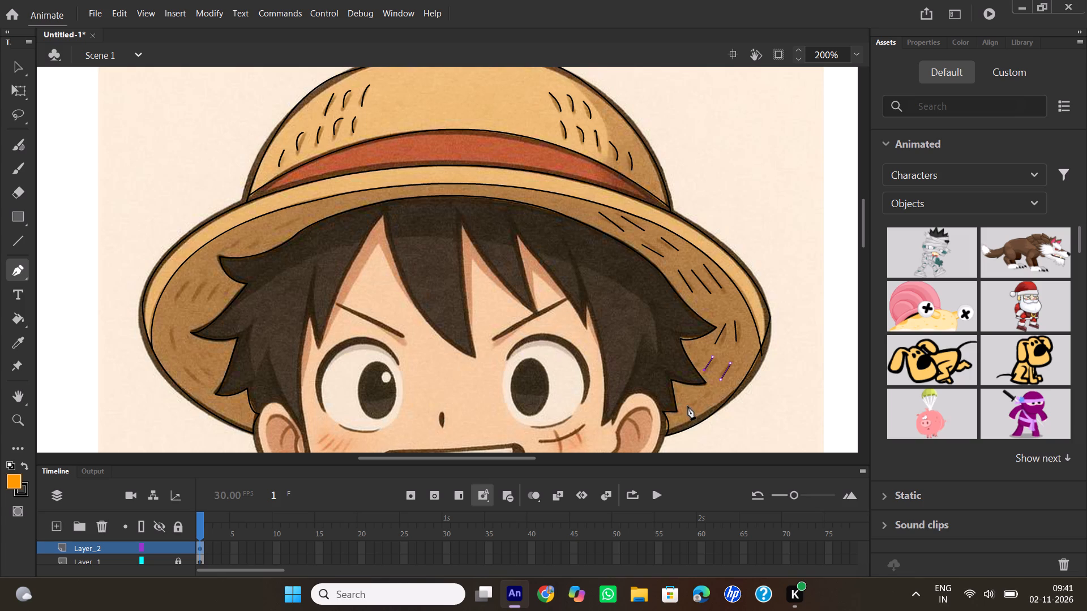
double_click(688, 406)
Trace three slanted straw marks on the brim's upper left underside, above the hair, as short straight pen paths.
click(305, 209)
double_click(281, 222)
click(250, 229)
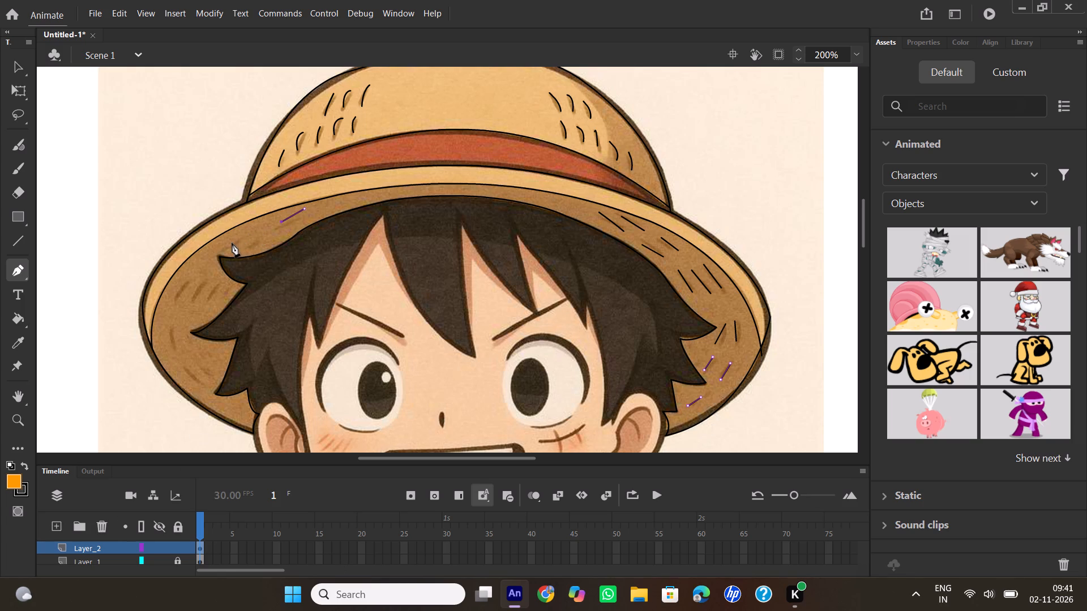
double_click(232, 243)
click(266, 239)
double_click(247, 249)
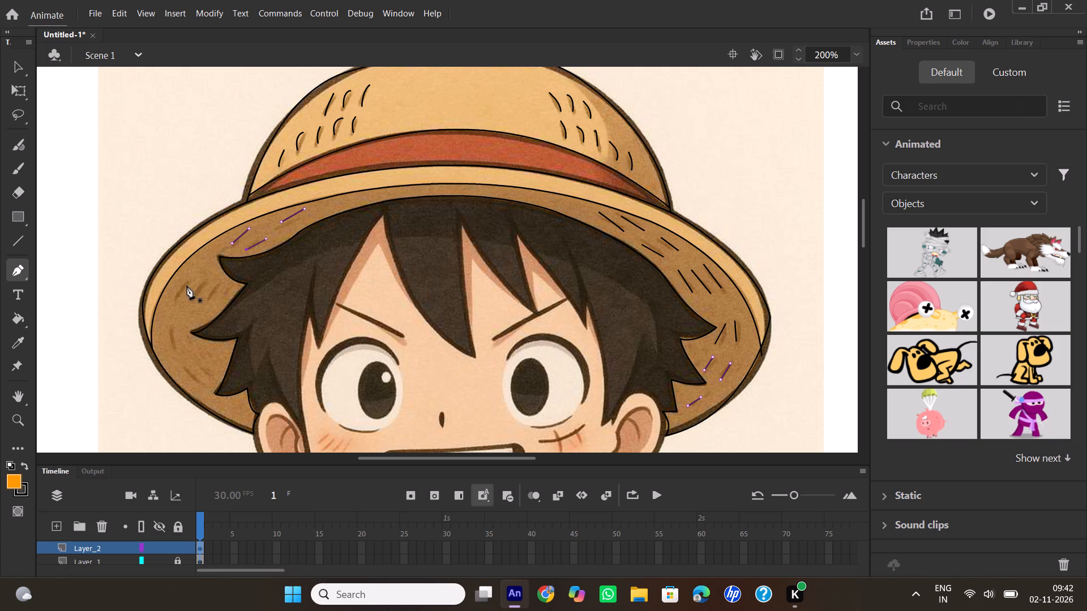
Trace the row of three slanted straw marks on the brim's left underside, beside the left hair spikes, as straight pen paths.
click(187, 278)
double_click(174, 294)
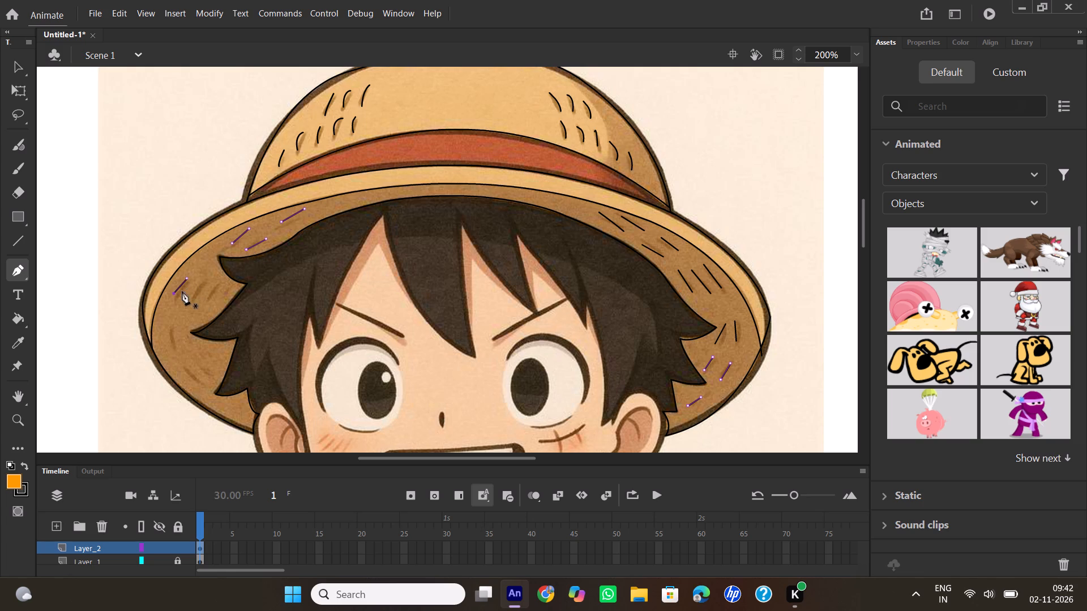
click(204, 279)
double_click(192, 301)
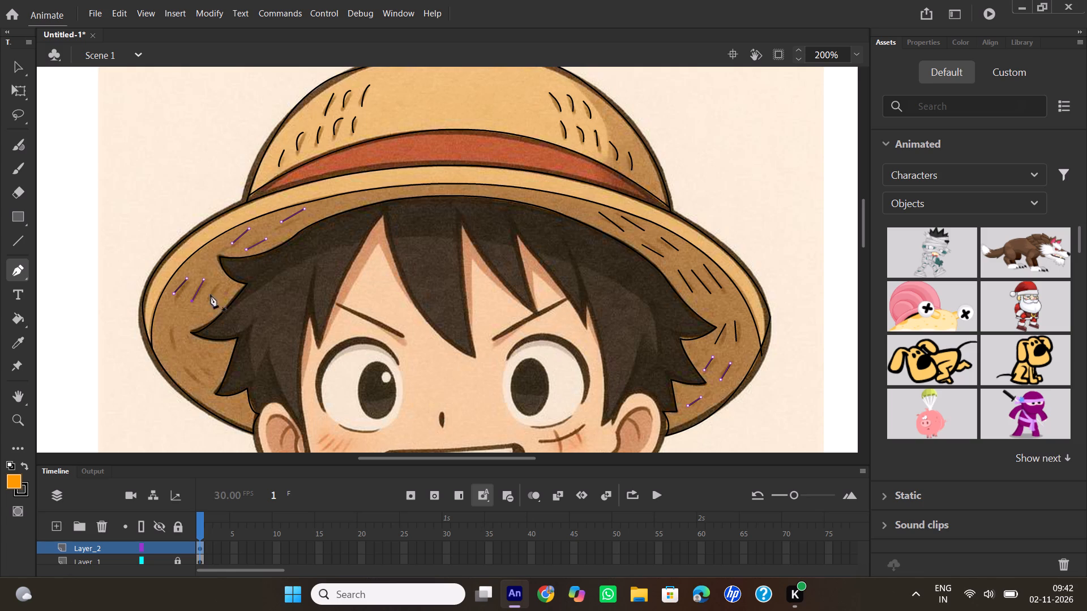
click(220, 280)
double_click(210, 298)
Trace the steep straw mark near the brim's left edge and the two slanted marks below it as short straight pen paths.
click(170, 320)
double_click(173, 352)
click(181, 368)
double_click(199, 382)
click(196, 356)
double_click(216, 375)
Start a pen path at the brim's lower left end and trace over the top of the left ear to the sideburn's lower tip.
scroll(288, 352, down, 1)
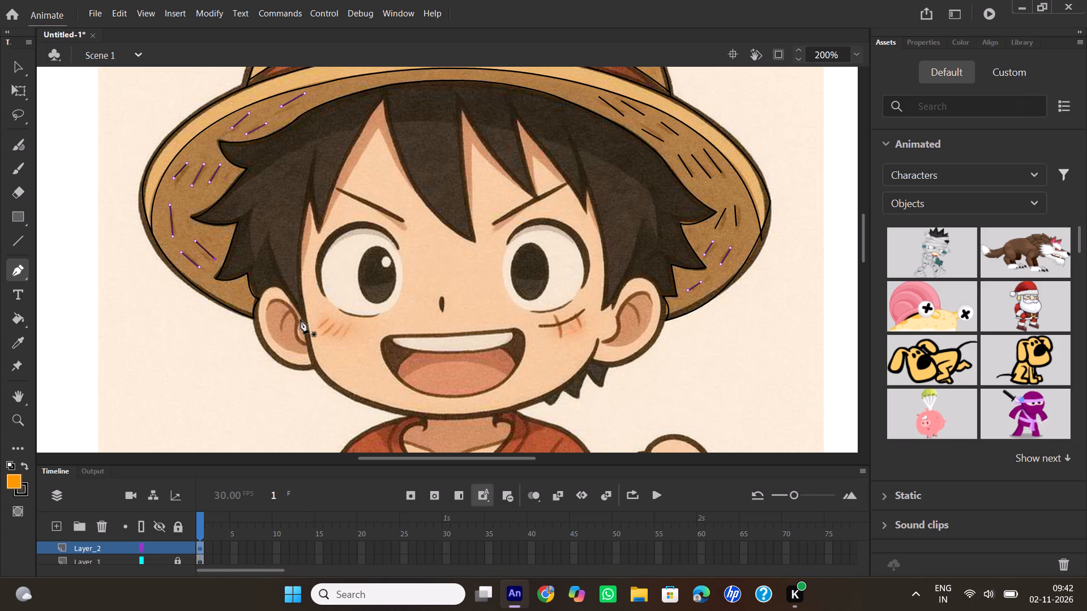
click(253, 309)
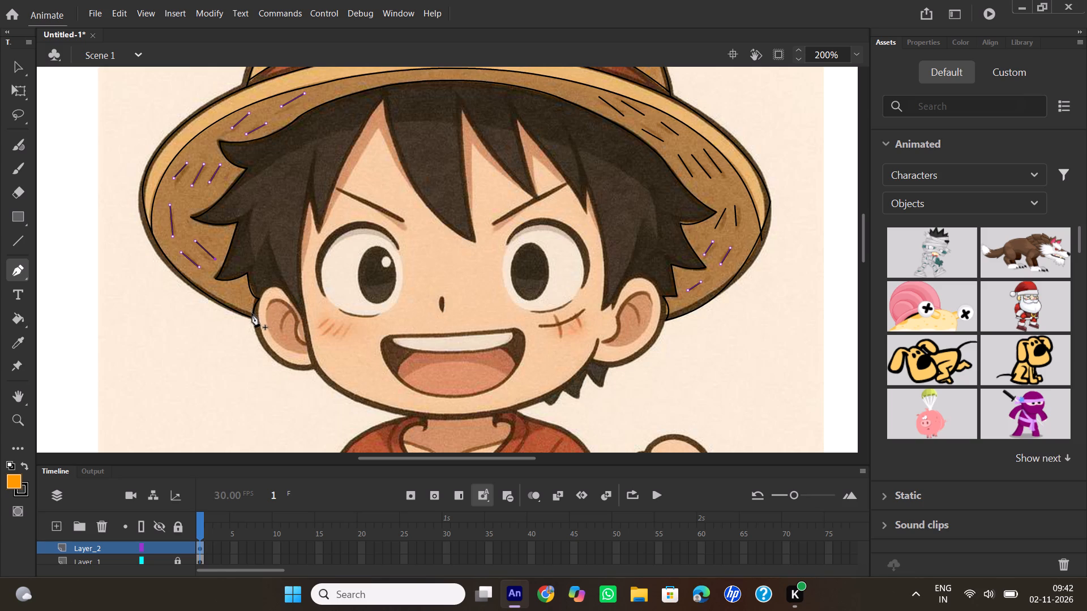
click(252, 313)
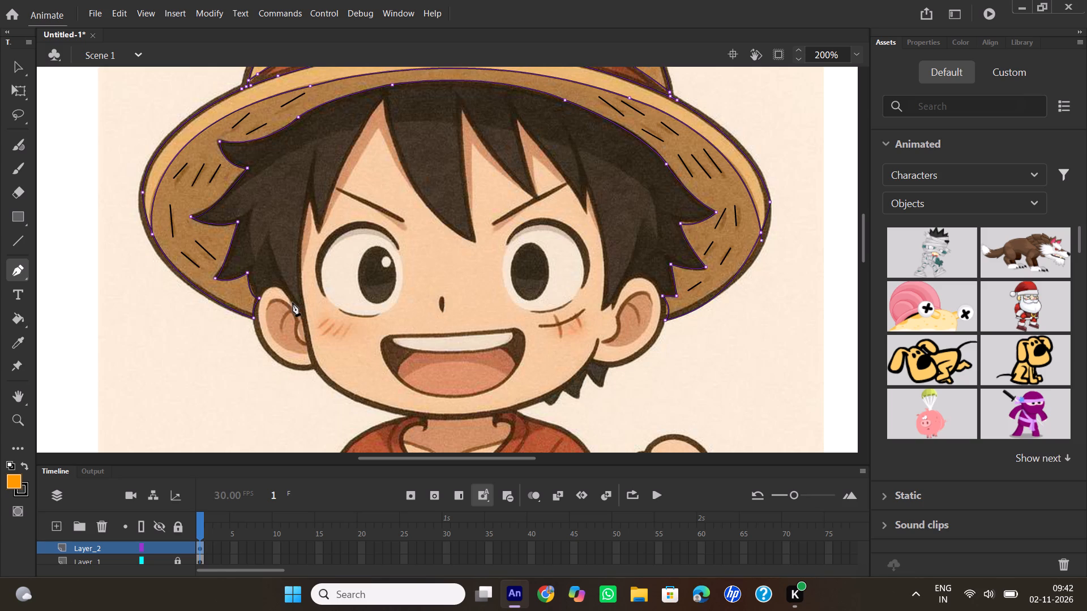
drag(284, 289, 294, 295)
drag(294, 295, 301, 303)
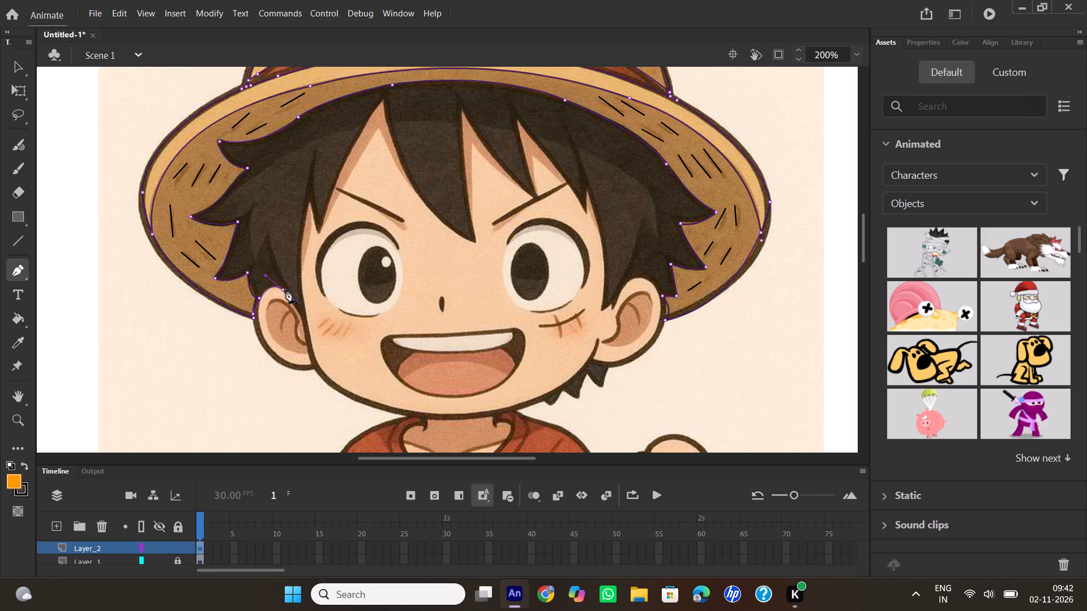
click(284, 291)
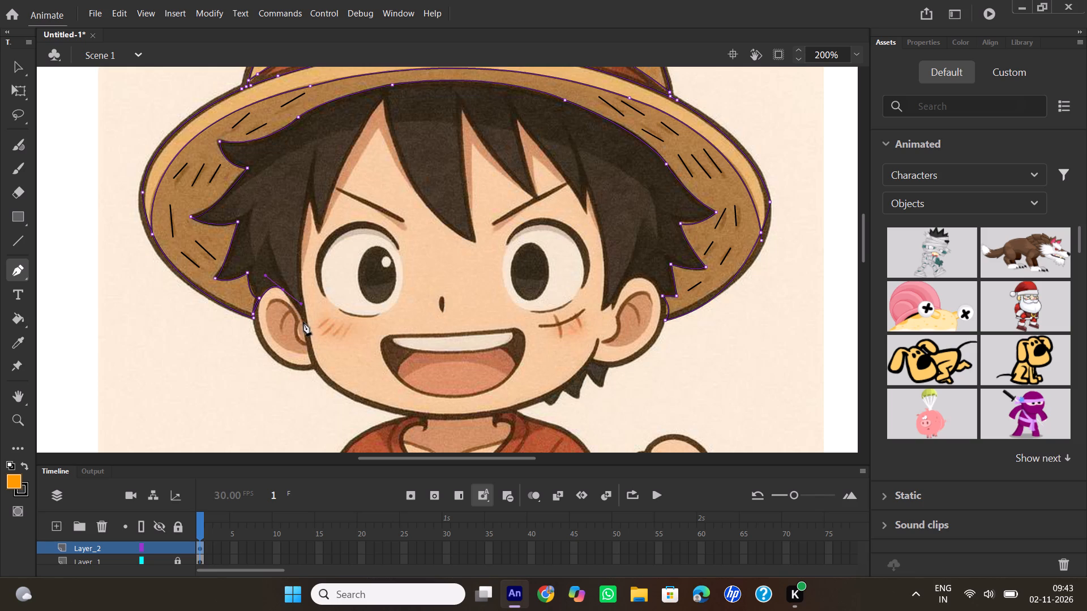
click(306, 317)
Continue the hair path from the left sideburn's lower tip up to the notch and down to the small spike's tip above the left eye.
drag(311, 198, 314, 192)
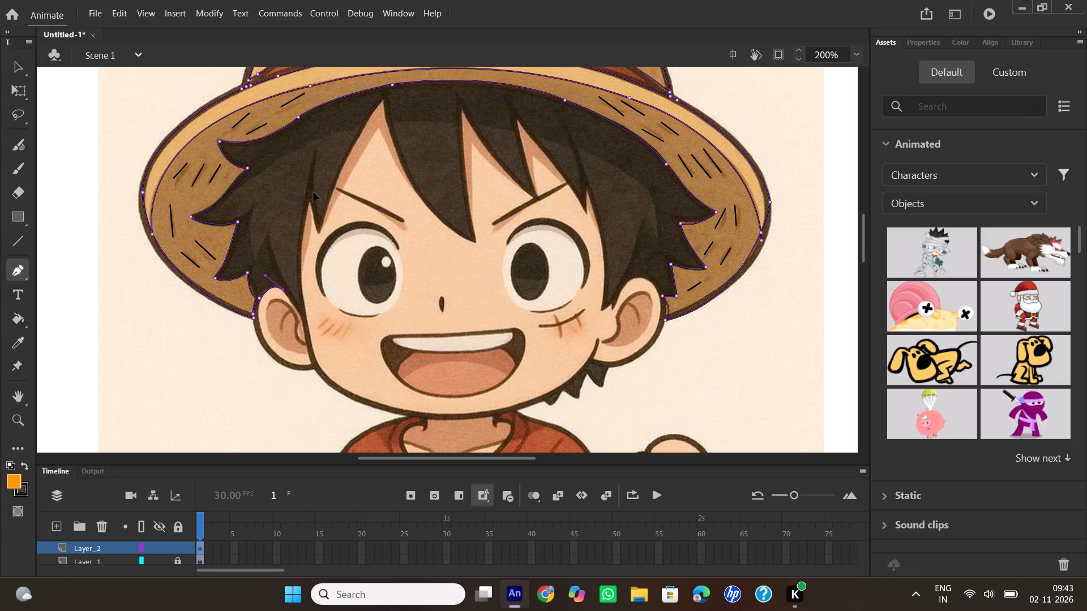
drag(314, 192, 329, 160)
click(311, 196)
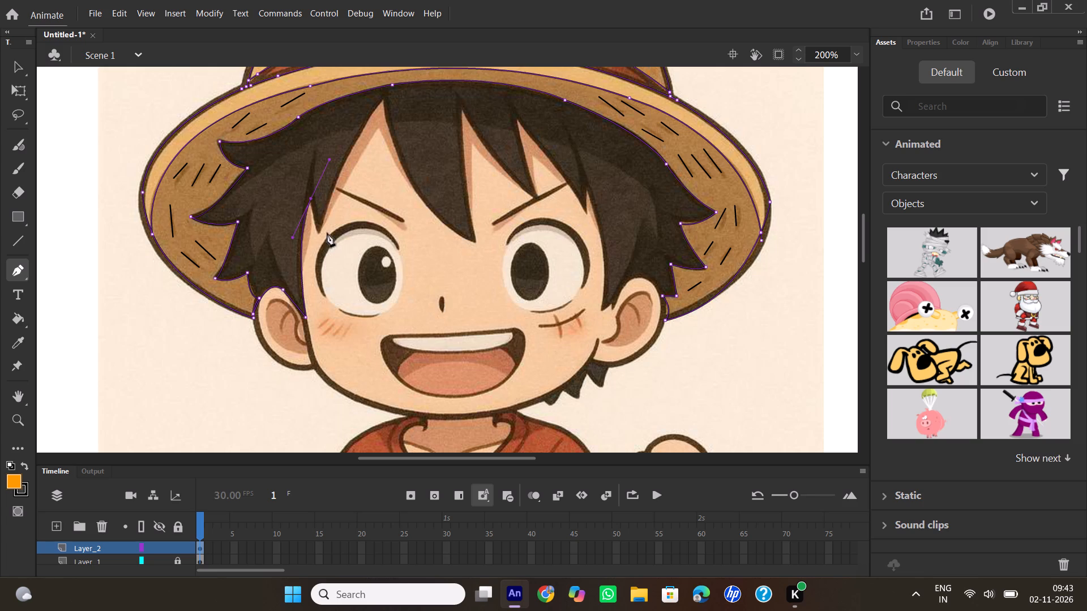
drag(319, 230, 324, 242)
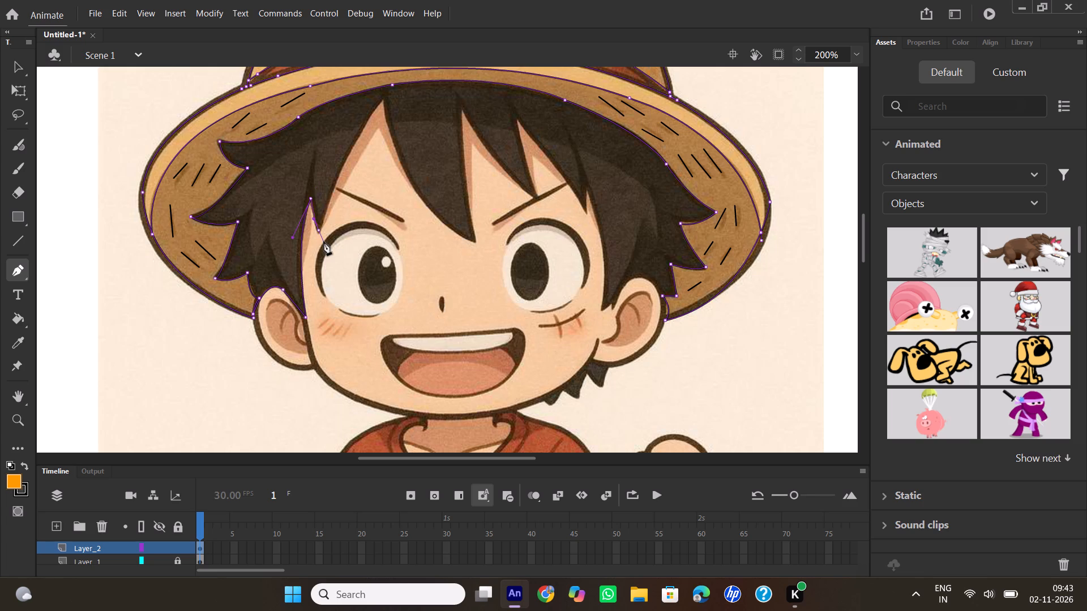
click(319, 229)
Continue the fringe outline up to the tall forehead gap's peak and down the curved edge to the large central spike's tip.
drag(382, 100, 401, 93)
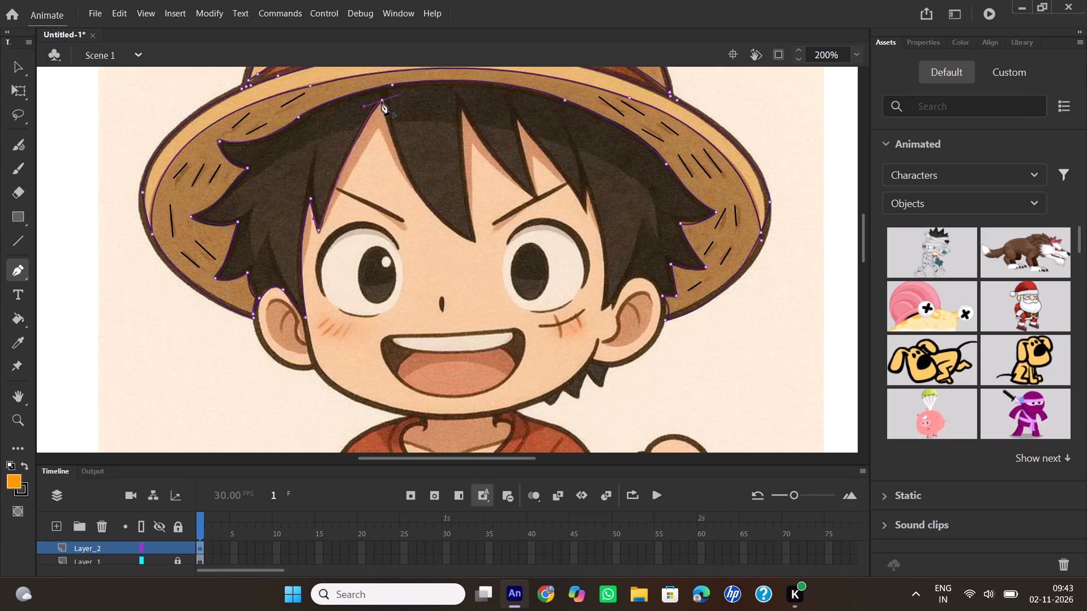
click(382, 102)
drag(474, 239, 489, 246)
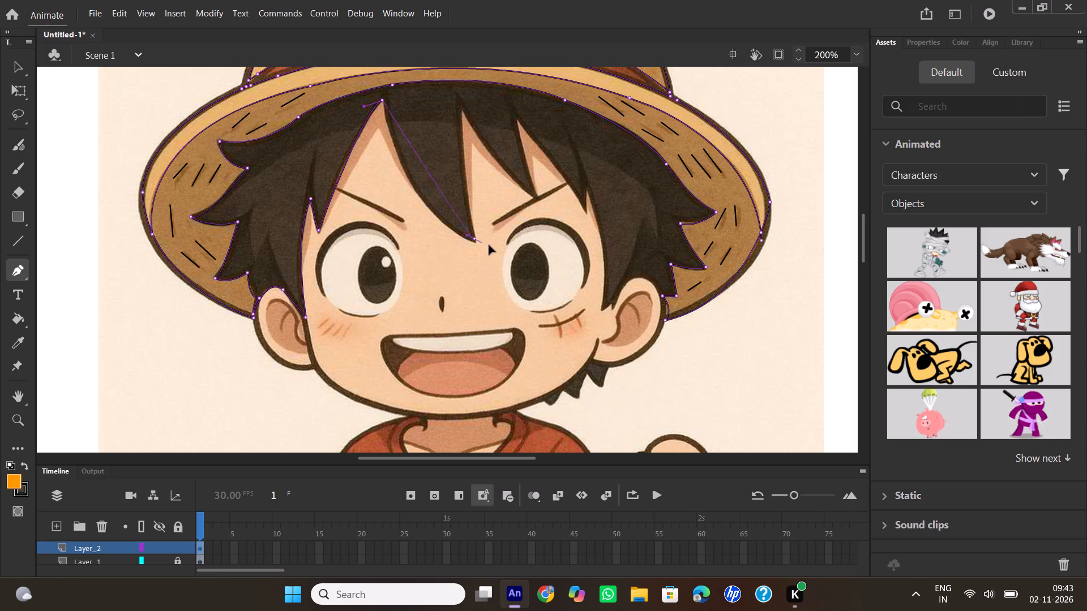
drag(489, 246, 540, 253)
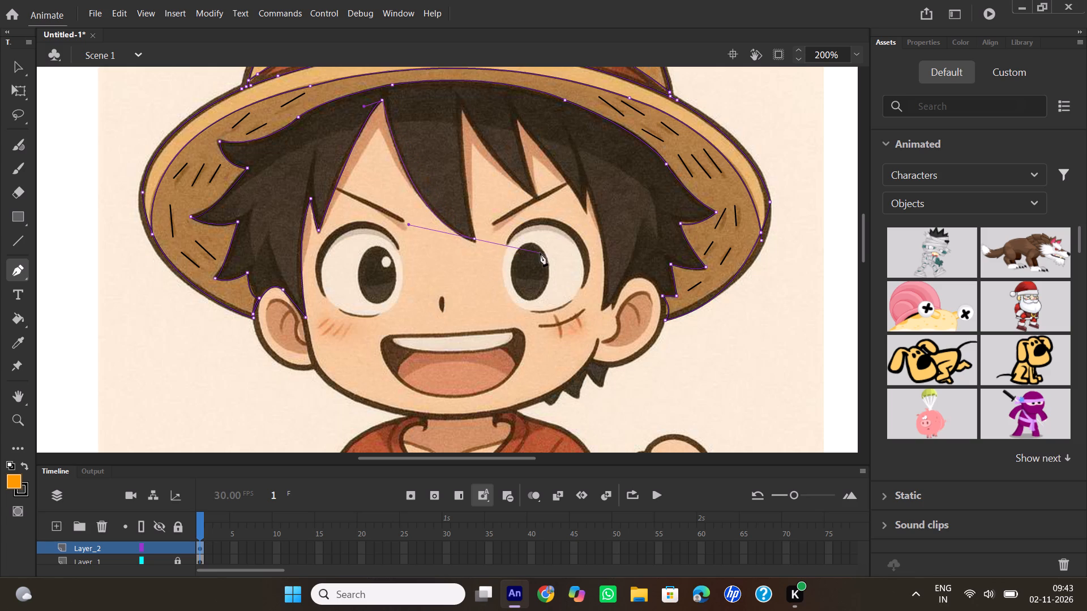
click(476, 238)
Continue the fringe outline up to the peak beside the central spike and down to the next spike's tip at the right eyebrow.
drag(462, 110, 465, 91)
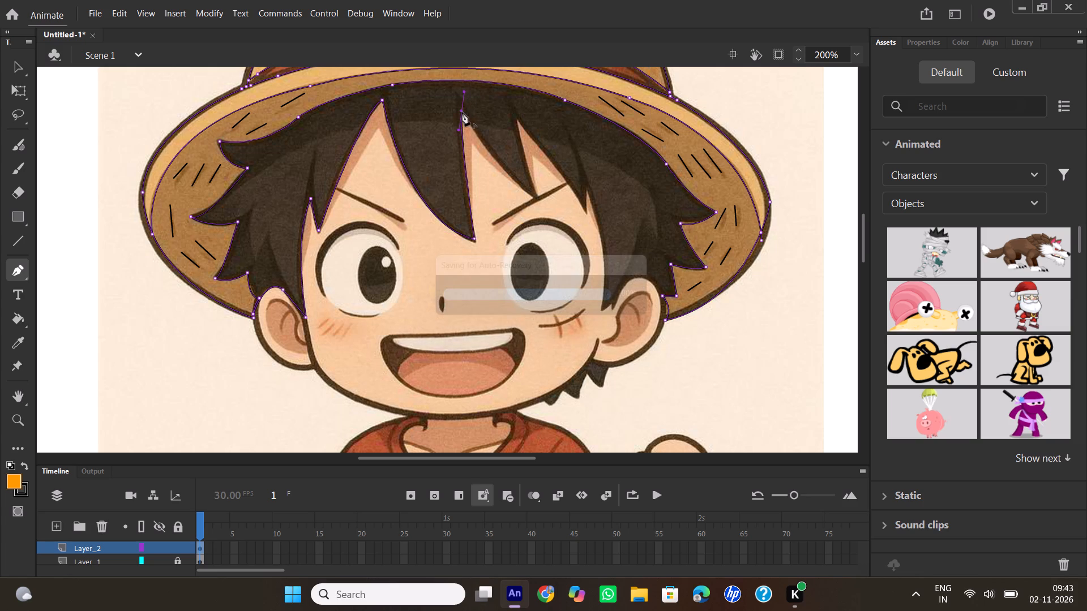
click(462, 112)
drag(537, 195, 558, 207)
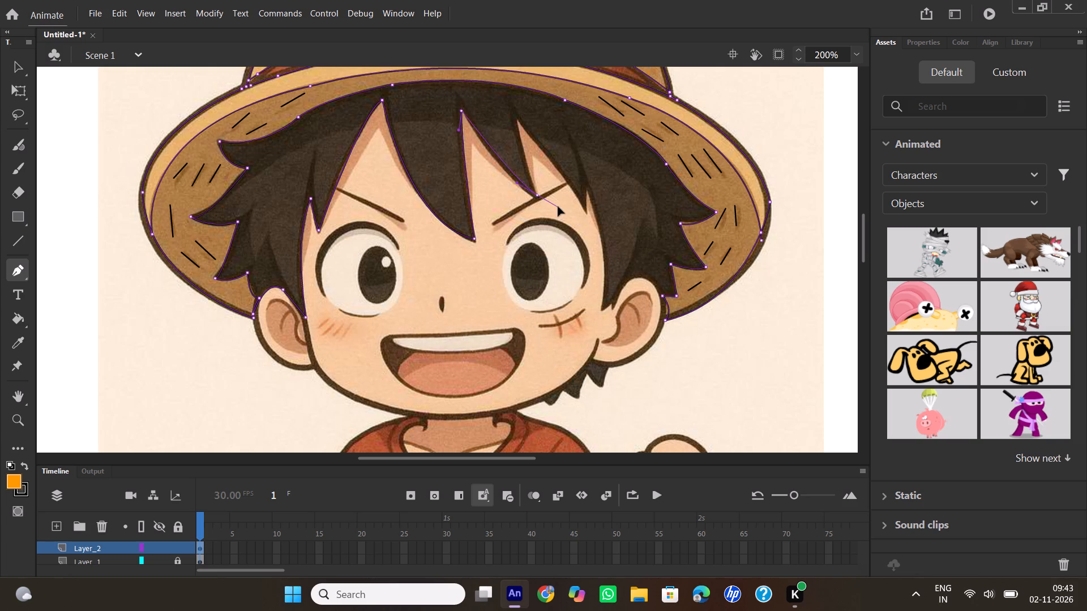
drag(558, 207, 564, 209)
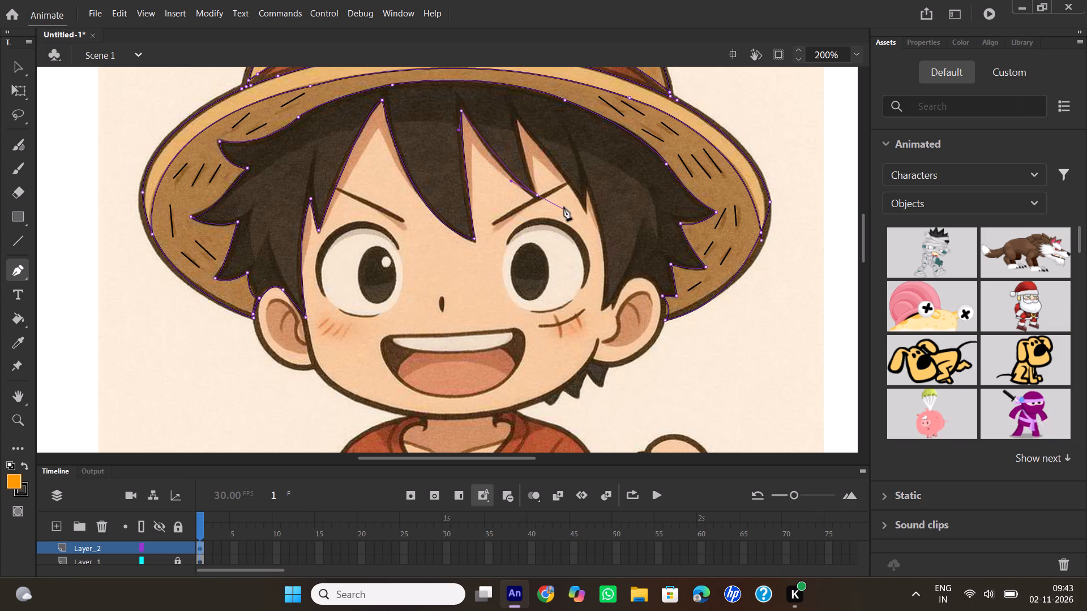
click(537, 195)
Trace the last fringe gap up to its peak, down to the small spike beyond the right eyebrow, and up to its notch.
drag(519, 116, 519, 104)
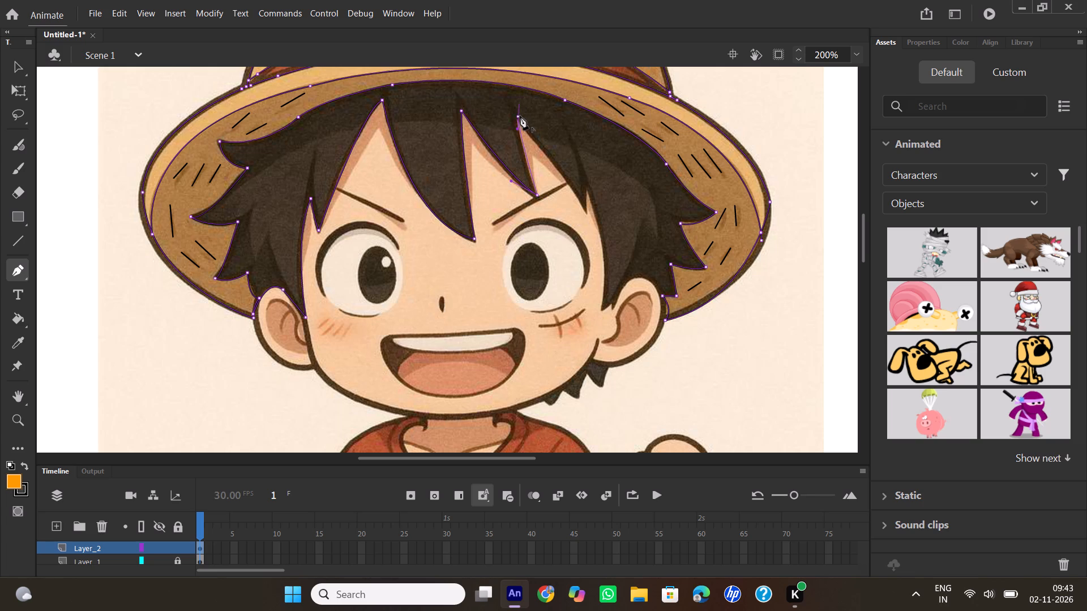
click(520, 116)
drag(585, 210, 596, 233)
drag(596, 233, 597, 233)
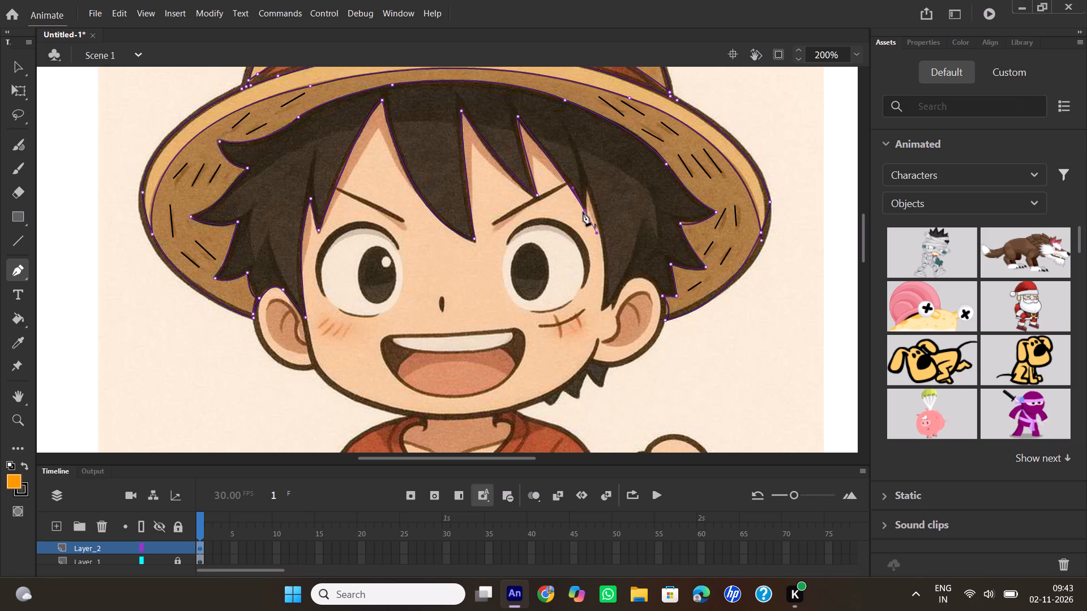
click(583, 212)
click(587, 183)
Trace down to the right sideburn's tip and over the top of the right ear to the hair's lower right end, finishing the path.
drag(600, 309, 584, 337)
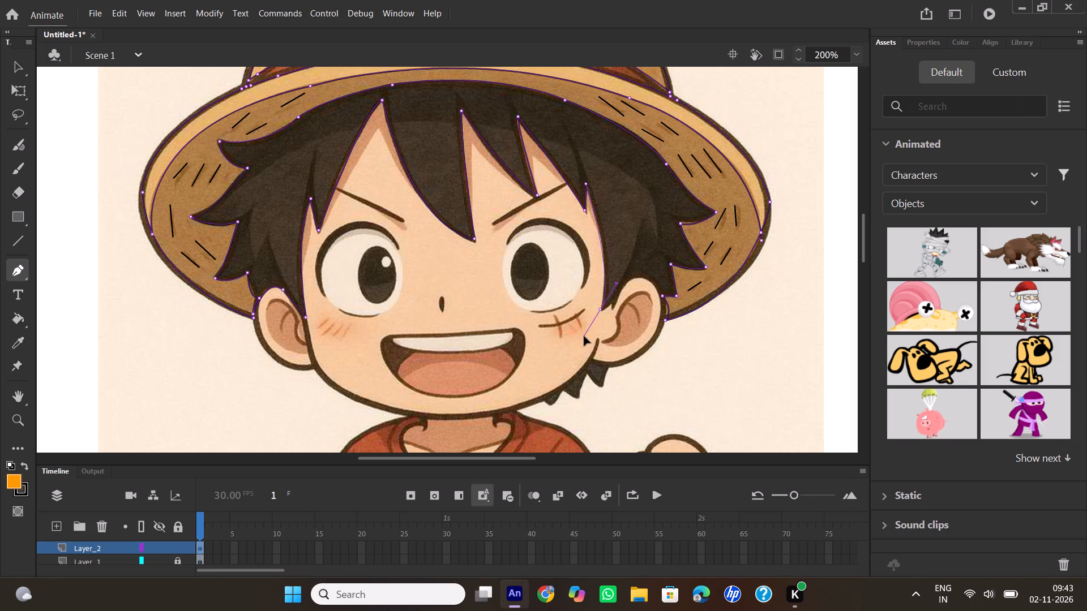
drag(584, 337, 584, 337)
click(601, 309)
drag(615, 300, 619, 295)
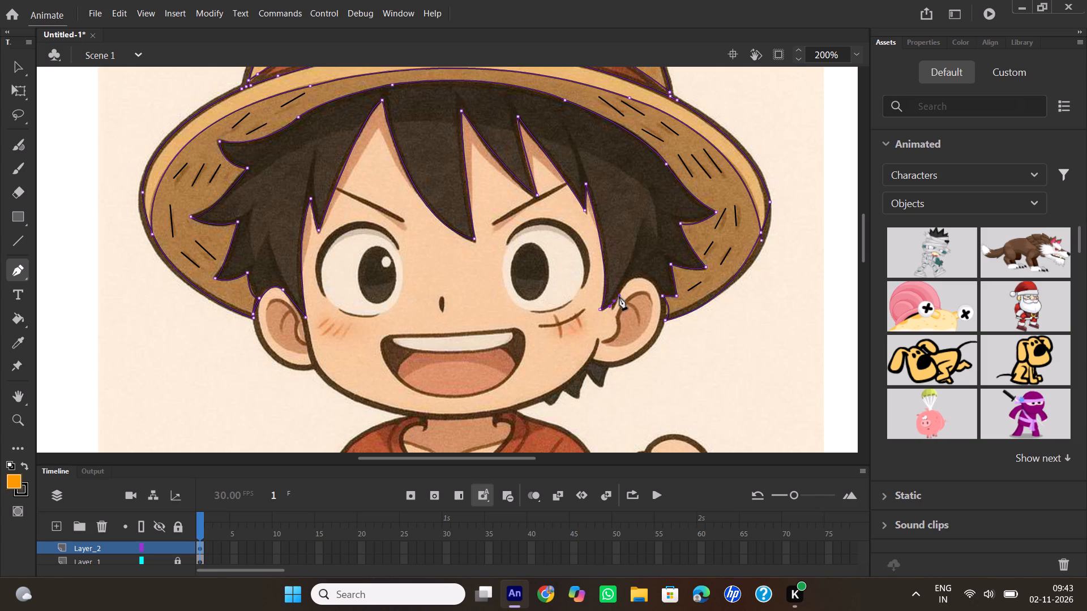
click(615, 301)
drag(663, 295, 691, 334)
drag(691, 334, 692, 337)
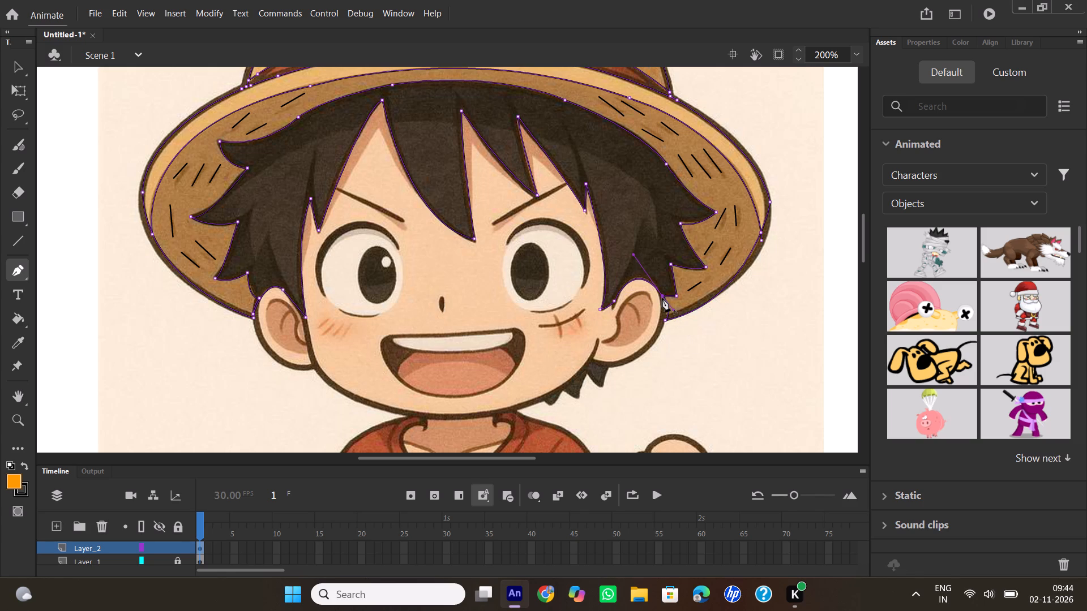
double_click(662, 298)
Trace the hat's shadow edge on the hair as a curve from the tall forehead gap's left side to the left hair spikes.
click(362, 126)
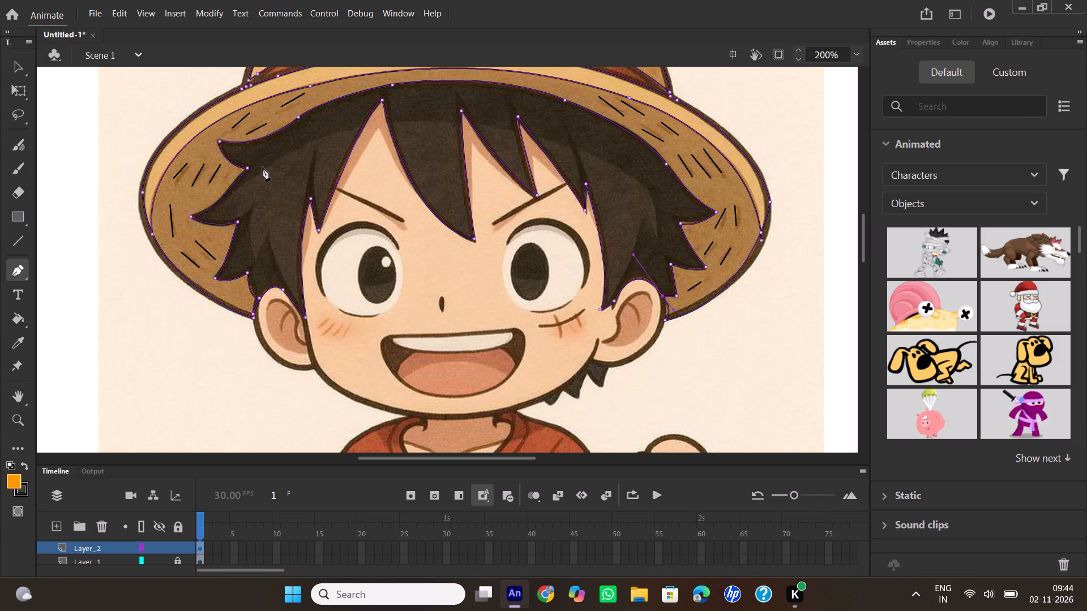
drag(224, 197, 148, 242)
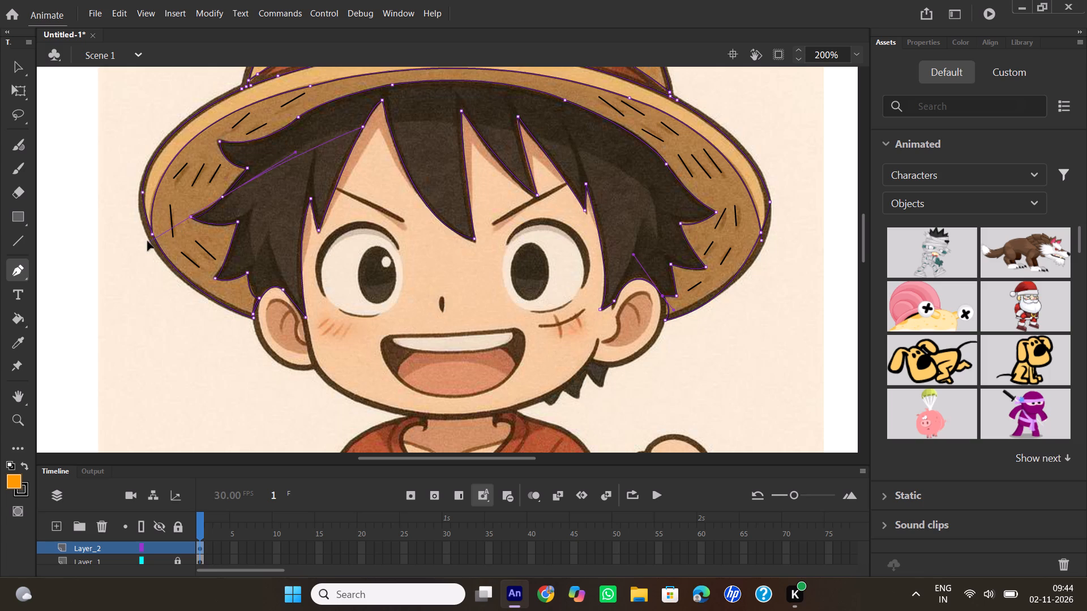
drag(148, 242, 114, 278)
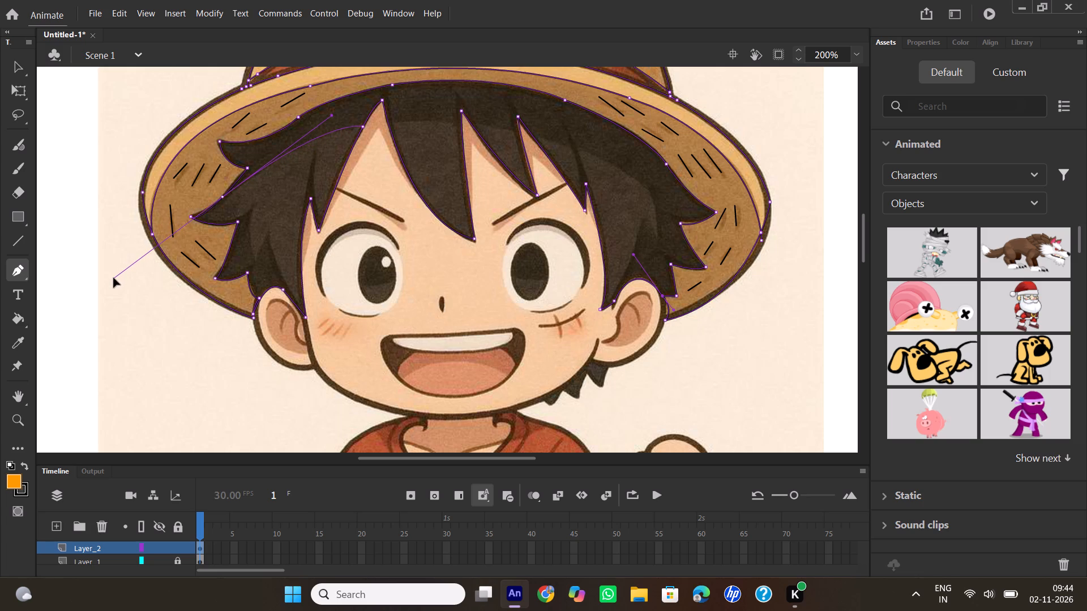
drag(114, 278, 115, 276)
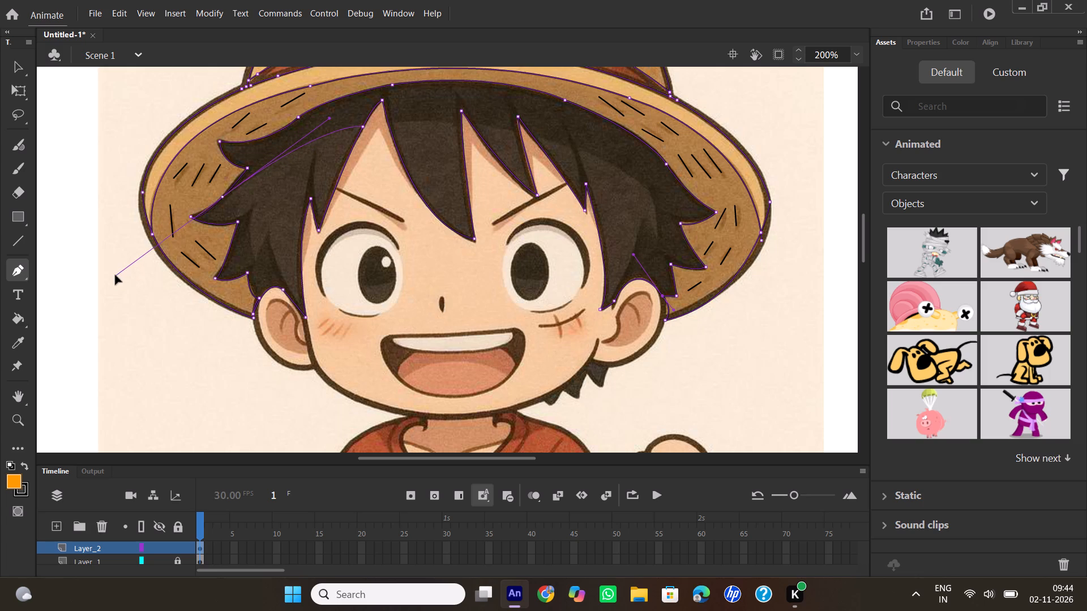
drag(115, 276, 115, 276)
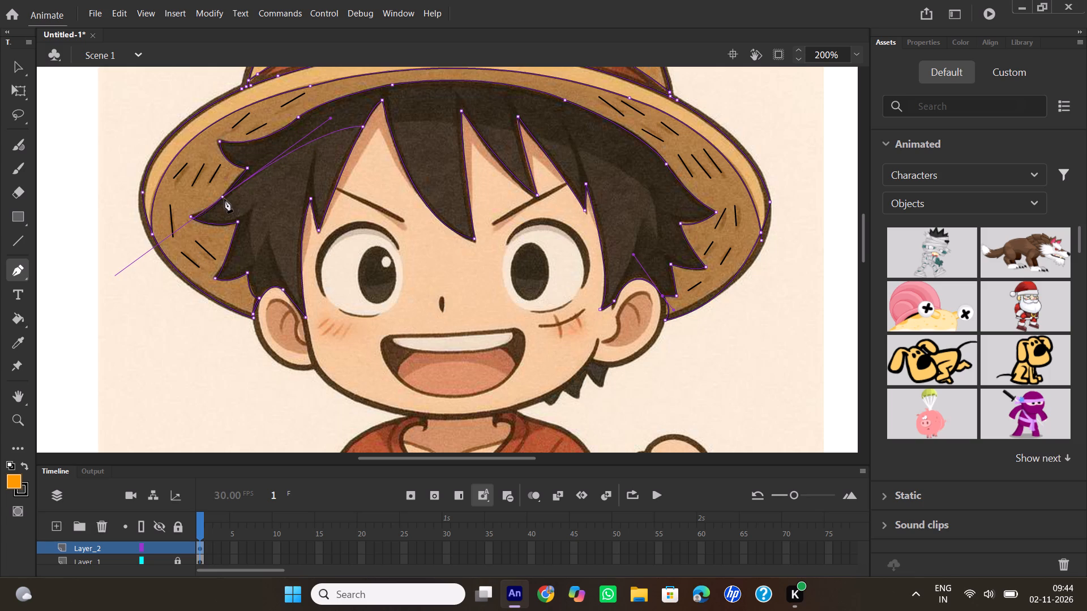
double_click(224, 196)
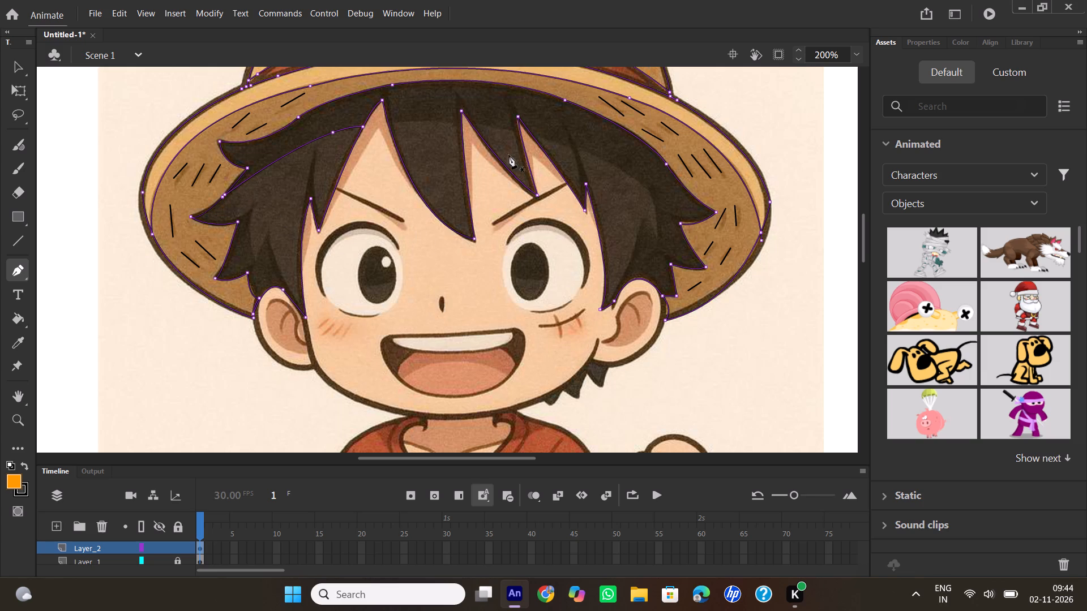
Trace the hair's shadow edge from the central fringe strand across to the right side hair and down to the sideburn beside the right ear.
click(388, 123)
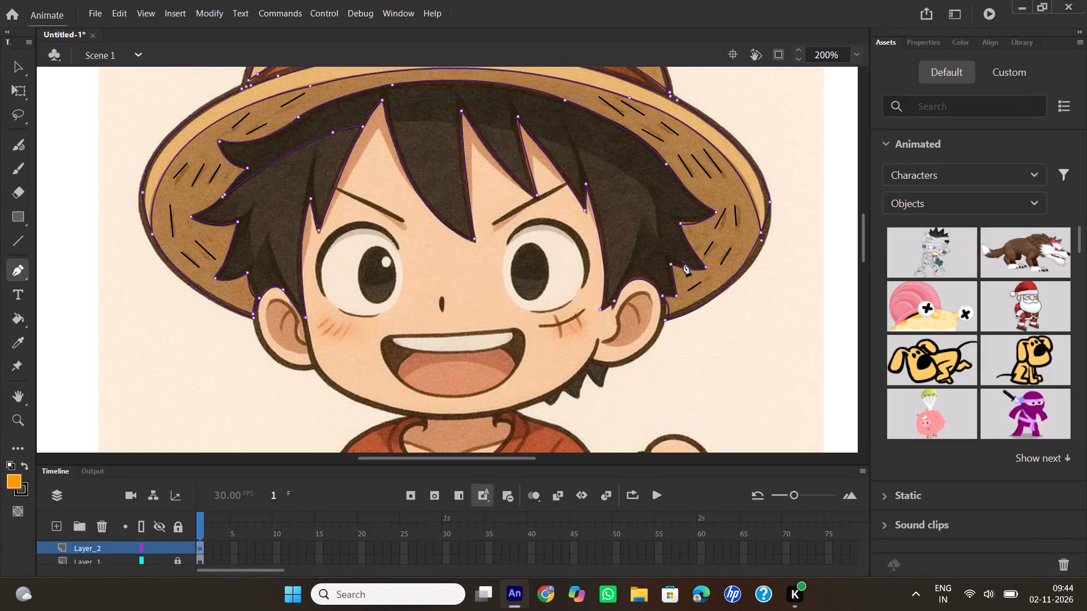
drag(659, 239, 687, 319)
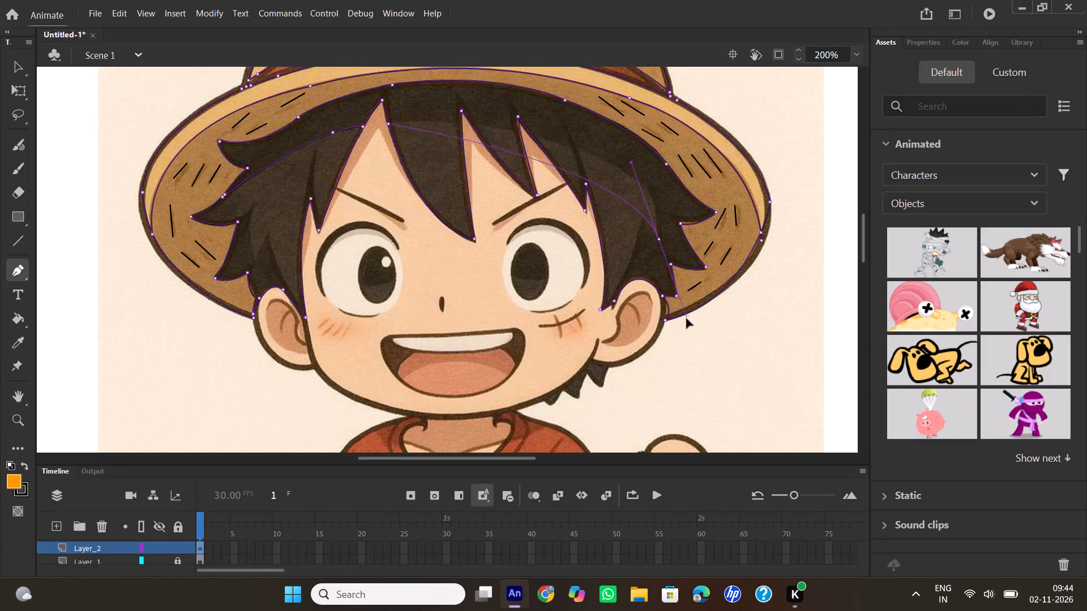
drag(687, 319, 659, 368)
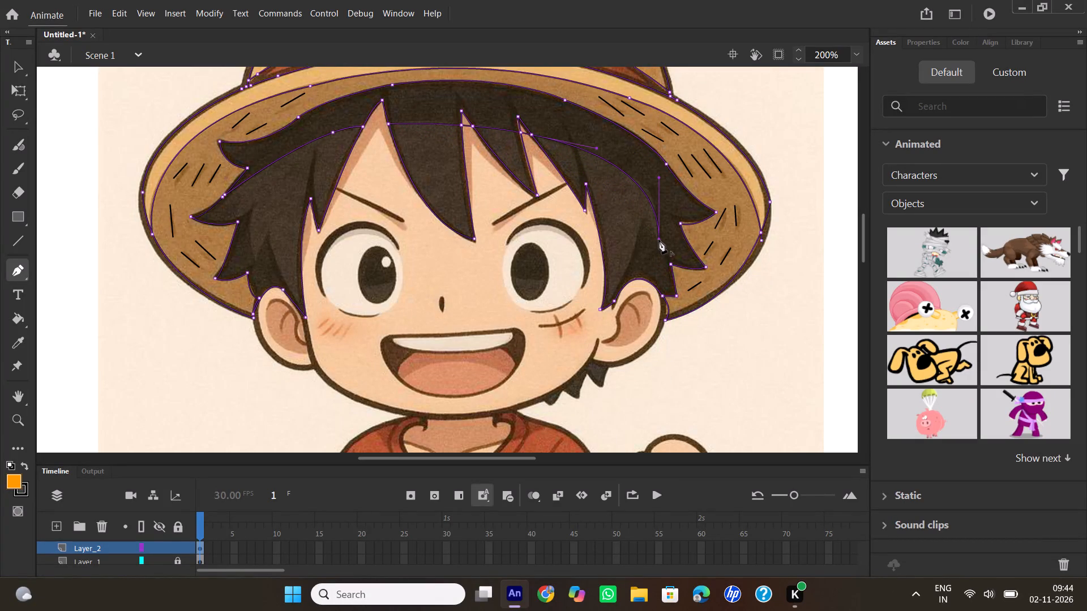
click(659, 240)
click(644, 225)
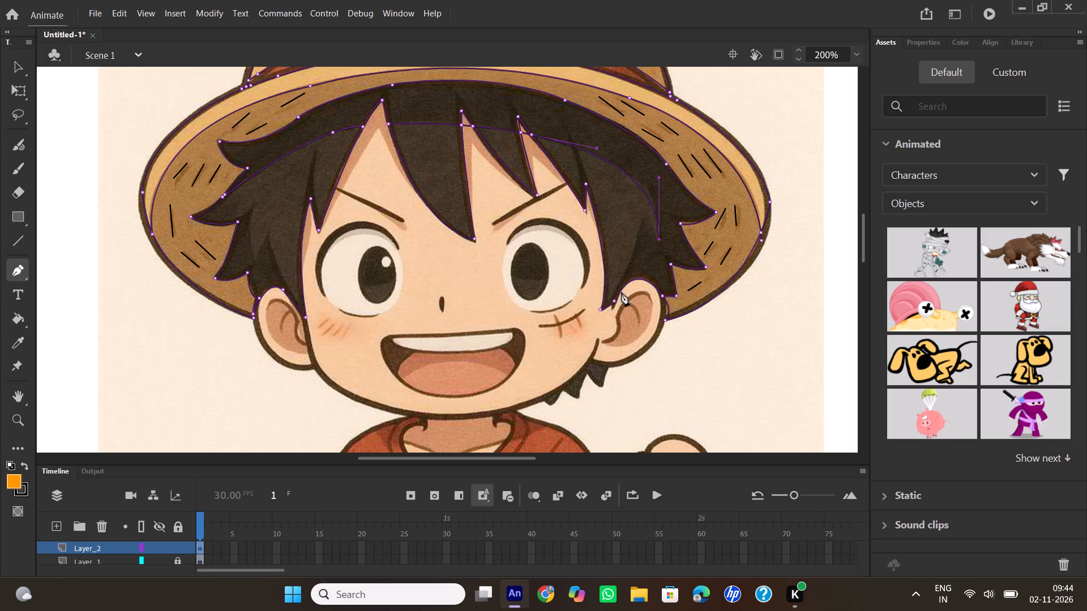
drag(615, 299, 605, 317)
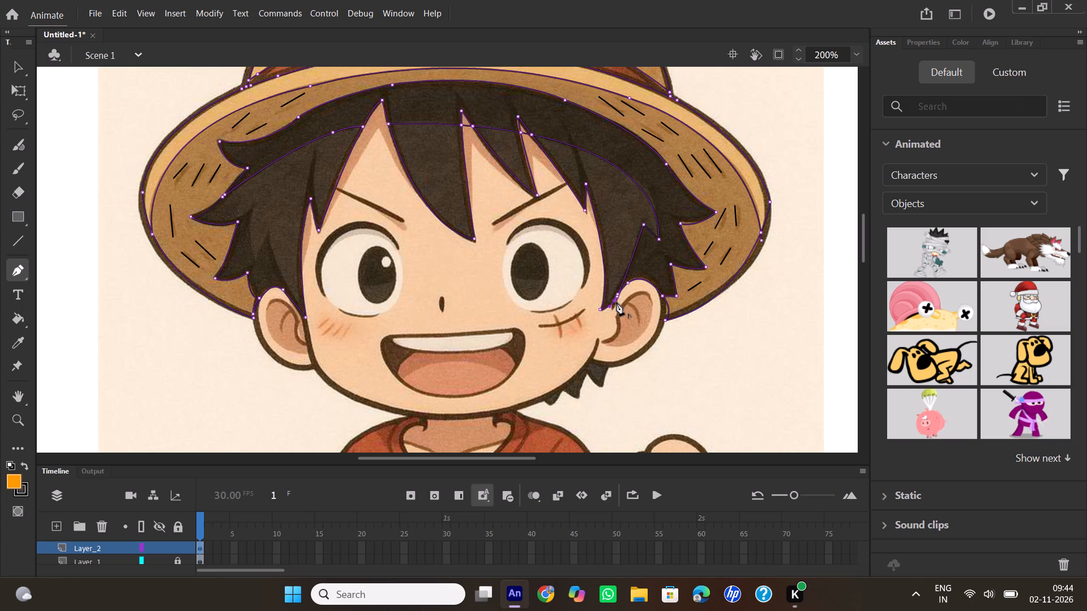
double_click(617, 300)
With the reference on Layer_1 temporarily hidden, delete the hair shadow line segments crossing the two narrow fringe gaps.
click(159, 557)
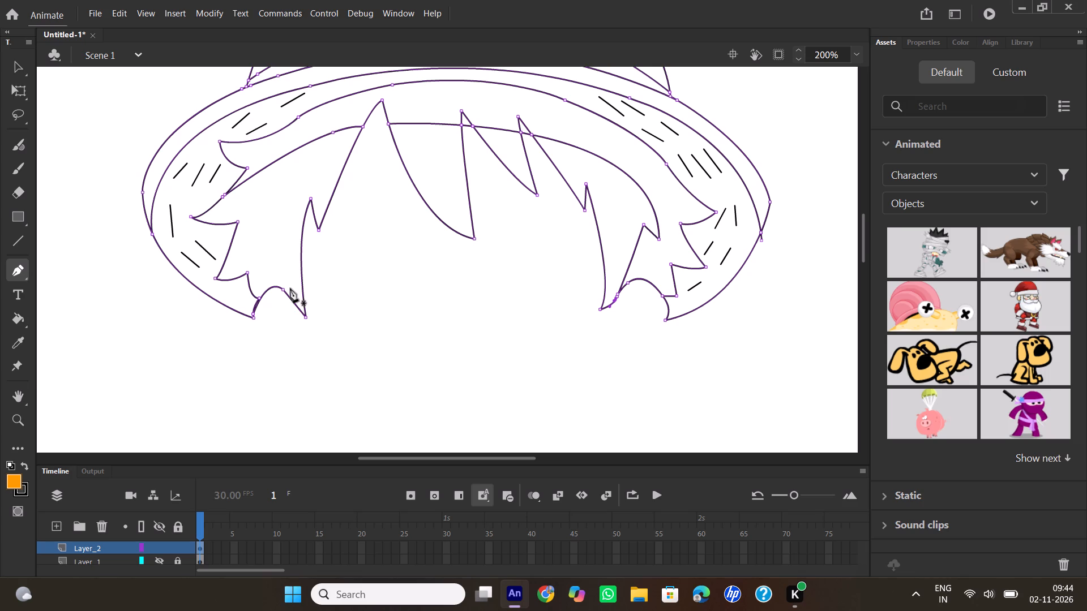
click(21, 70)
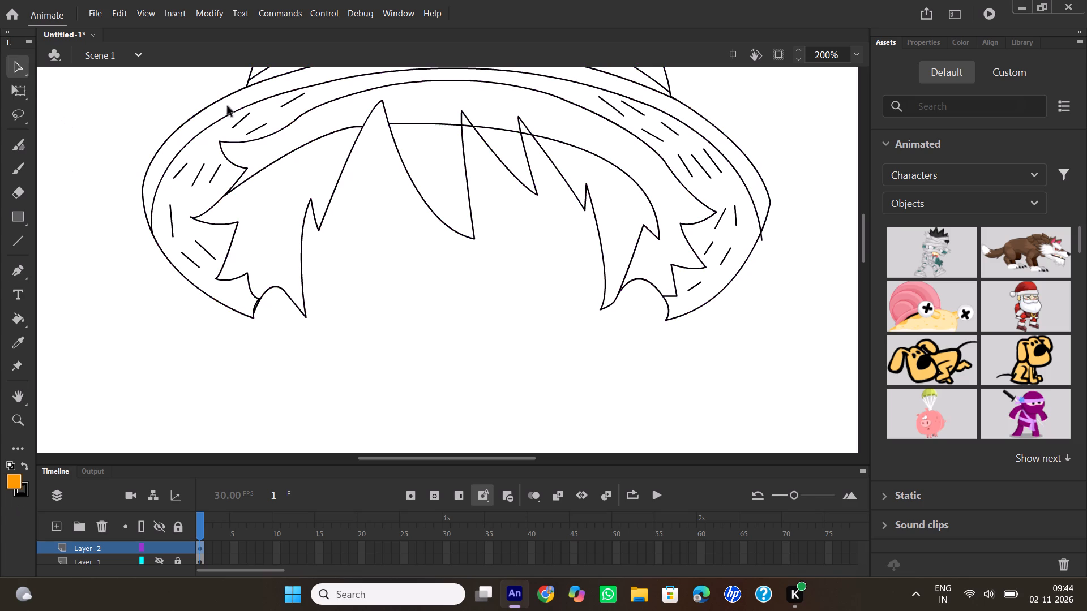
click(467, 127)
key(Delete)
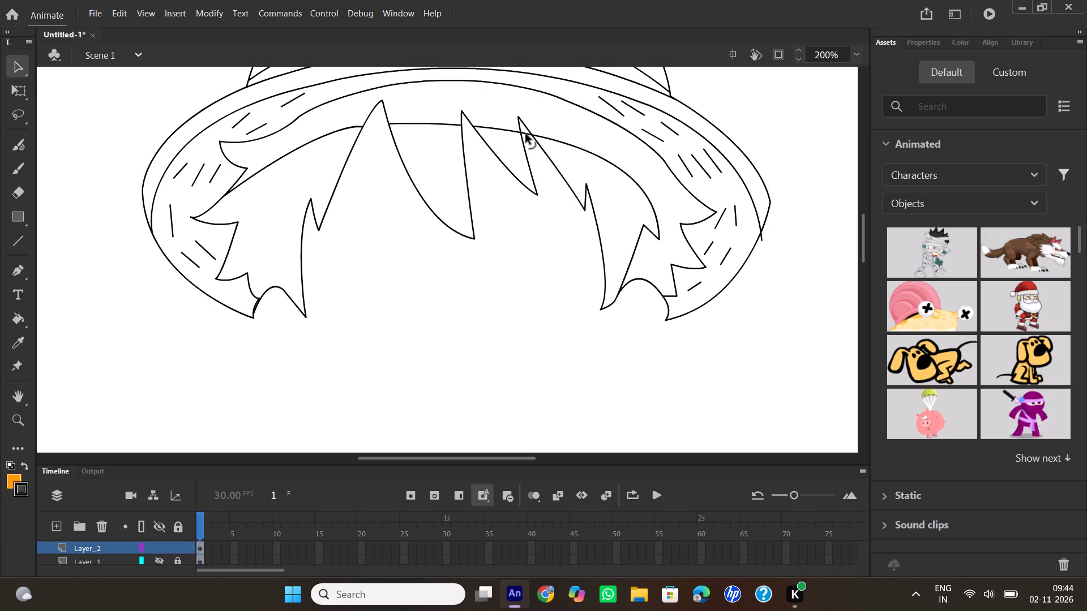
click(526, 134)
key(Delete)
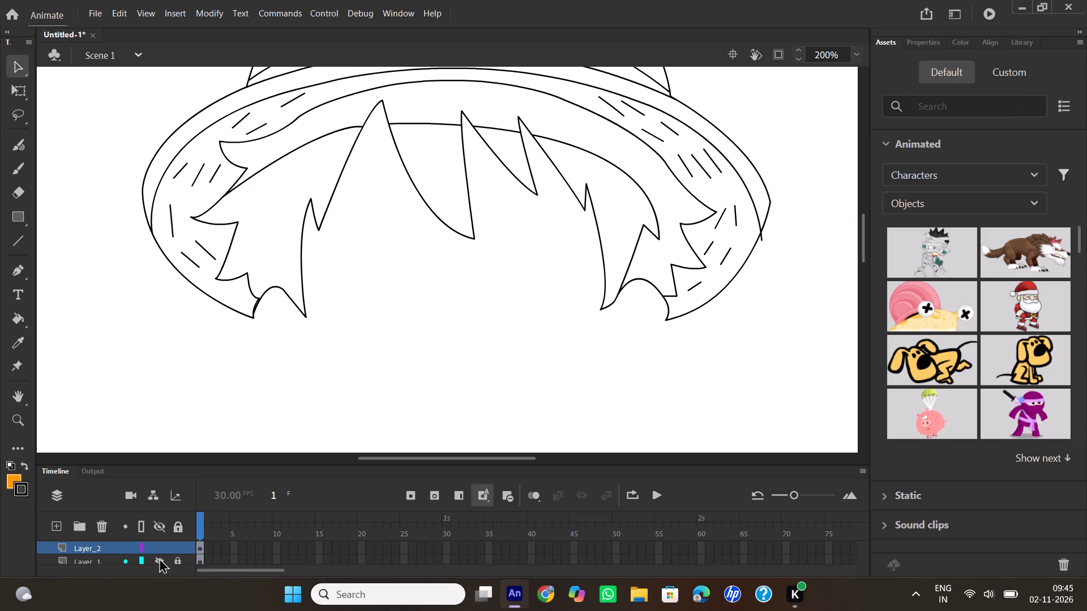
scroll(314, 282, up, 2)
scroll(314, 282, down, 2)
click(157, 563)
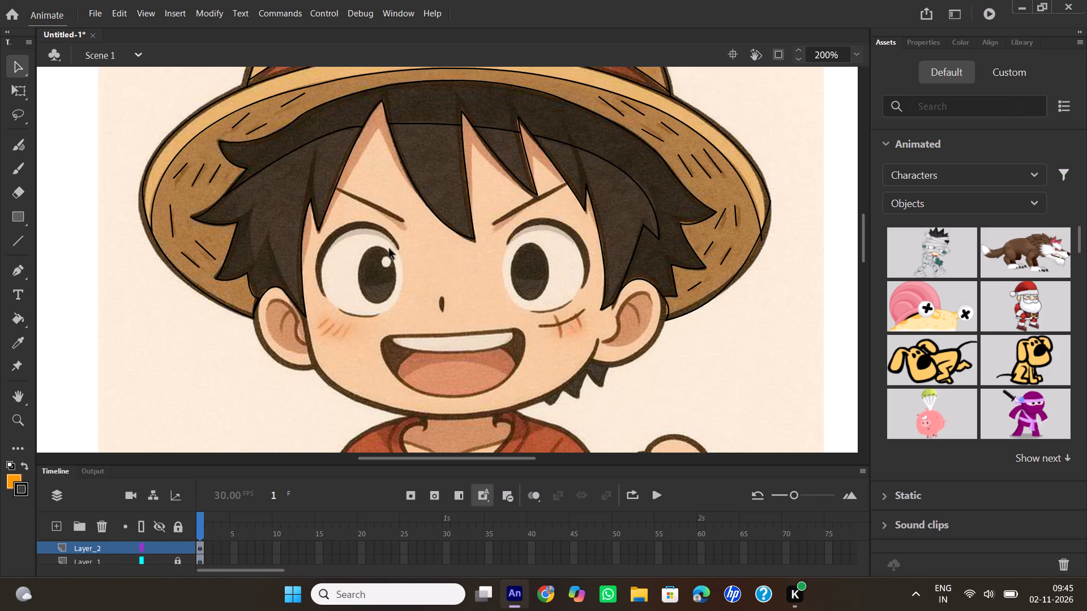
Trace the right eyebrow as a closed outline from its blunt inner end to its tip at the hair edge and back.
click(22, 264)
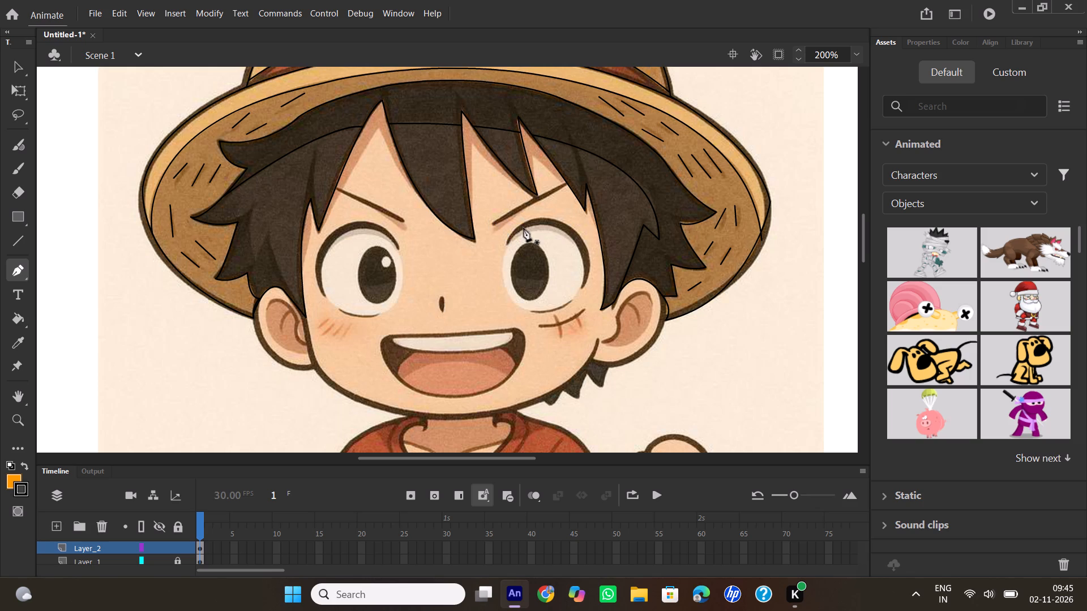
ctrl+scroll(527, 182, up, 3)
ctrl+scroll(590, 214, up, 2)
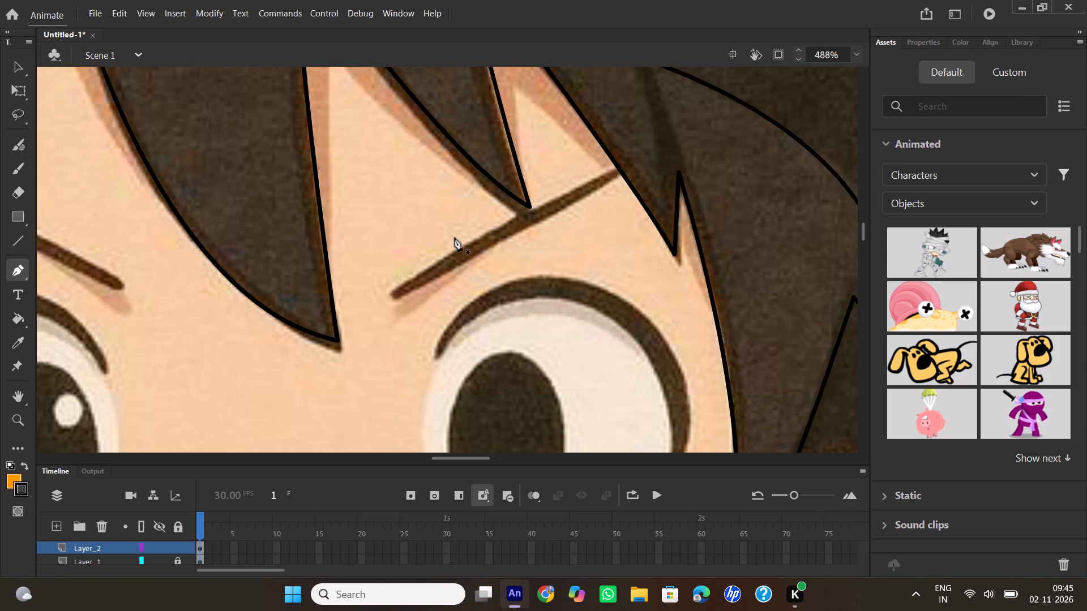
click(387, 290)
click(394, 302)
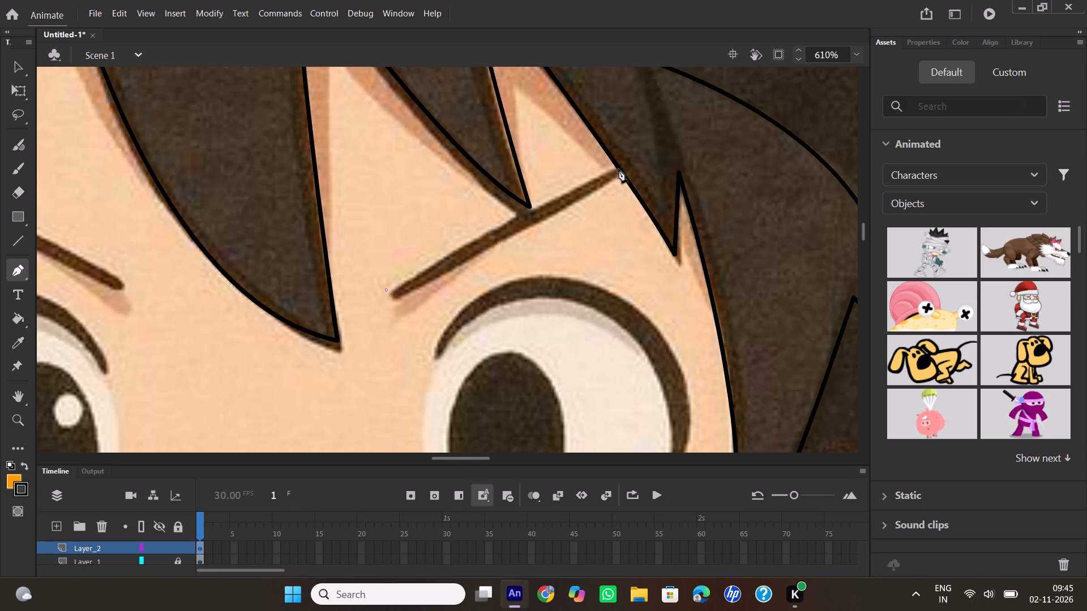
drag(619, 170, 626, 160)
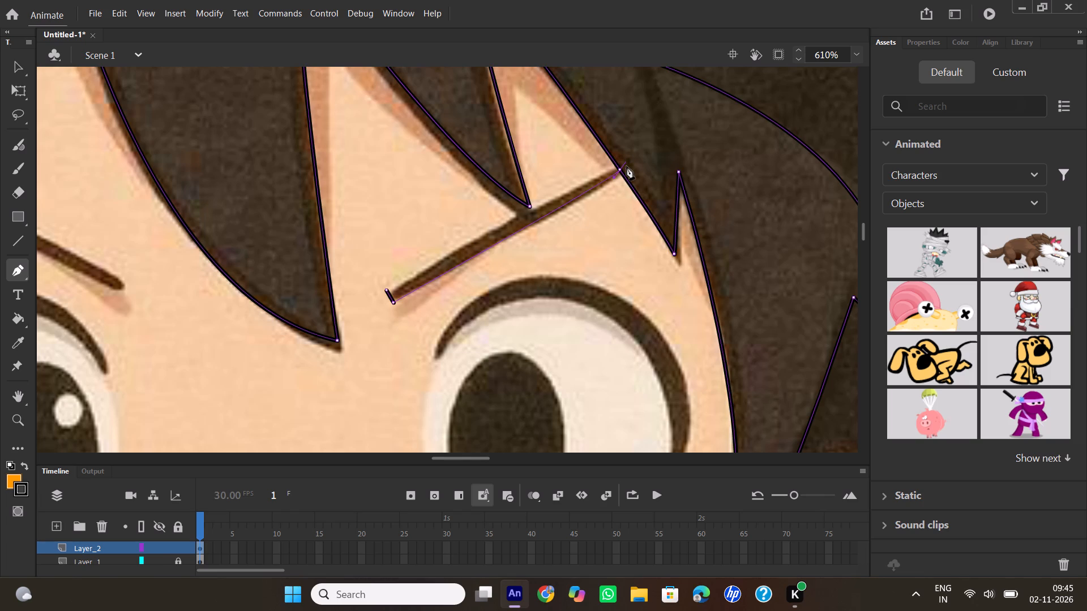
click(621, 170)
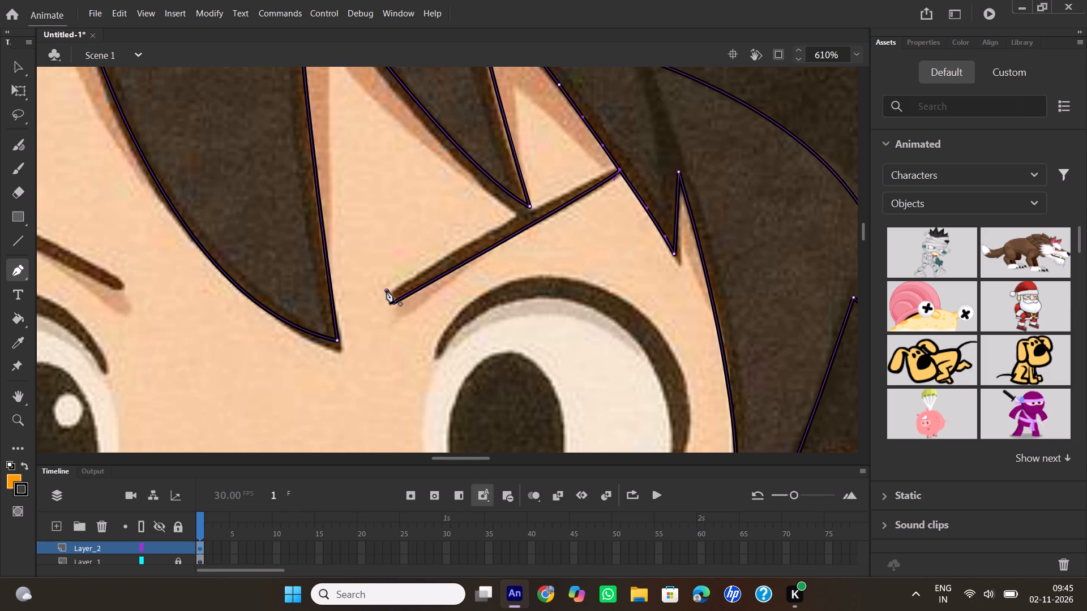
drag(386, 290, 345, 317)
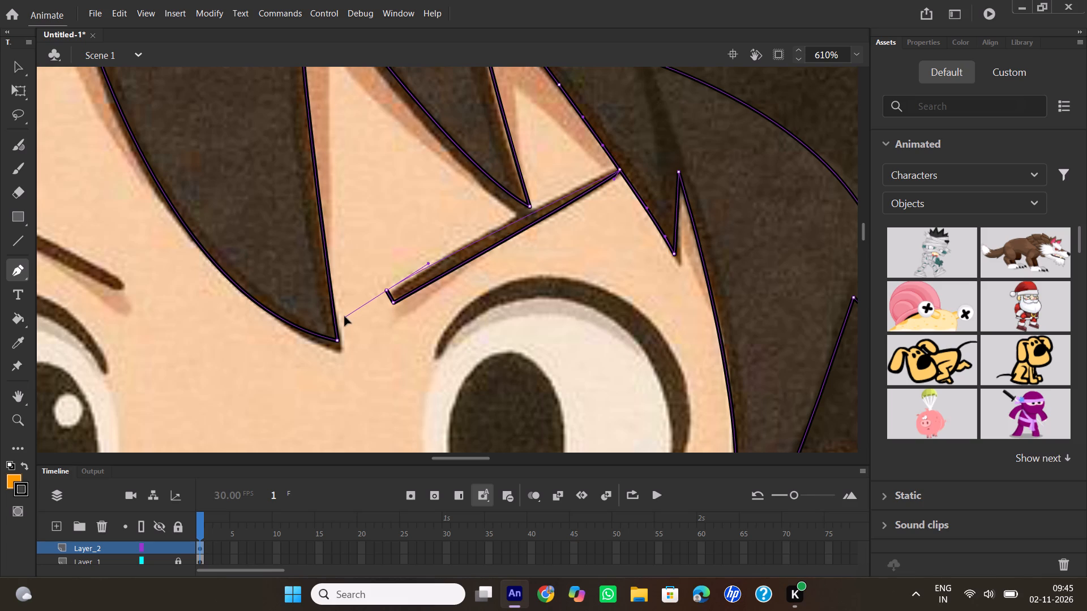
drag(345, 317, 344, 317)
Trace the left eyebrow as a closed outline from its blunt inner end to its tip at the hair edge and back.
drag(460, 458, 431, 462)
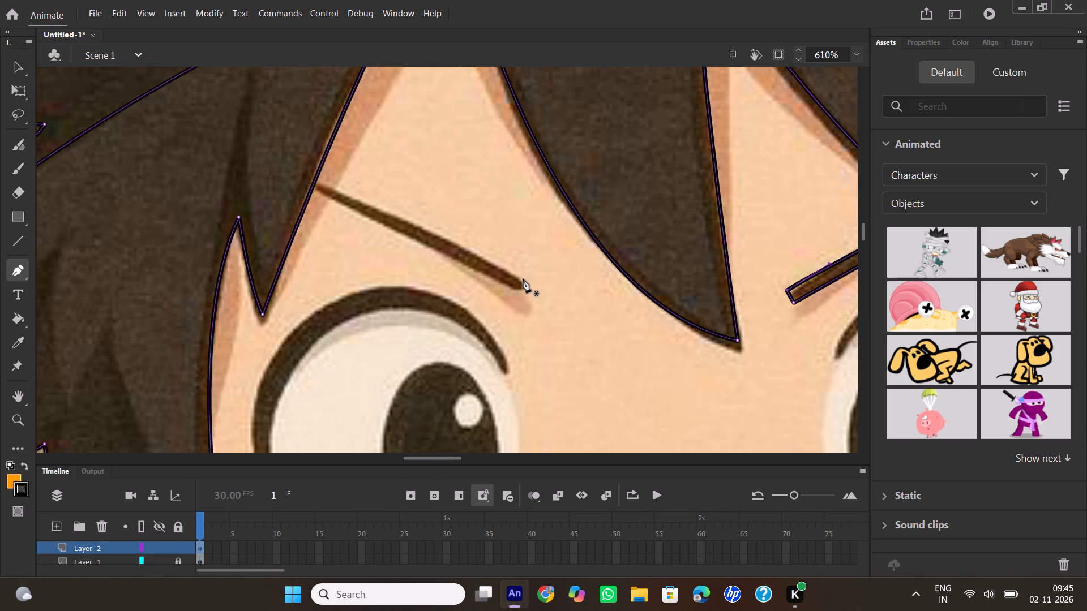
click(523, 279)
click(516, 287)
drag(315, 187, 293, 173)
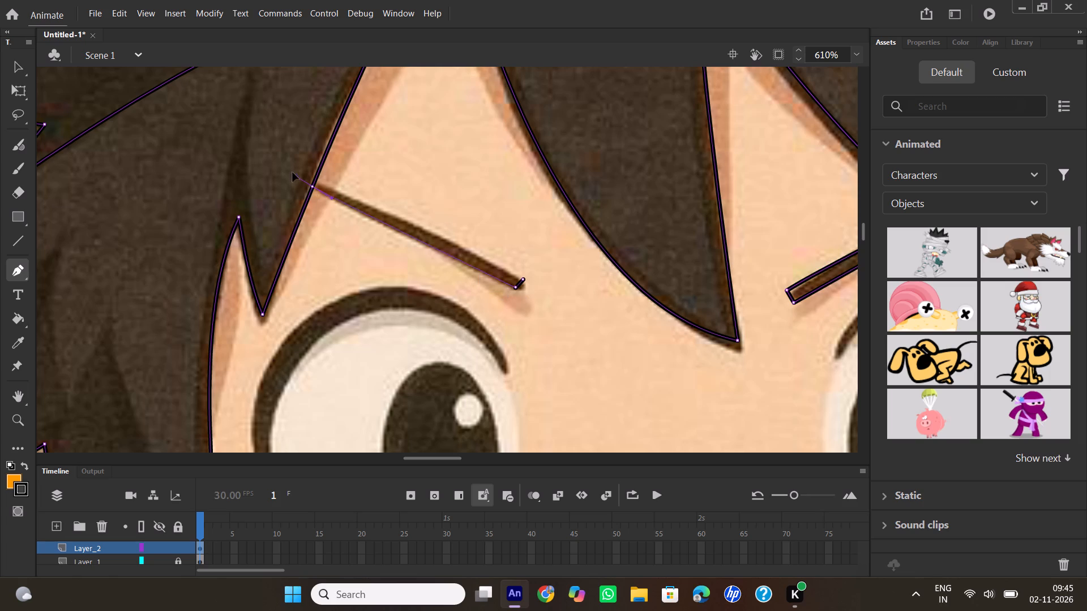
drag(293, 173, 283, 158)
click(313, 187)
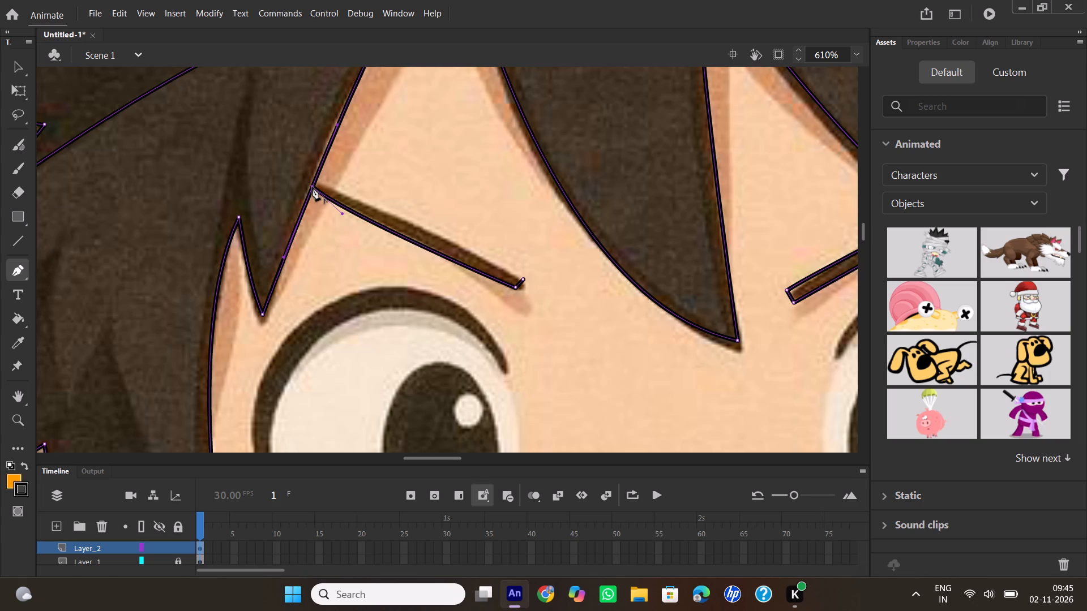
drag(523, 278, 523, 278)
drag(523, 278, 566, 315)
Start the left eye's outline at the upper lash's inner end and curve it up to the top of the eye.
scroll(564, 290, down, 2)
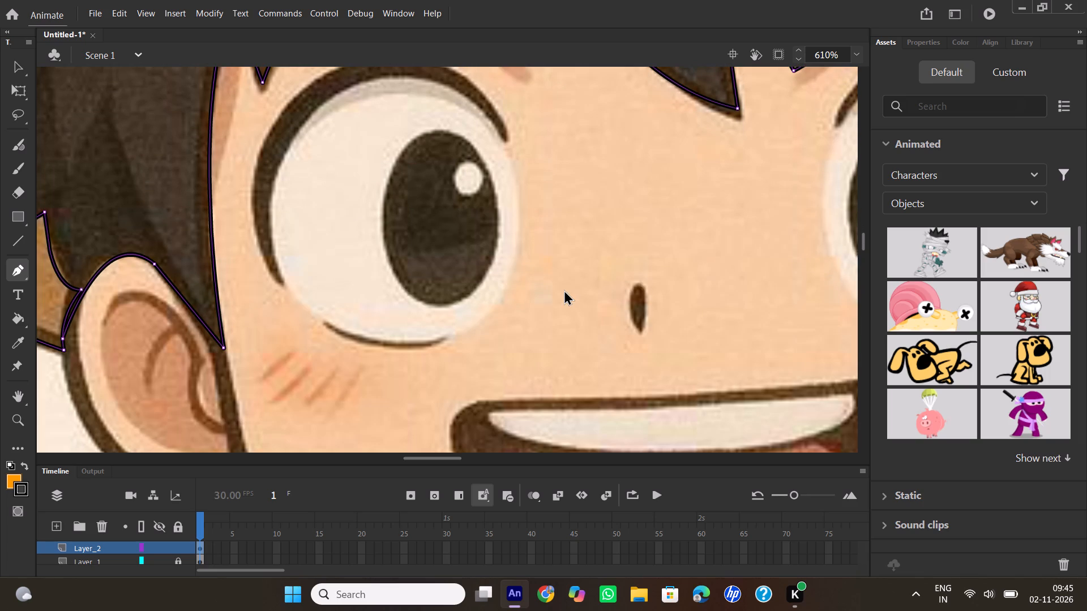
scroll(554, 282, up, 1)
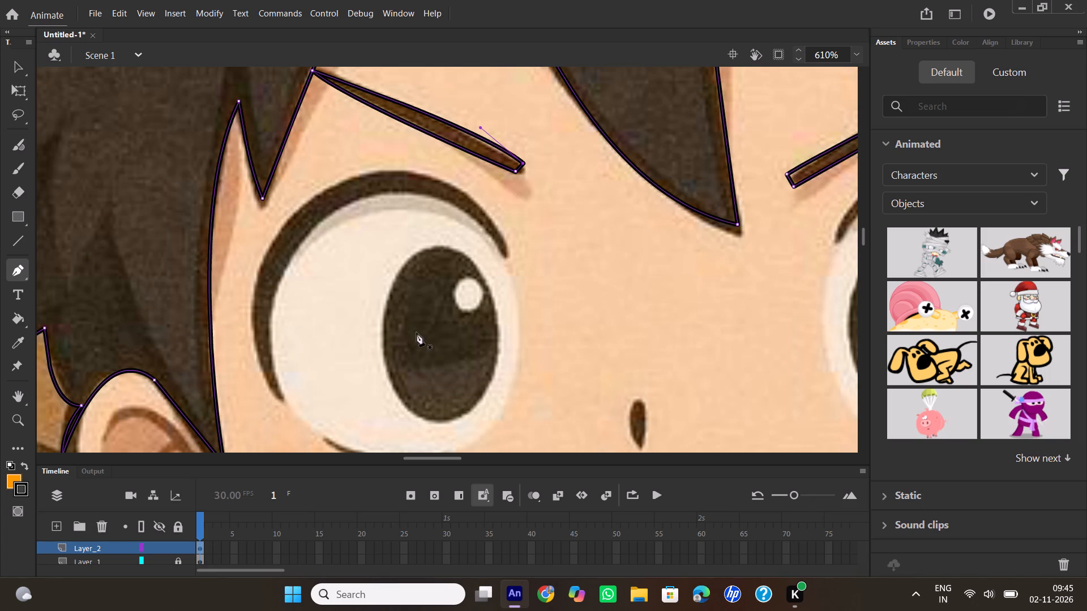
click(508, 257)
drag(414, 171, 357, 169)
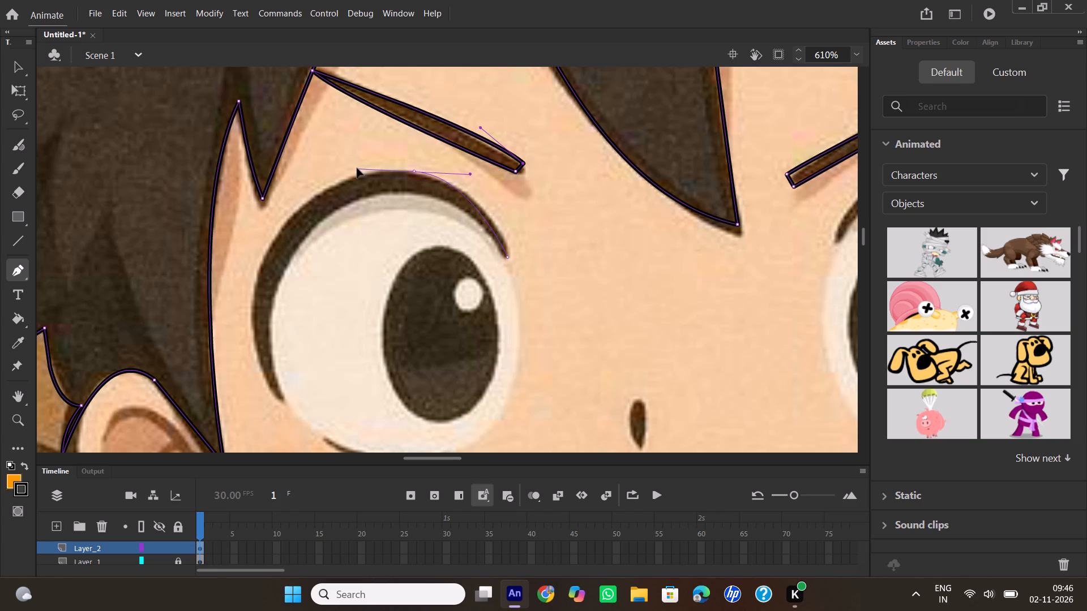
drag(357, 169, 326, 146)
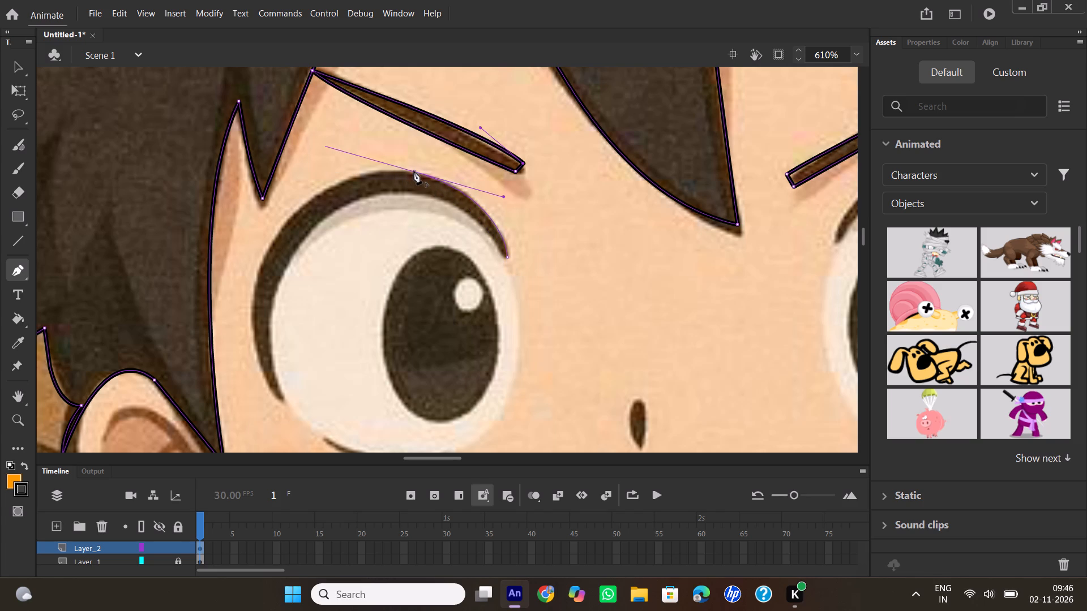
click(414, 171)
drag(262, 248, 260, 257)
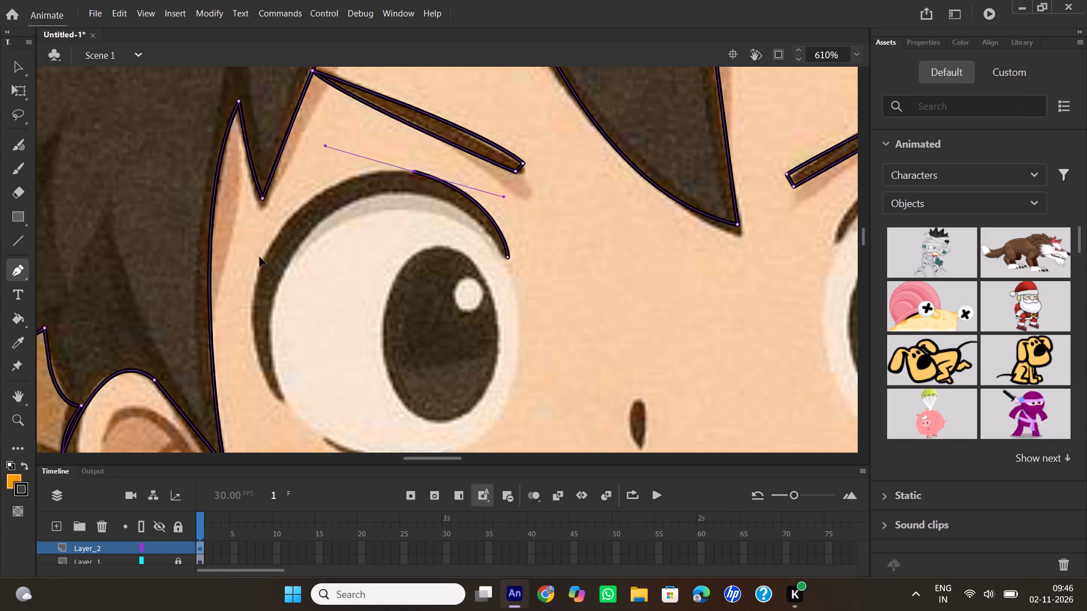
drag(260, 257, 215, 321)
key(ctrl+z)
Continue the left eye's outline from the top around its outer side down to the upper lash's lower tip.
click(414, 172)
drag(273, 237, 238, 311)
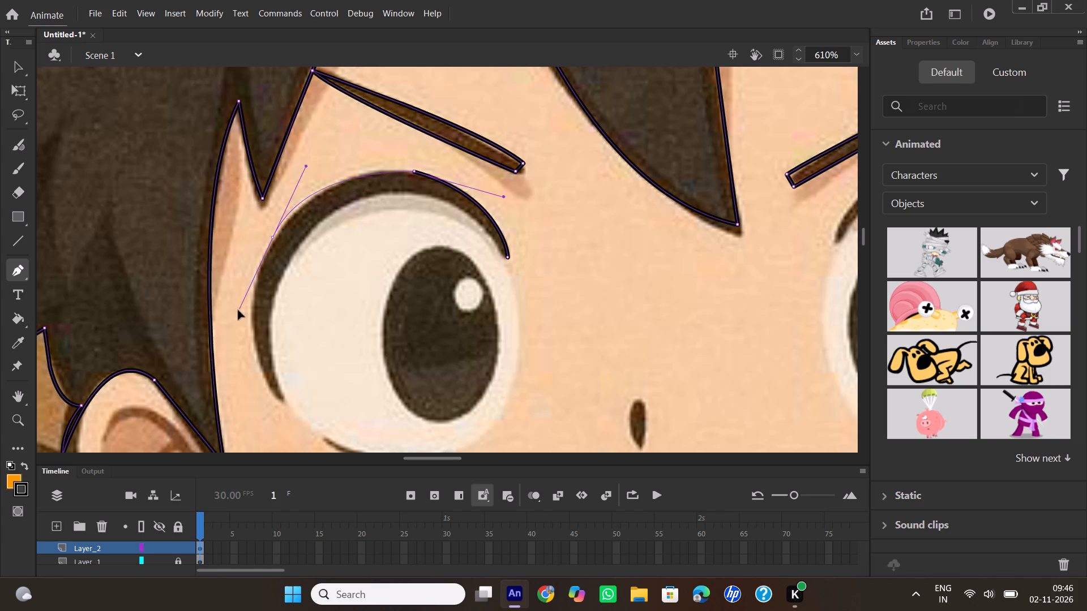
drag(238, 311, 213, 319)
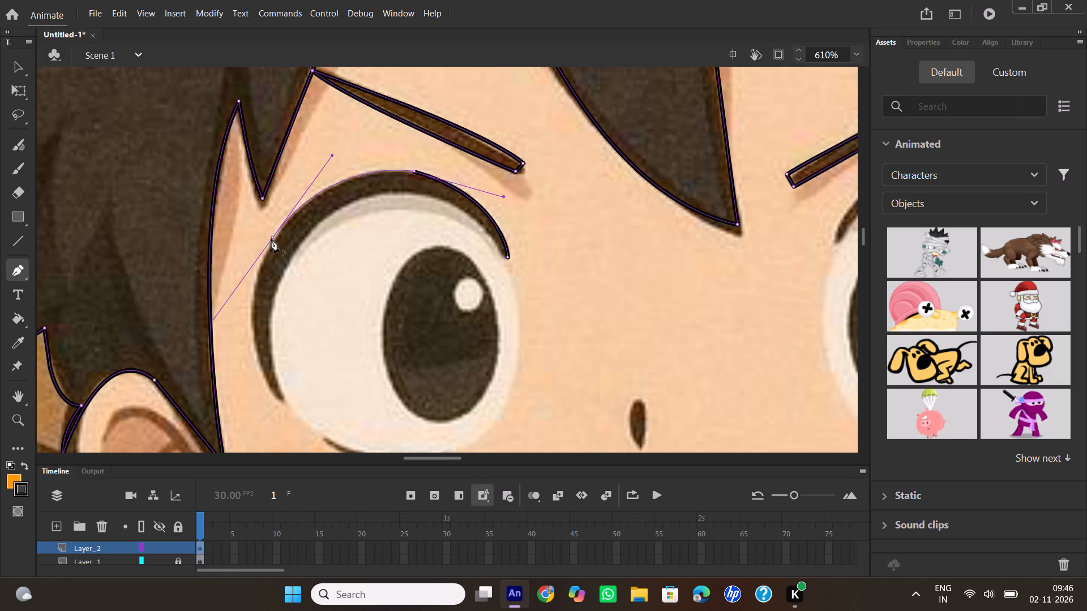
click(271, 239)
drag(285, 400, 314, 418)
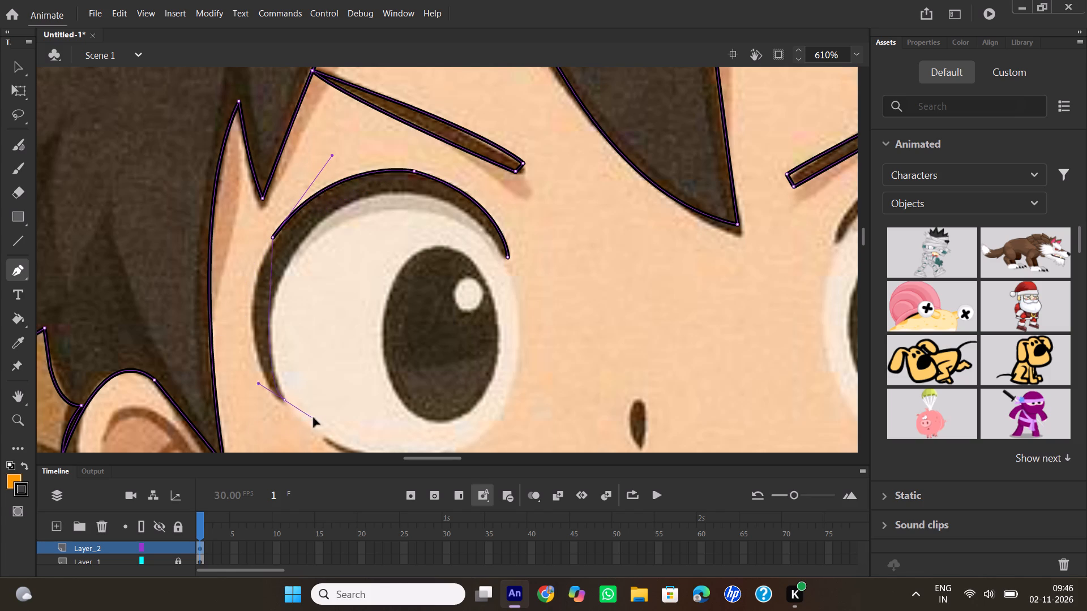
drag(314, 418, 353, 454)
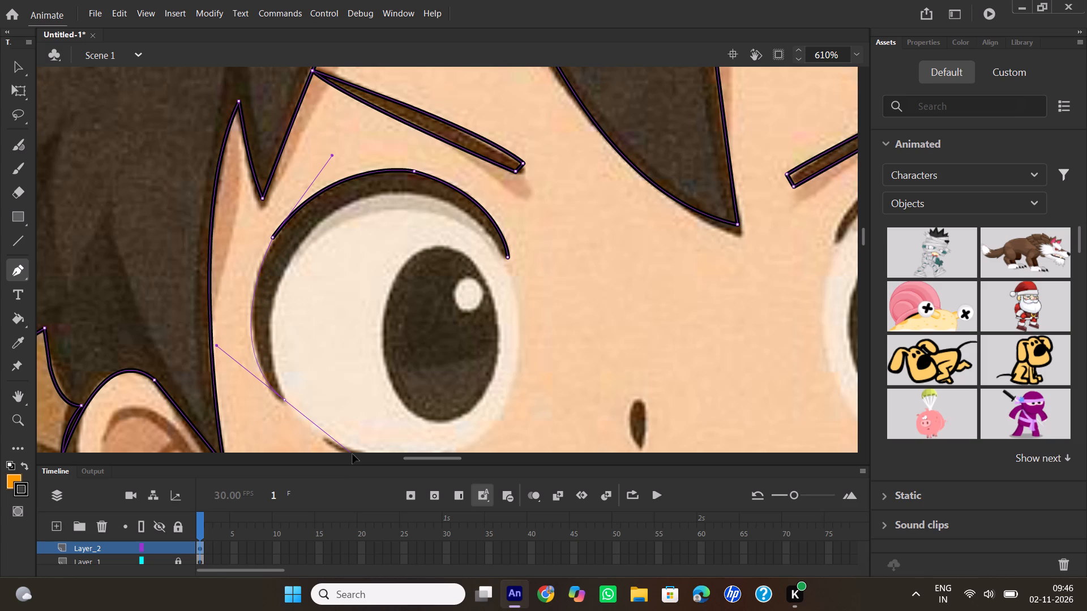
drag(353, 454, 344, 462)
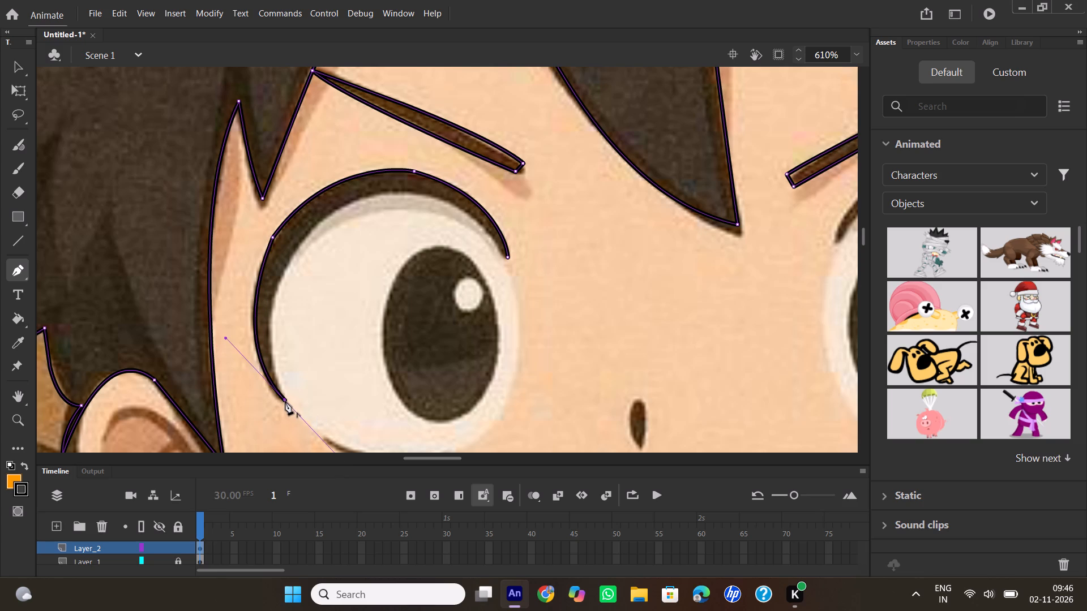
click(285, 401)
Extend the left eye's outline beneath the eye along the lower lash line to that line's inner end.
scroll(388, 342, down, 1)
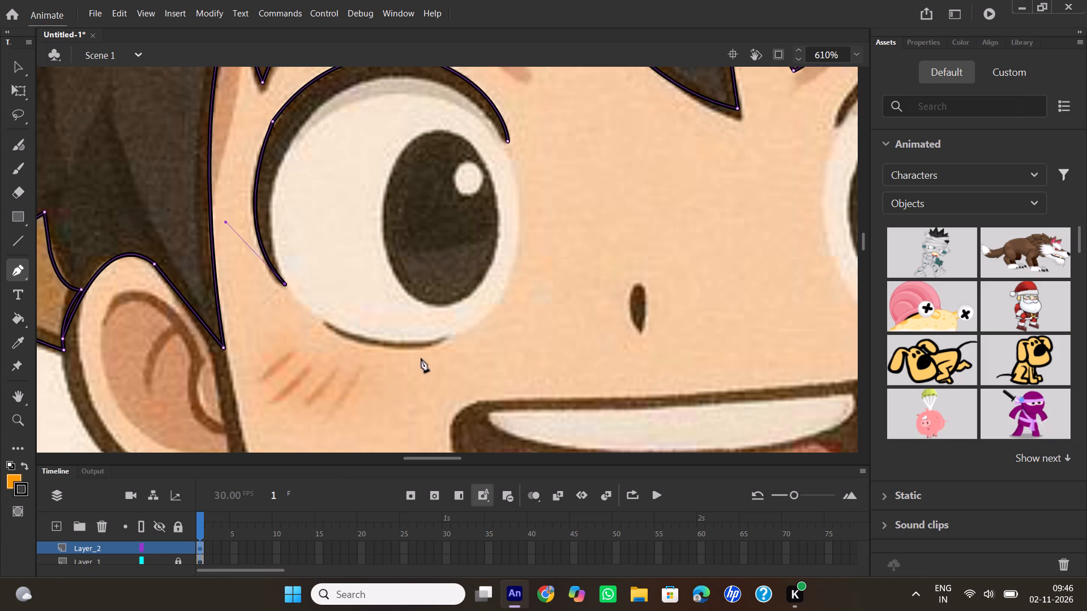
drag(452, 338, 529, 322)
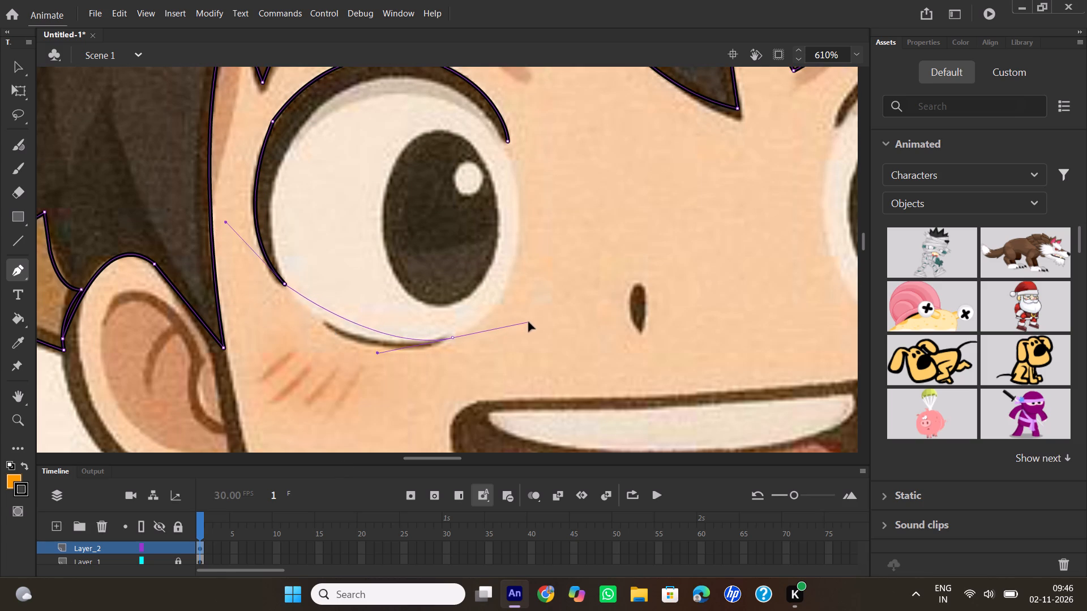
drag(529, 322, 577, 308)
click(453, 336)
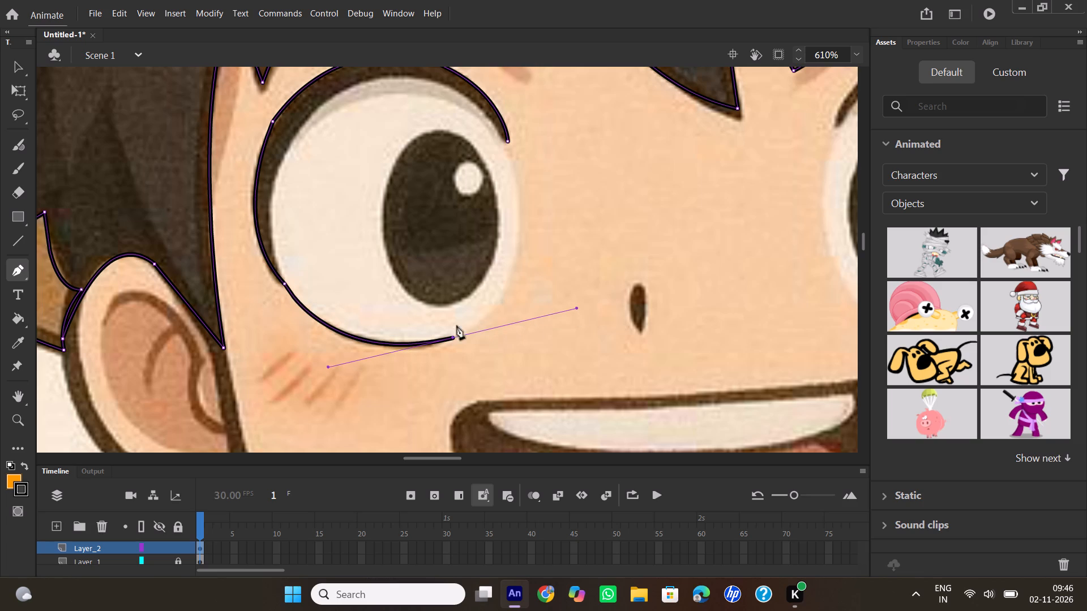
Close the left eye's outline with a curve up its inner side to the upper lash's inner end.
drag(508, 143, 497, 130)
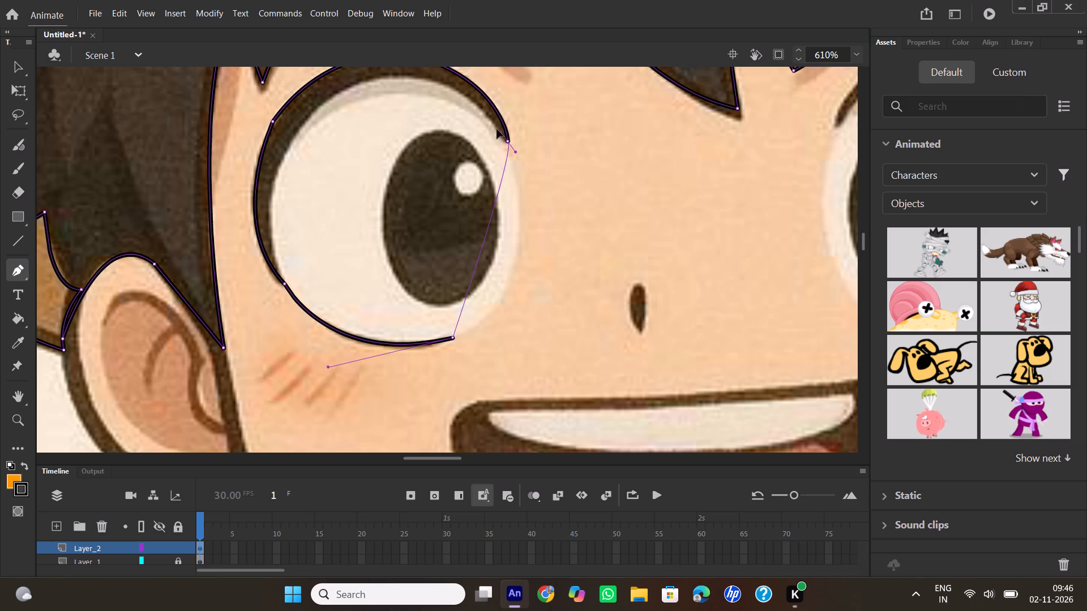
drag(497, 130, 460, 0)
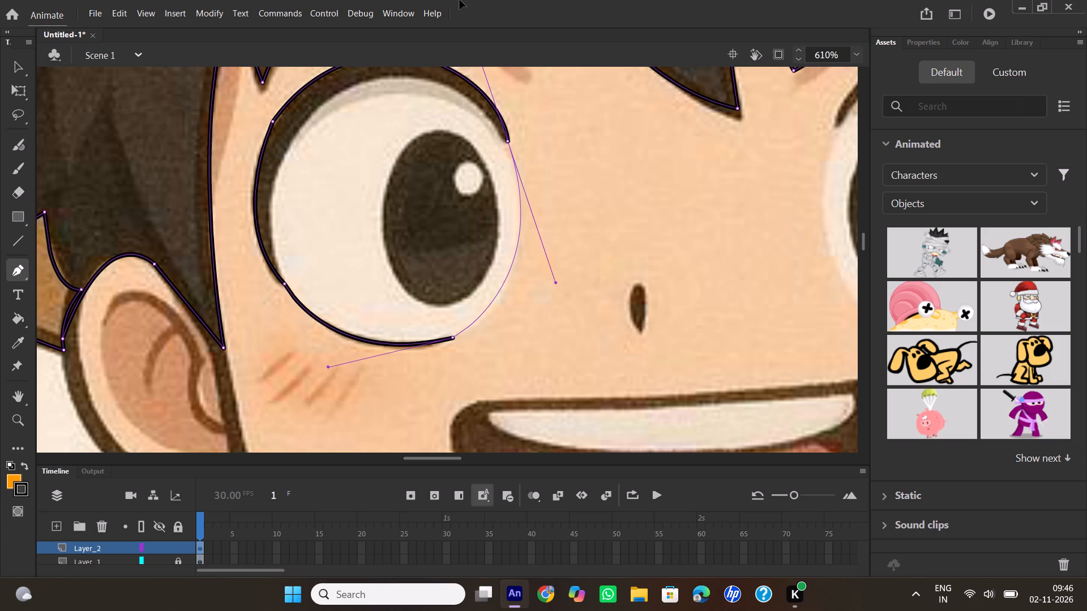
drag(460, 0, 459, 0)
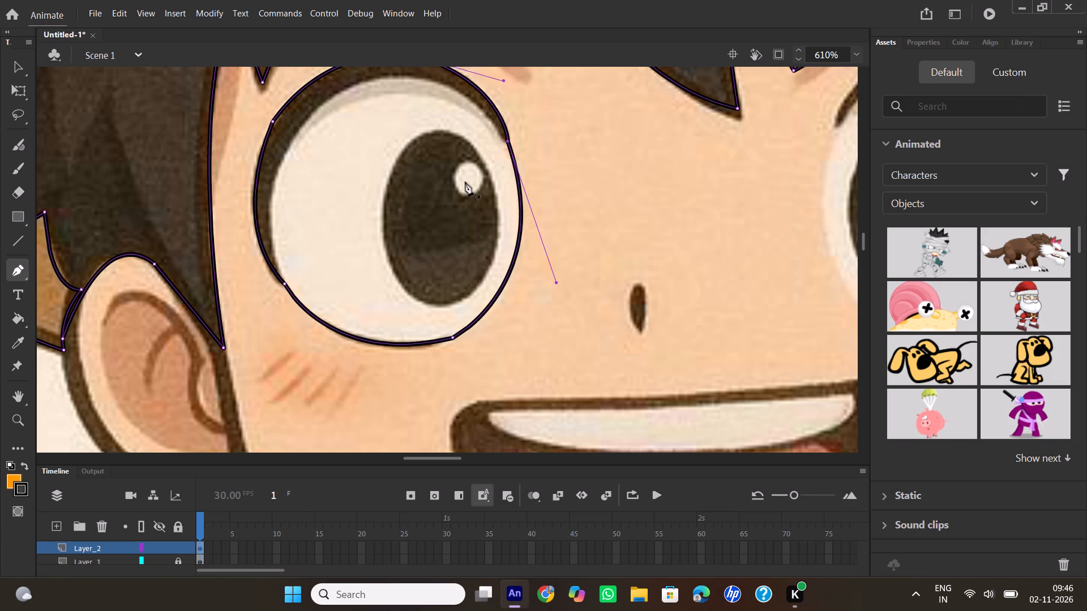
Trace the left eye's dark pupil as a closed oval with curved Pen segments.
click(418, 136)
drag(497, 231, 502, 357)
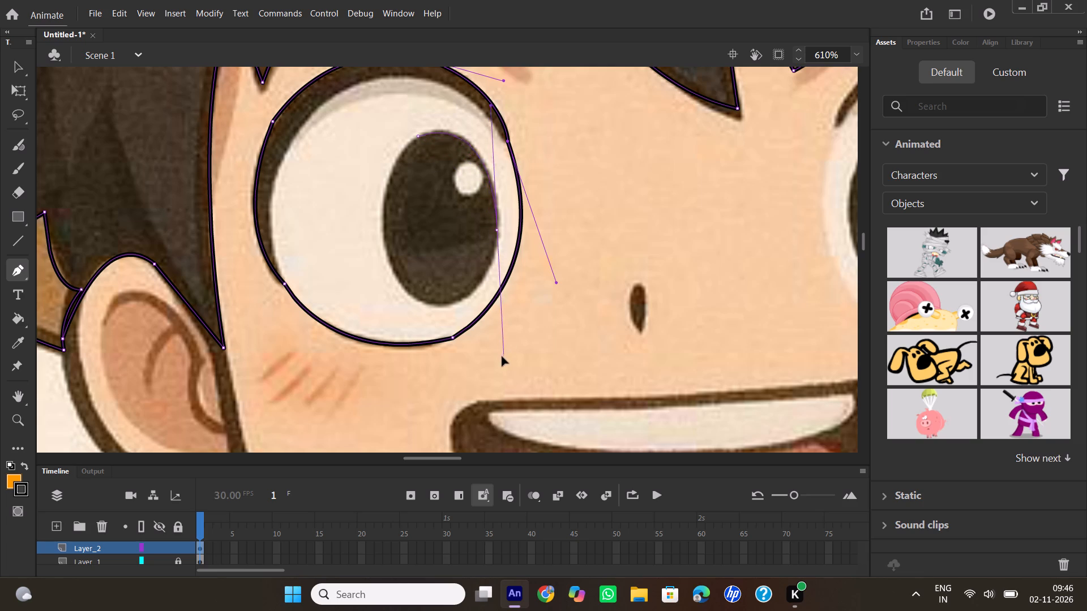
drag(502, 357, 502, 358)
click(498, 232)
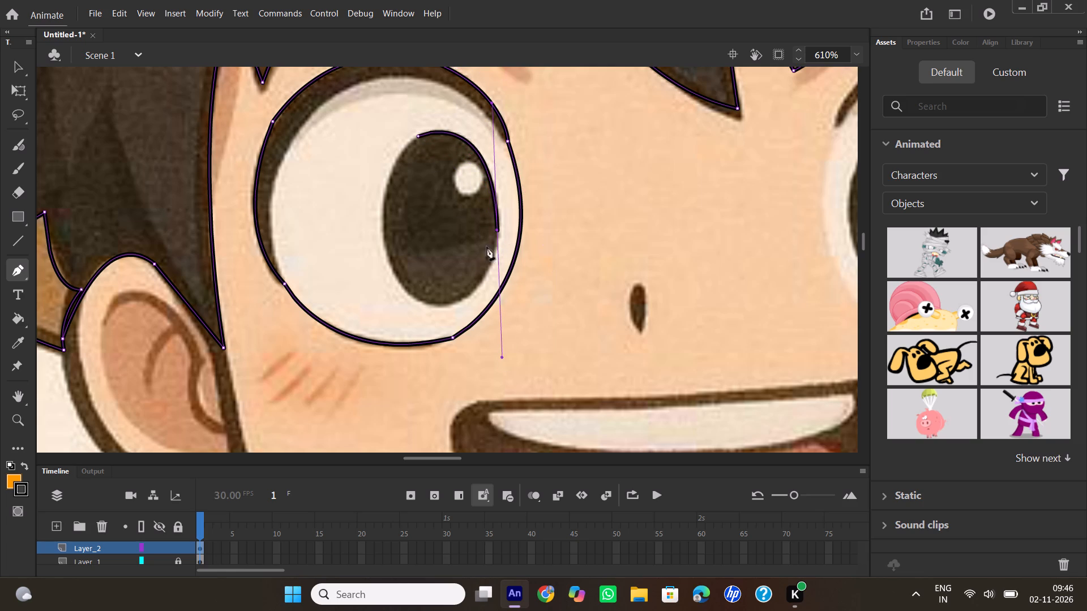
drag(405, 286, 337, 242)
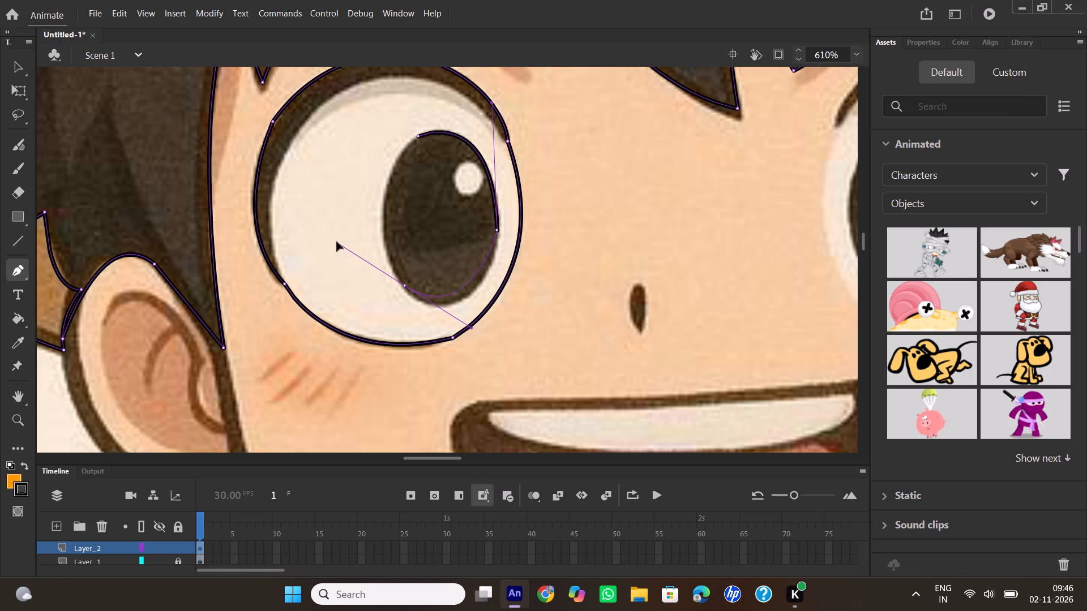
drag(337, 242, 331, 225)
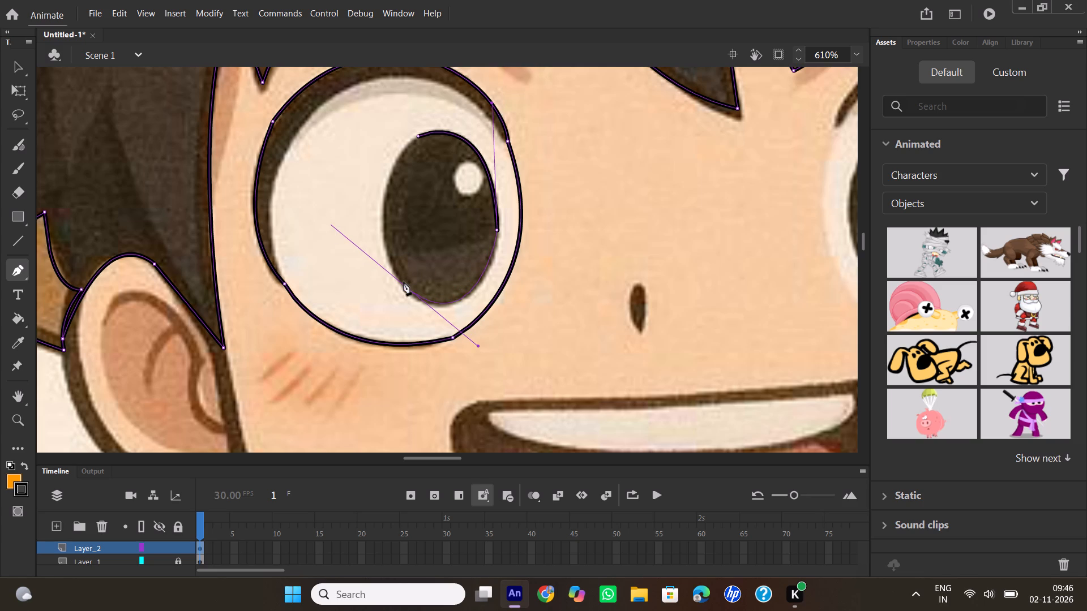
click(404, 285)
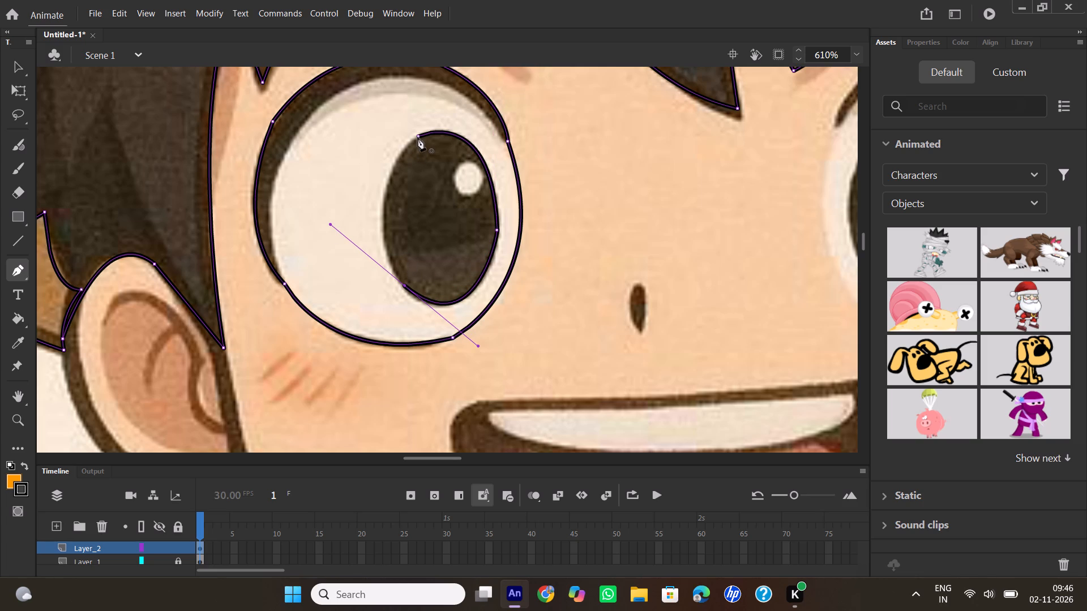
drag(418, 137, 477, 58)
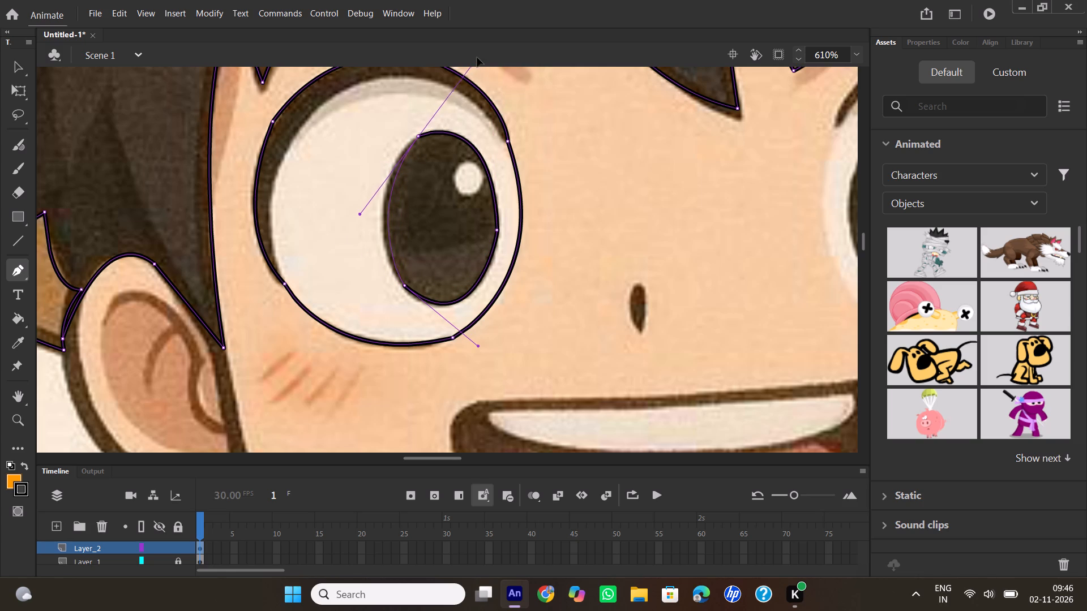
drag(477, 58, 489, 53)
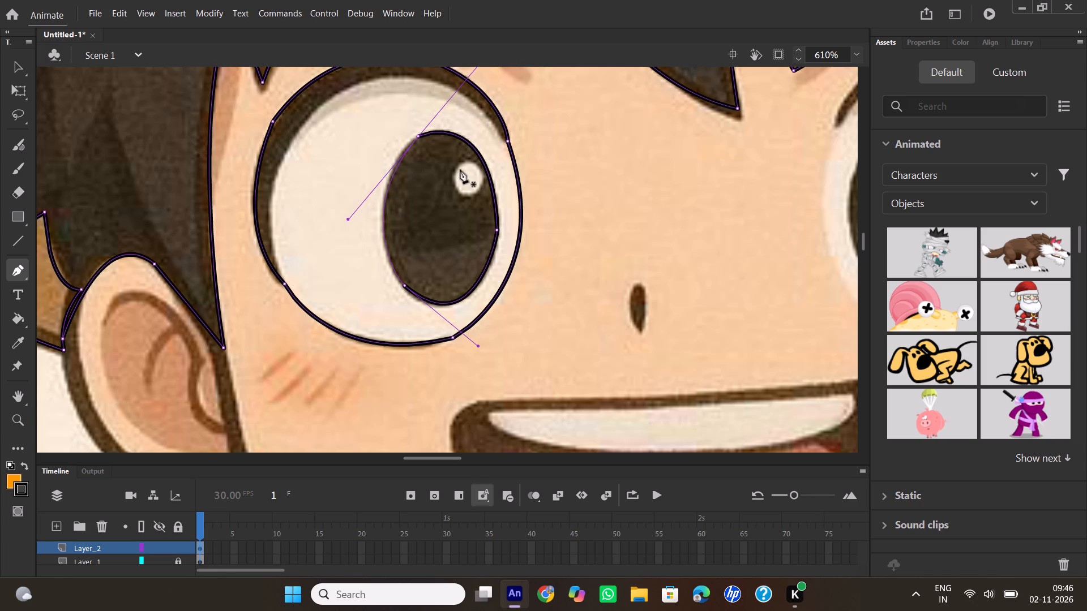
Trace the small white highlight inside the left pupil as a closed rounded shape.
click(459, 164)
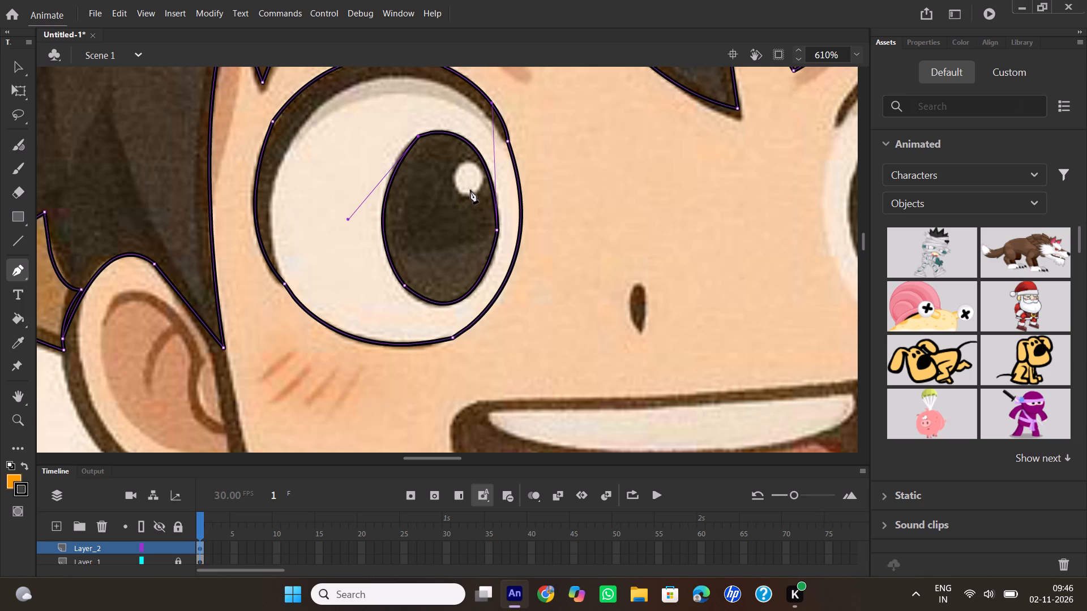
drag(474, 191, 503, 185)
drag(503, 185, 503, 188)
click(474, 190)
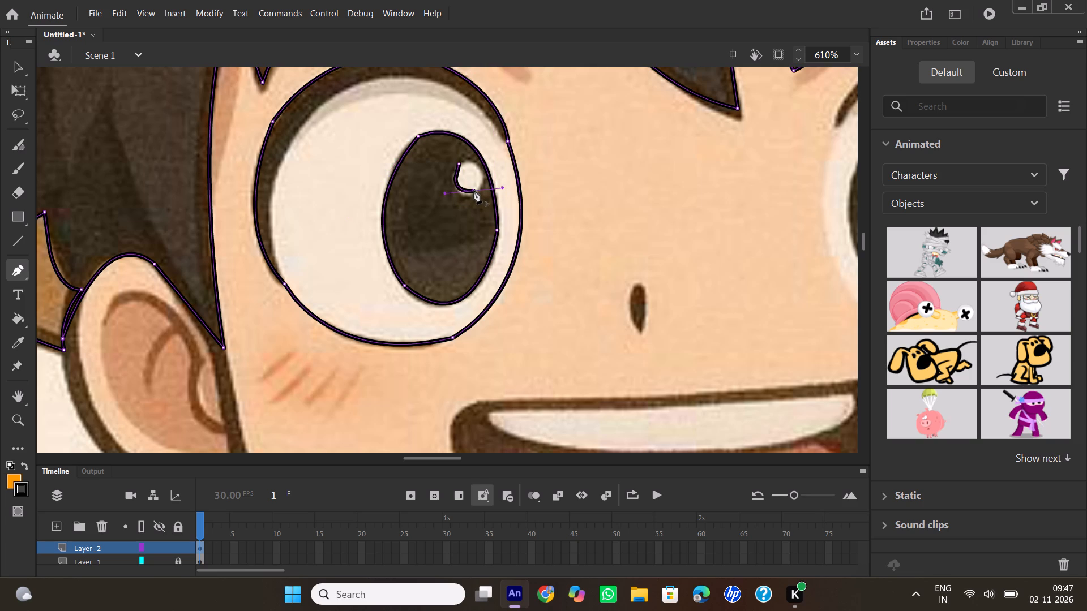
drag(459, 166, 420, 153)
drag(420, 153, 417, 167)
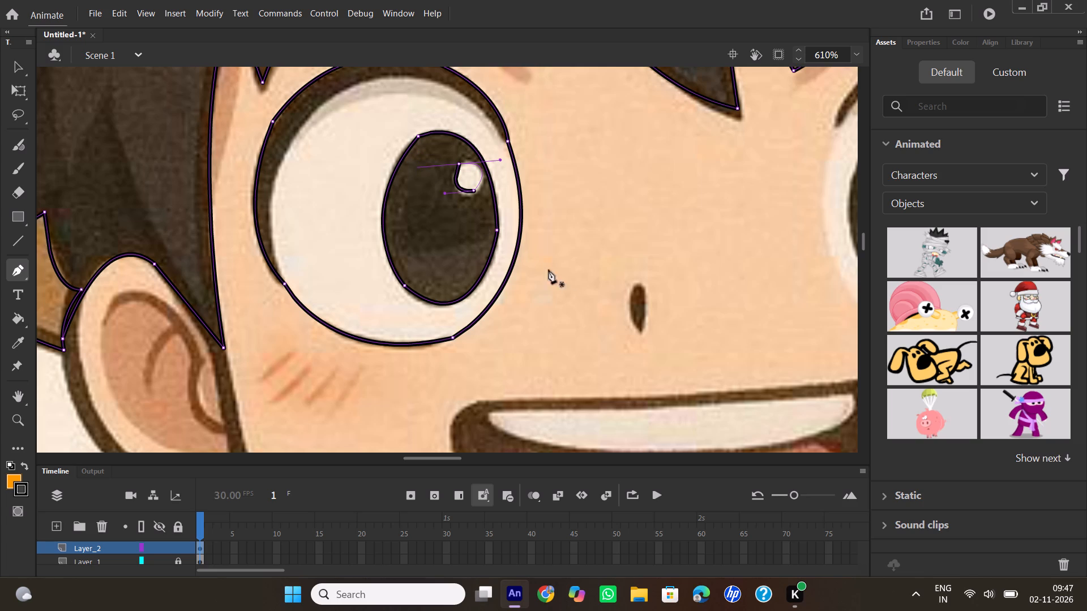
Trace the inner edge of the left upper lash from its lower tip over the eye white to its inner end.
click(430, 457)
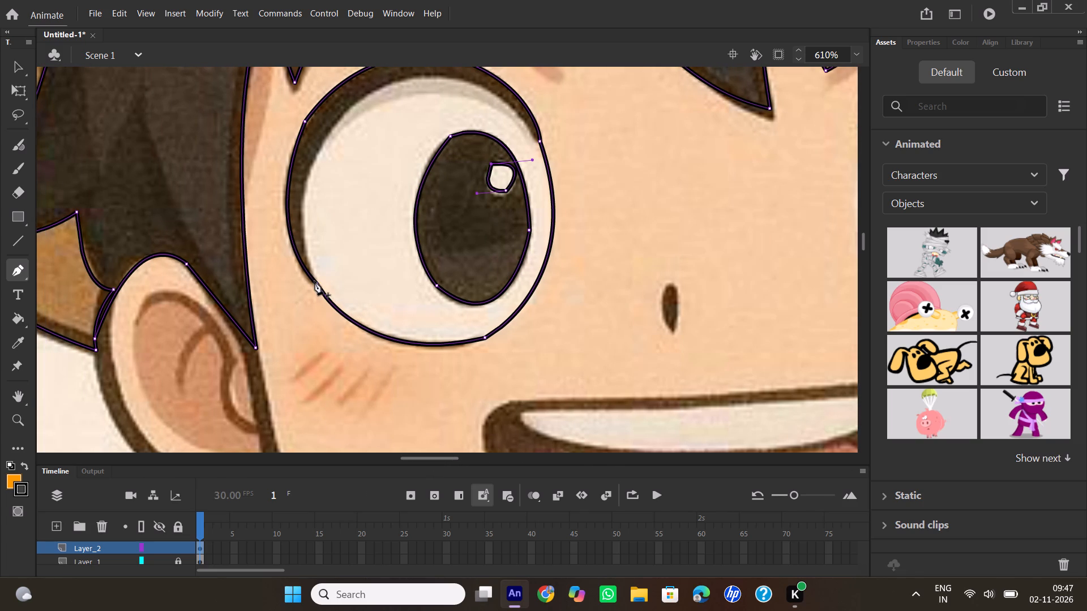
click(315, 281)
drag(369, 92, 392, 80)
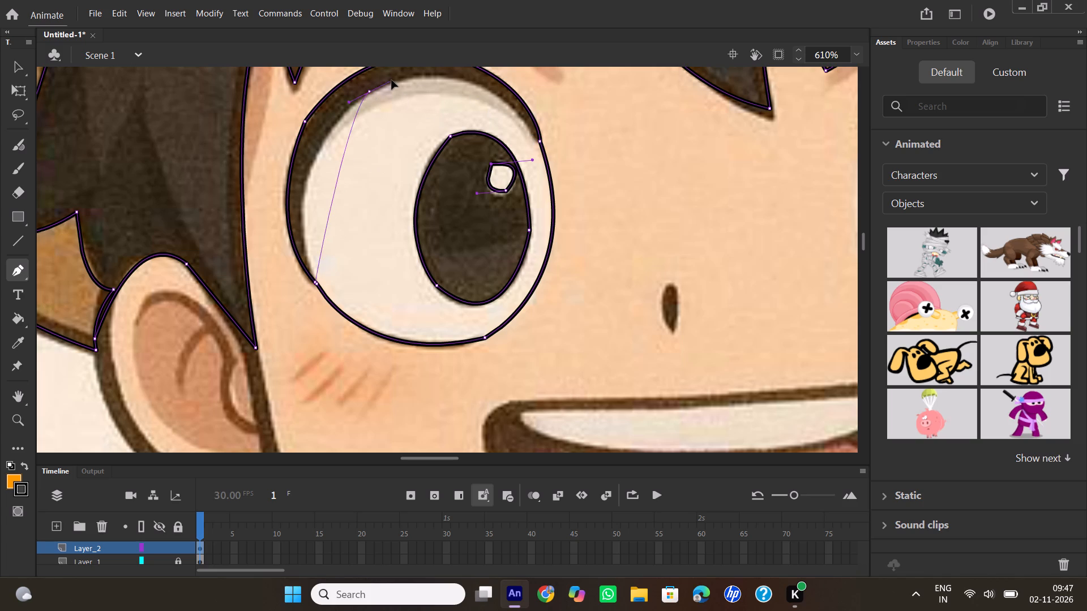
drag(392, 80, 465, 12)
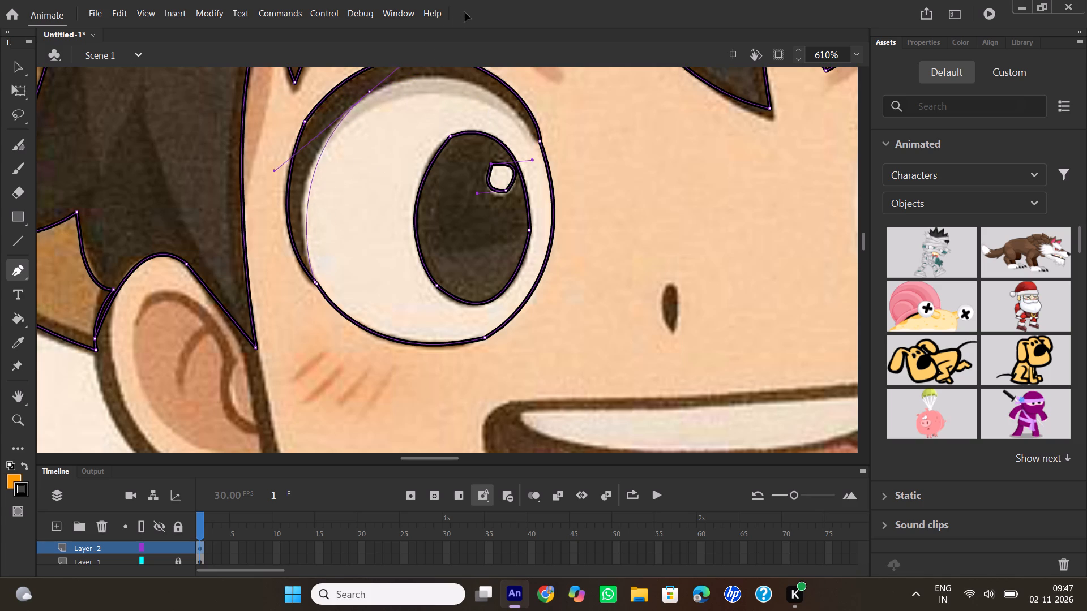
drag(465, 12, 469, 17)
click(370, 92)
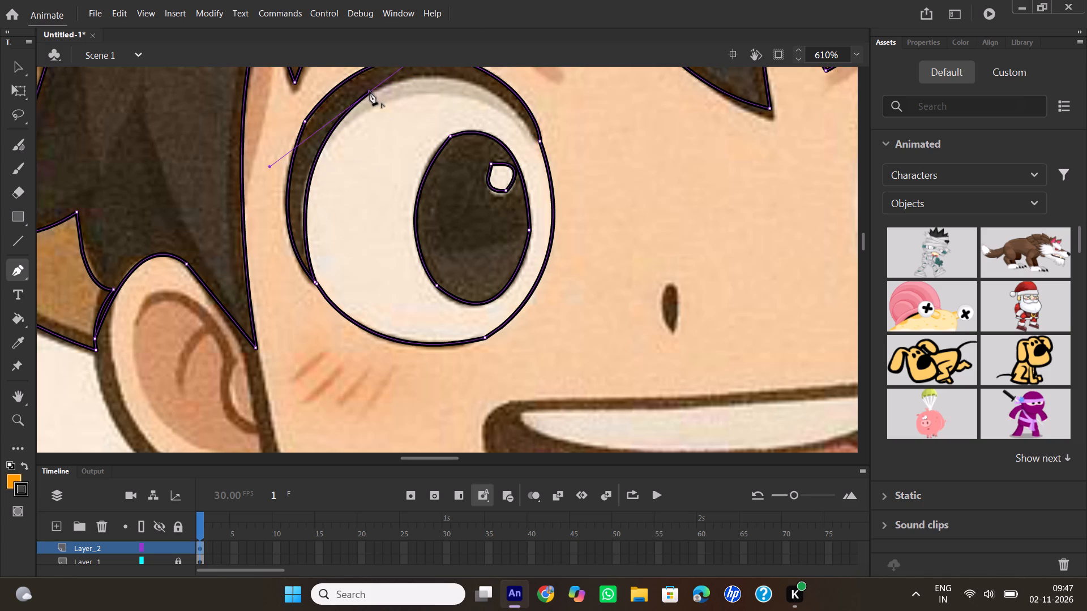
drag(542, 144, 564, 190)
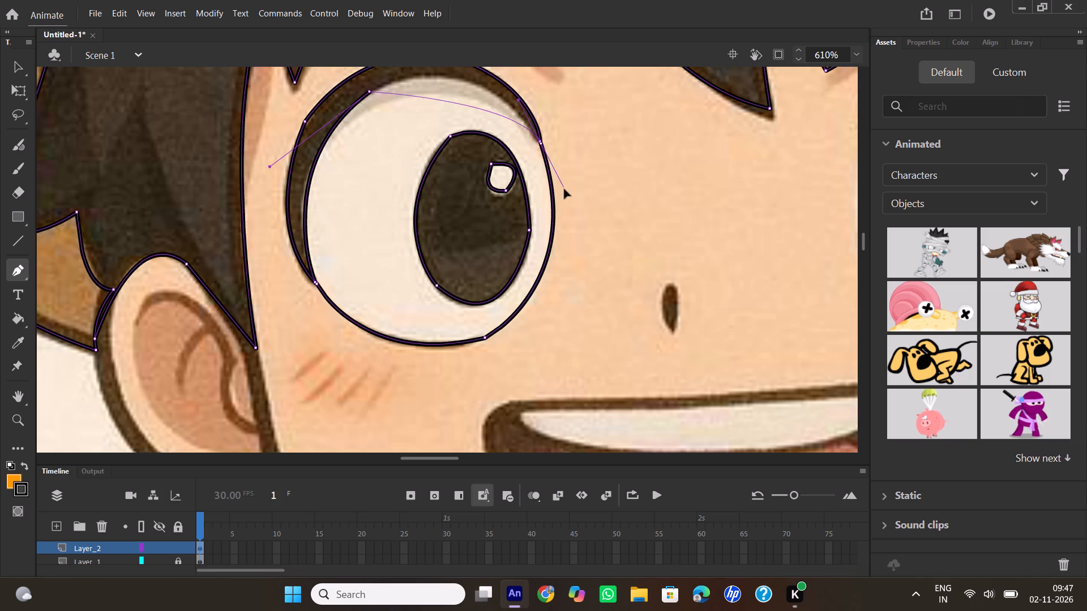
drag(564, 190, 613, 248)
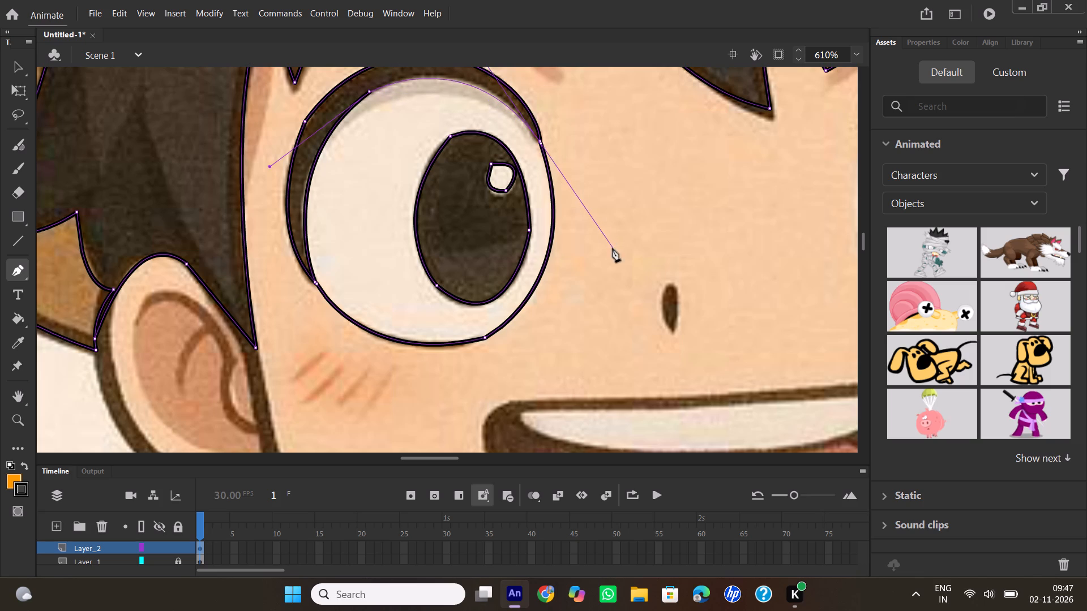
double_click(540, 143)
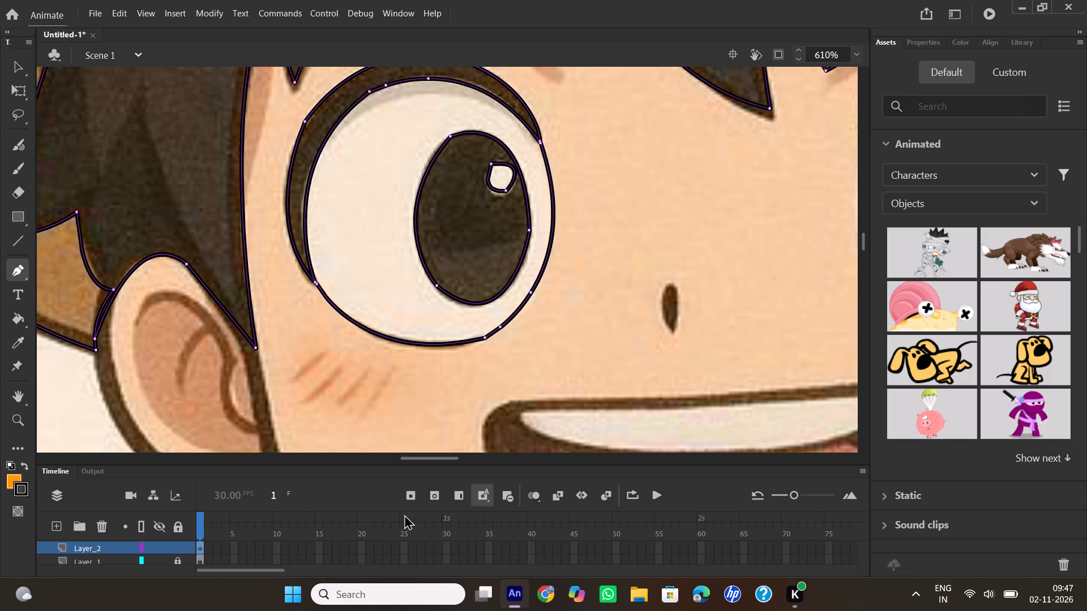
Trace the small dark nose mark between the eyes as a closed shape, curved on one side and straight on the other.
drag(421, 457, 432, 457)
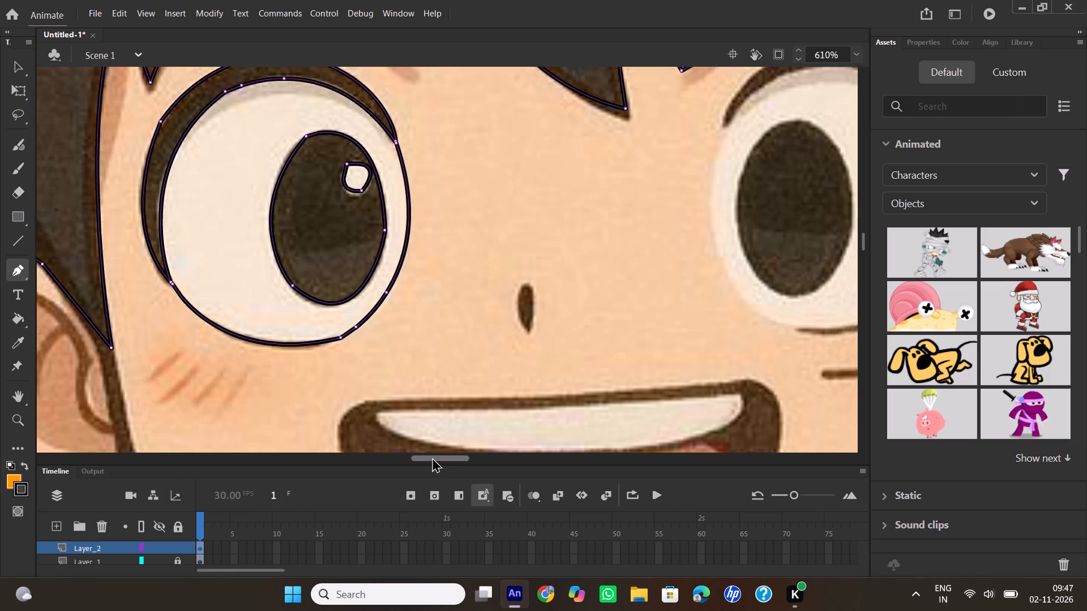
drag(432, 457, 444, 458)
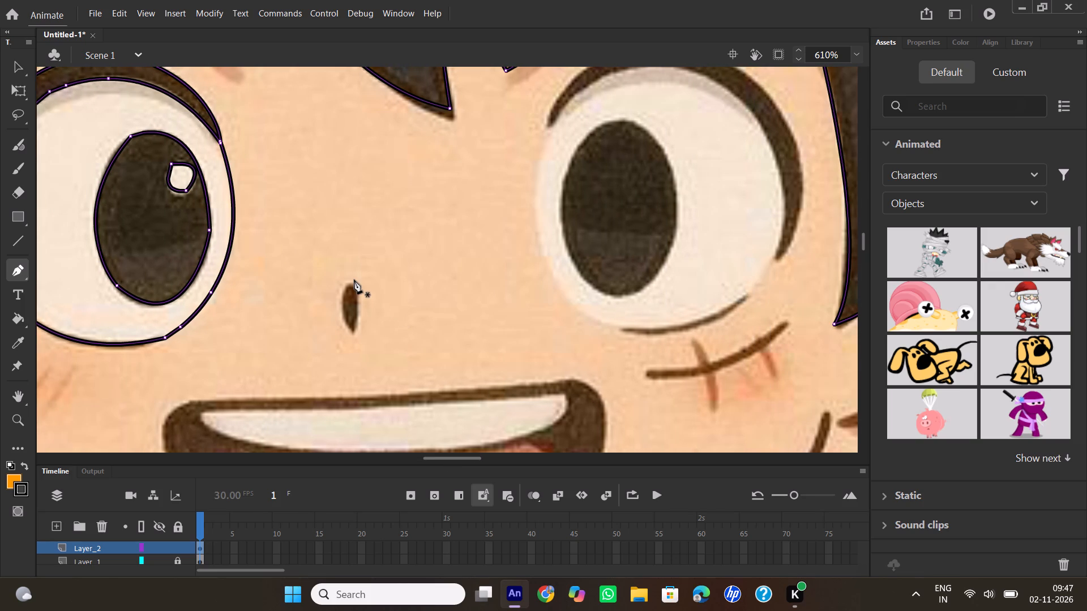
click(358, 288)
drag(353, 328, 378, 377)
drag(378, 377, 379, 376)
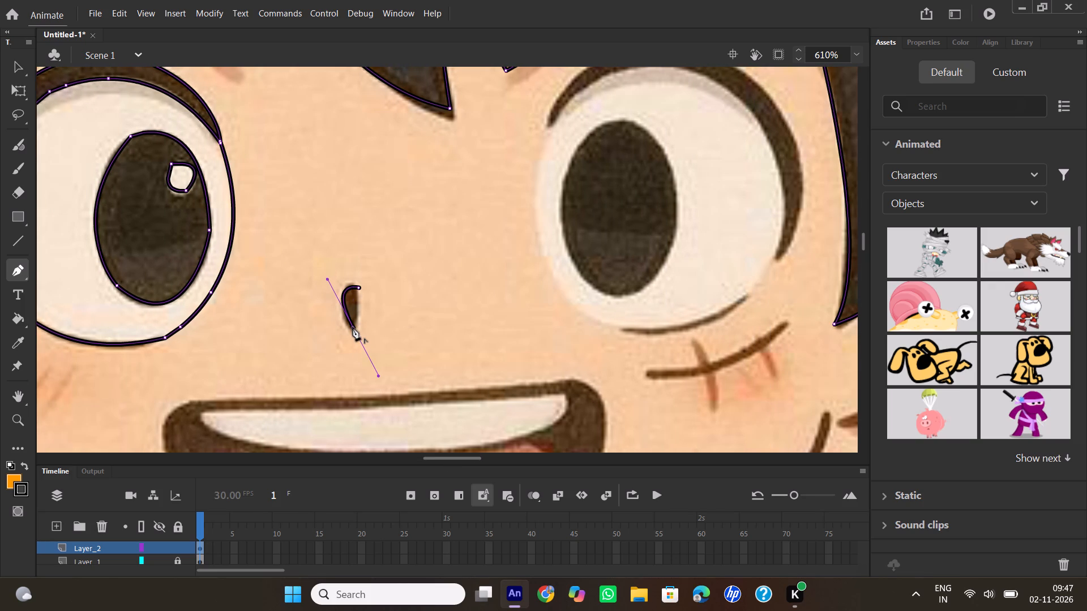
click(353, 327)
click(361, 287)
Trace the right eye's outer outline as a closed curved path, starting and ending at the upper lash's inner tip.
drag(459, 458, 471, 456)
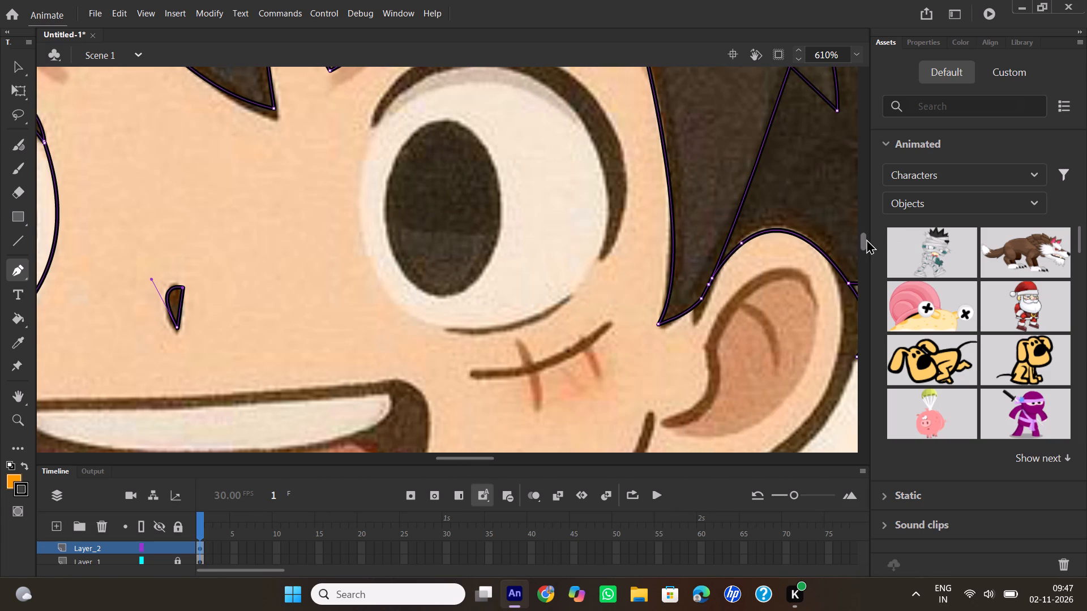
click(866, 239)
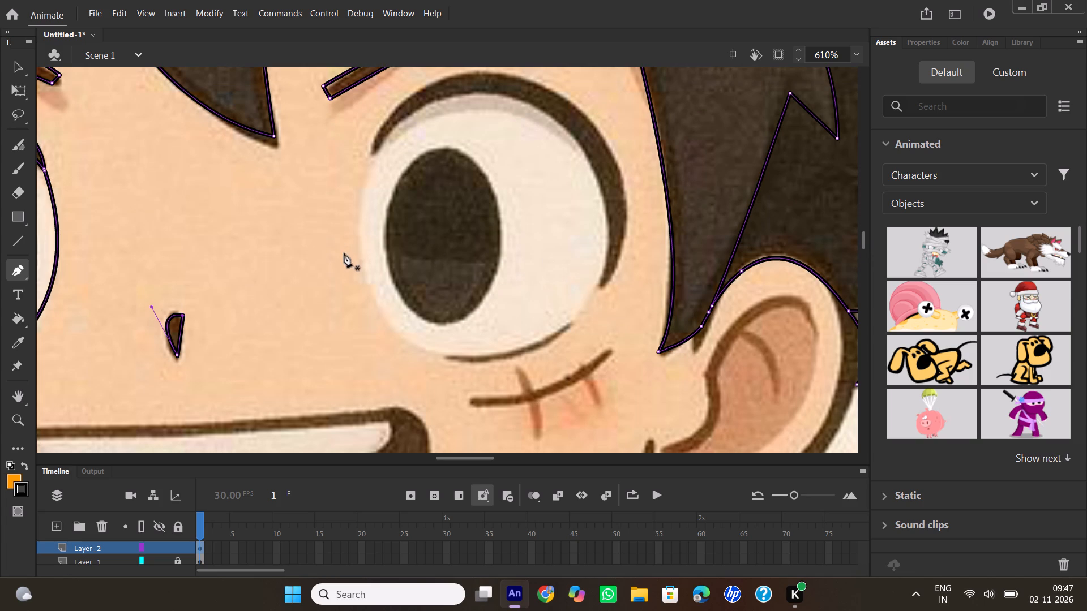
click(372, 156)
drag(541, 83, 619, 99)
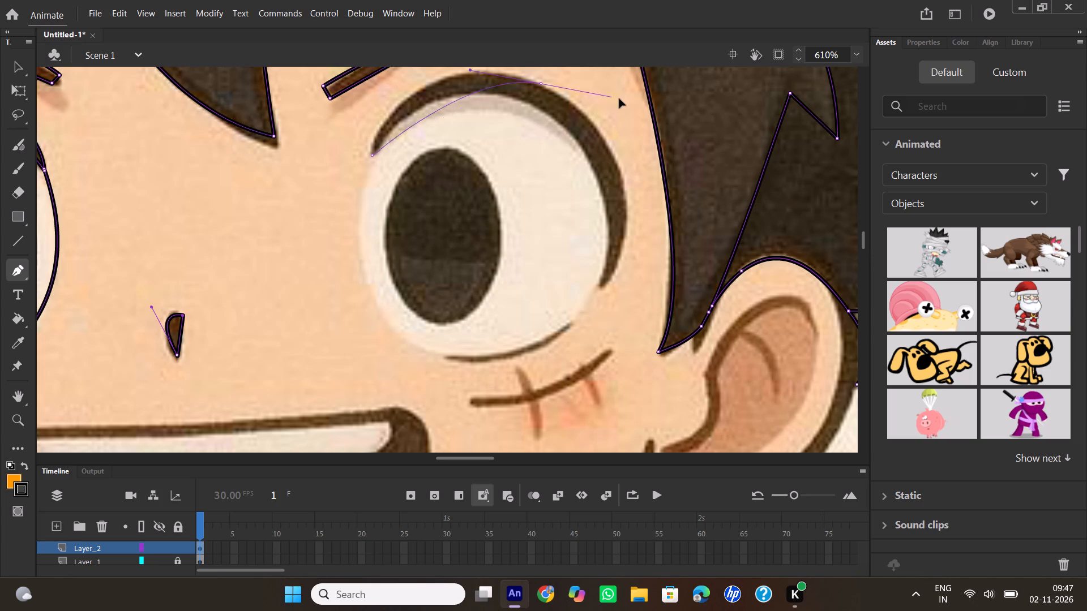
drag(619, 99, 688, 128)
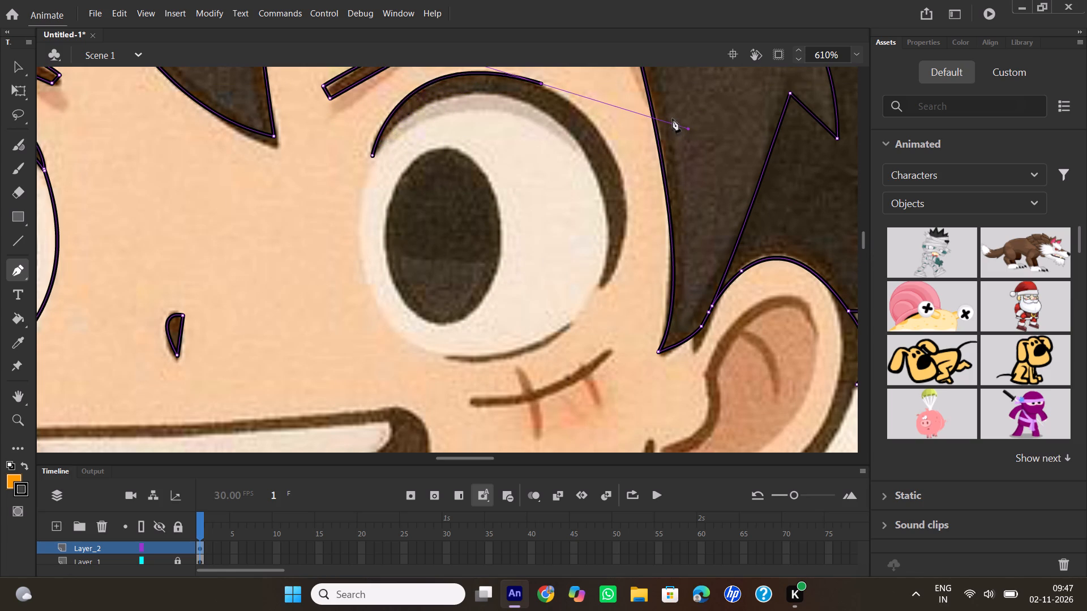
click(541, 84)
drag(604, 283, 520, 357)
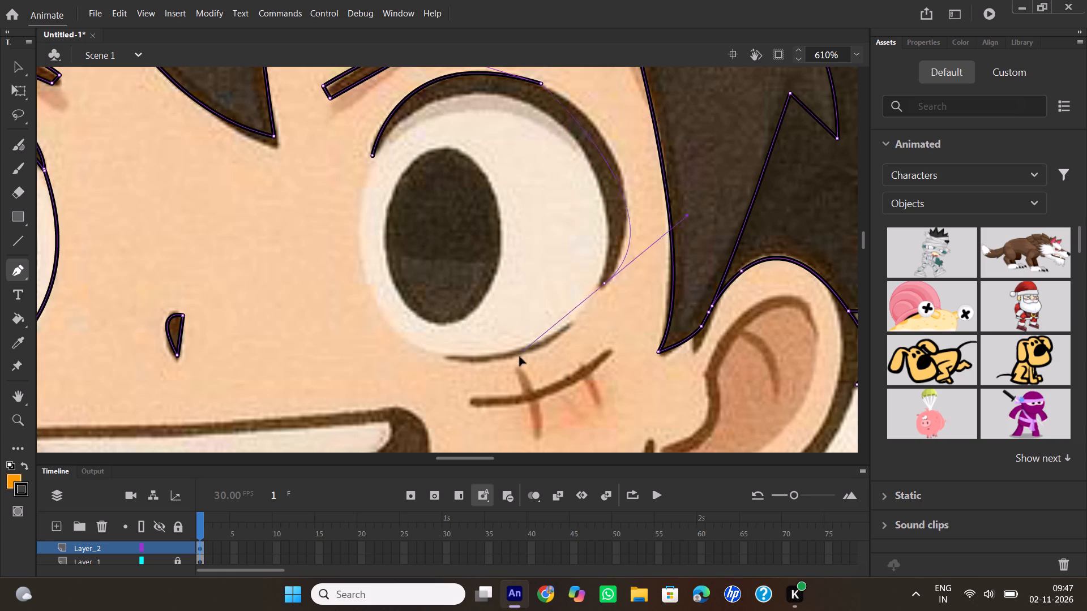
drag(520, 357, 540, 414)
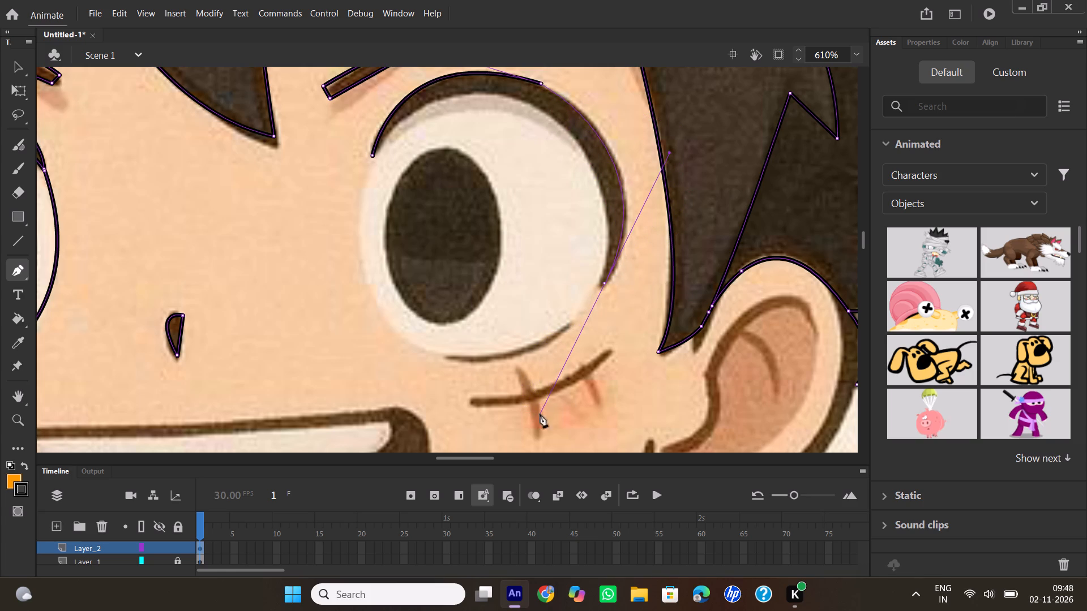
click(606, 283)
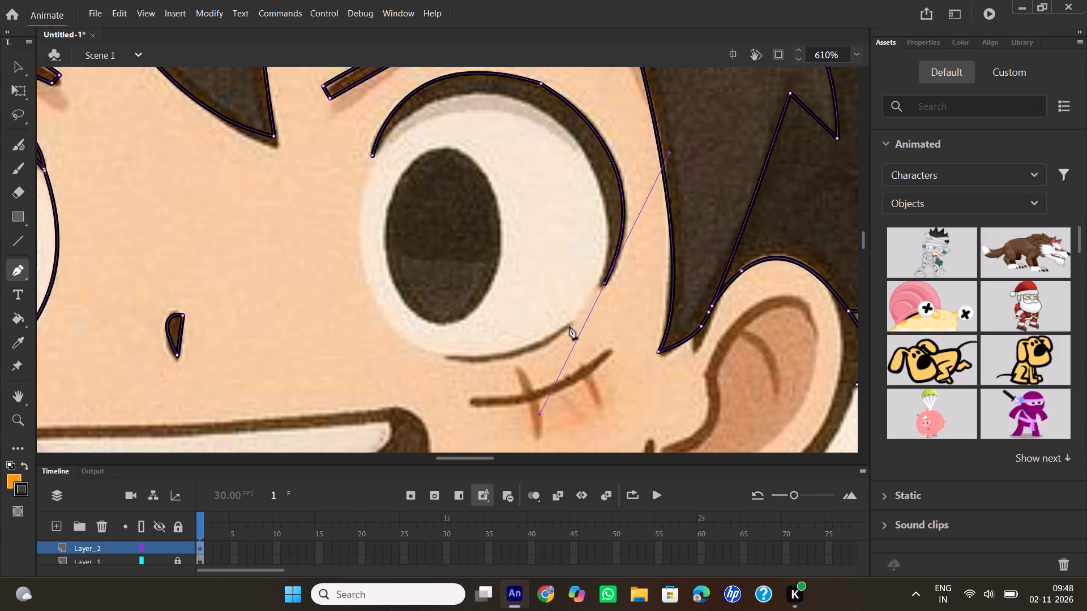
drag(435, 351, 361, 315)
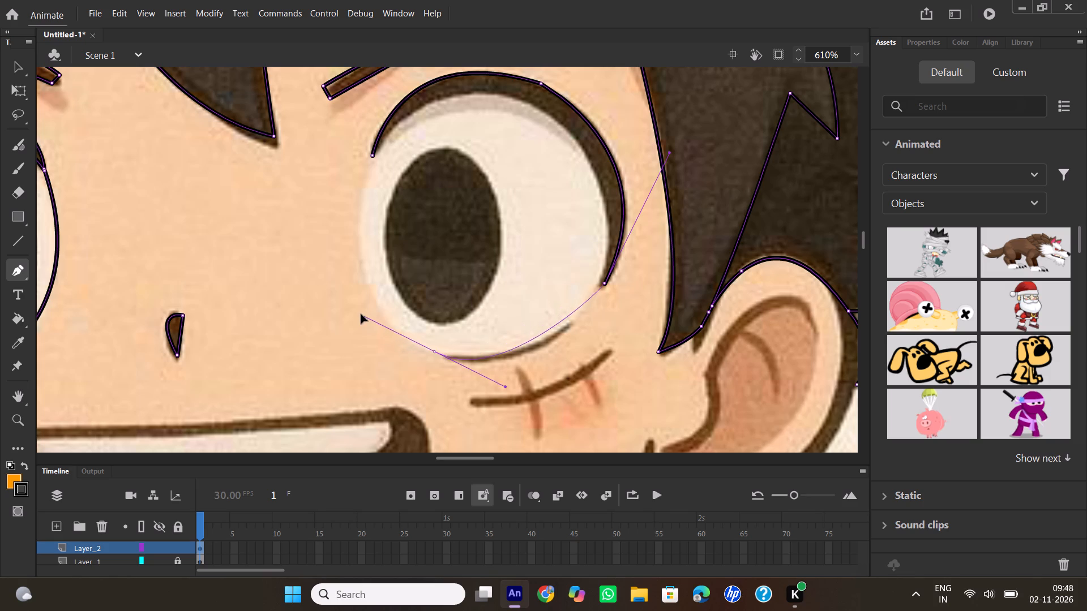
drag(361, 315, 336, 307)
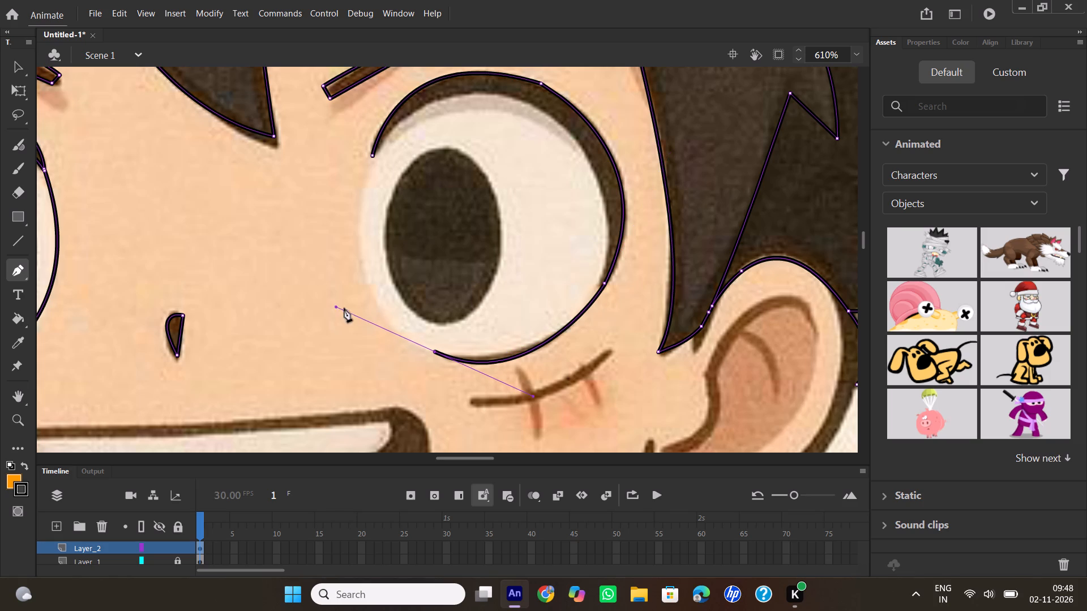
click(434, 351)
drag(373, 156, 386, 0)
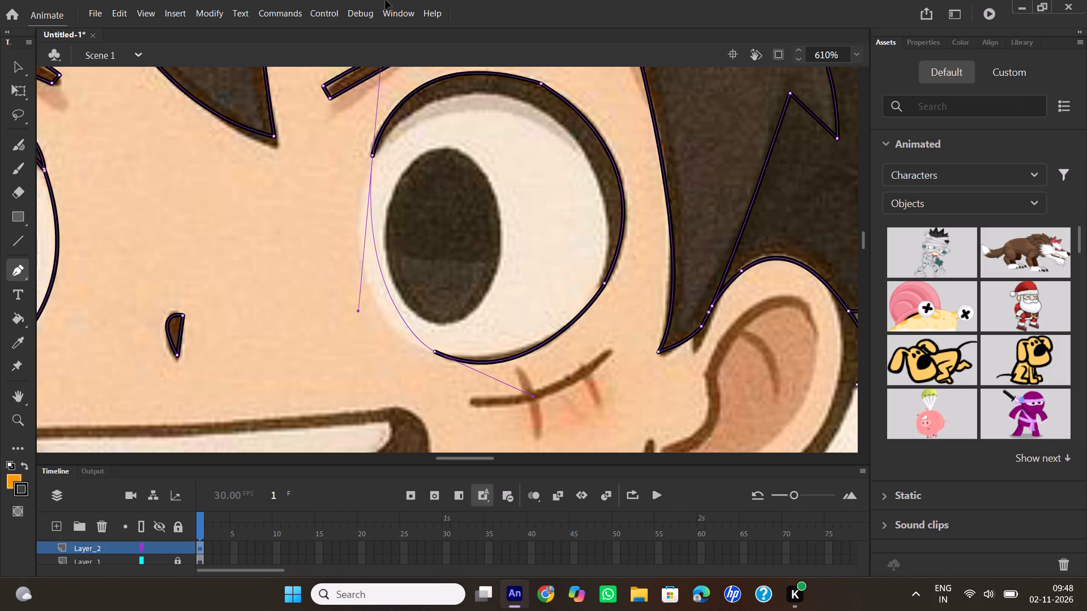
drag(386, 0, 422, 0)
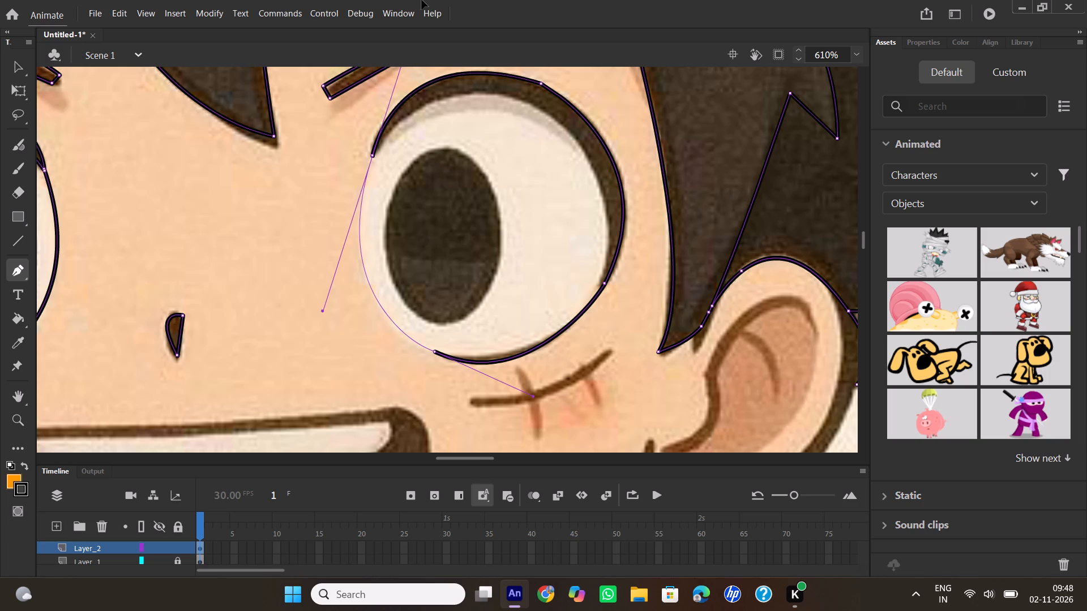
drag(422, 0, 422, 0)
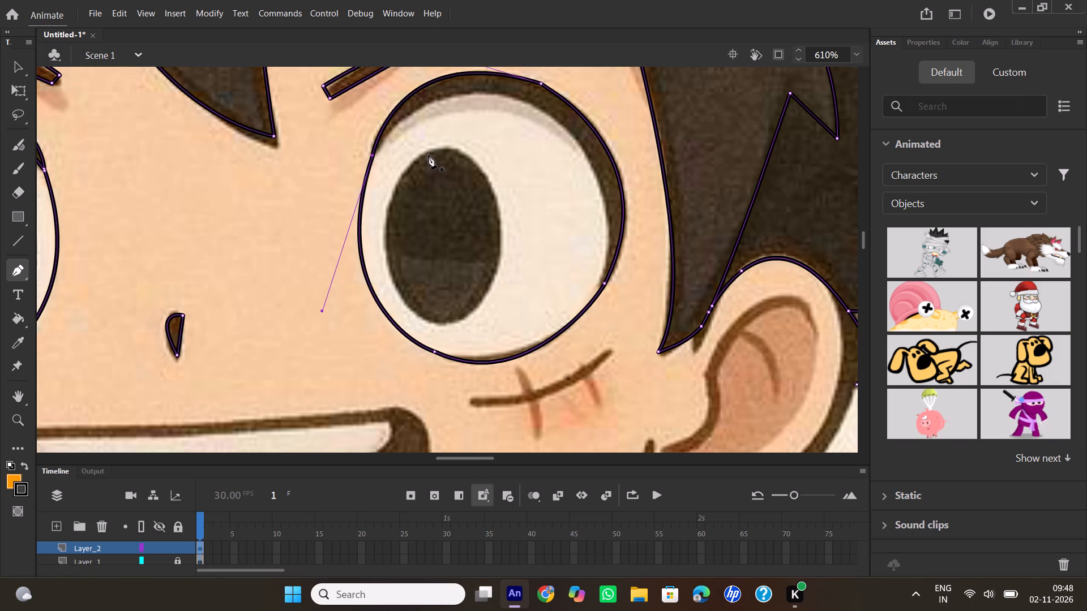
Trace the right eye's dark pupil as a closed oval with curved Pen segments.
click(429, 155)
drag(498, 268, 493, 399)
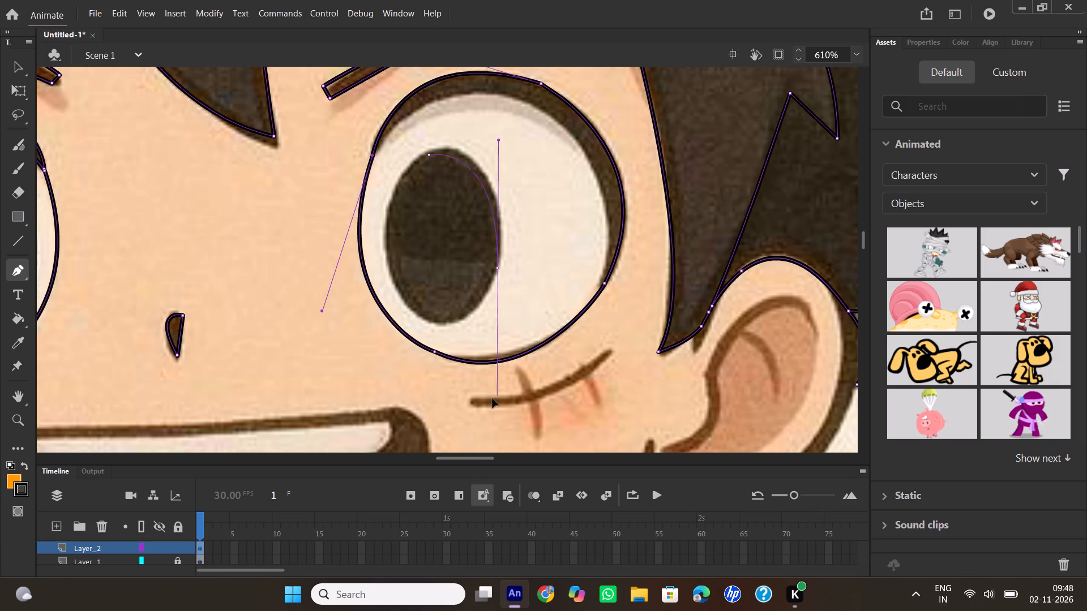
drag(493, 399, 487, 403)
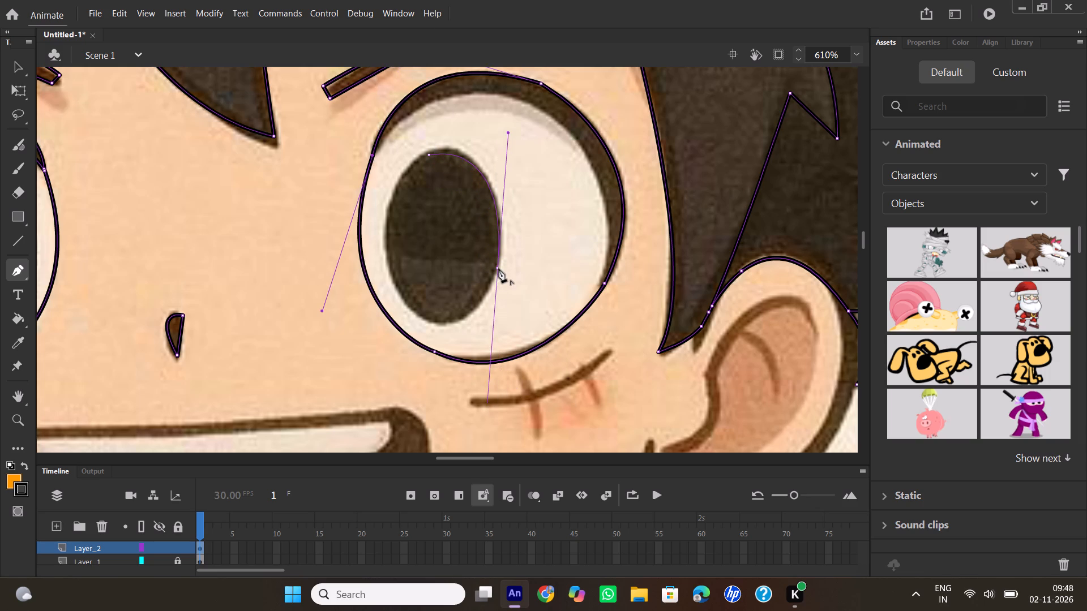
click(499, 269)
drag(388, 248, 370, 230)
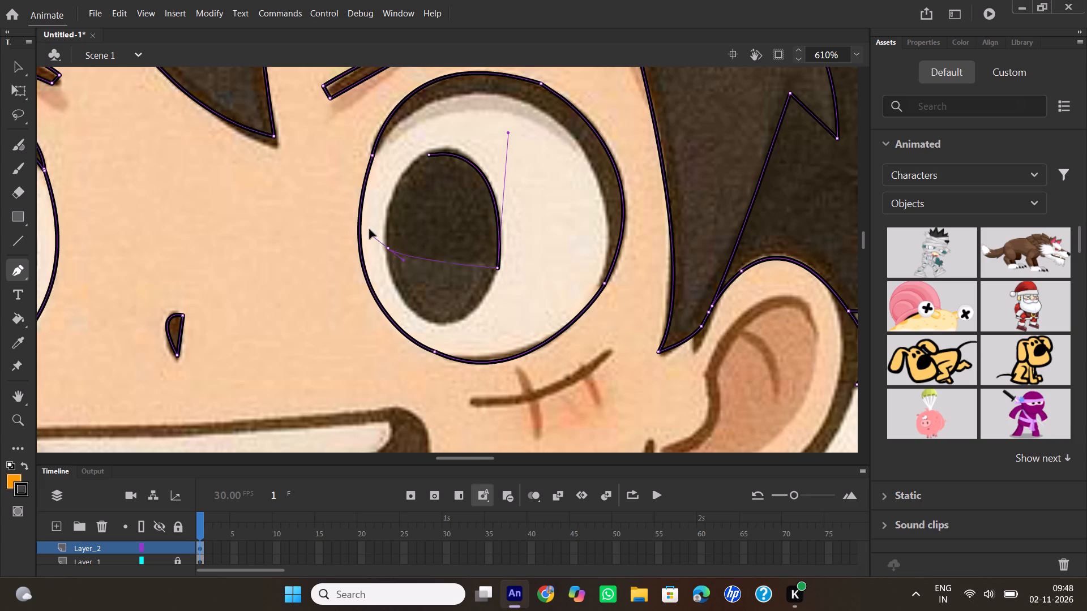
drag(370, 230, 358, 103)
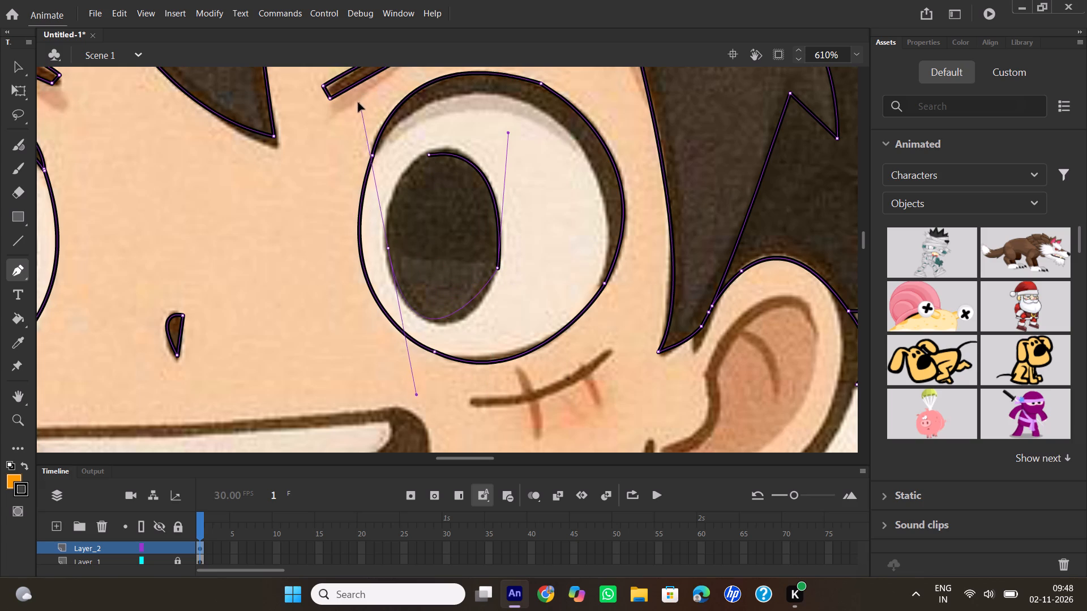
drag(358, 103, 343, 101)
click(388, 248)
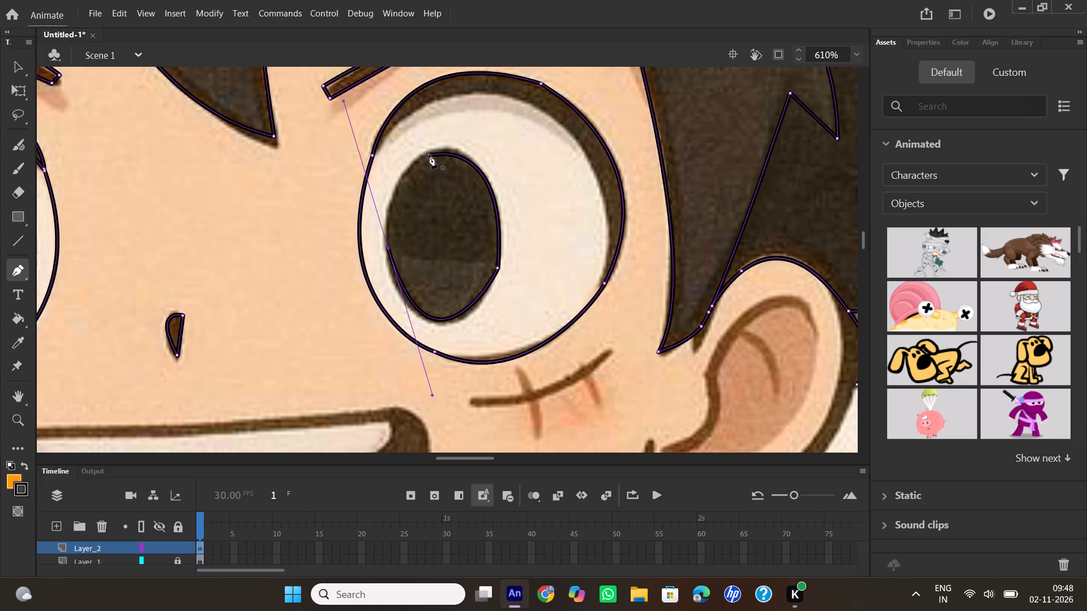
drag(429, 154, 477, 126)
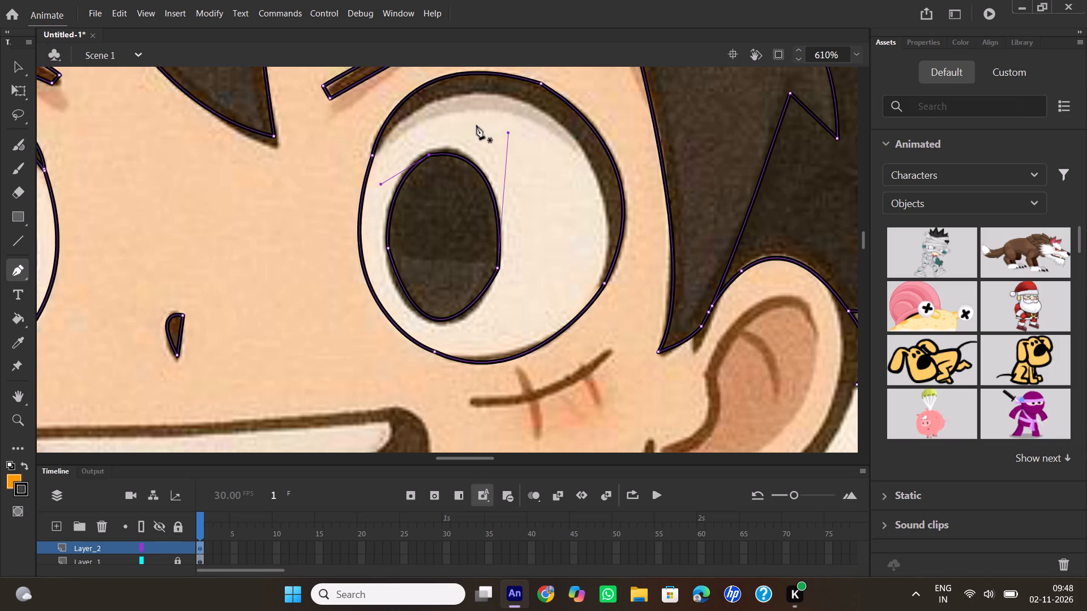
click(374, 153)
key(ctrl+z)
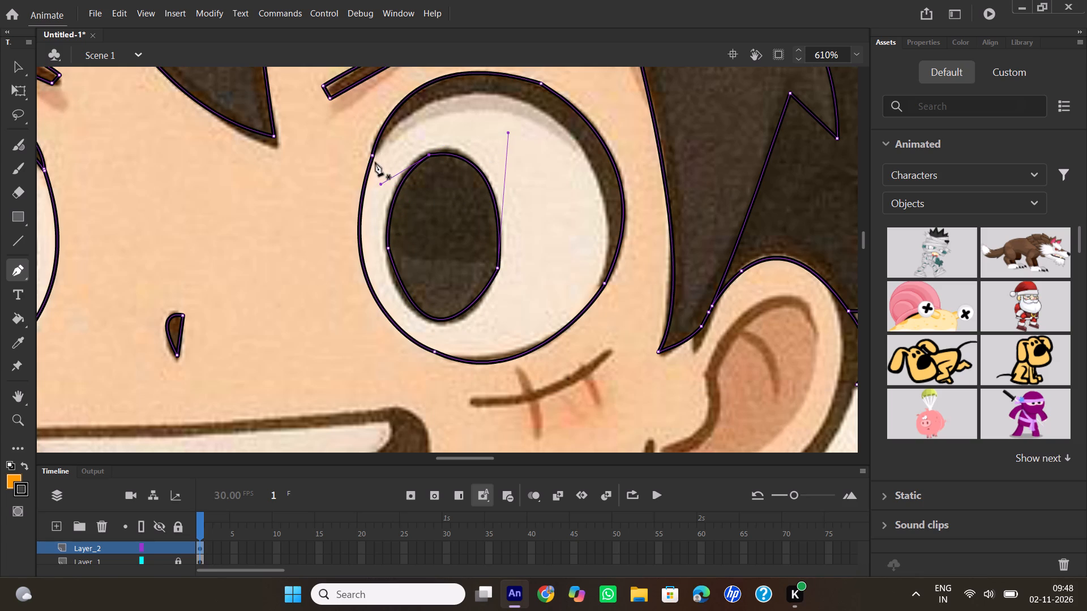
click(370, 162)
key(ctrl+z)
Trace the inner edge of the right upper lash from its inner tip over the eye white to its lower outer end.
click(373, 152)
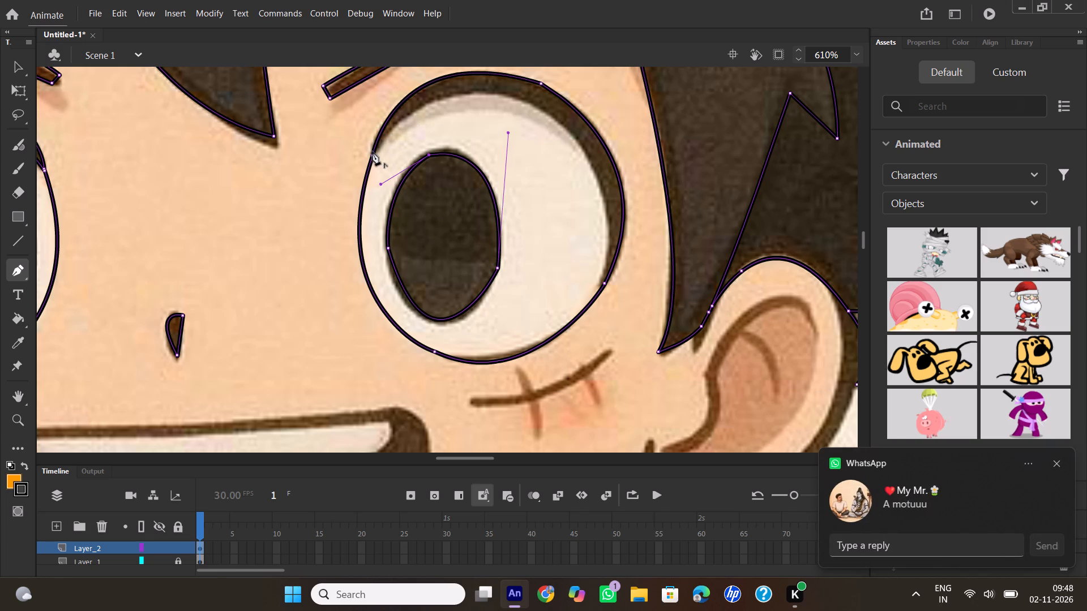
drag(570, 133, 679, 239)
click(570, 134)
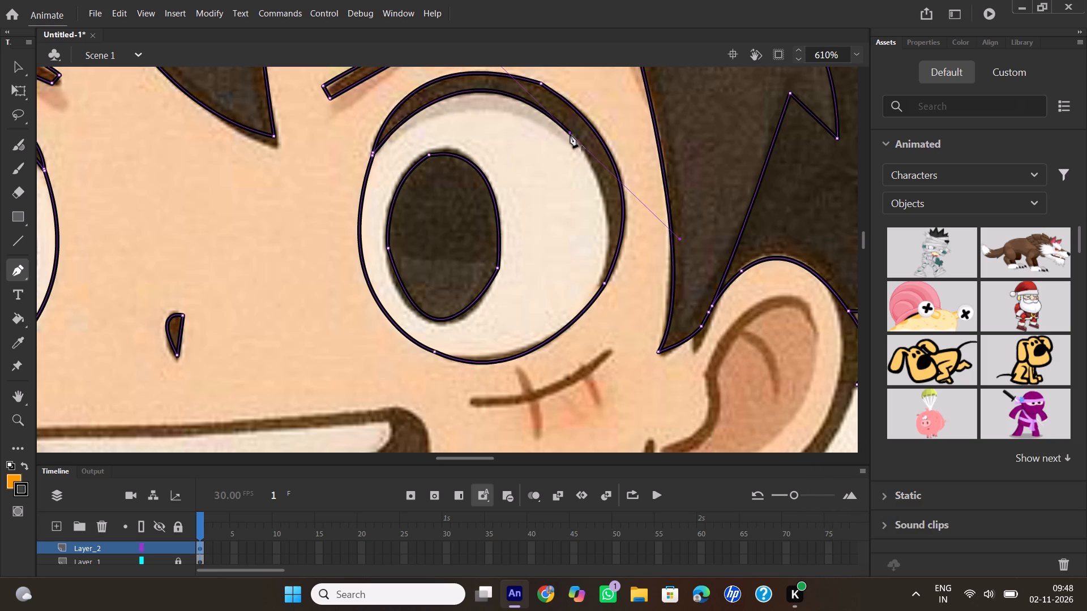
key(ctrl+z)
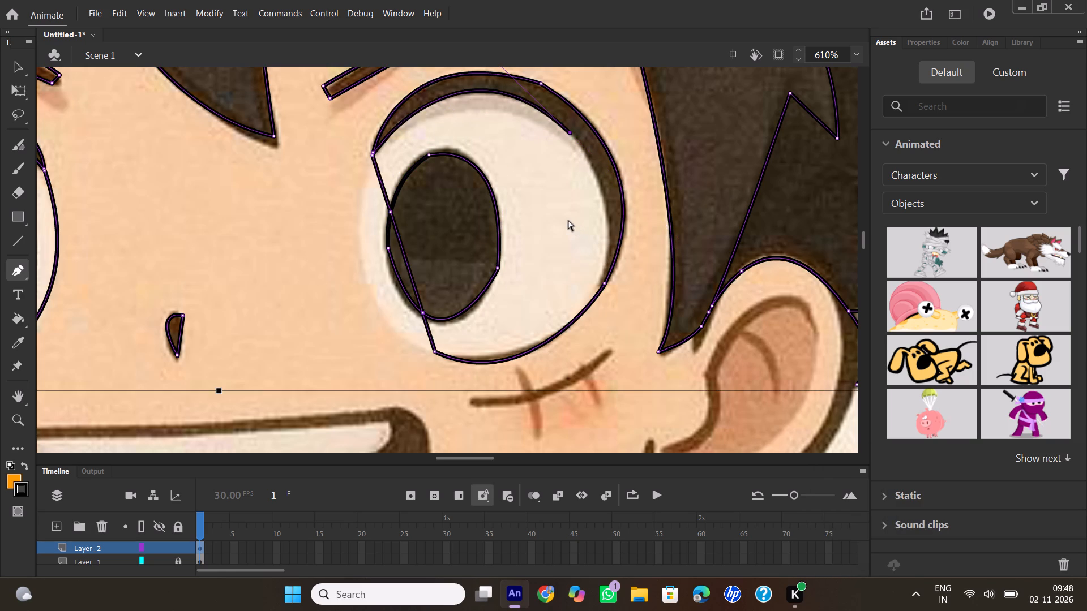
click(570, 131)
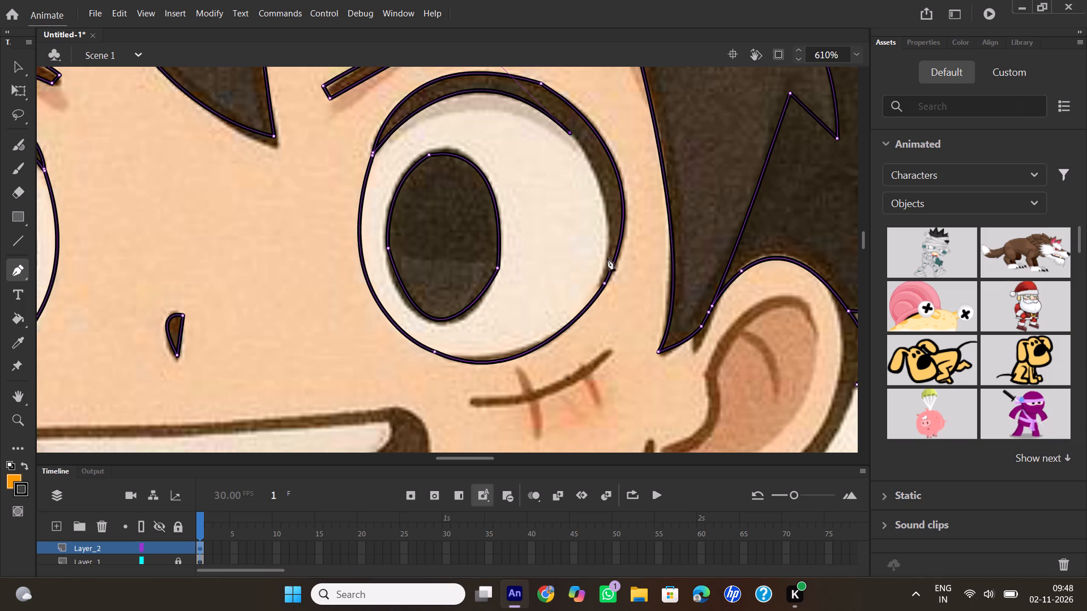
drag(601, 282, 593, 329)
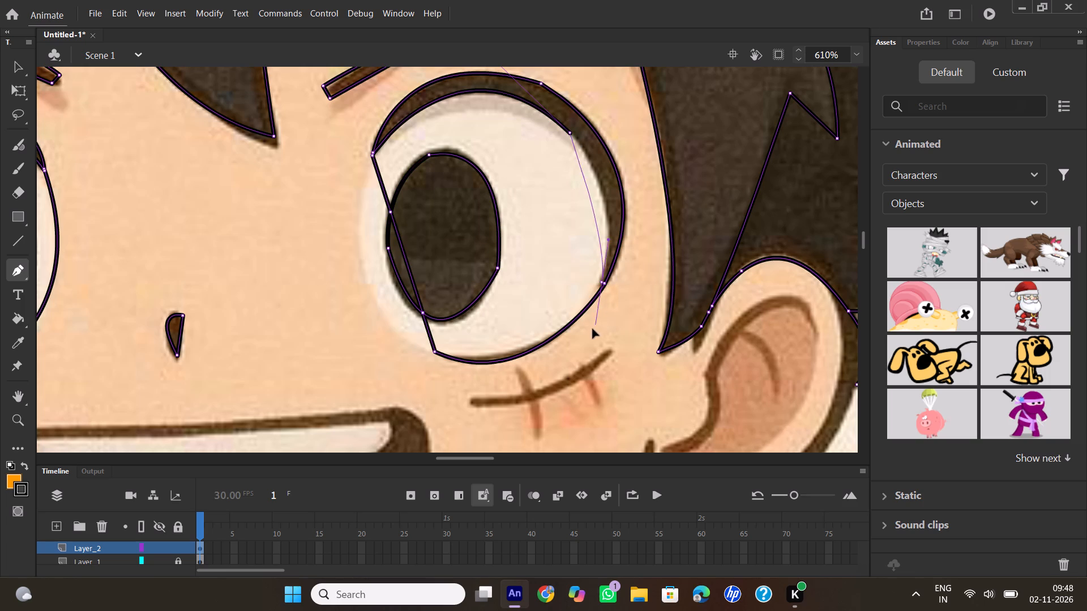
drag(593, 329, 577, 365)
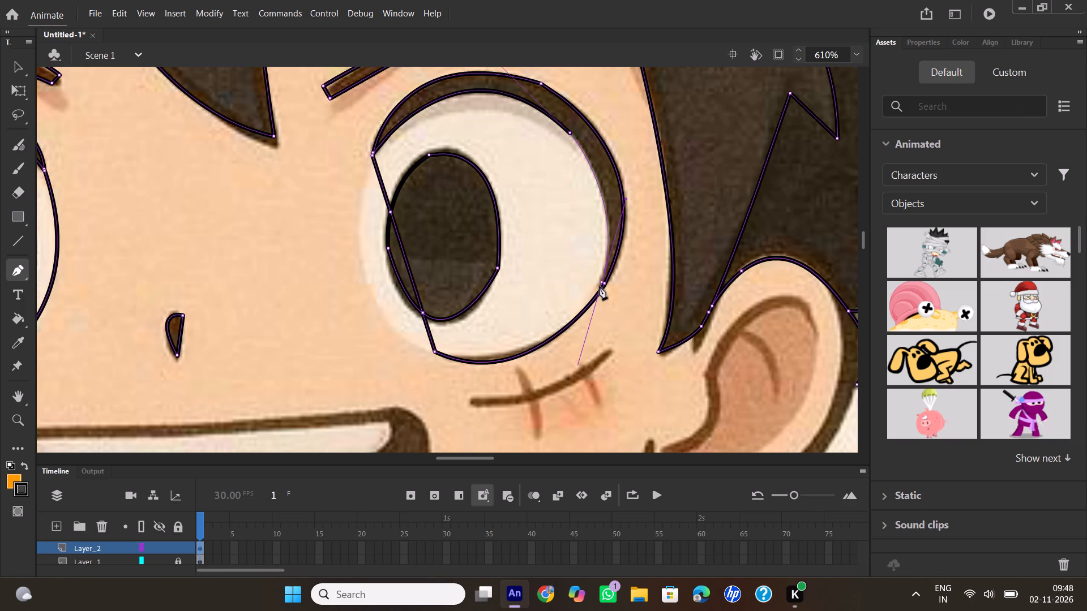
double_click(601, 284)
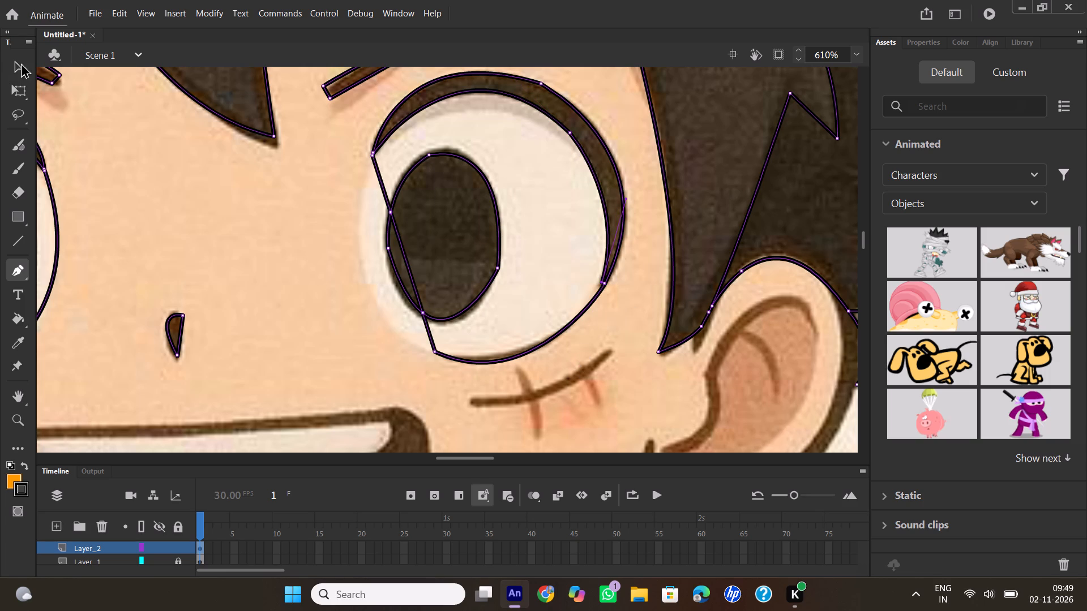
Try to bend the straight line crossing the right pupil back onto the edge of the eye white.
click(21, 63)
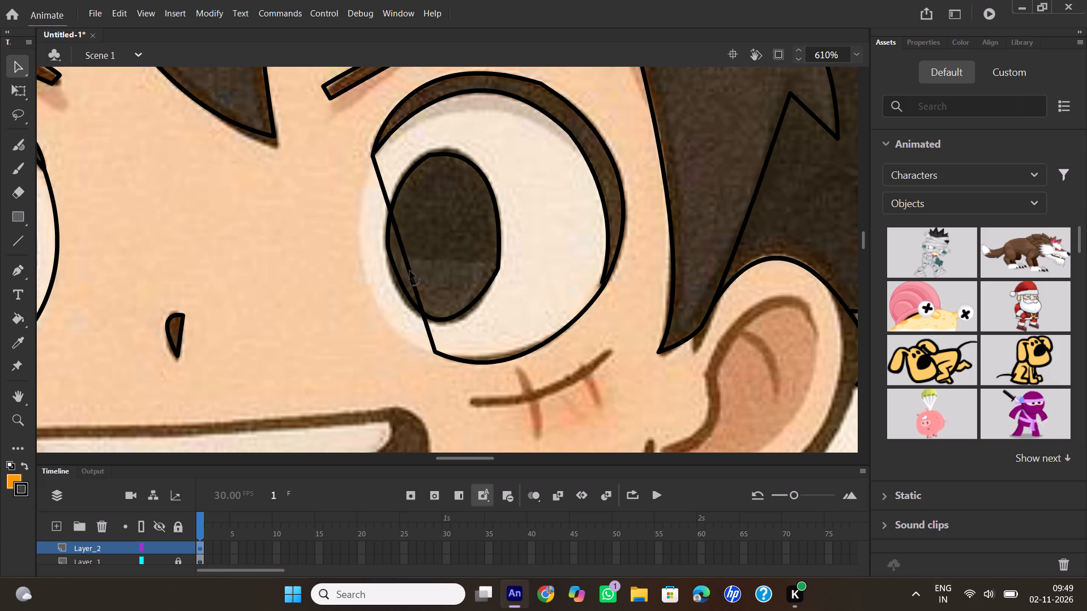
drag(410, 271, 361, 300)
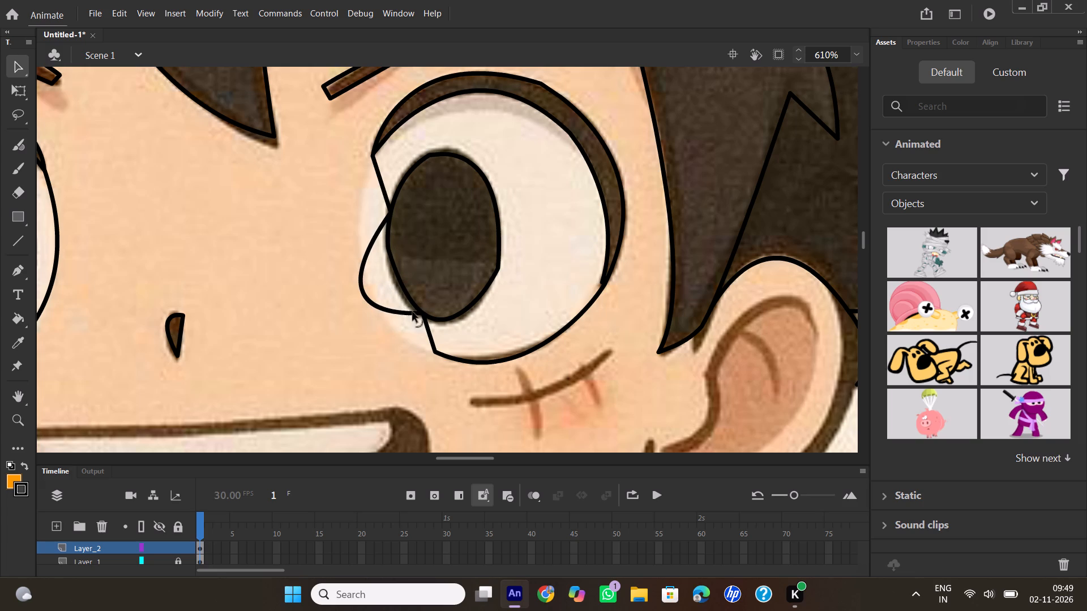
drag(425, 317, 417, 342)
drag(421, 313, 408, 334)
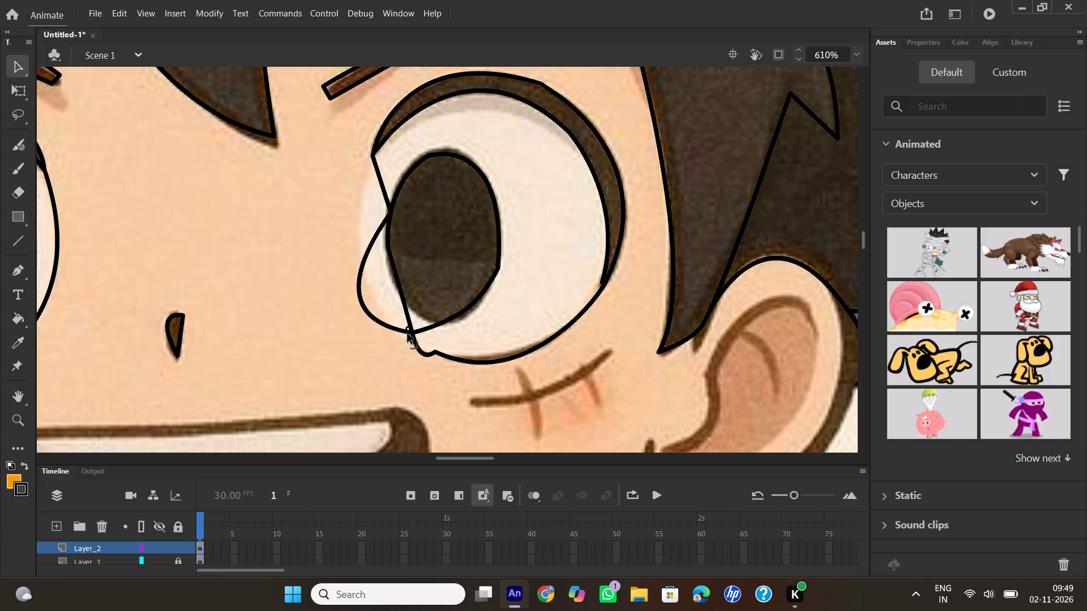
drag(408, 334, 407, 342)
Undo the line reshaping and the last inner lash segment, back to the right eye's full curved outline.
key(ctrl+z)
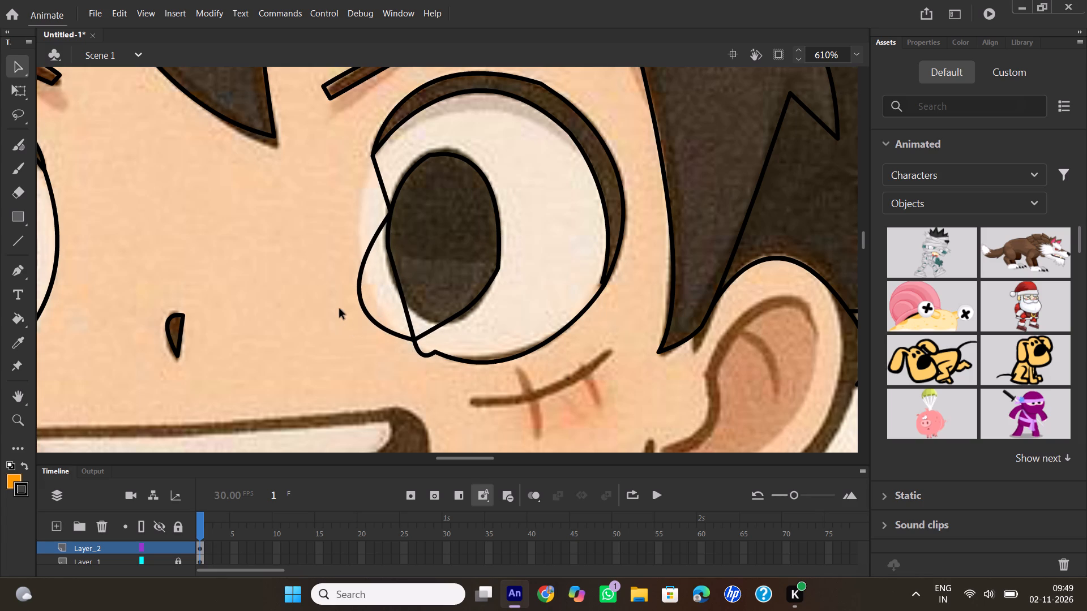
key(ctrl+z)
key(ctrl+z)
key(ctrl+z)
key(ctrl+z)
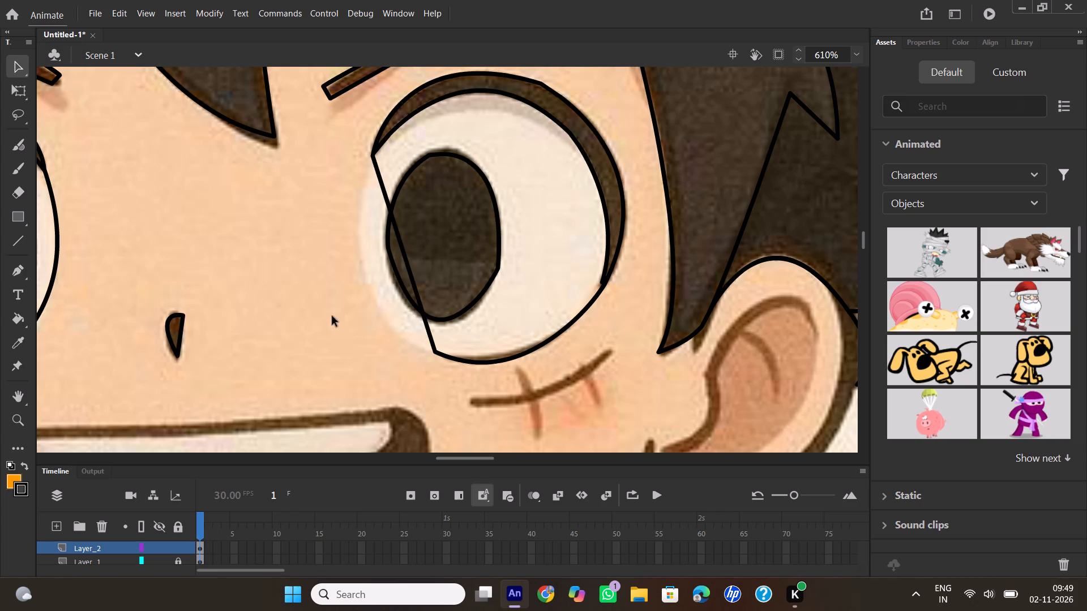
key(ctrl+z)
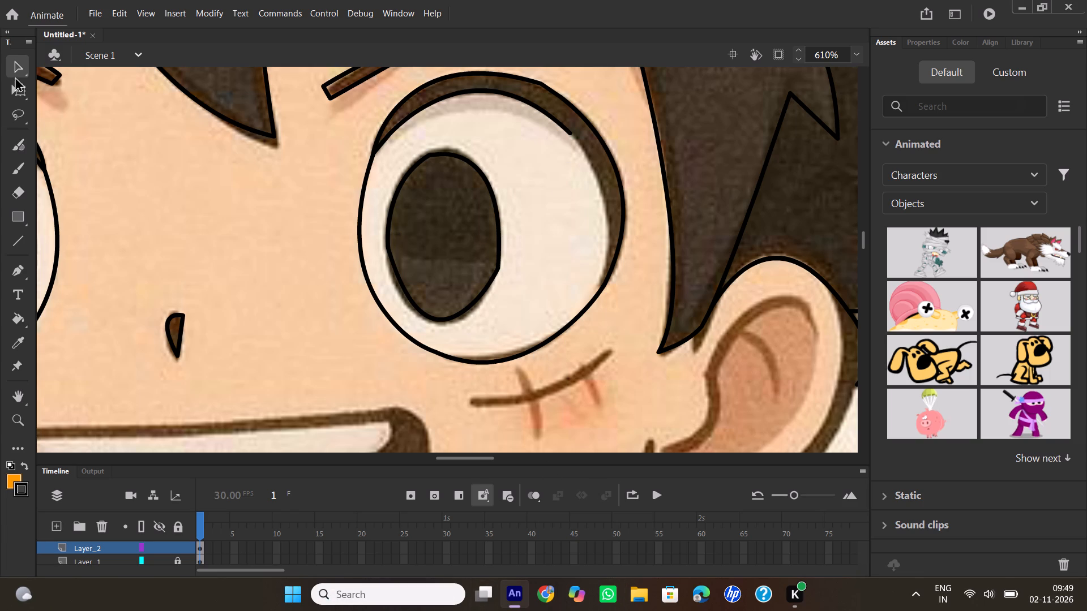
Continue the right upper lash's inner edge with a curve down to its outer lower tip on the eye outline.
click(21, 268)
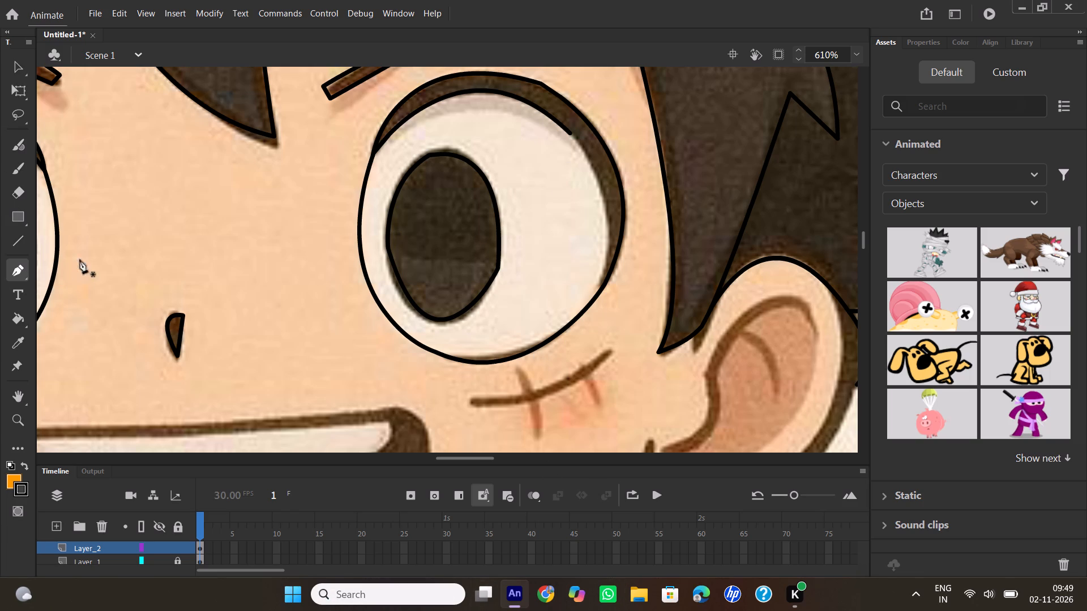
click(570, 135)
drag(609, 278, 611, 290)
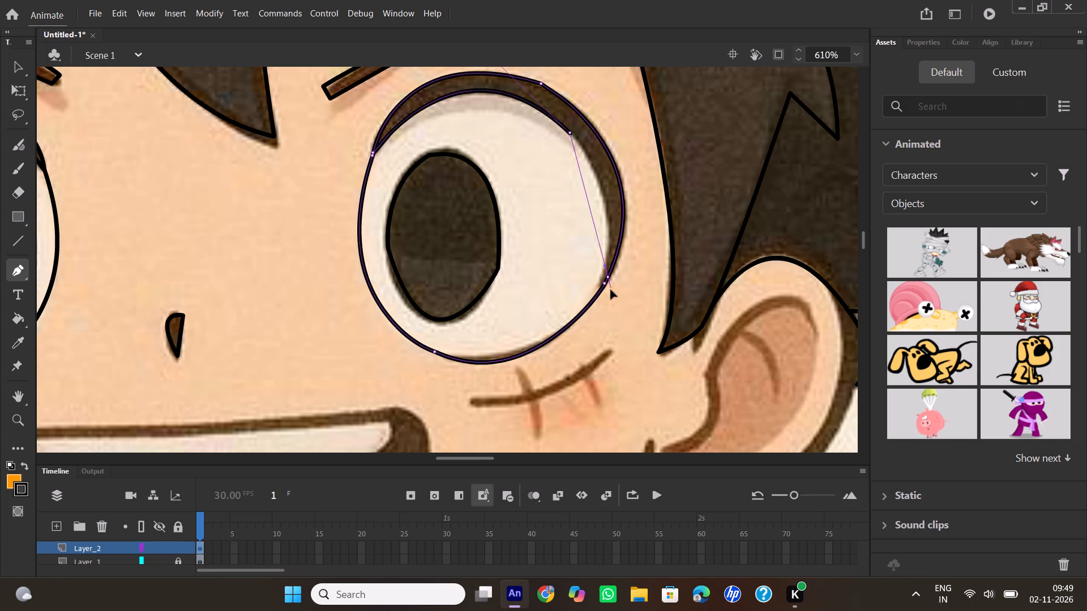
drag(611, 290, 600, 364)
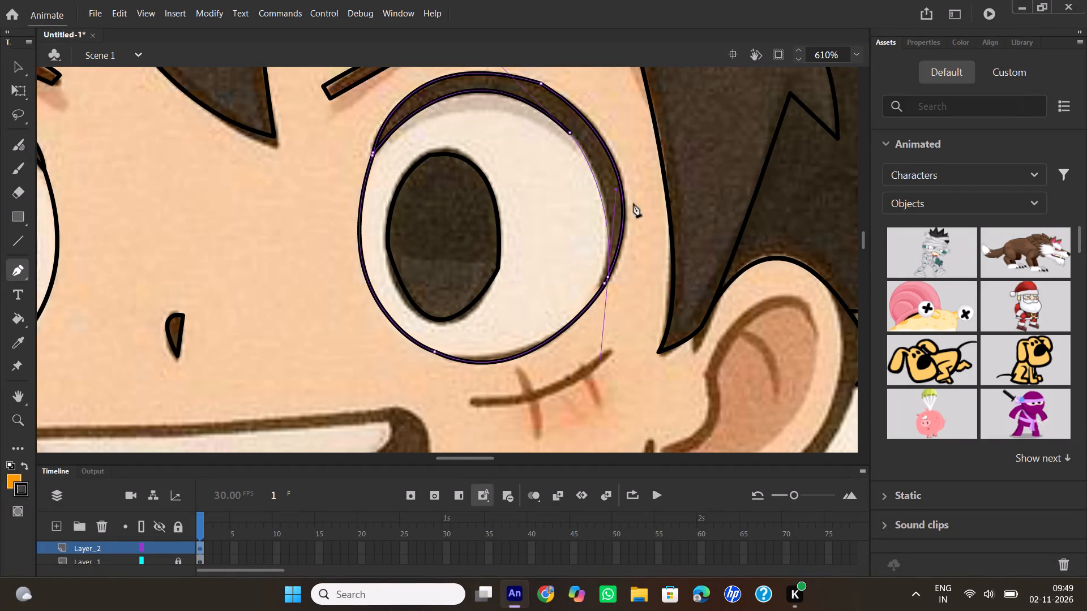
double_click(606, 278)
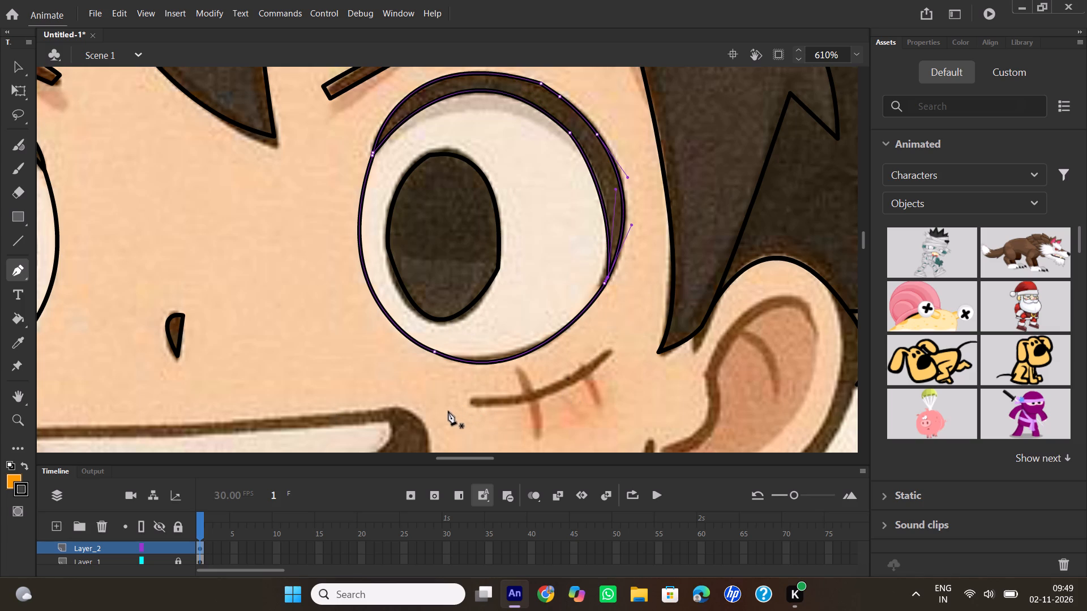
Trace the long scar line under the right eye as one upward-curving Pen stroke from its inner to outer end.
click(473, 402)
drag(611, 350, 660, 316)
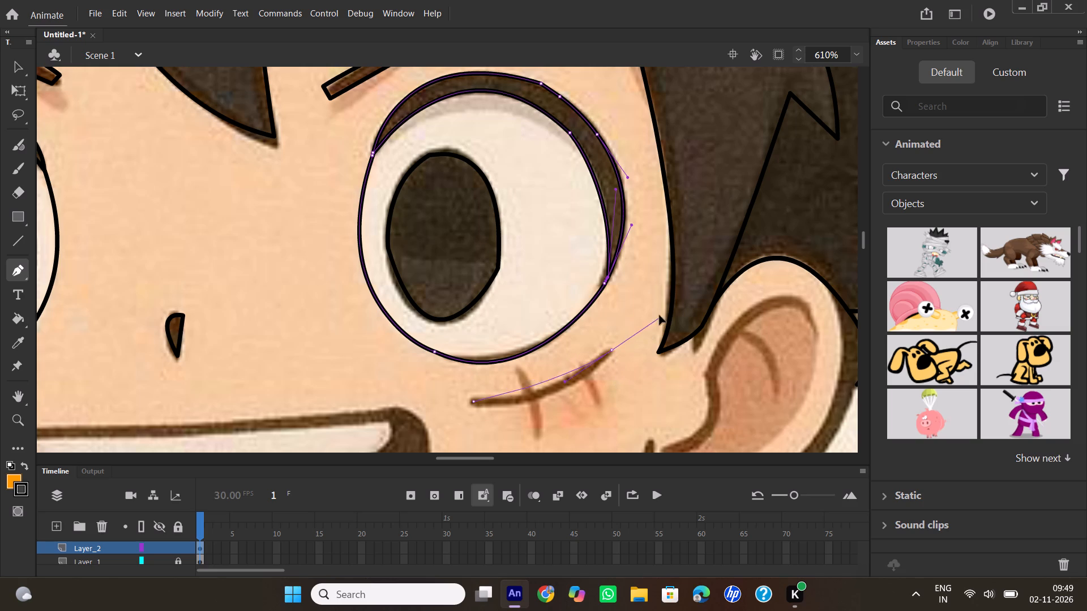
drag(660, 316, 673, 293)
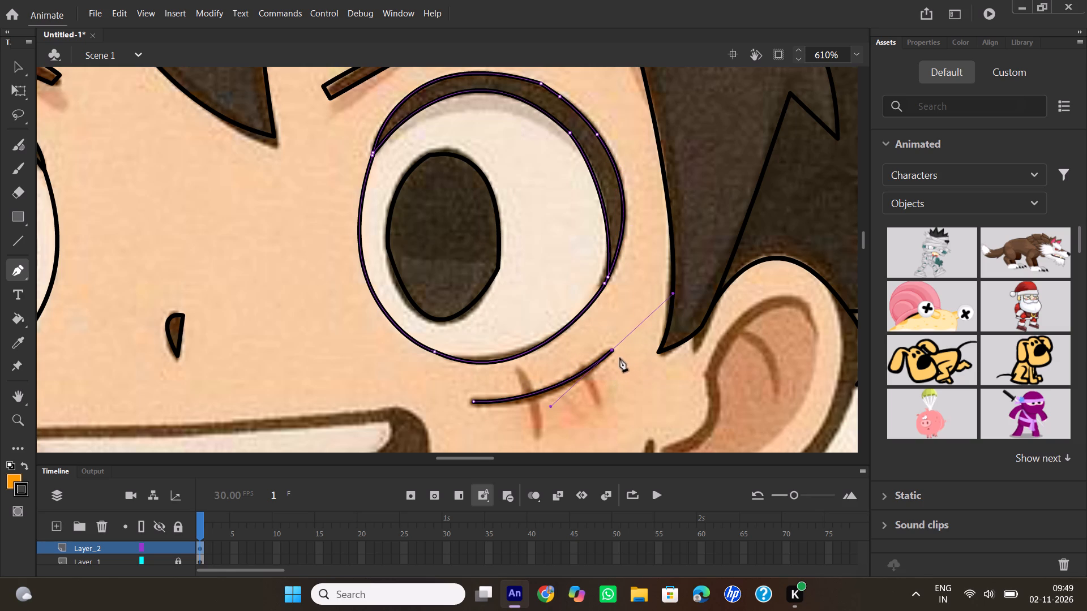
Finish the long scar line and trace the two short curved stitch marks crossing it as separate Pen strokes.
double_click(613, 351)
click(519, 371)
drag(540, 426, 536, 459)
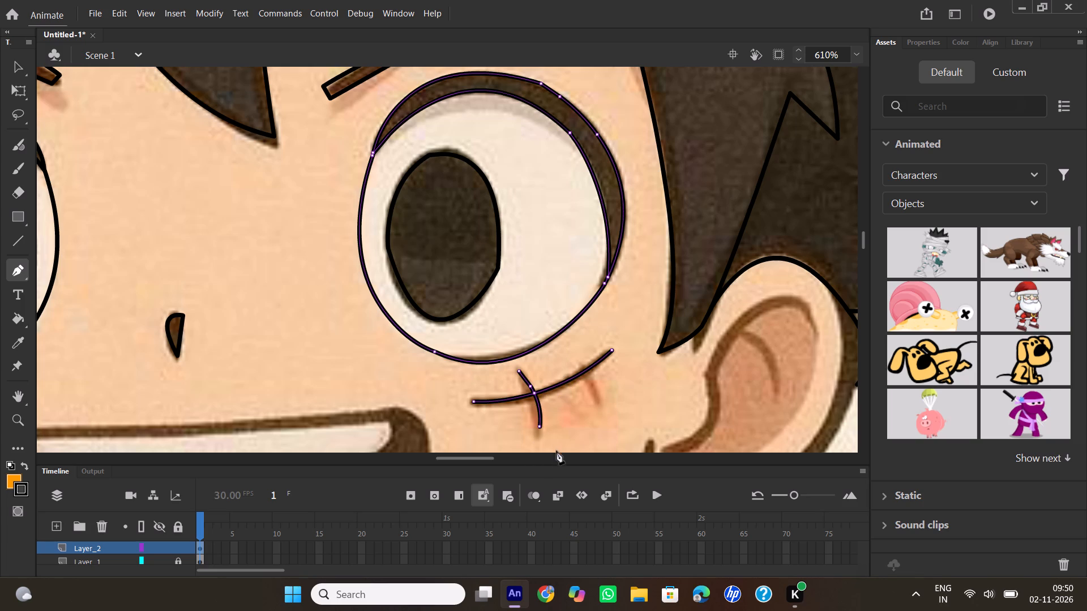
double_click(540, 428)
click(577, 358)
drag(598, 398, 600, 428)
drag(600, 428, 609, 429)
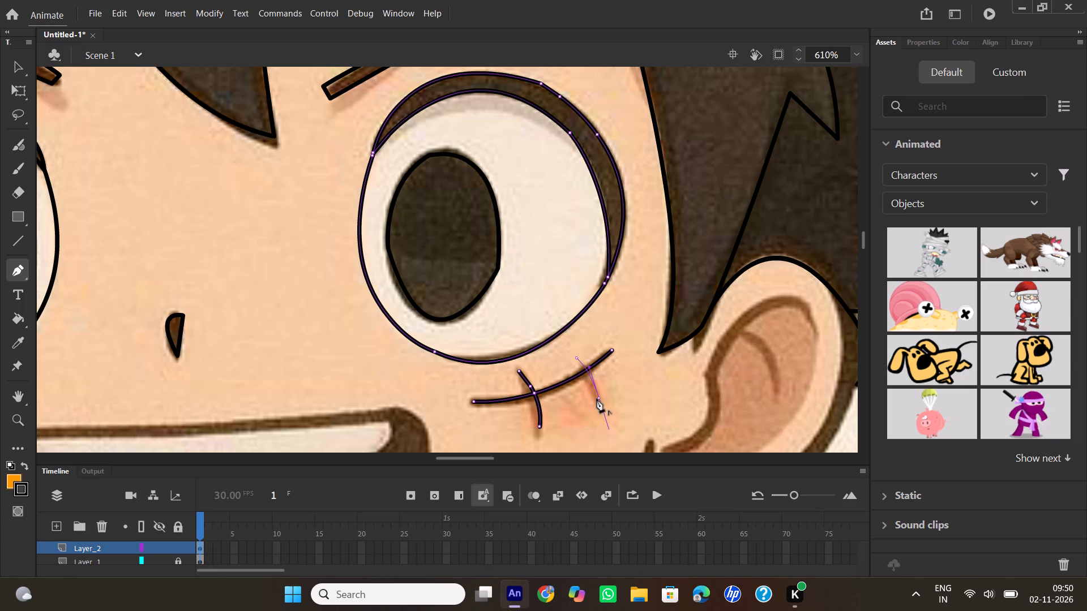
double_click(599, 395)
Trace the inner-ear shading of the ear beside the scar as a closed curved Pen outline, including its pointed lower tip and notched inner edge.
scroll(772, 336, down, 2)
scroll(674, 316, up, 1)
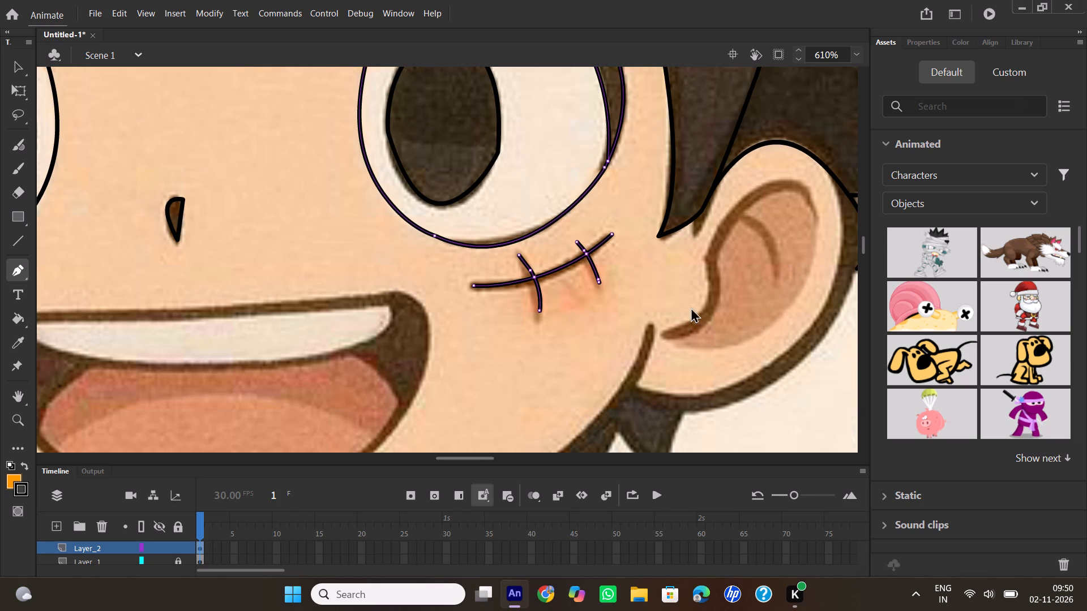
click(708, 260)
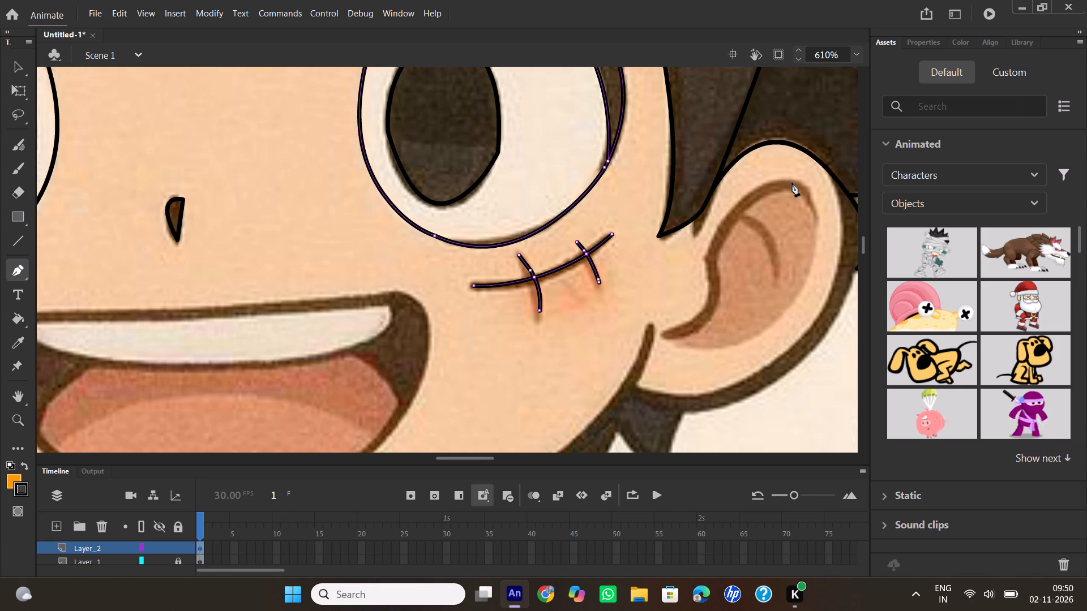
drag(798, 186, 849, 195)
click(797, 185)
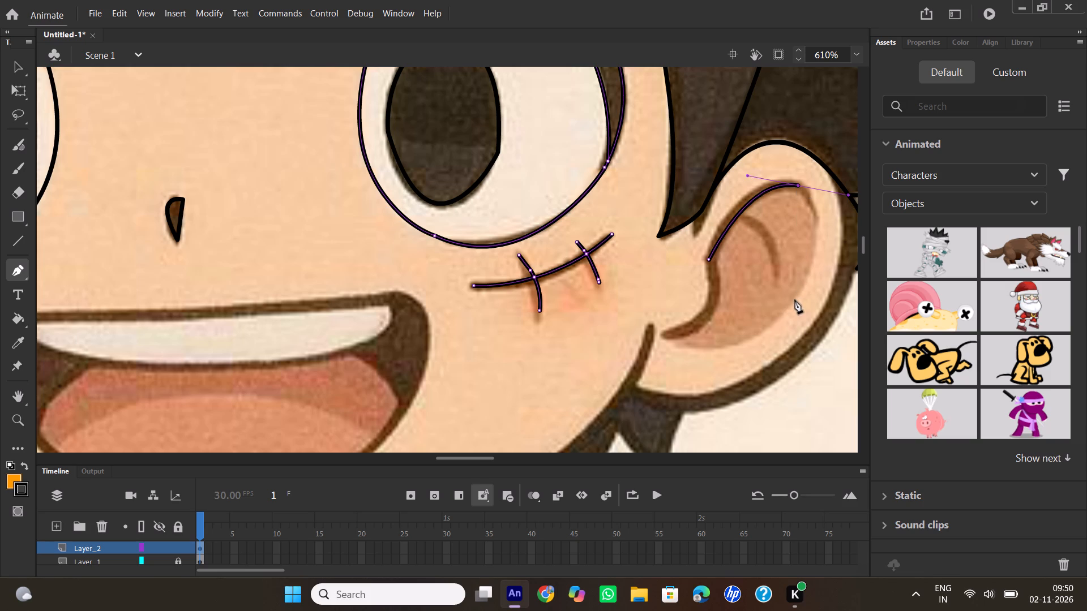
drag(794, 300, 749, 372)
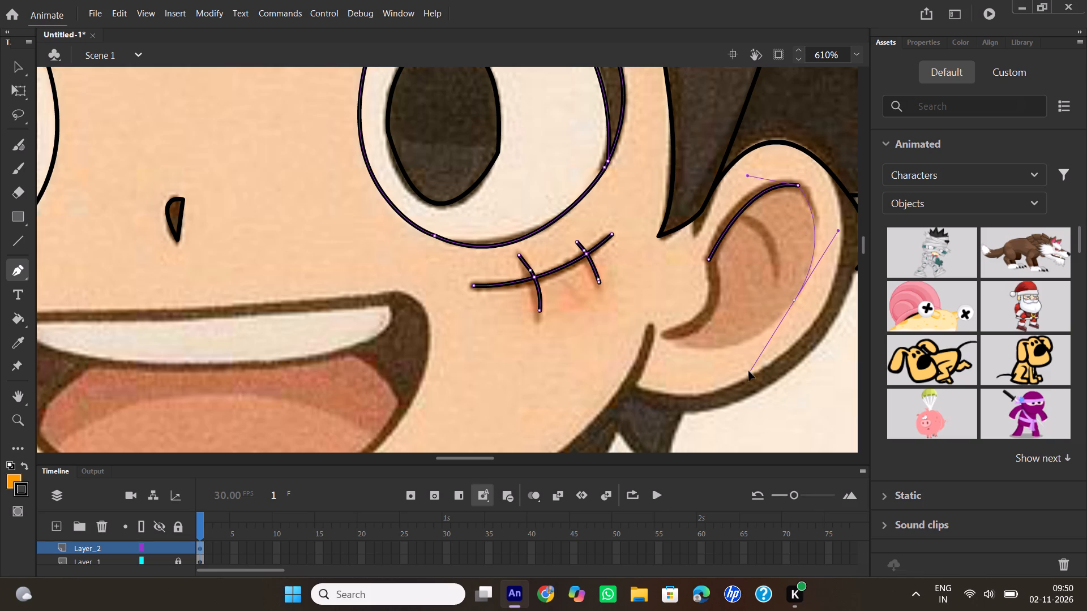
drag(749, 372, 748, 374)
click(794, 301)
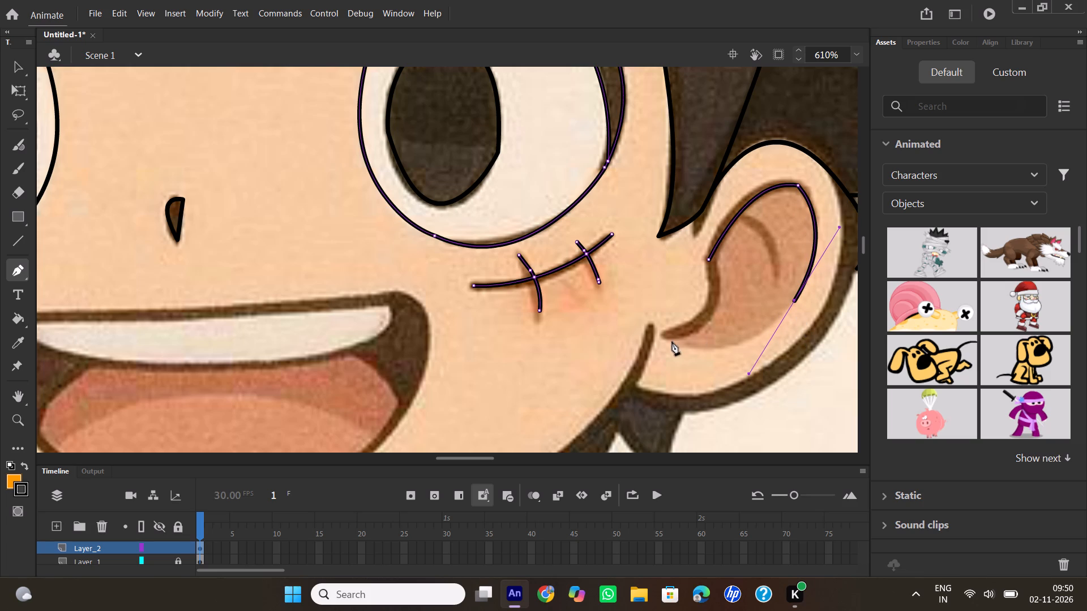
drag(664, 337, 606, 303)
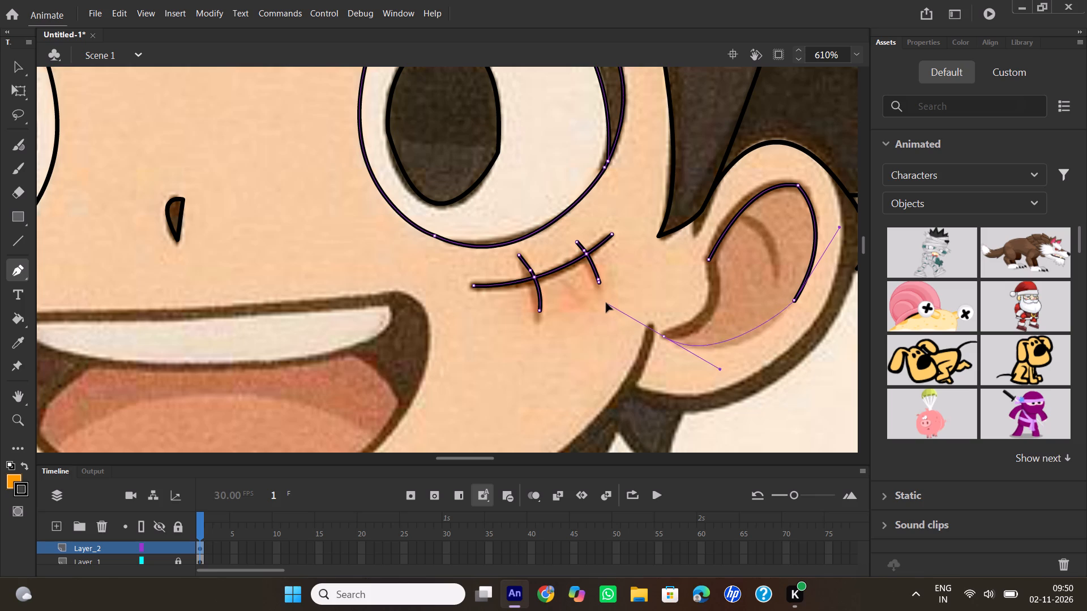
drag(606, 303, 594, 297)
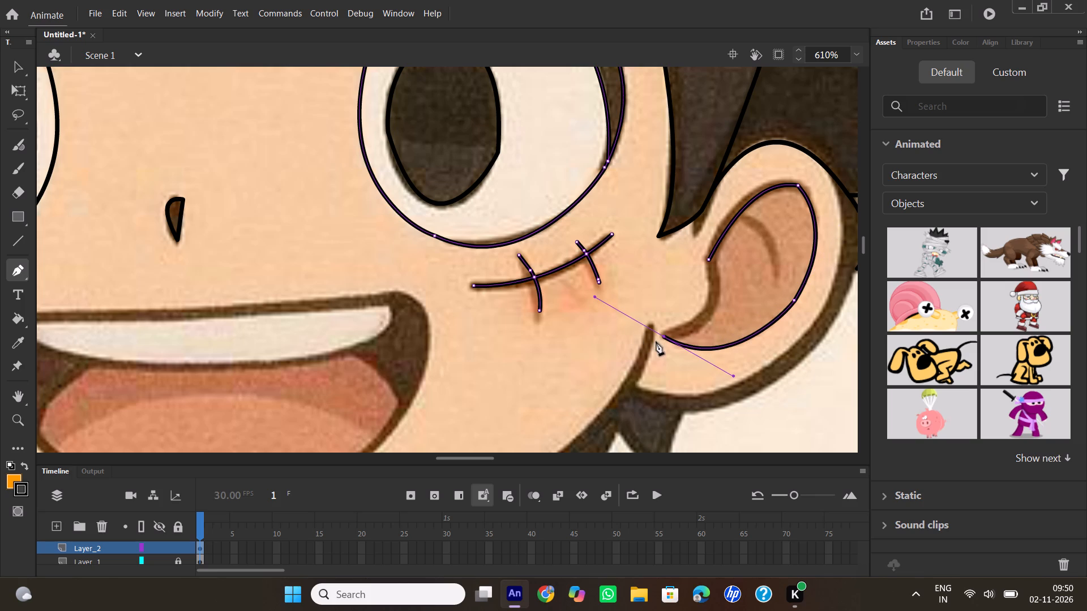
click(663, 337)
drag(707, 304, 725, 288)
drag(725, 288, 714, 276)
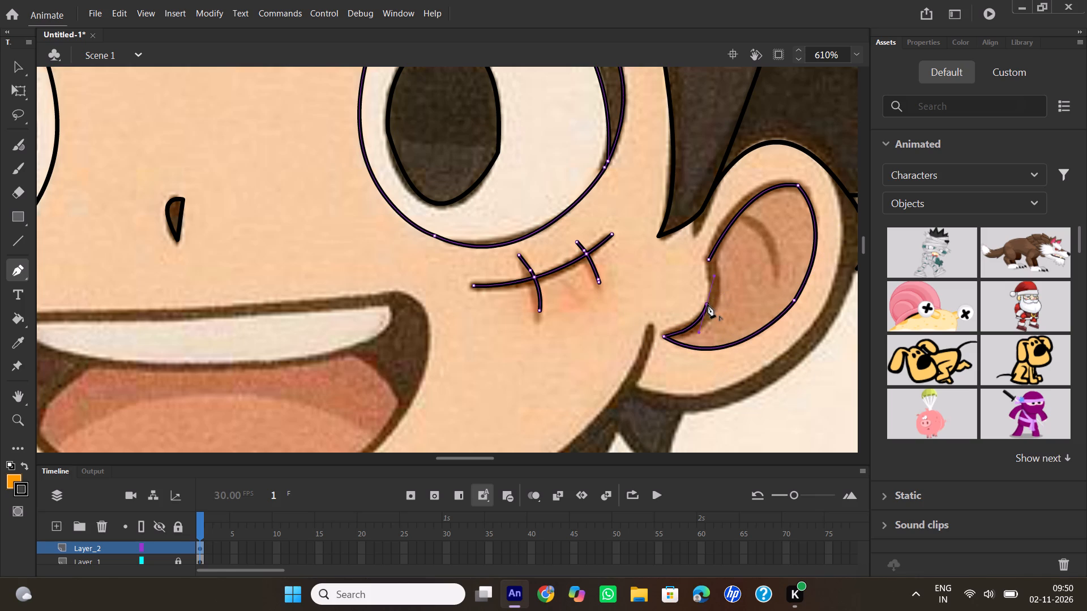
click(708, 304)
drag(708, 258, 695, 238)
Trace the inner-ear shading of the opposite ear as a closed Pen outline, with a short straight edge beside the cheek and a curved inner notch.
drag(457, 459, 422, 455)
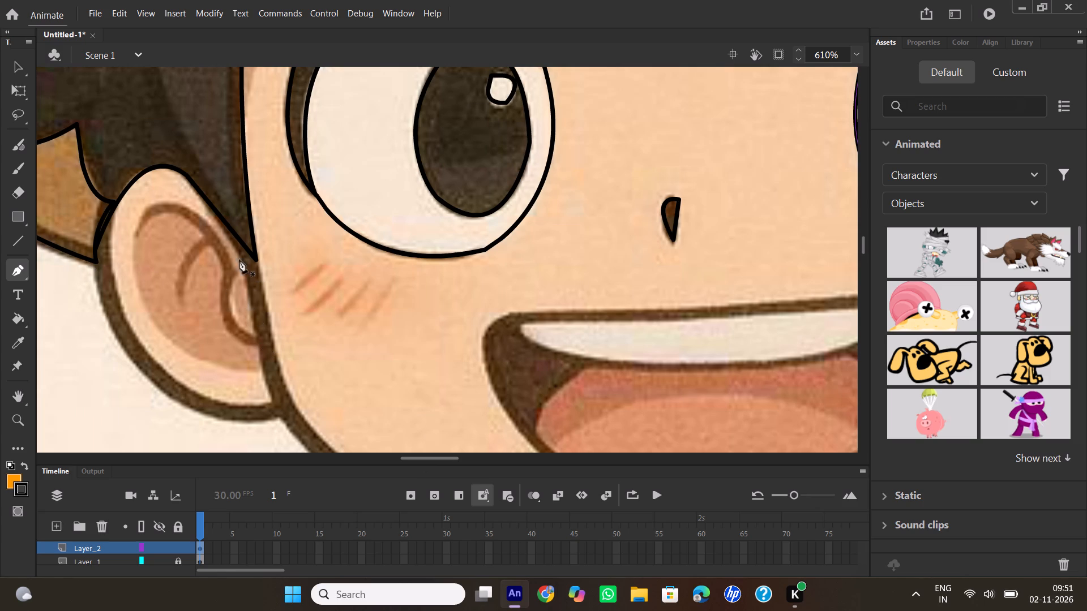
click(232, 272)
drag(136, 229, 82, 285)
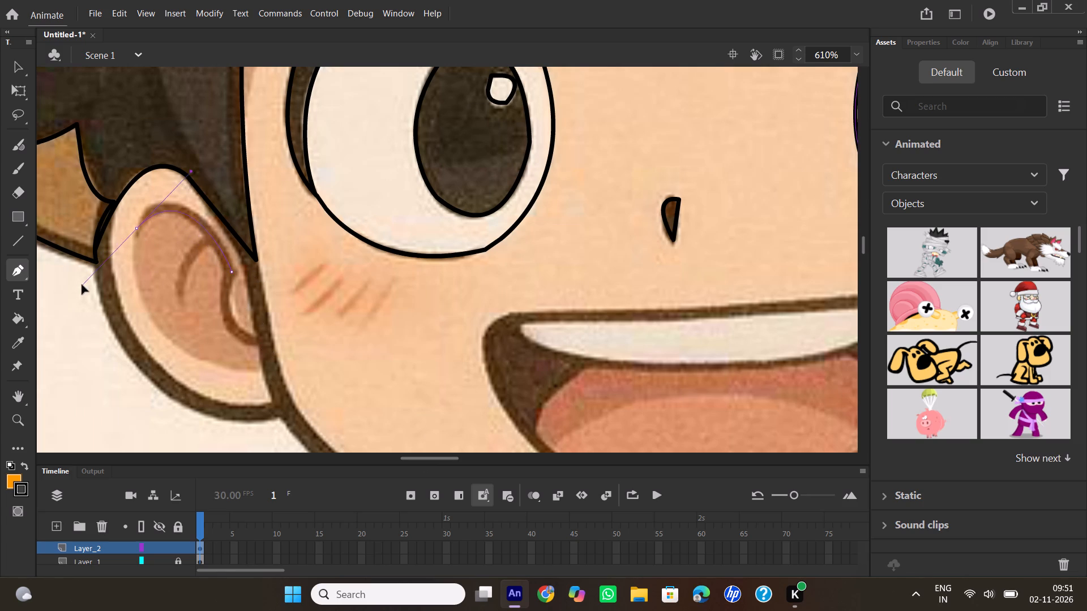
drag(82, 285, 83, 286)
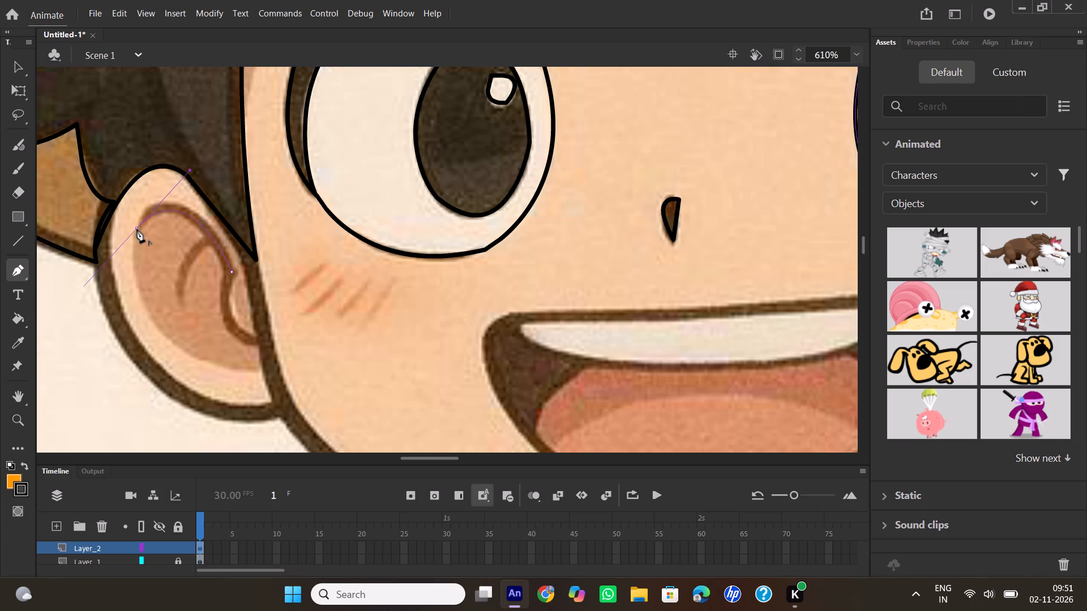
click(137, 229)
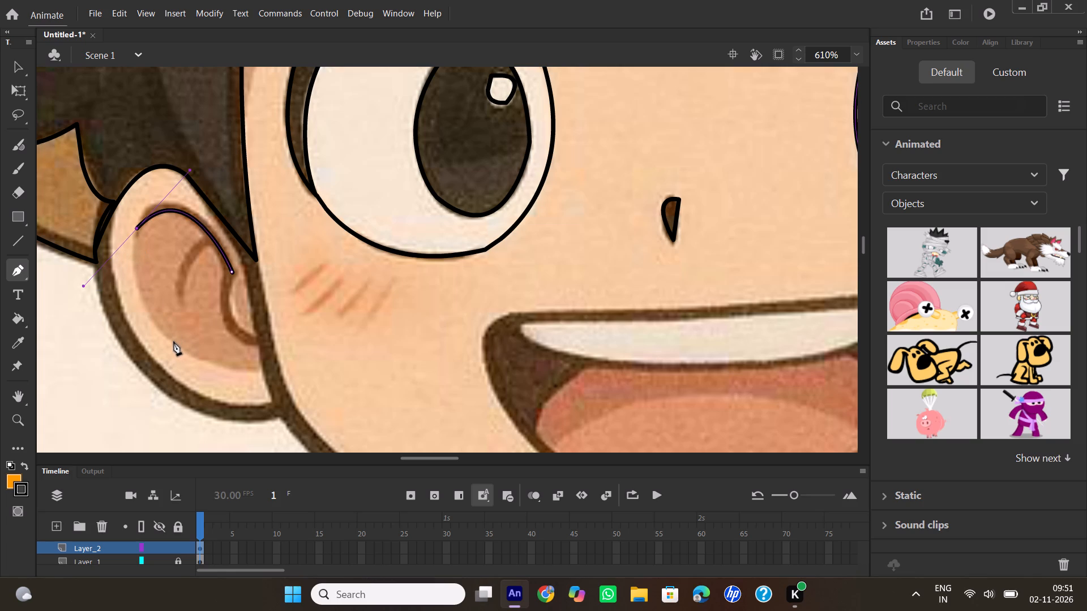
drag(173, 342, 224, 395)
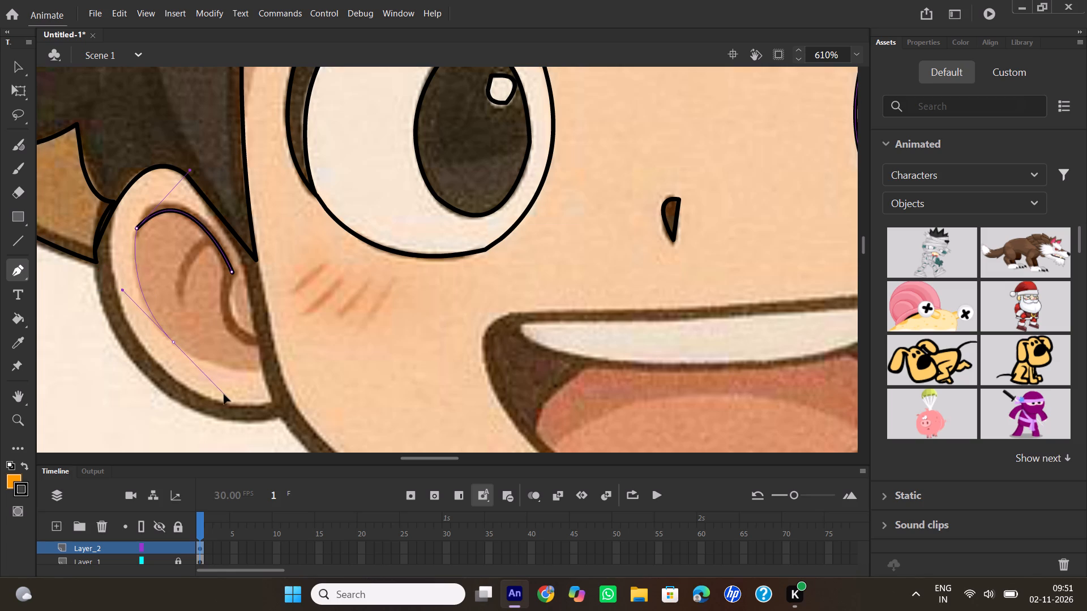
drag(224, 395, 225, 395)
click(174, 342)
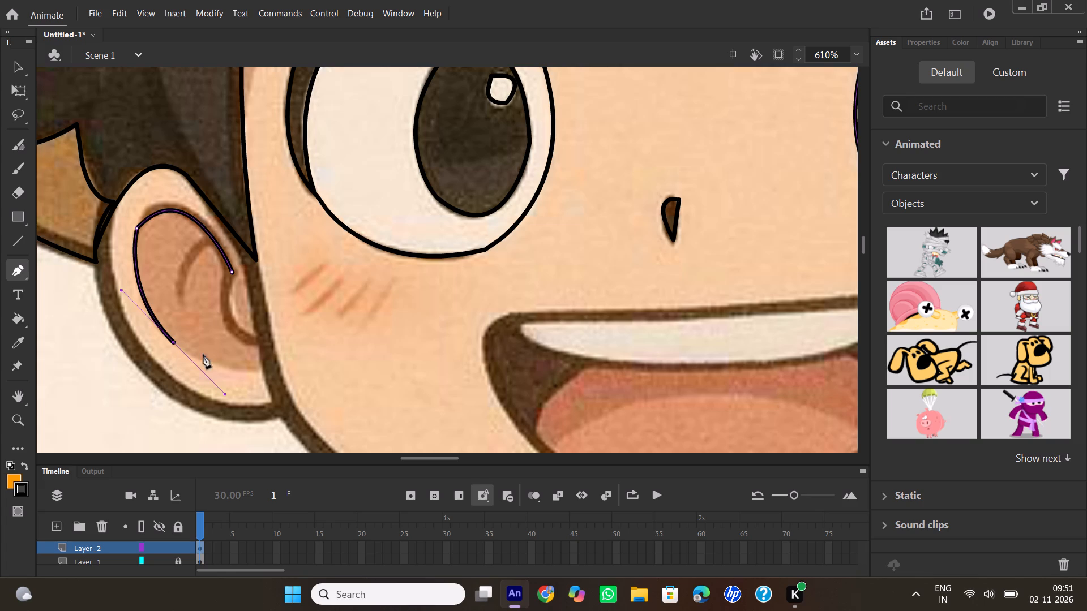
drag(255, 368, 286, 360)
drag(286, 360, 286, 359)
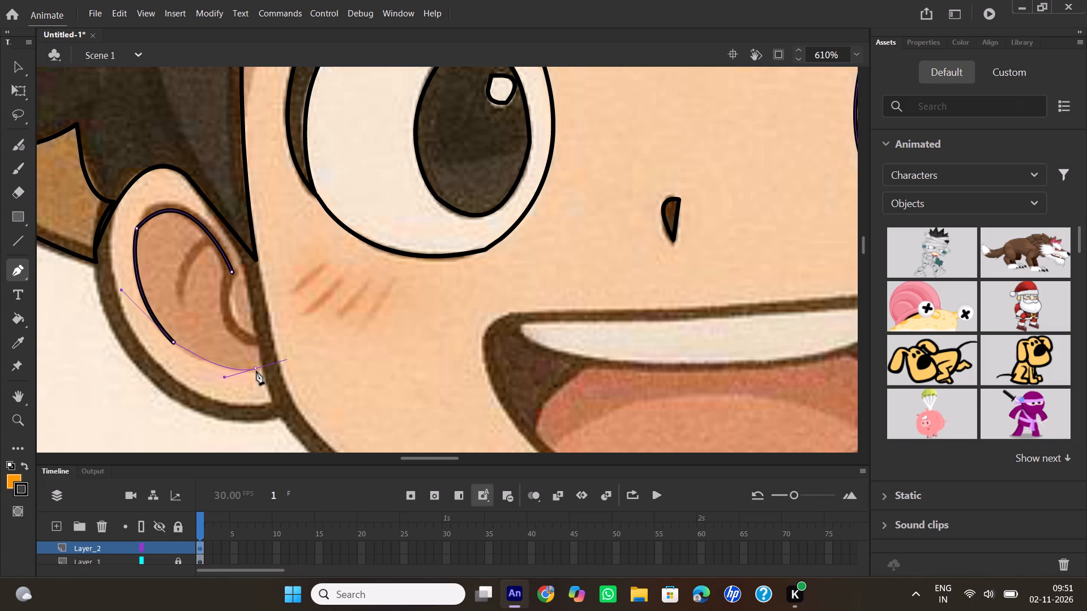
click(256, 368)
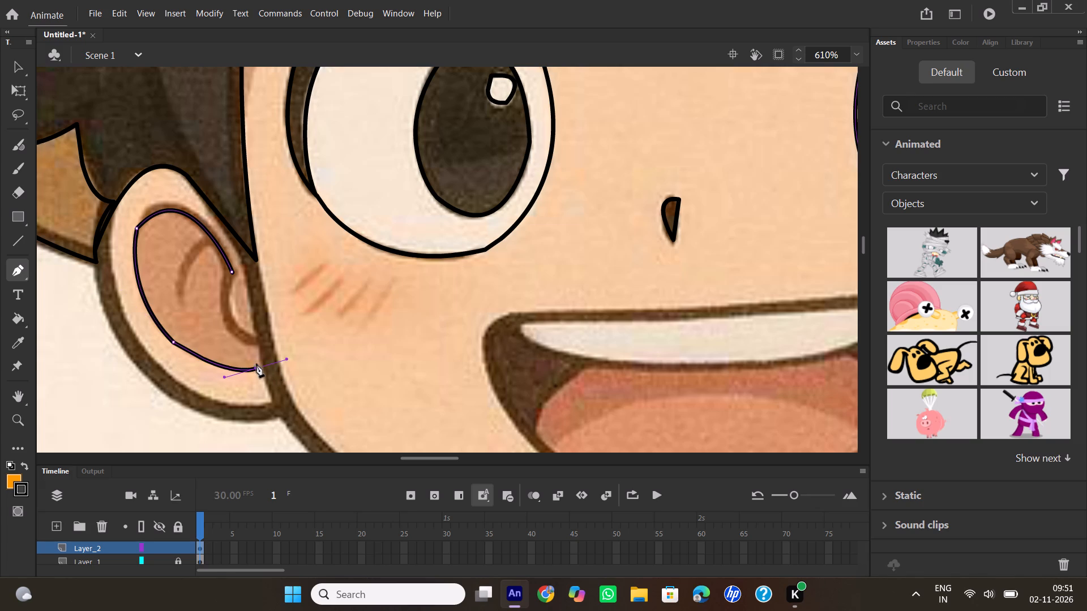
click(255, 341)
drag(232, 270, 235, 266)
drag(235, 266, 260, 226)
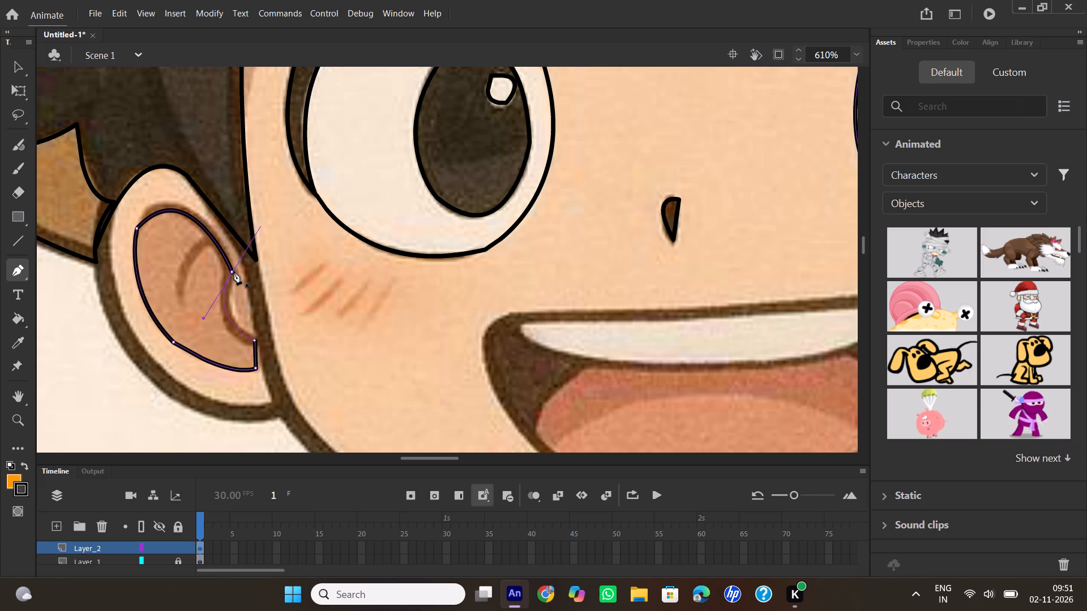
Trace the curved fold line inside that ear, from its lower end up to the inner-ear outline.
click(179, 298)
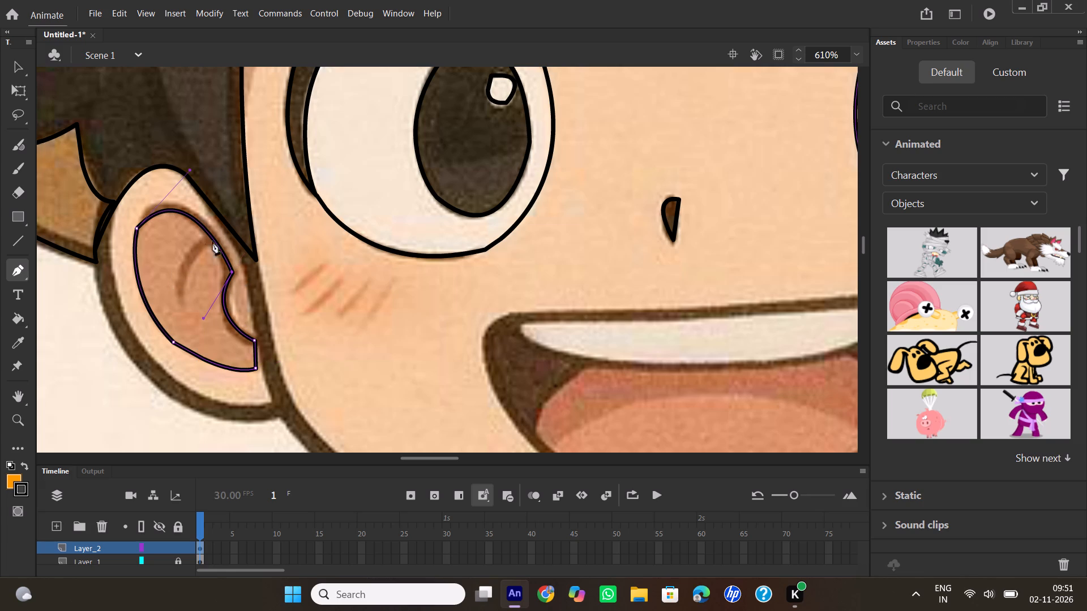
drag(215, 243, 254, 251)
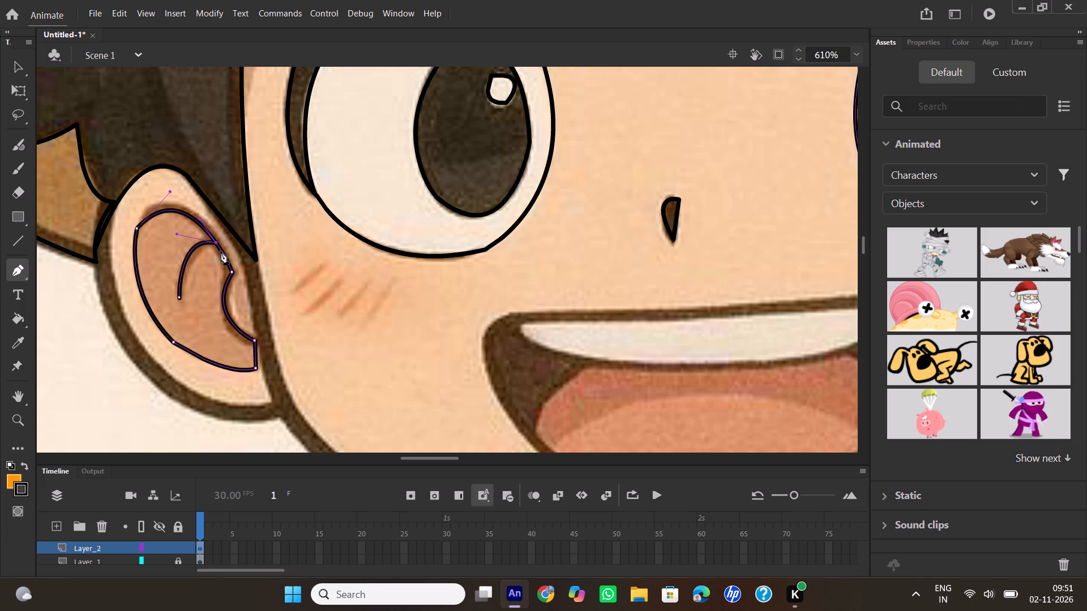
double_click(215, 243)
Trace the curved fold line inside the ear beside the scar, from its lower end up to the inner-ear outline.
drag(418, 458, 463, 461)
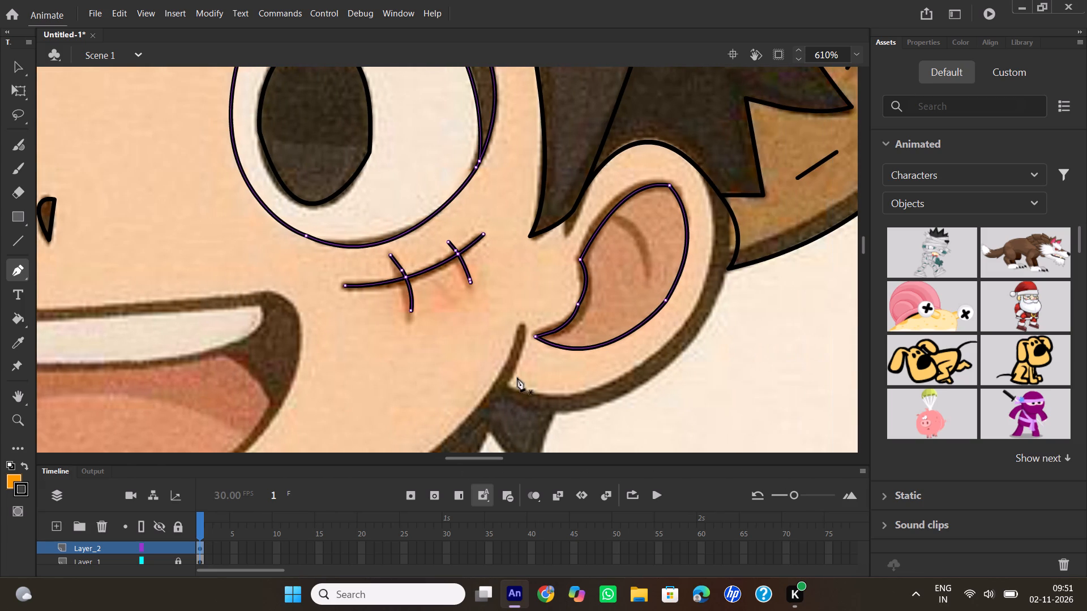
click(644, 279)
drag(609, 214, 571, 225)
drag(571, 225, 569, 217)
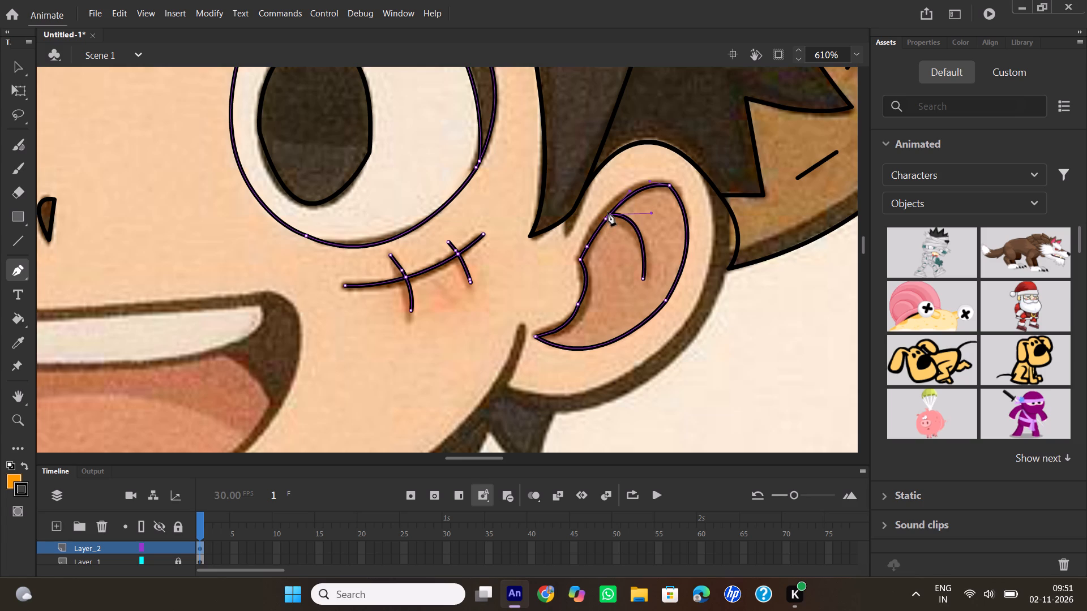
double_click(611, 215)
Trace the four short slanted blush marks on the cheek opposite the scar as separate, slightly curved Pen strokes.
drag(496, 455, 467, 461)
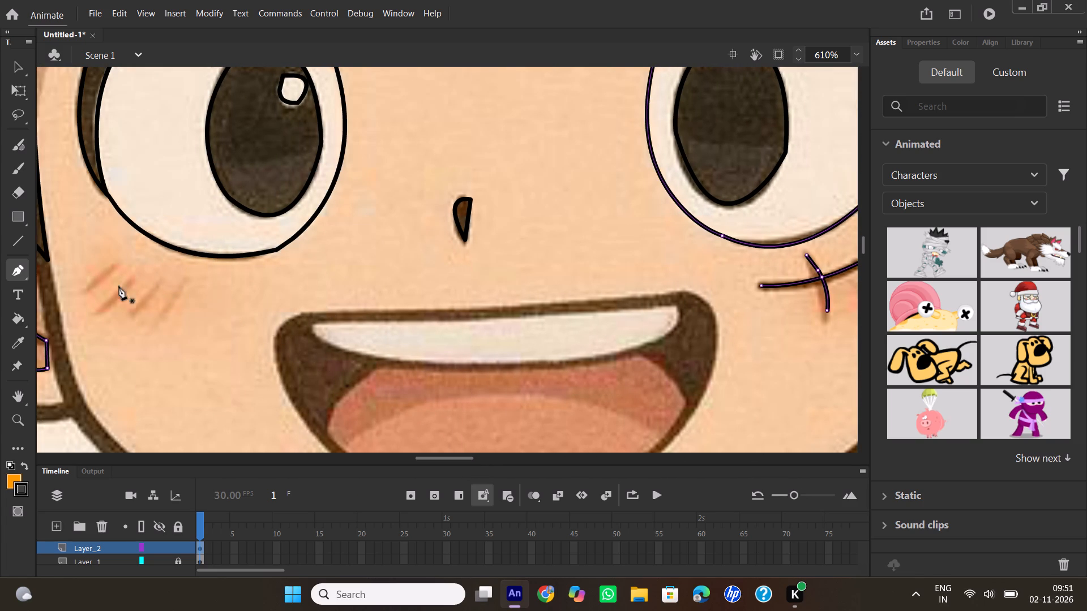
click(117, 264)
drag(86, 290, 76, 301)
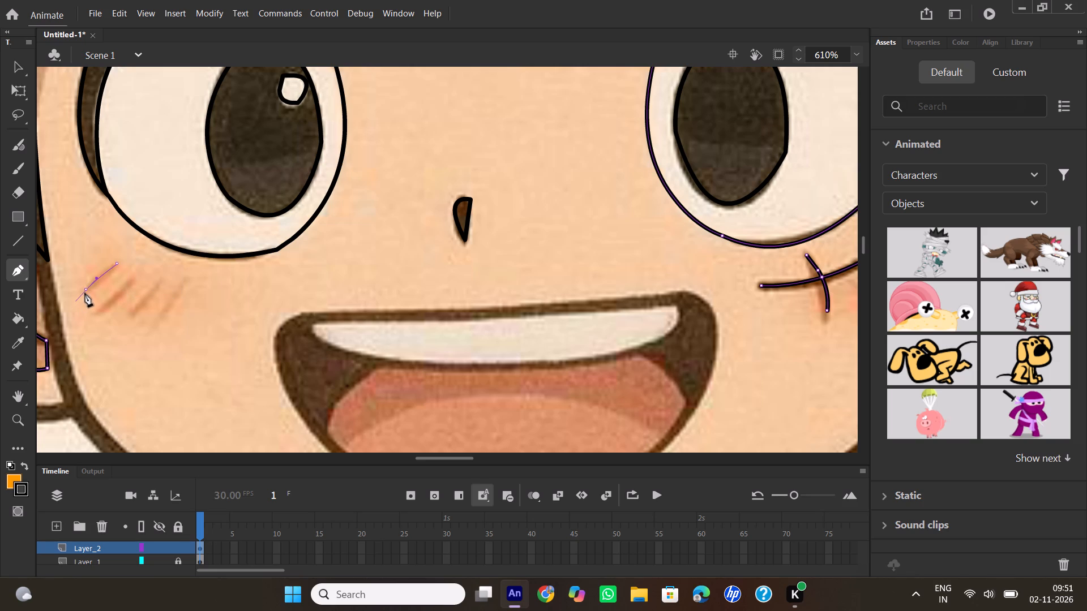
double_click(86, 291)
click(131, 279)
drag(95, 313, 82, 320)
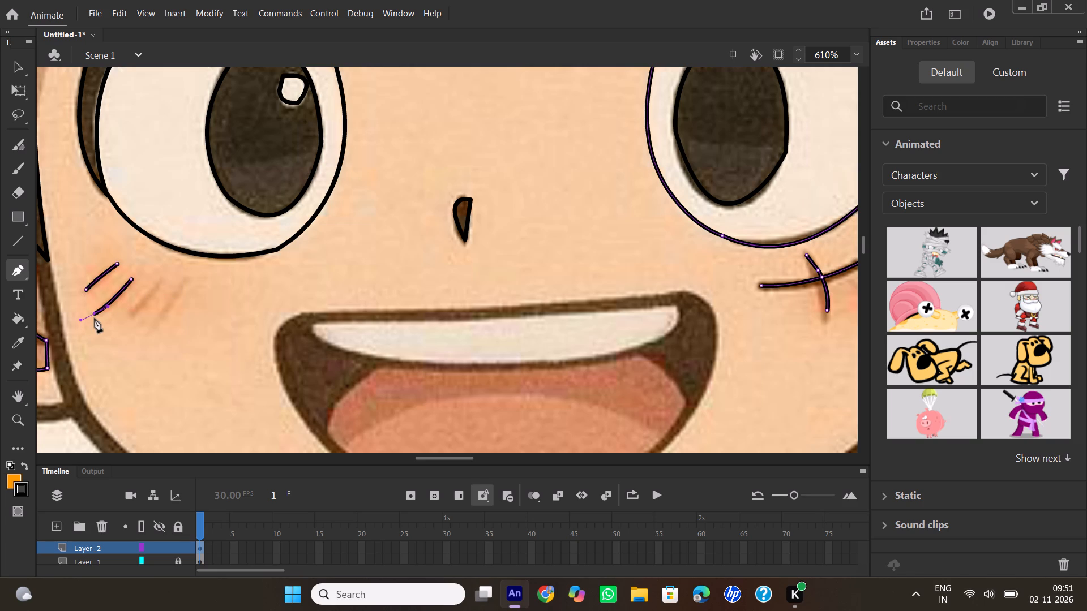
double_click(96, 314)
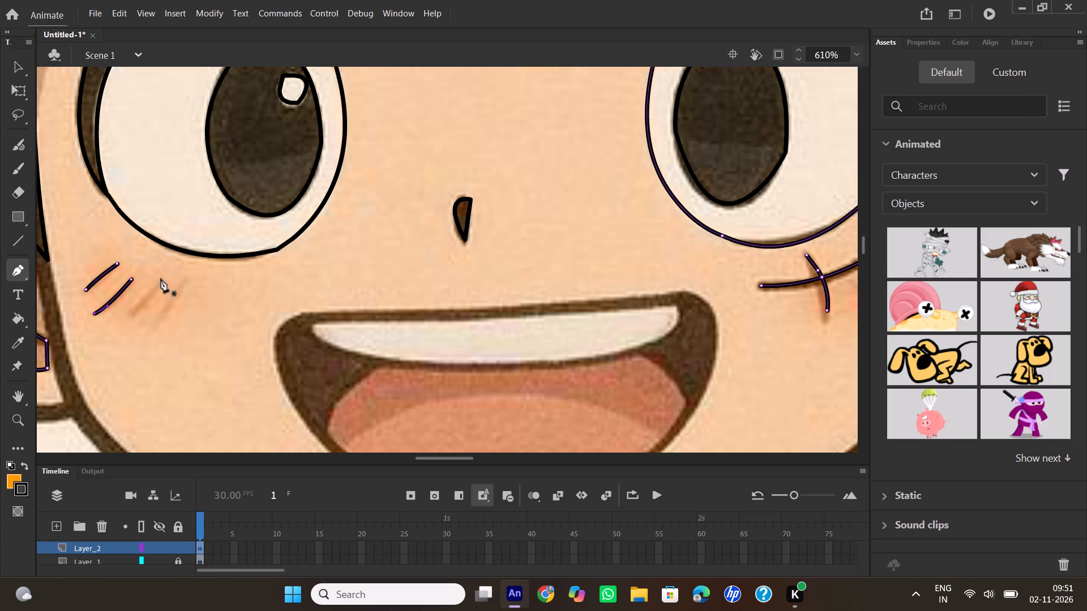
click(161, 279)
drag(130, 313, 112, 321)
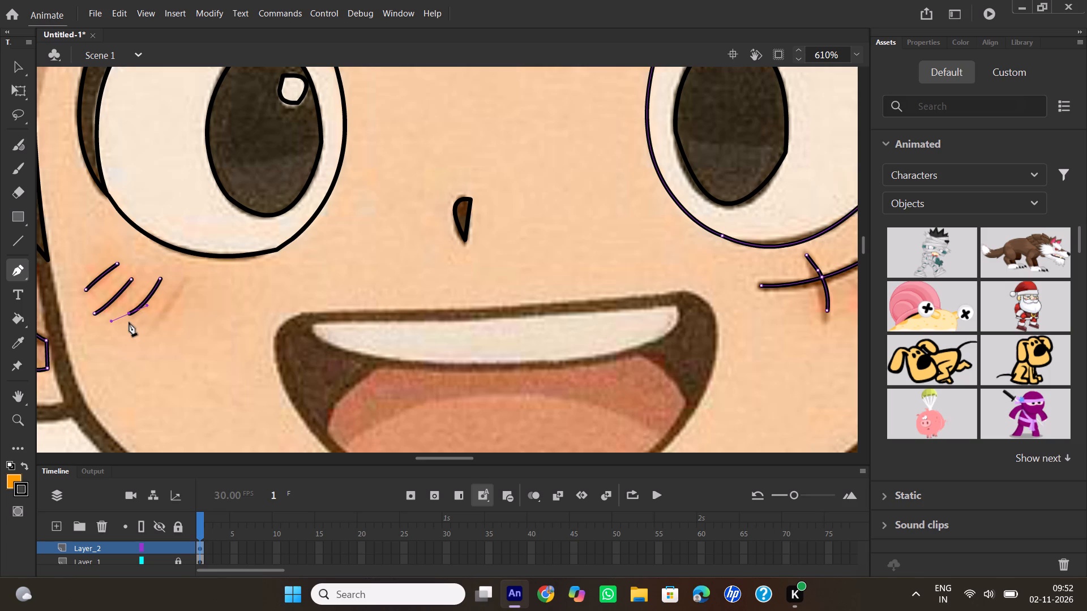
double_click(131, 313)
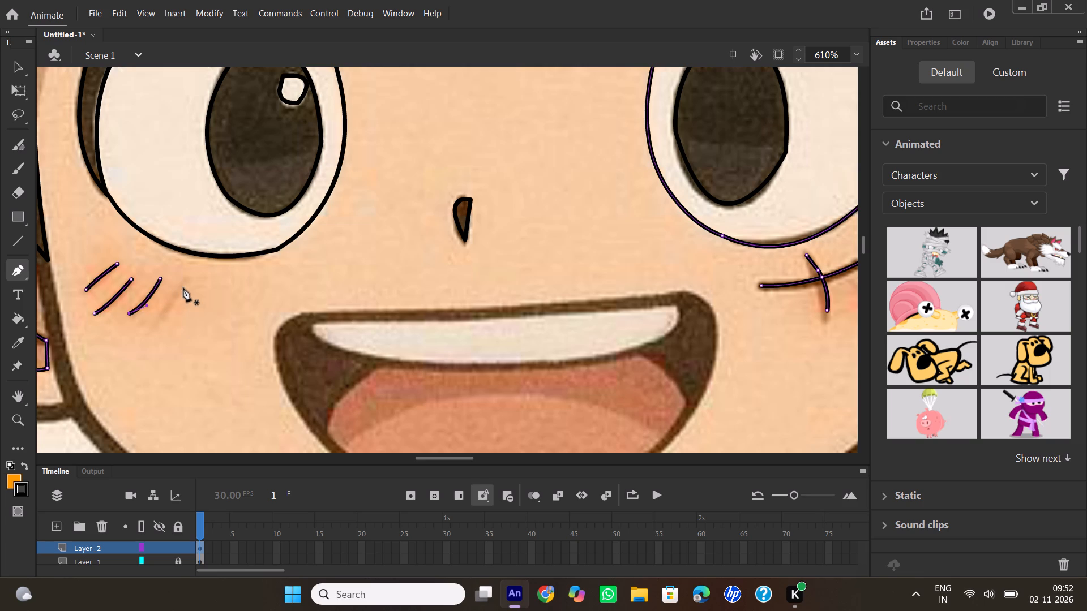
click(183, 288)
drag(156, 326, 150, 342)
double_click(158, 327)
Trace the outer contour of the open mouth as a closed Pen outline, with a nearly straight upper lip, rounded corners and a deep curved bottom.
scroll(392, 315, down, 1)
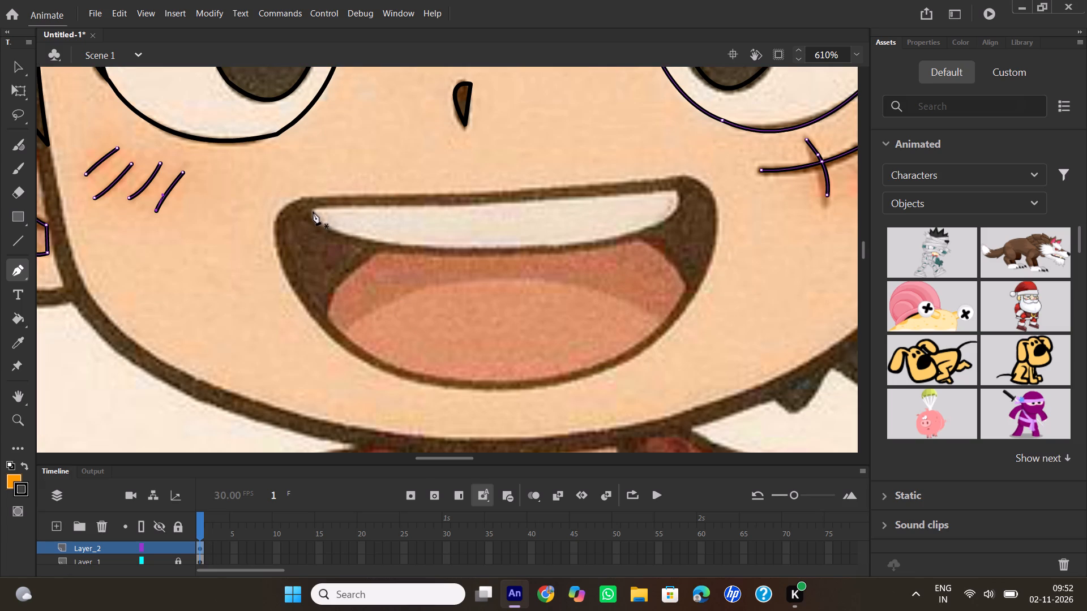
click(311, 201)
drag(671, 183, 710, 166)
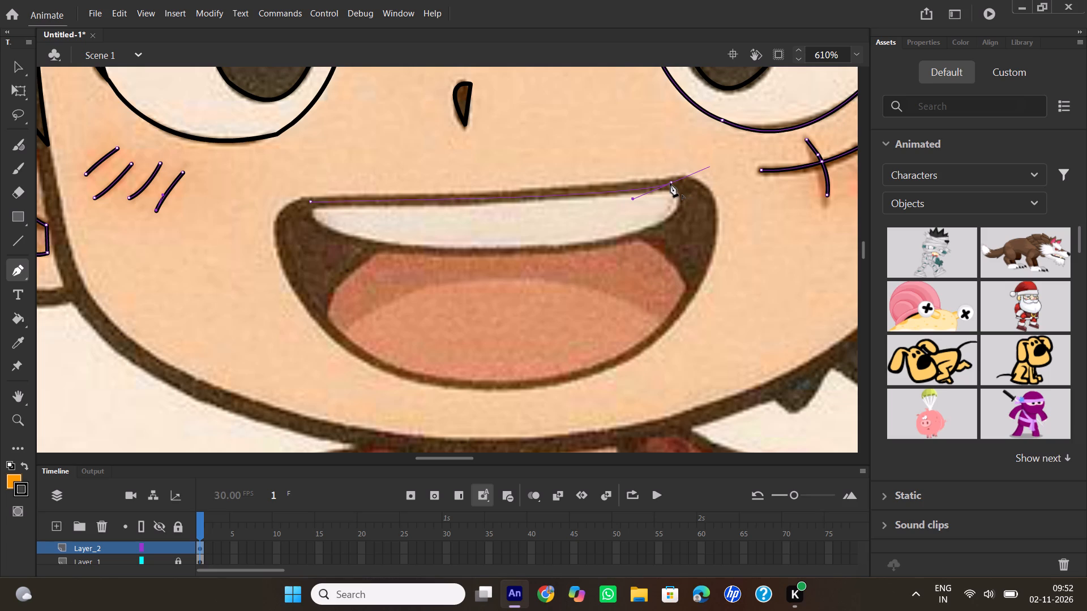
click(670, 183)
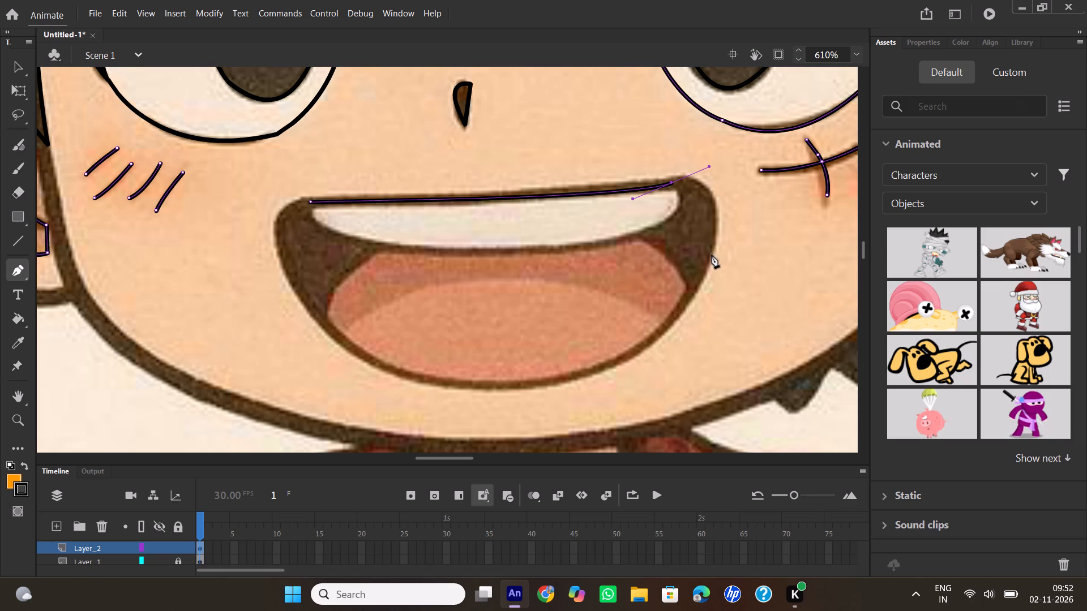
drag(712, 255, 700, 351)
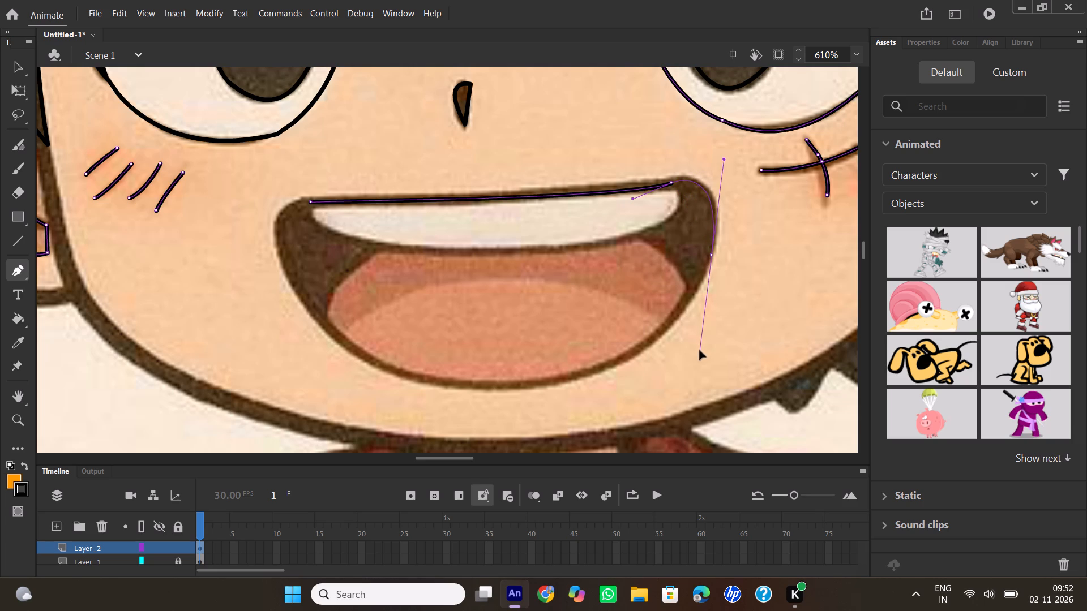
drag(700, 351, 699, 352)
click(711, 256)
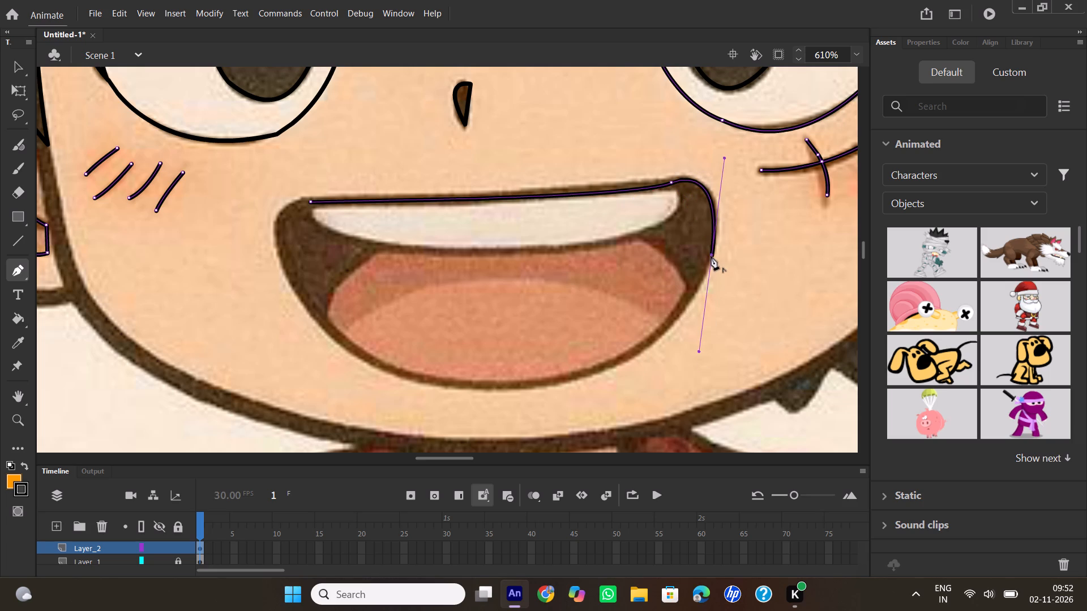
drag(528, 385, 451, 365)
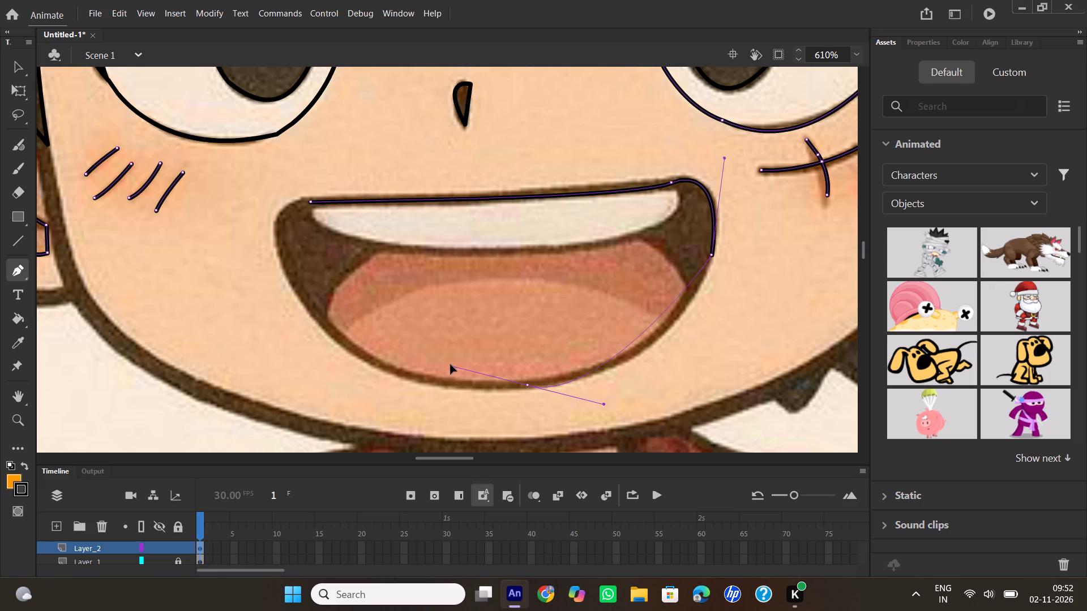
drag(451, 365, 401, 381)
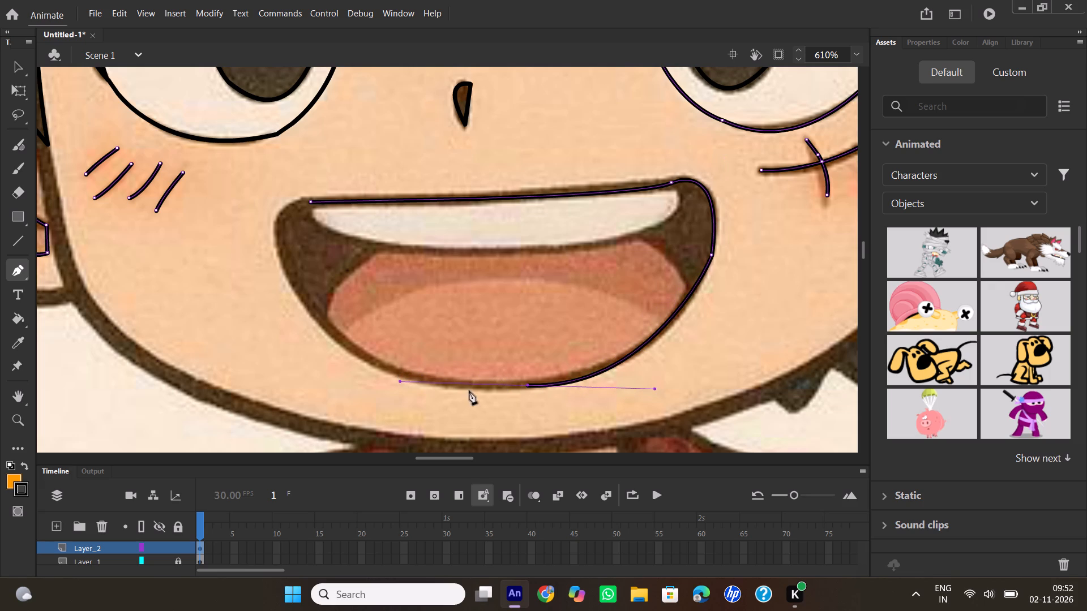
click(528, 385)
drag(340, 343, 268, 284)
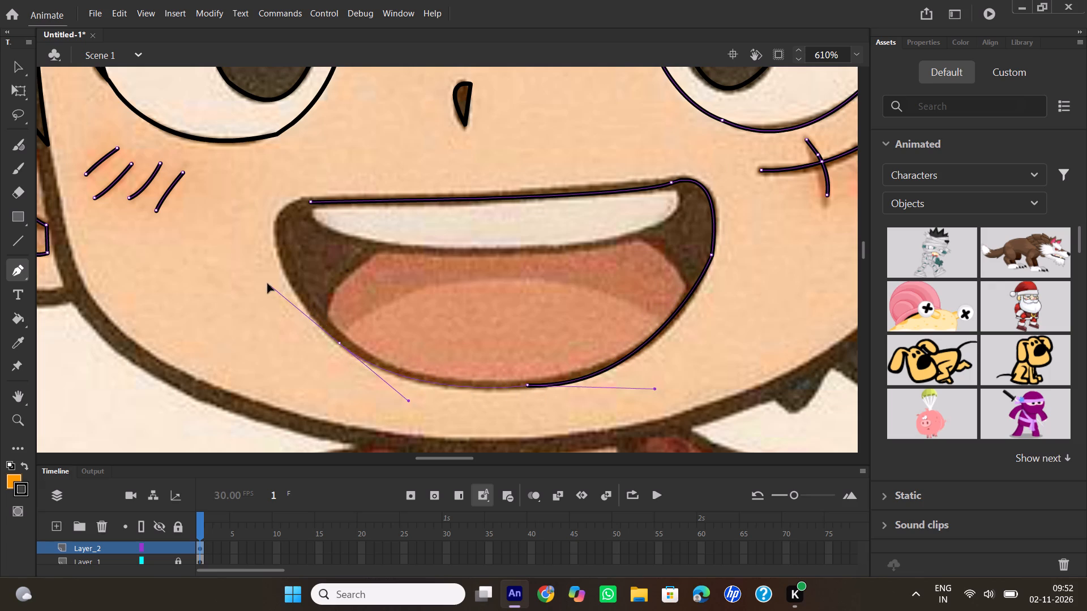
drag(268, 284, 267, 284)
click(338, 343)
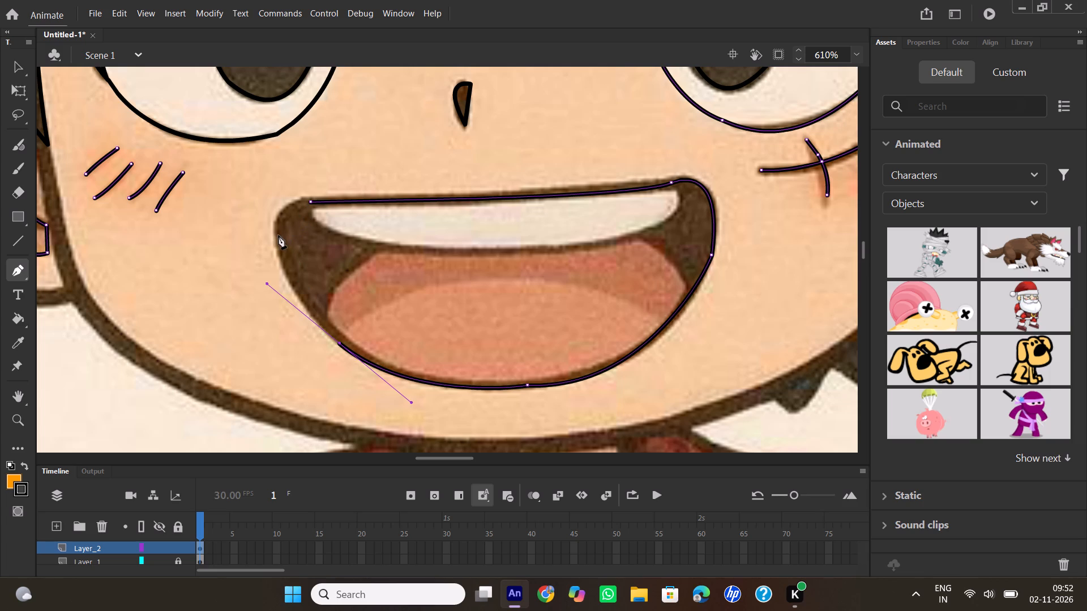
drag(279, 235, 277, 196)
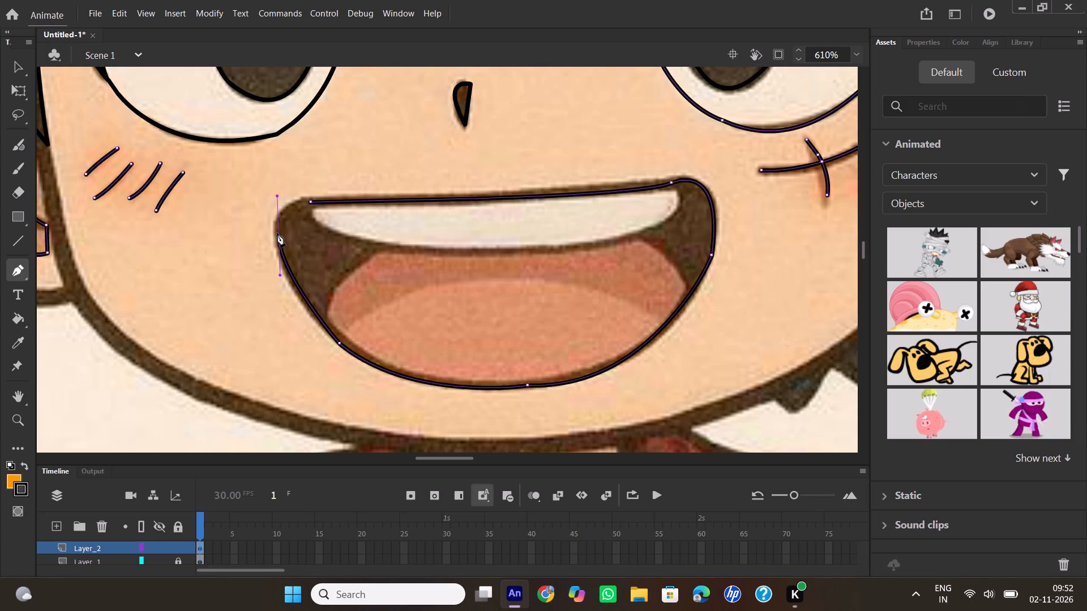
click(279, 236)
drag(310, 201, 332, 207)
drag(332, 207, 346, 203)
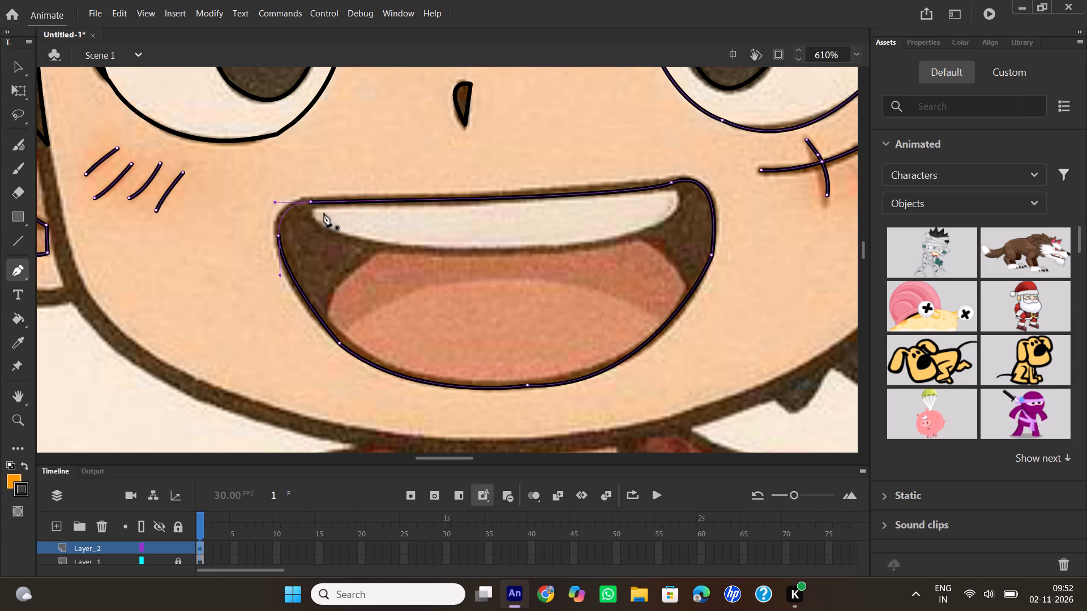
Trace the upper teeth's lower edge as a curved Pen line from one end of the upper lip line to the other.
click(320, 203)
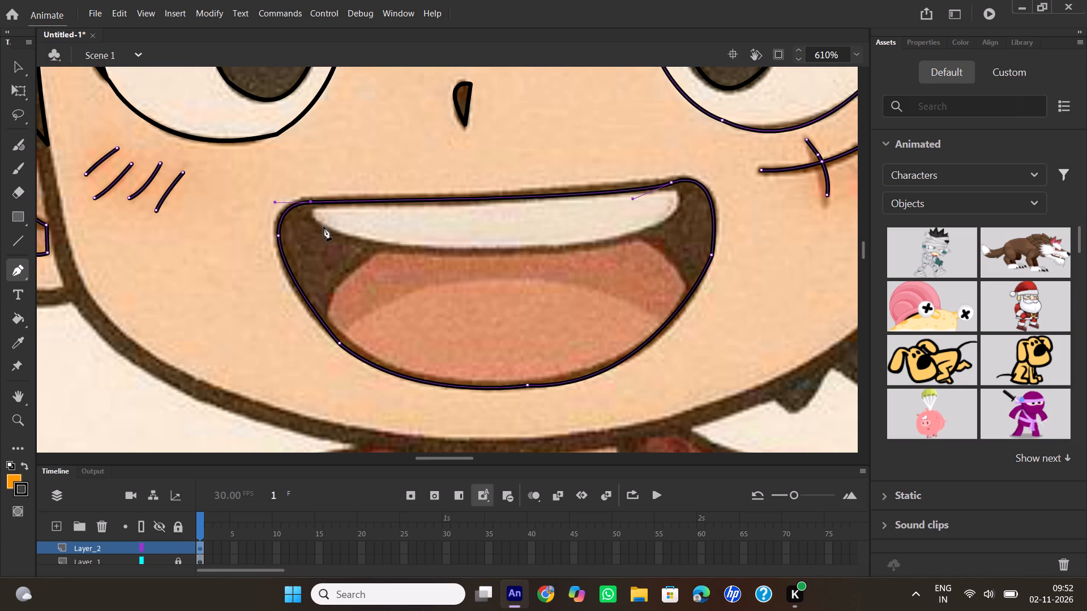
drag(336, 233, 369, 248)
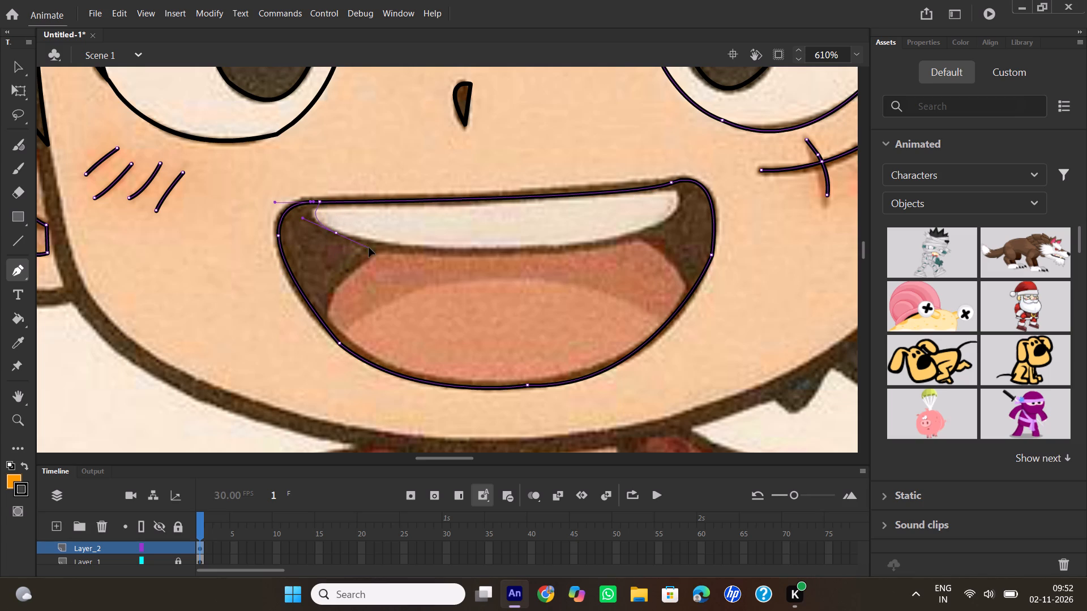
drag(369, 248, 376, 248)
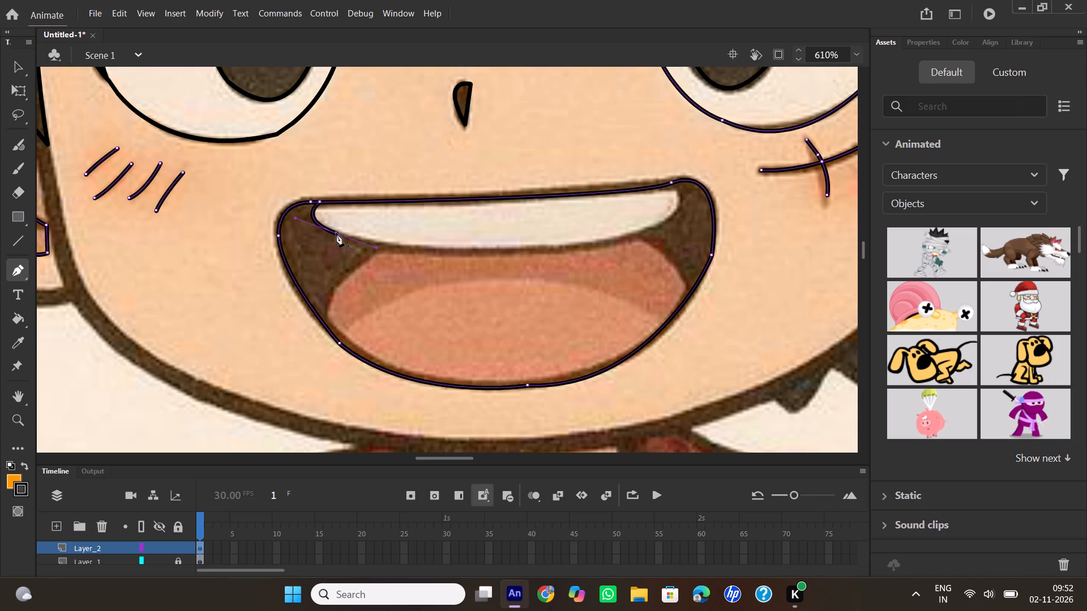
click(336, 233)
drag(648, 230, 648, 230)
drag(648, 230, 755, 190)
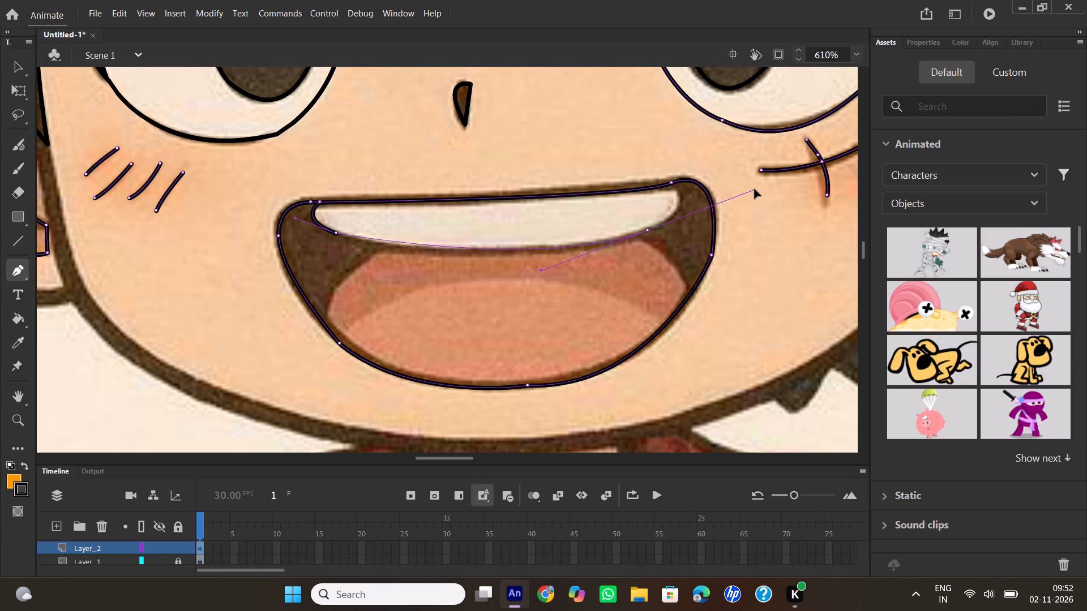
drag(755, 190, 756, 195)
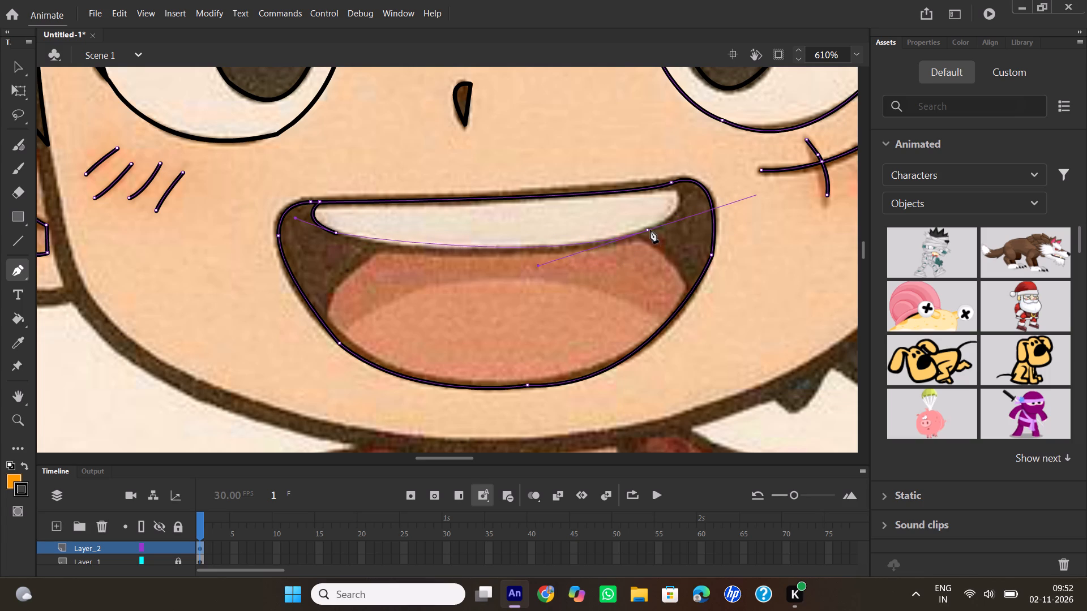
click(648, 230)
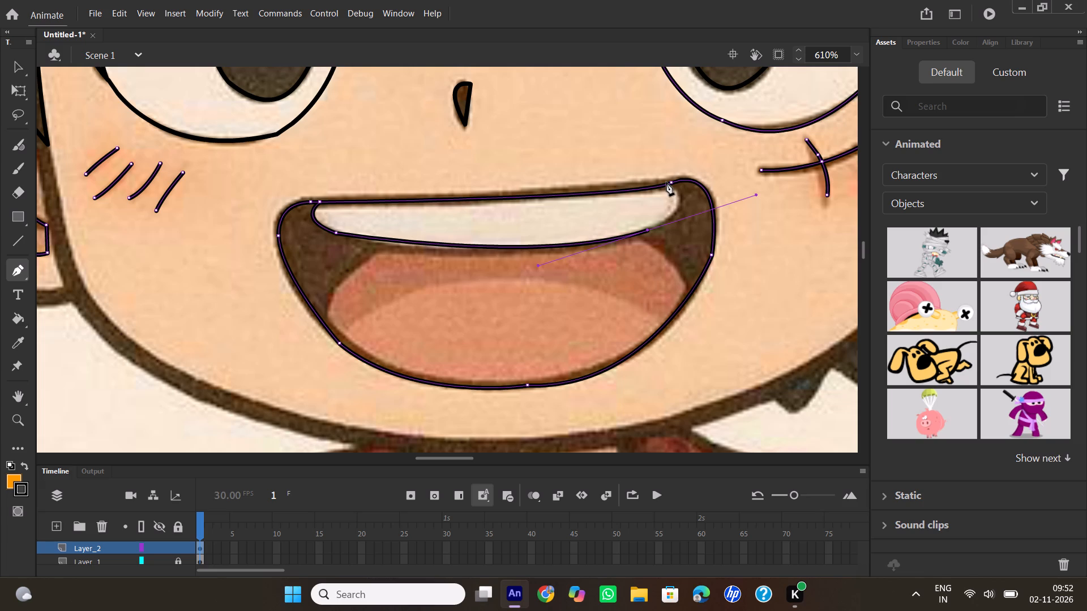
drag(666, 182, 637, 161)
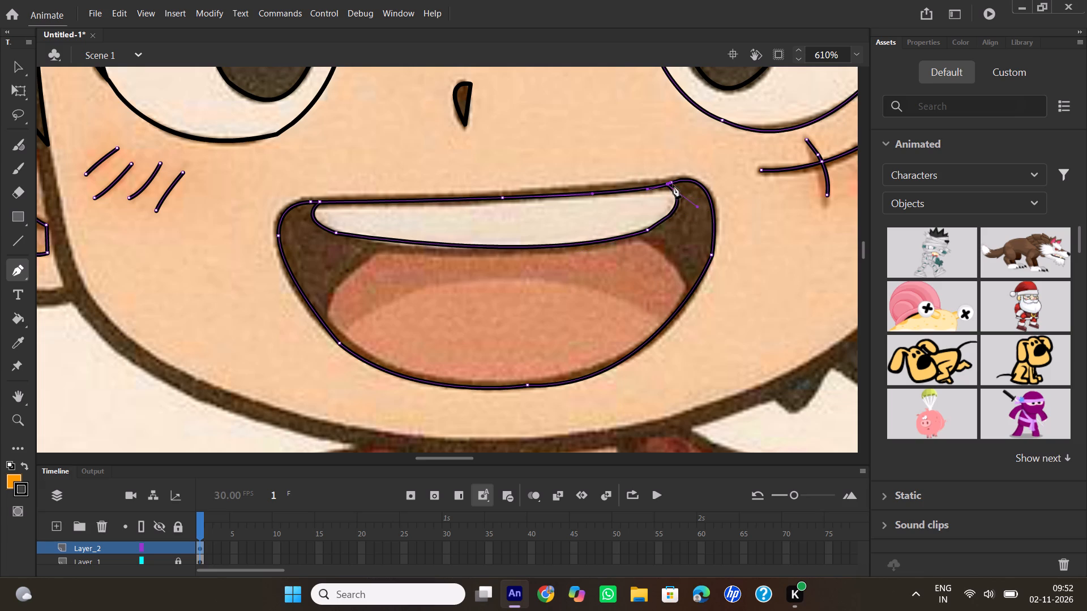
double_click(668, 184)
Trace the inner edges of both dark mouth corners as curved Pen lines from the mouth's outer contour up to the teeth's lower edge.
click(324, 323)
drag(403, 240, 459, 236)
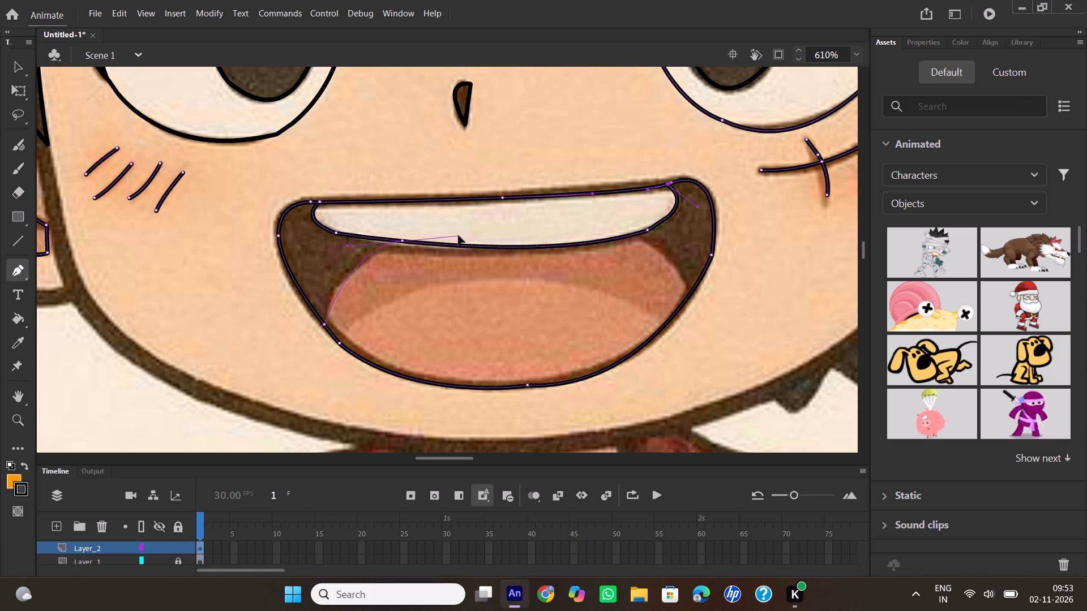
drag(459, 236, 466, 234)
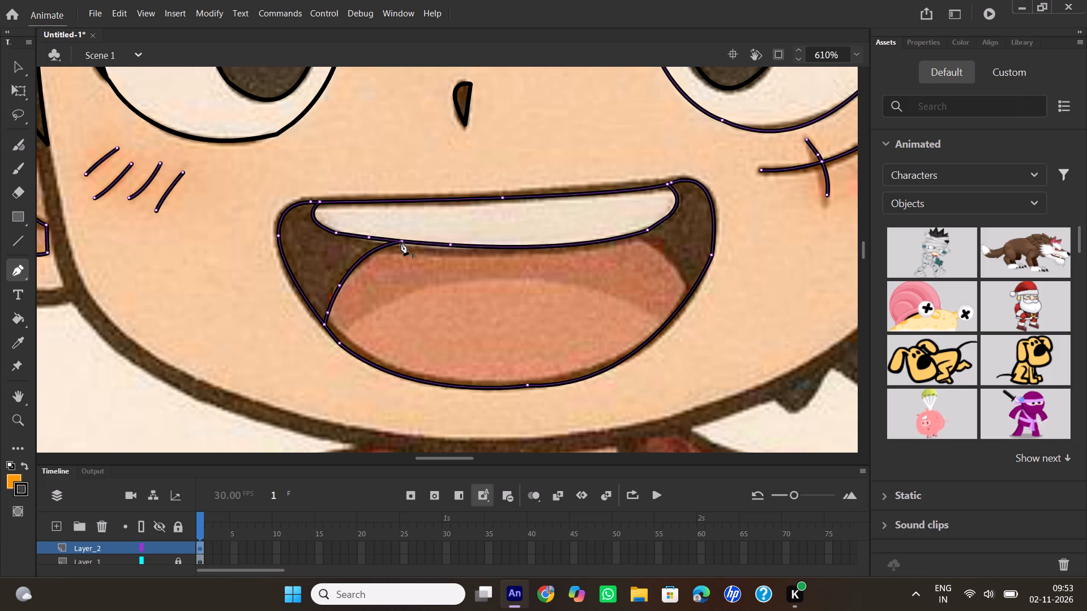
double_click(401, 242)
click(689, 296)
drag(632, 233, 627, 233)
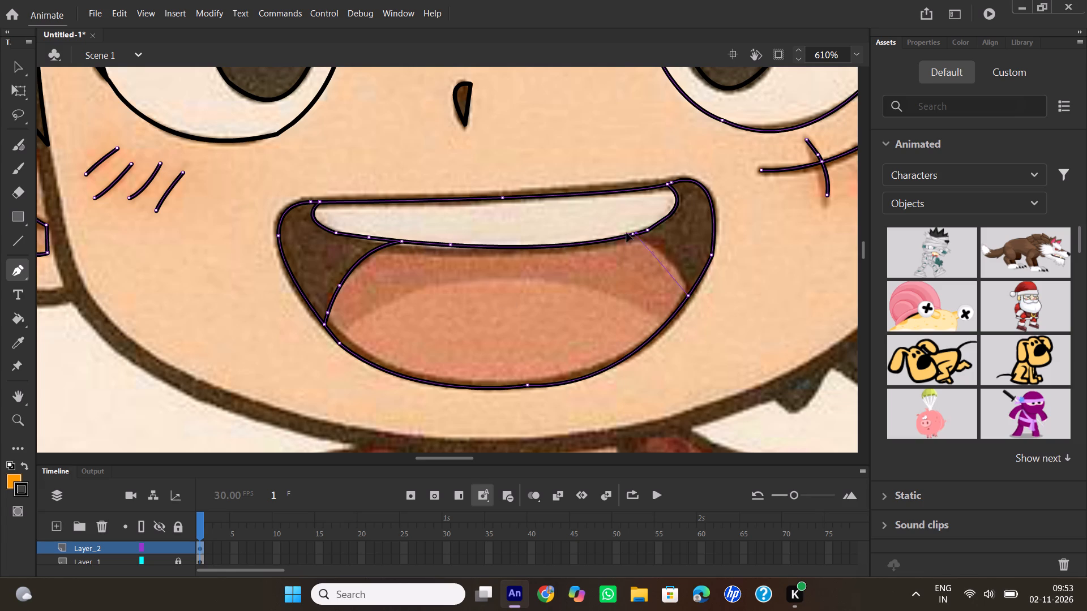
drag(627, 233, 597, 227)
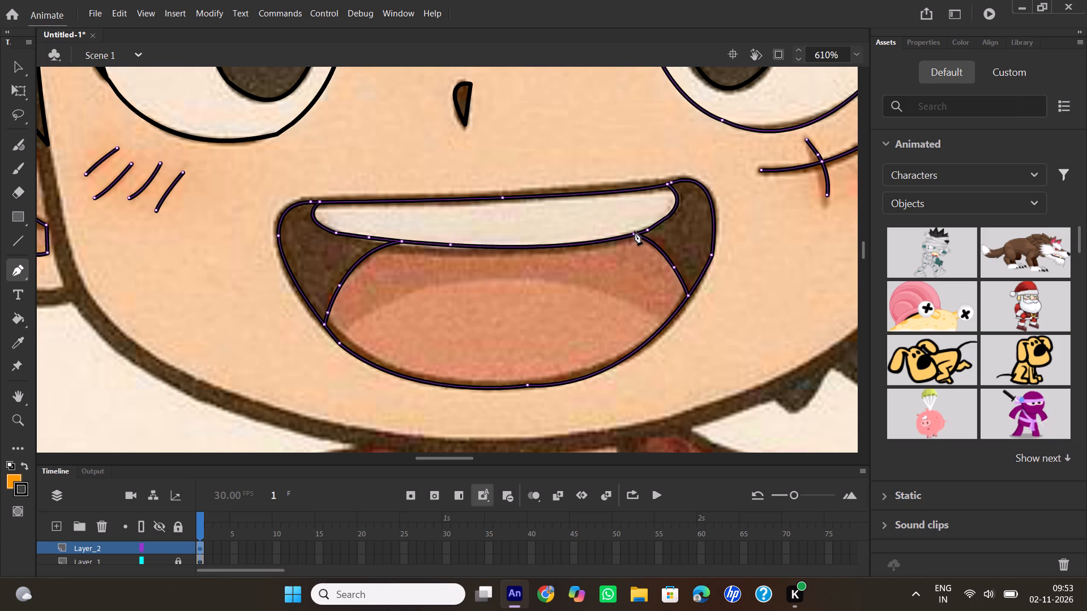
double_click(633, 234)
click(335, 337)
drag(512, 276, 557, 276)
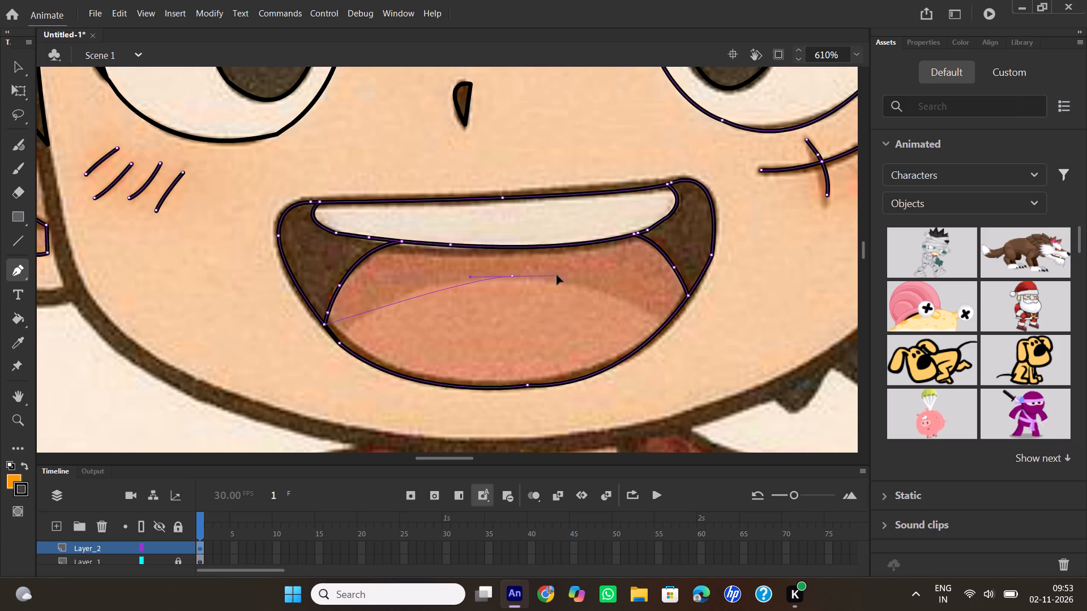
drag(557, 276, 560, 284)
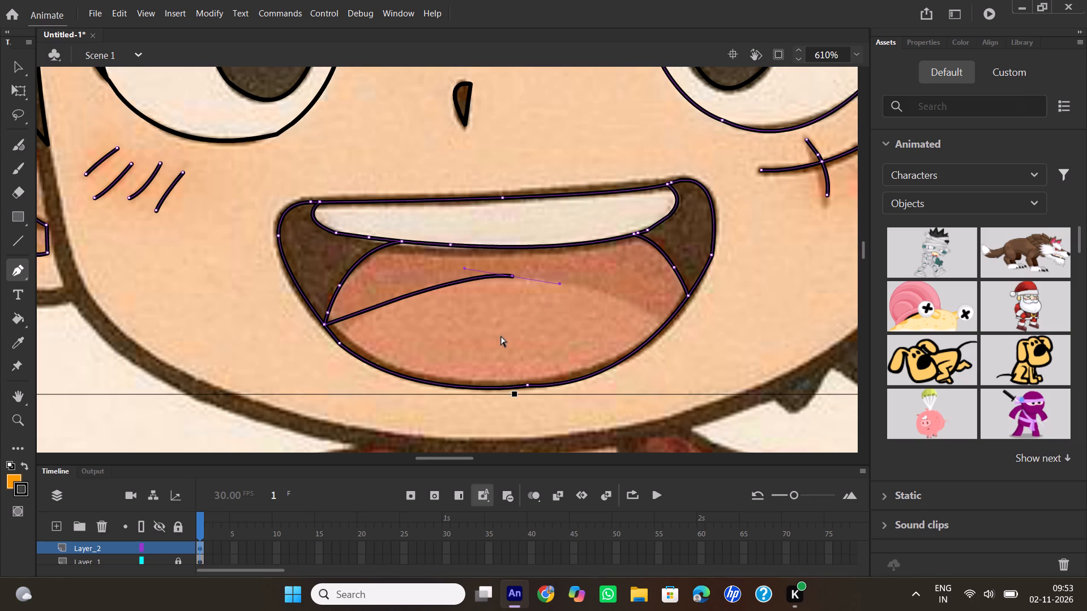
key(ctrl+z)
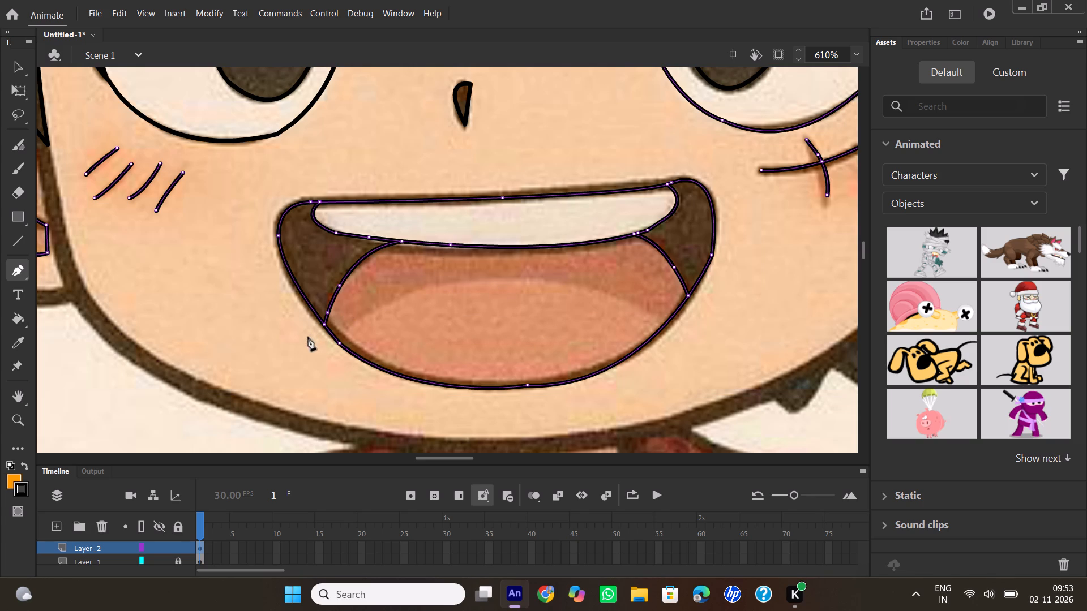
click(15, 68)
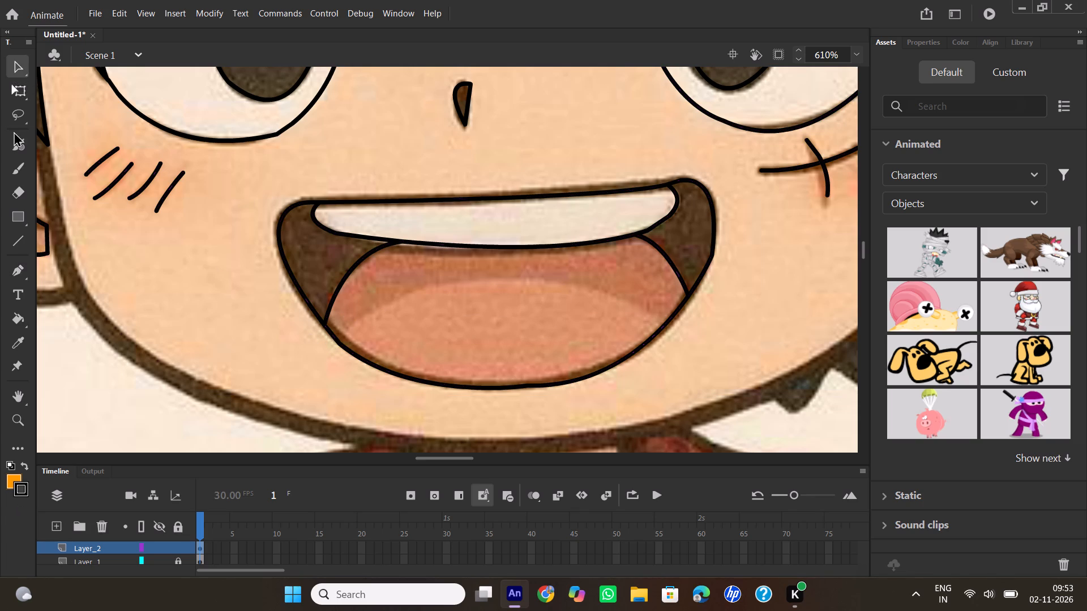
Trace the tongue's upper edge as an arched Pen line spanning the lower mouth from one side of the mouth contour to the other.
click(14, 268)
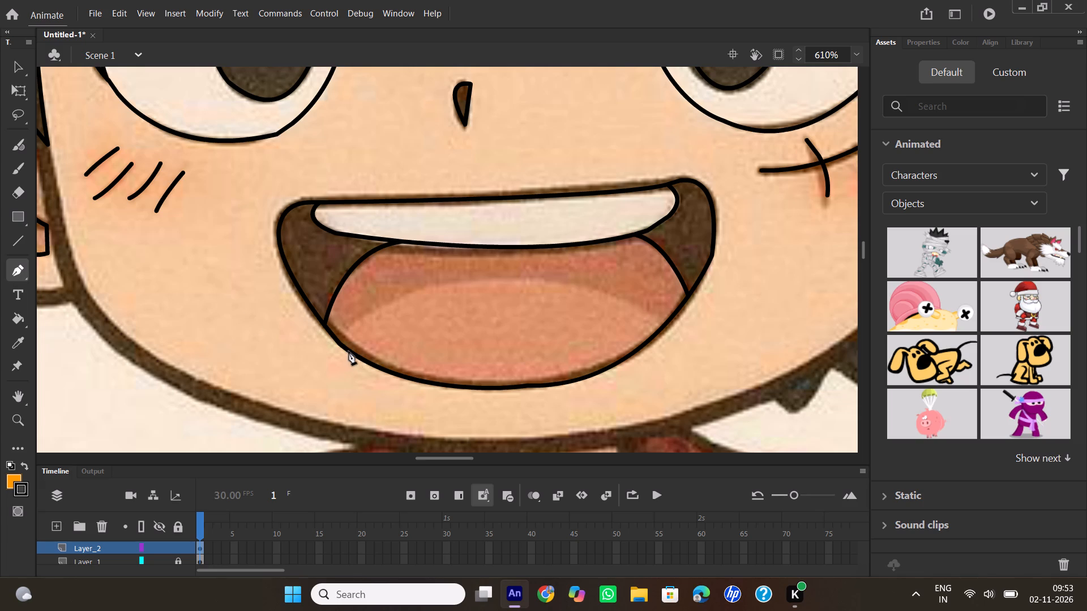
click(349, 349)
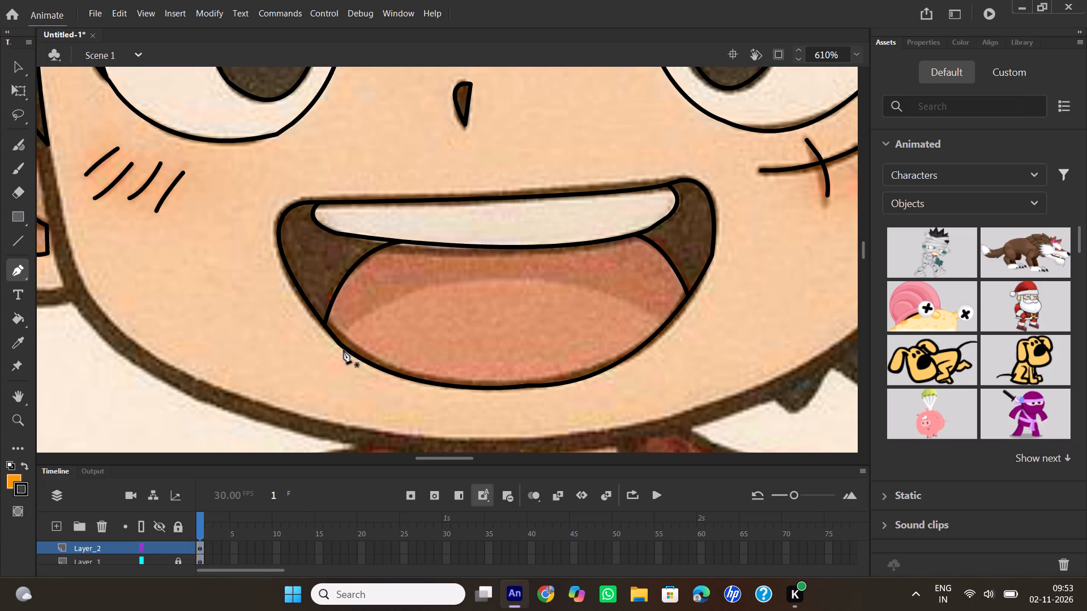
click(339, 341)
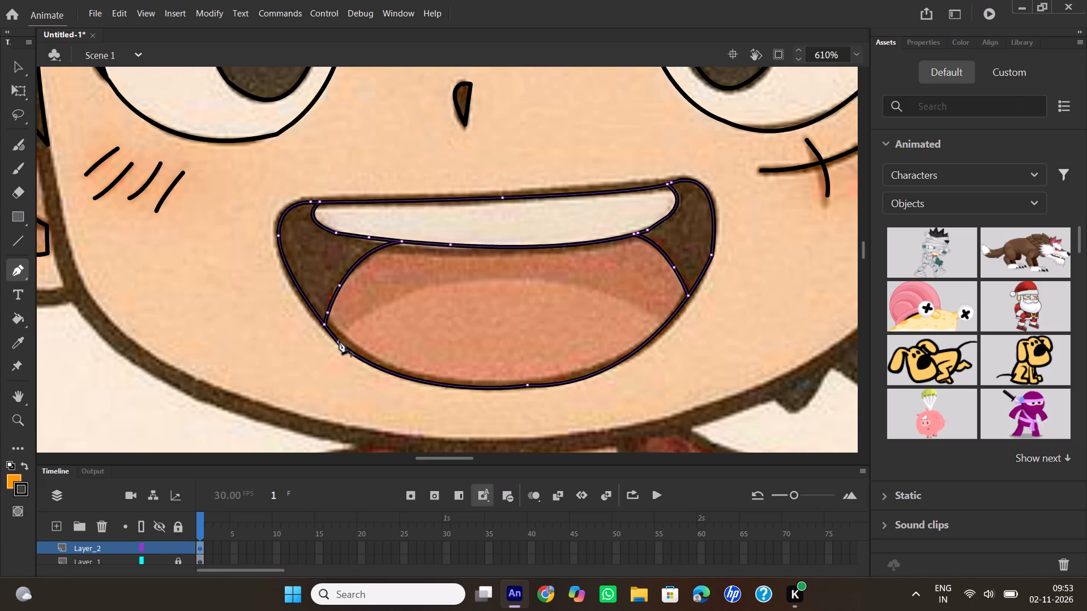
drag(505, 279, 558, 287)
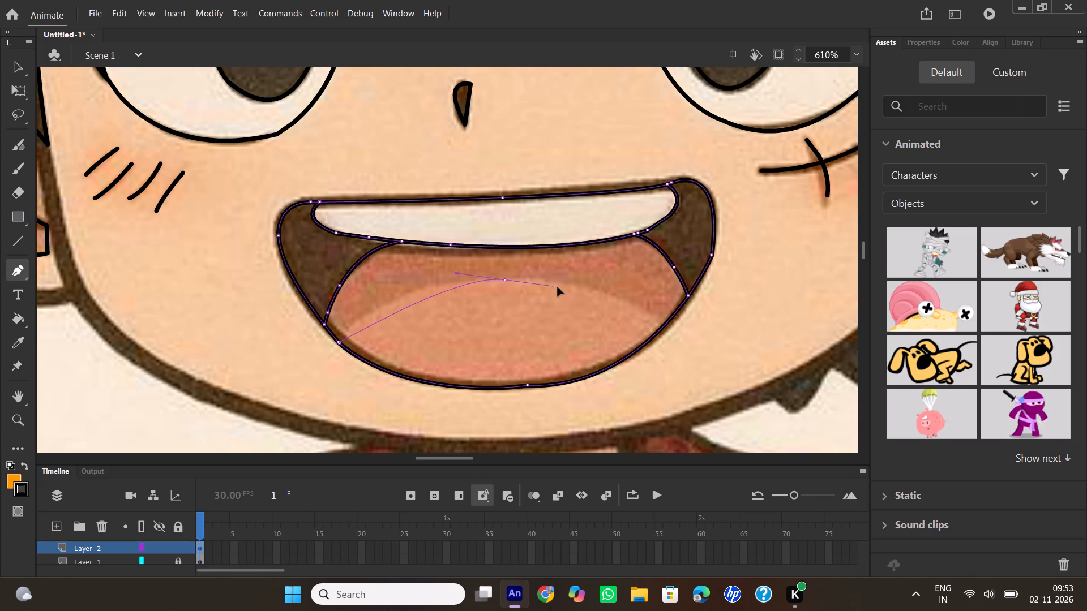
drag(558, 287, 602, 291)
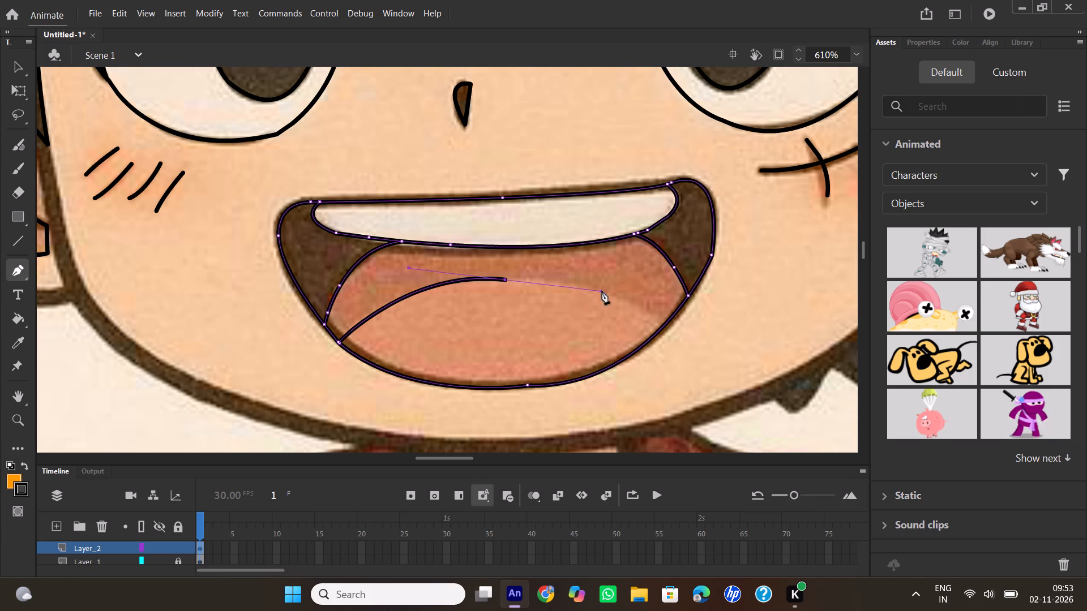
click(504, 281)
drag(666, 324, 709, 361)
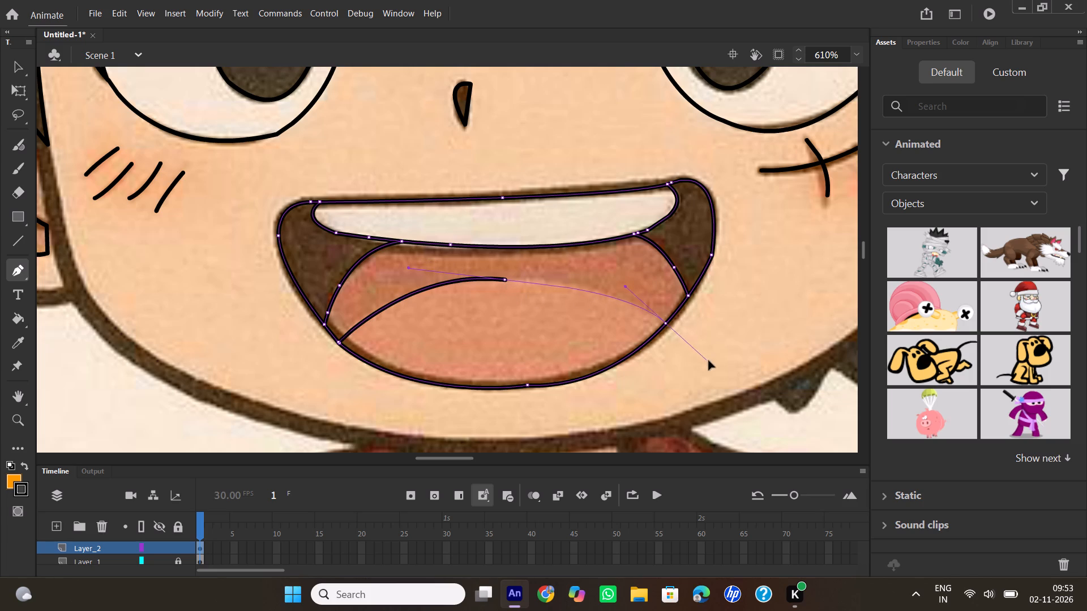
drag(709, 361, 723, 369)
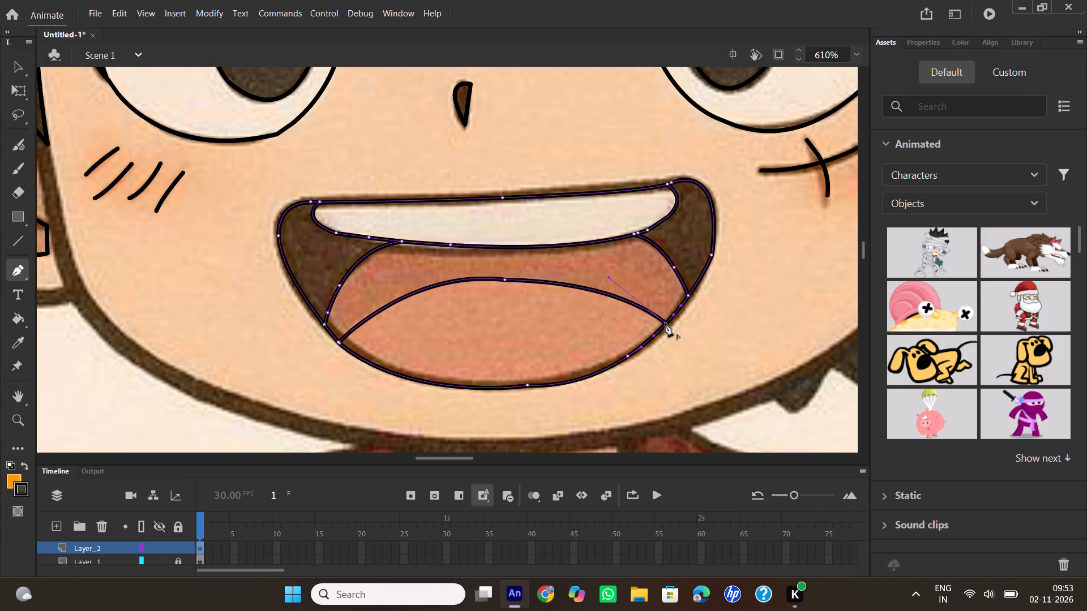
double_click(665, 323)
Check the traced facial line art on its own by temporarily hiding the reference on Layer_1, and show the reference again.
scroll(544, 209, down, 1)
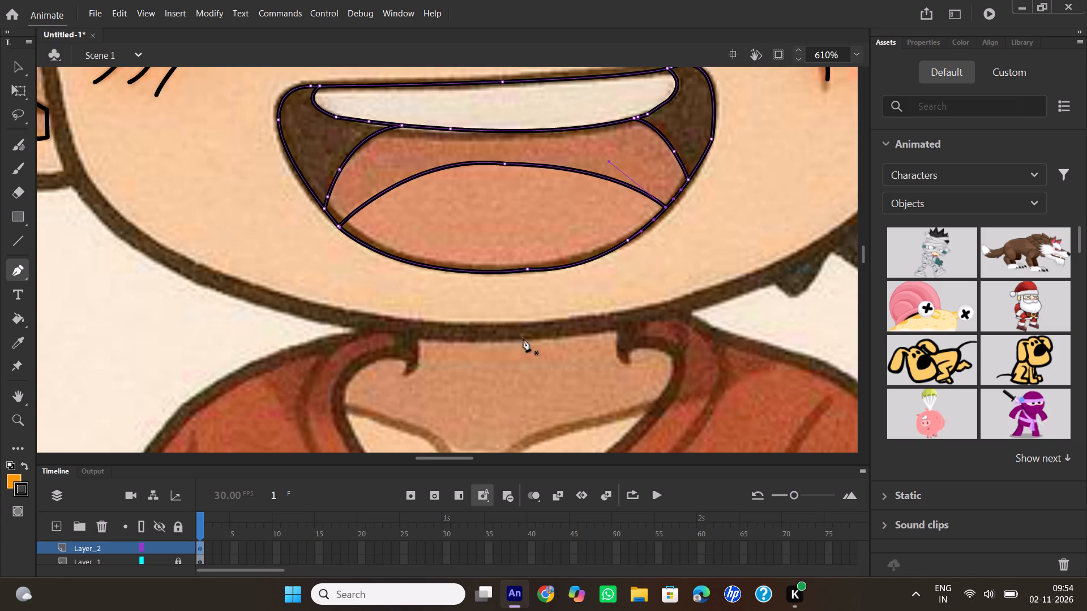
ctrl+scroll(502, 349, down, 1)
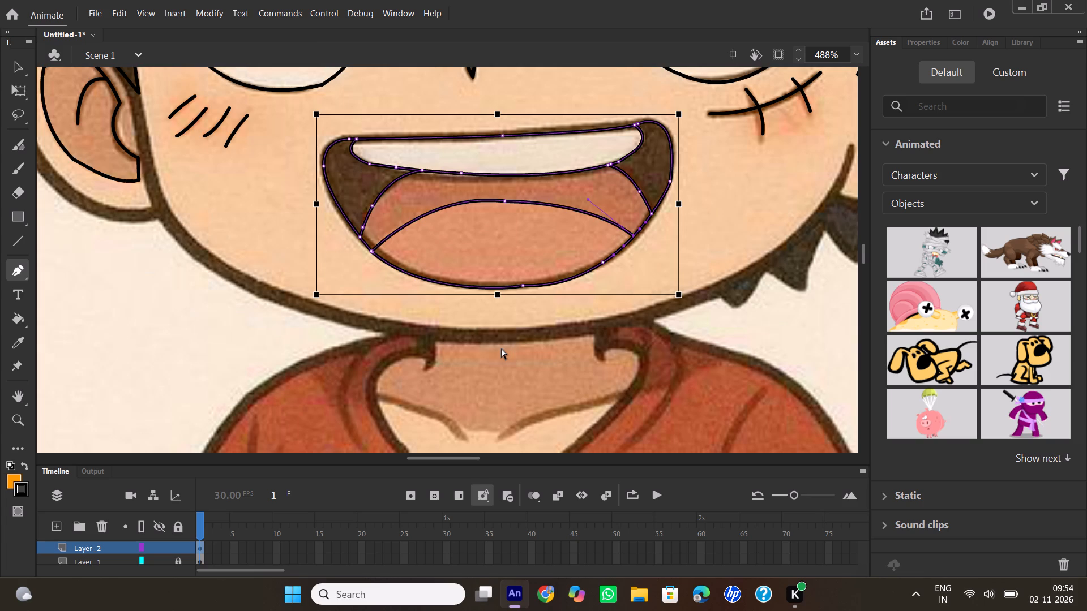
ctrl+scroll(499, 355, down, 1)
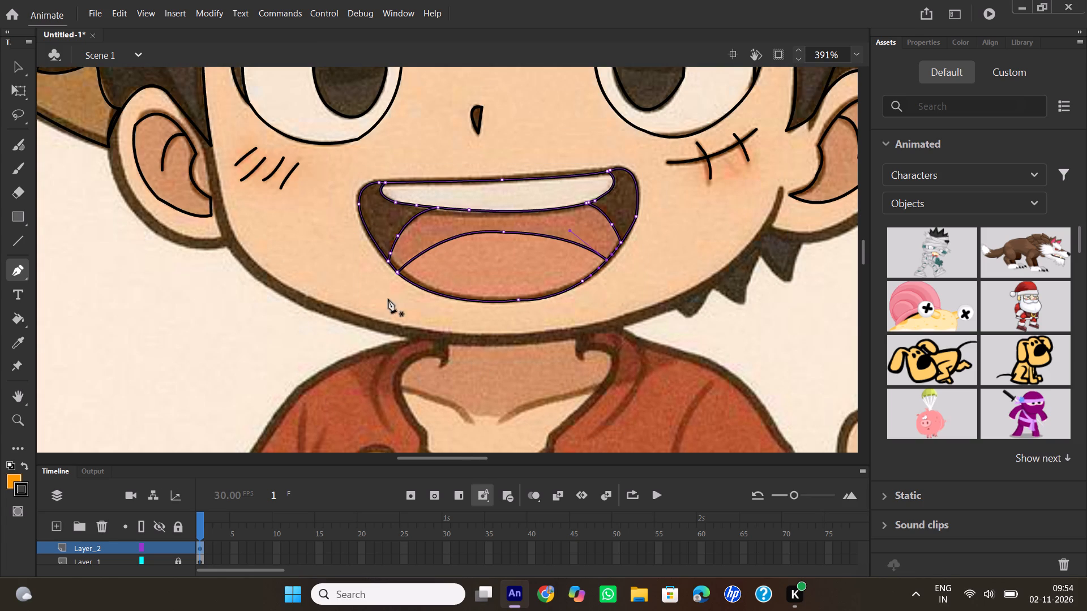
drag(429, 459, 436, 458)
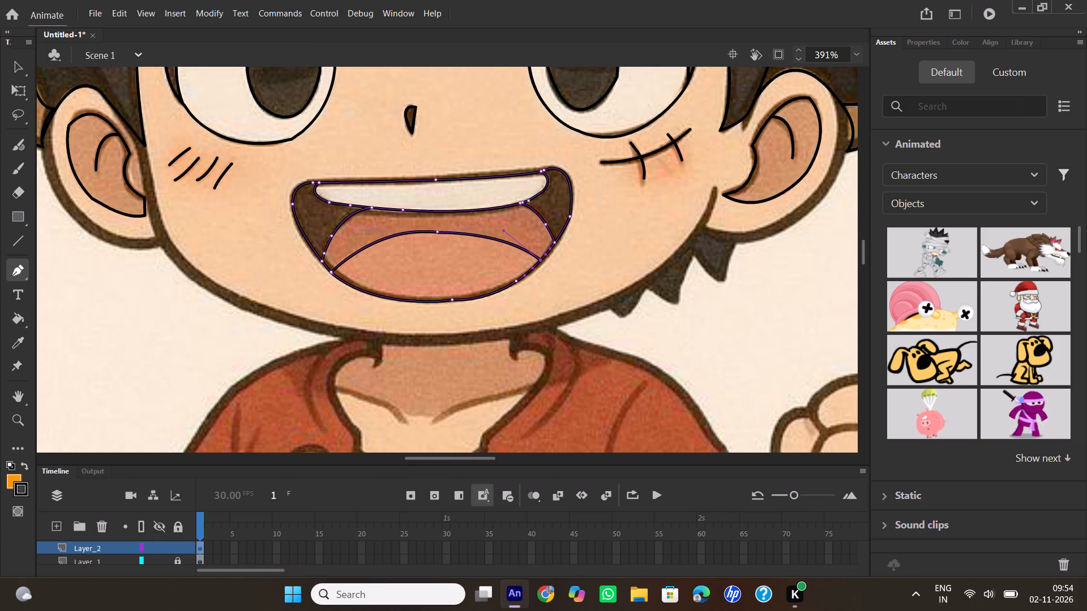
click(159, 563)
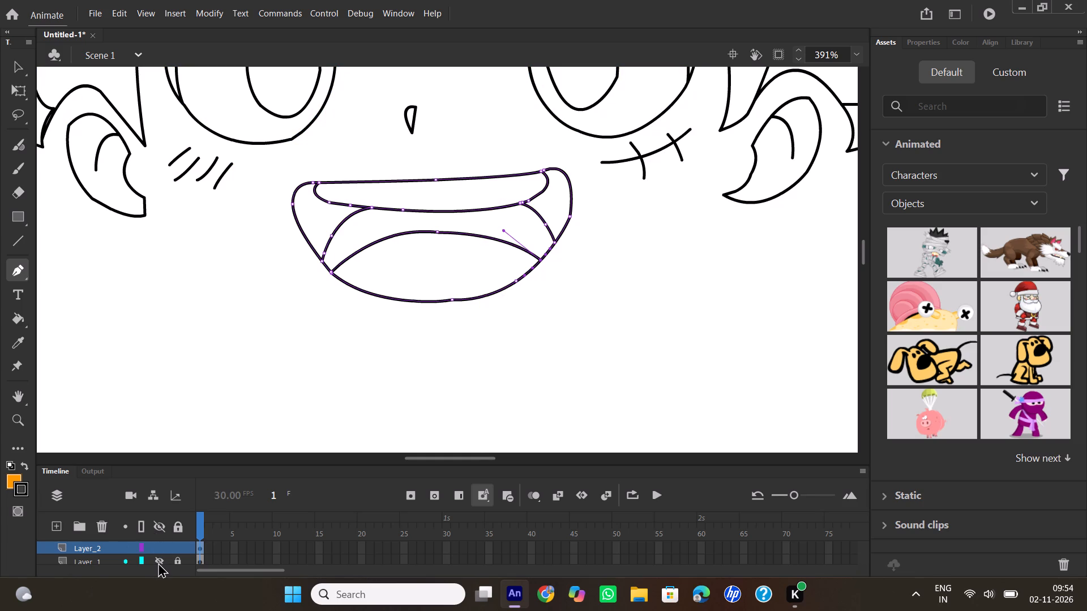
click(156, 562)
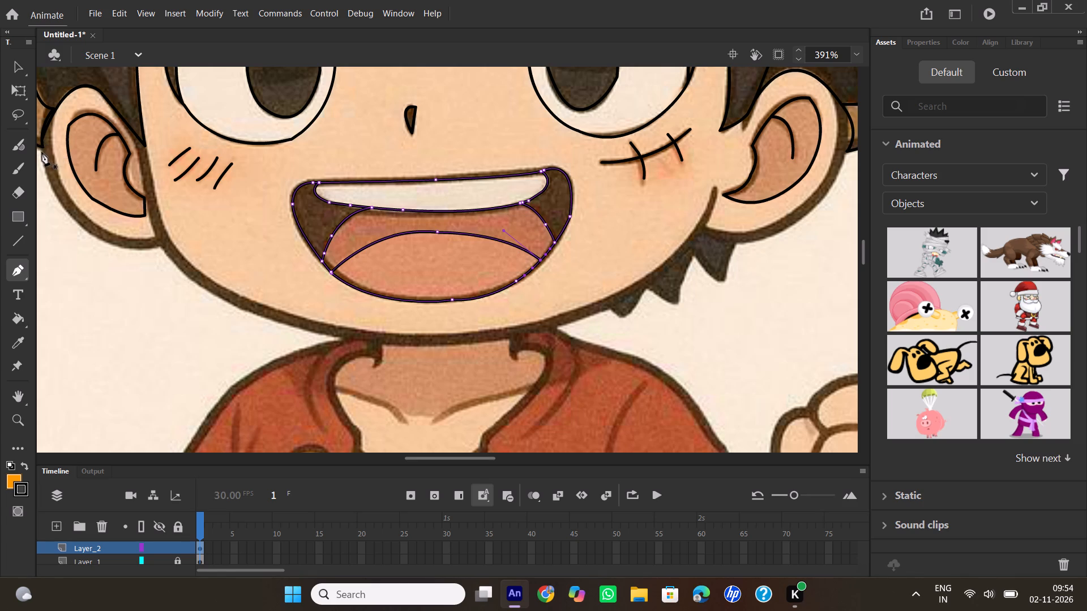
Trace the lower outer edge of the ear opposite the scarred cheek as a curved Pen line down to the jaw.
click(44, 152)
drag(164, 242, 213, 220)
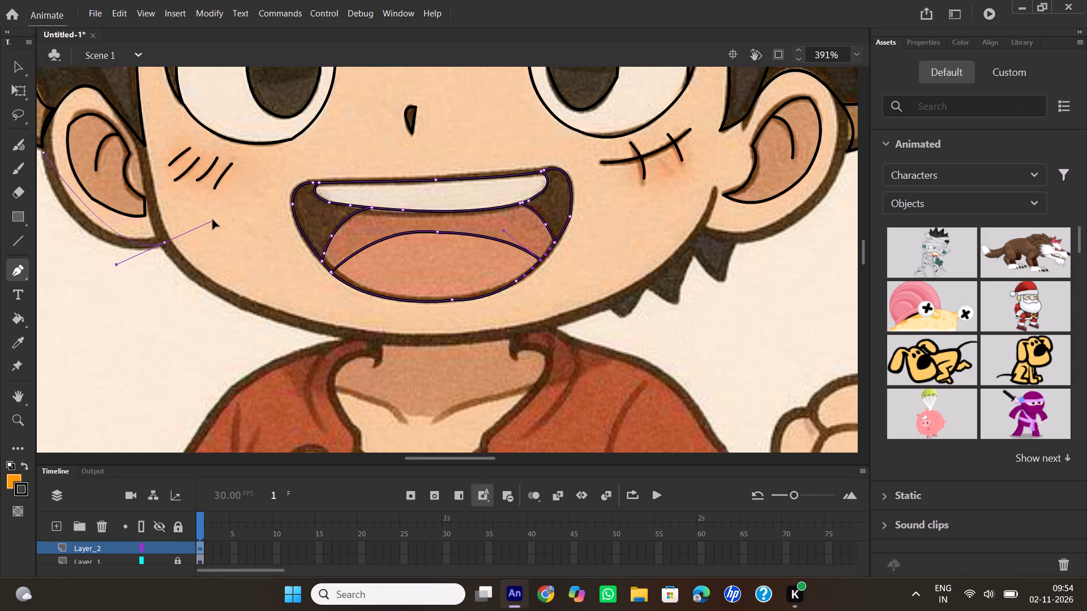
drag(213, 220, 241, 222)
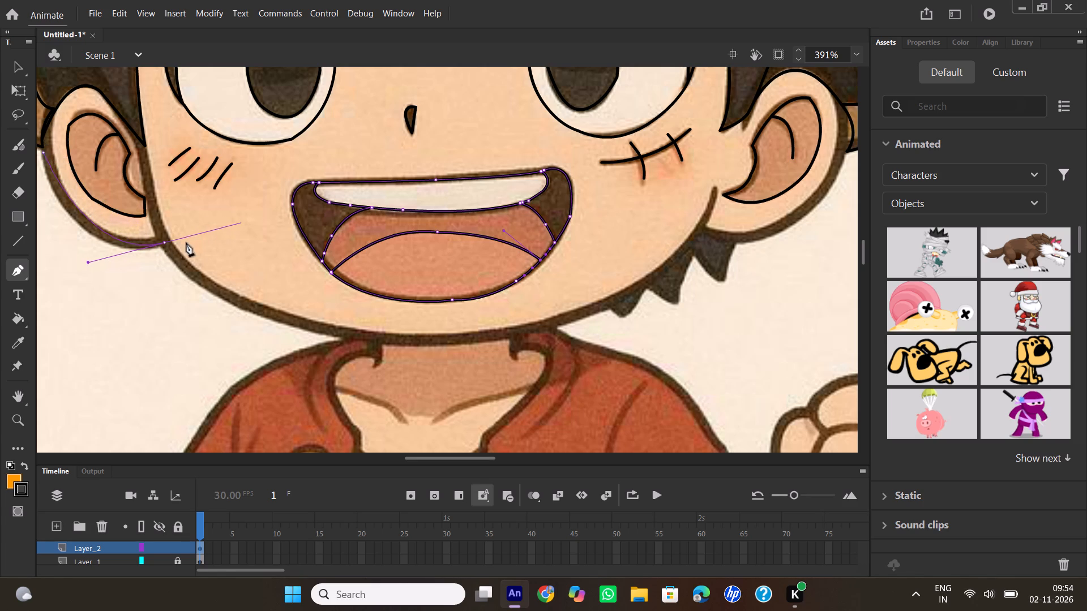
click(162, 243)
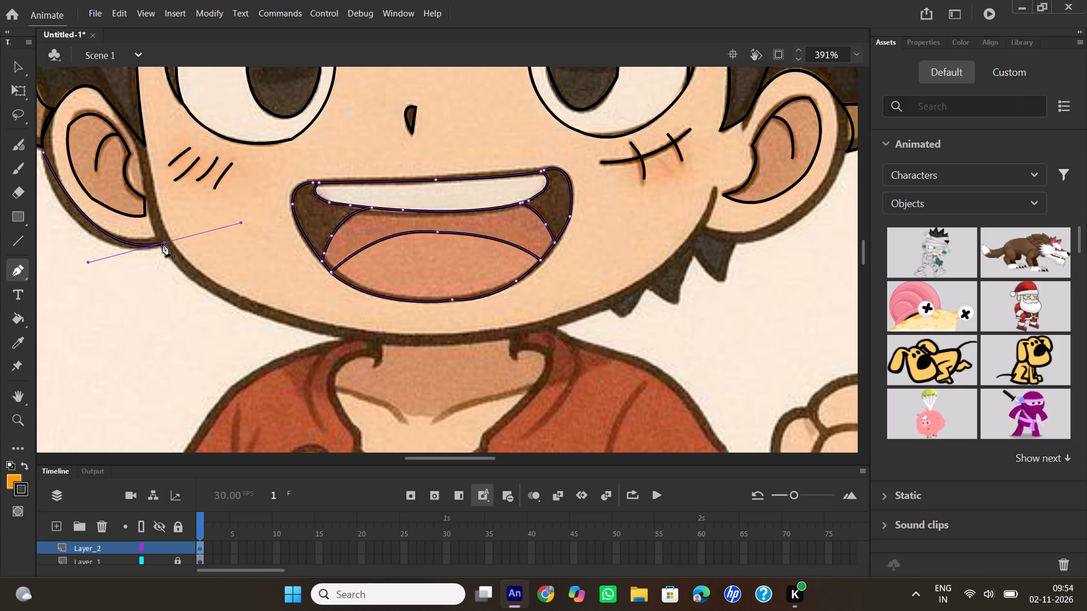
Continue the Pen path along the jaw and under the chin, curving up to the base of the ear beside the scarred cheek.
drag(404, 339, 451, 316)
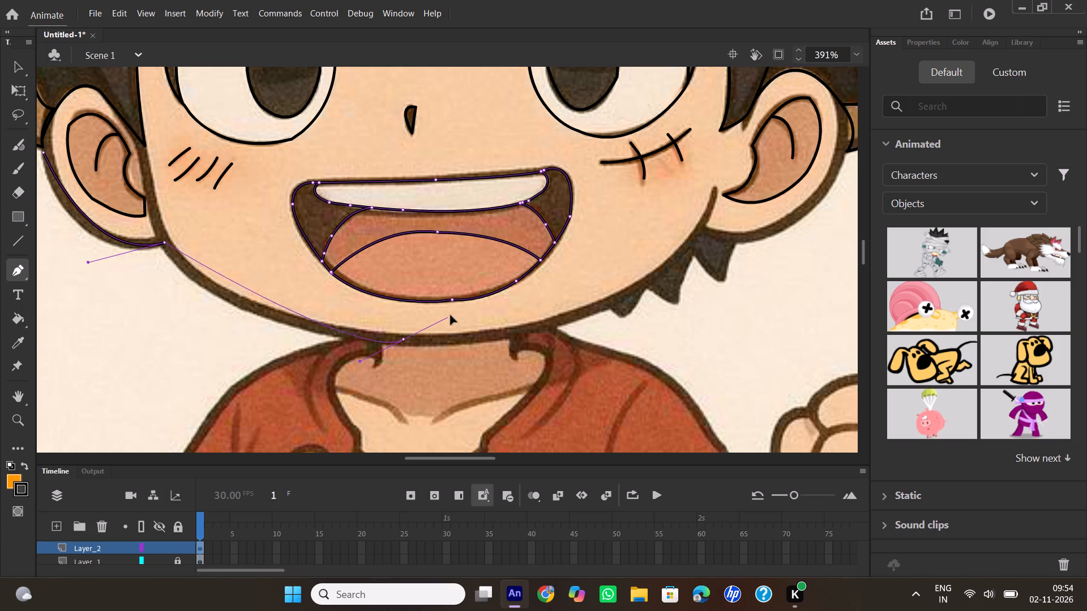
drag(451, 316, 530, 329)
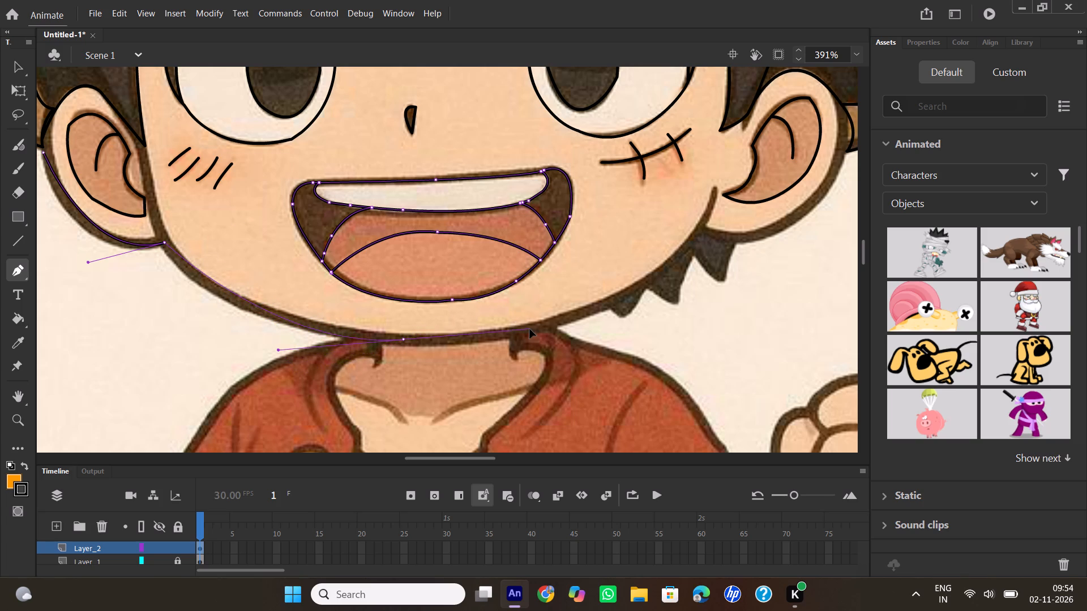
drag(530, 329, 530, 329)
click(406, 340)
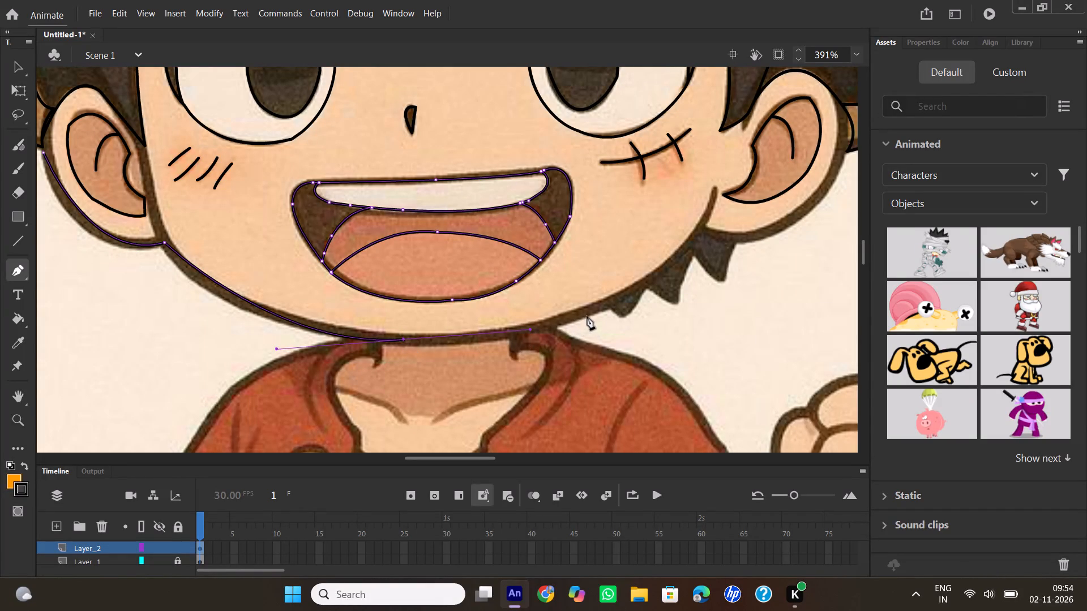
drag(600, 307, 656, 276)
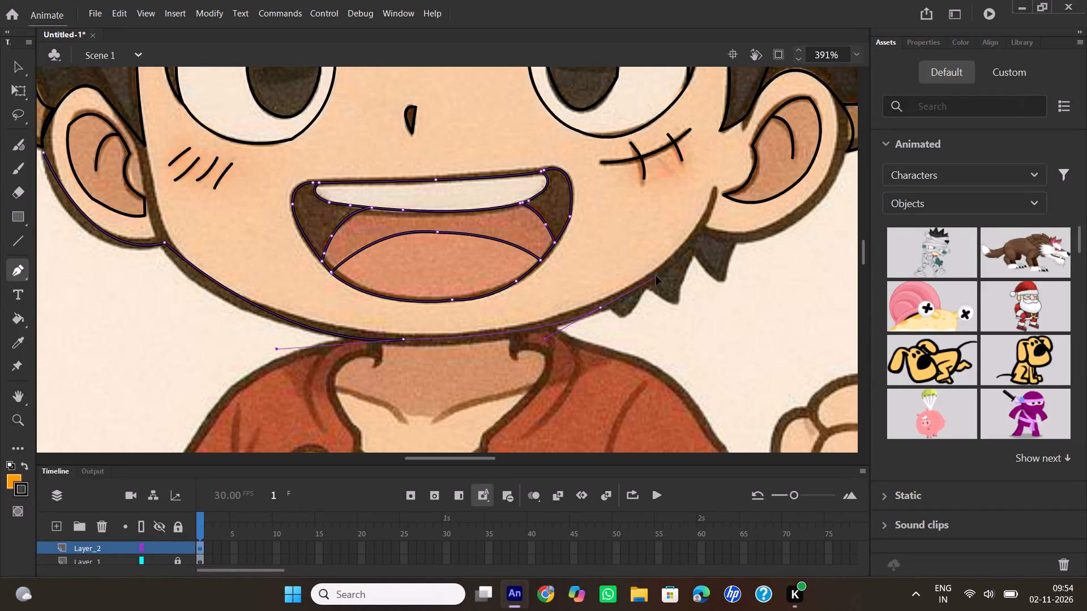
drag(656, 276, 661, 273)
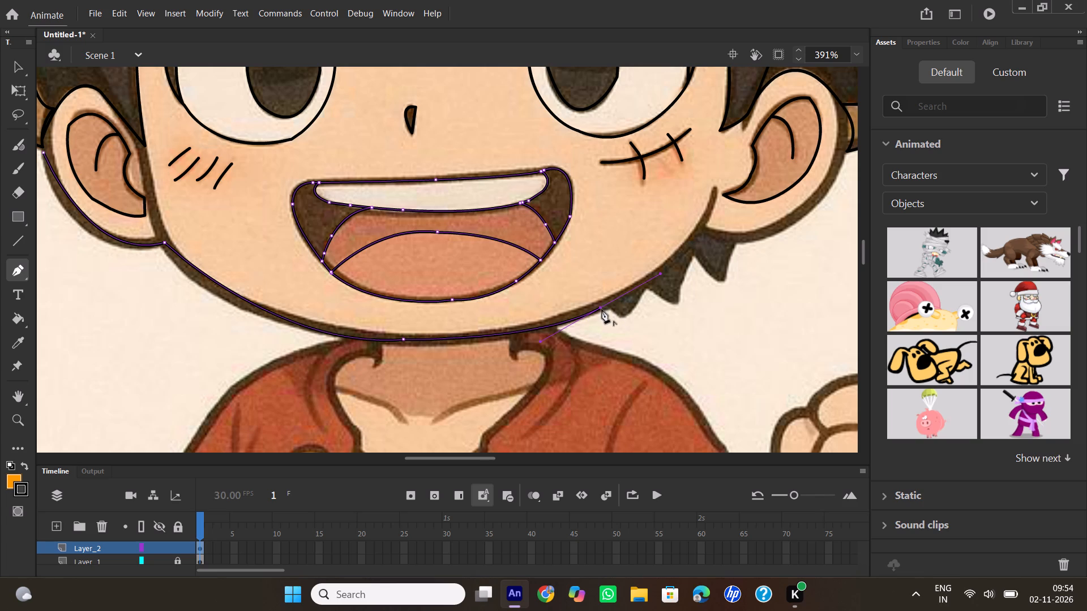
click(602, 309)
drag(701, 231, 722, 201)
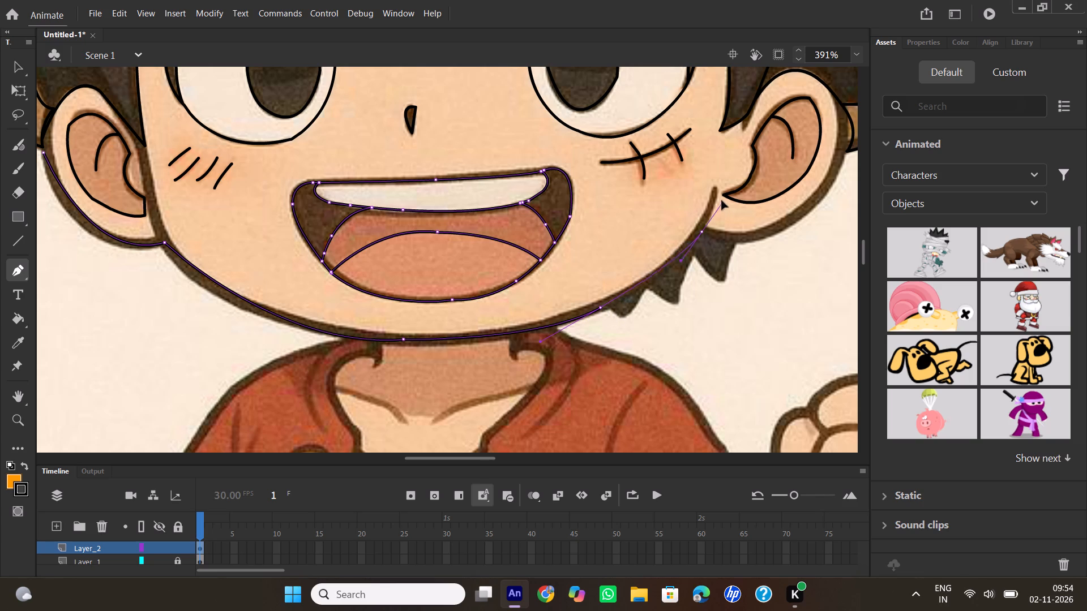
drag(722, 201, 722, 193)
click(703, 231)
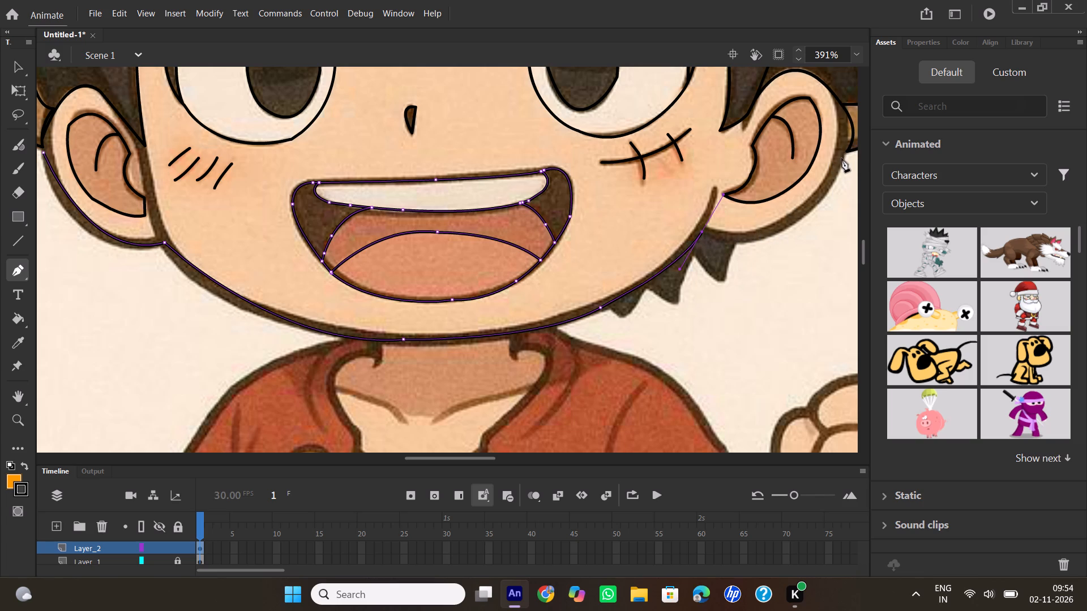
Continue the path as a curve along the lower outer edge of the ear beside the scarred cheek.
drag(842, 161, 886, 66)
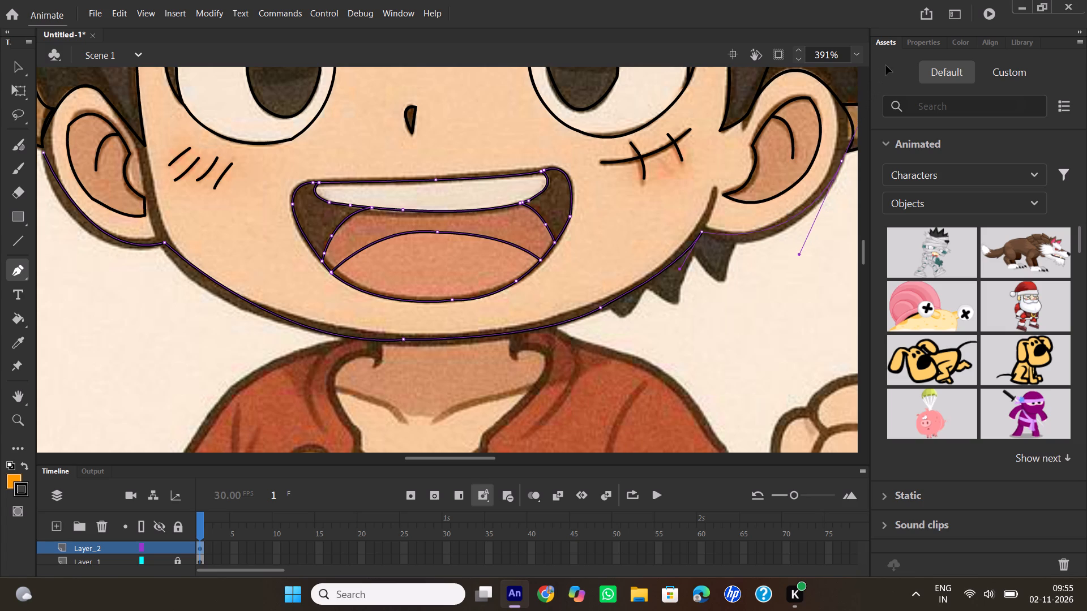
drag(886, 66, 889, 62)
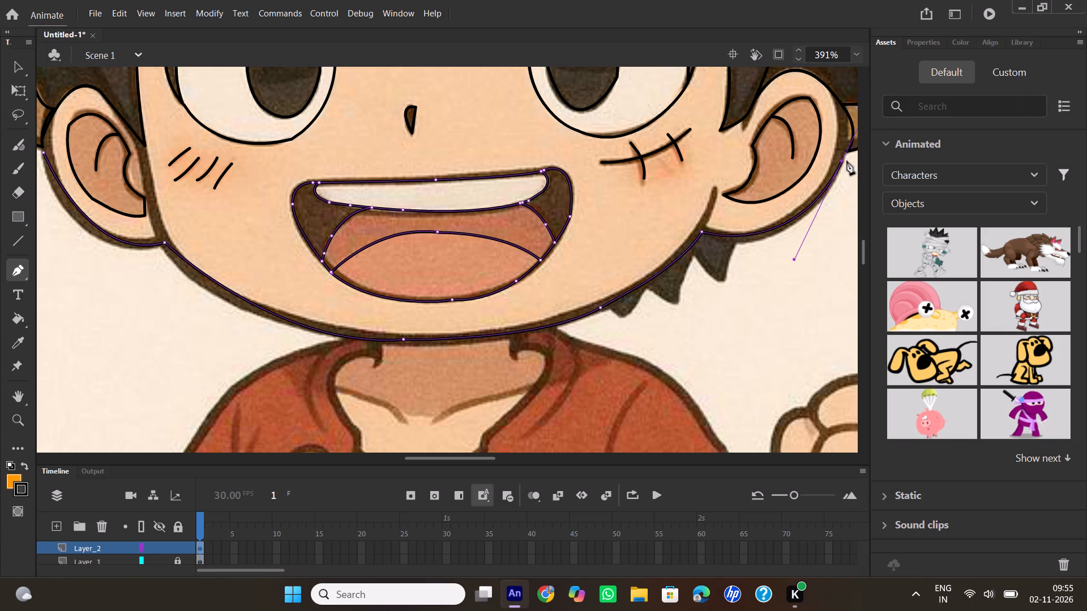
double_click(842, 162)
Hide the Layer_1 reference and draw both sides of the face as curved Pen lines from the sideburn tips to the jaw corners.
click(159, 561)
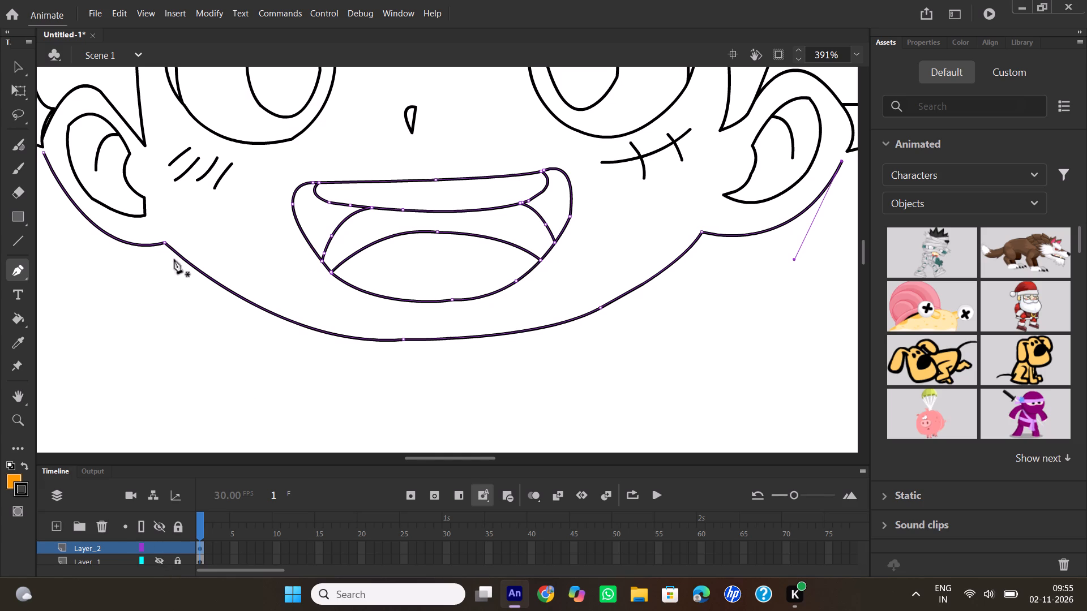
click(143, 145)
drag(166, 244, 174, 266)
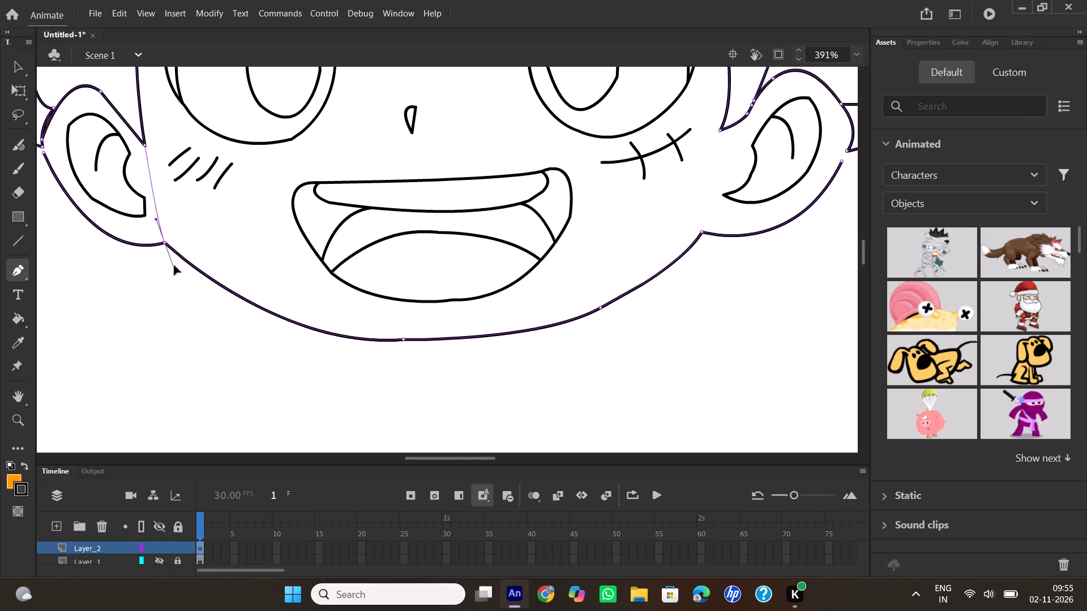
drag(174, 266, 182, 292)
double_click(166, 244)
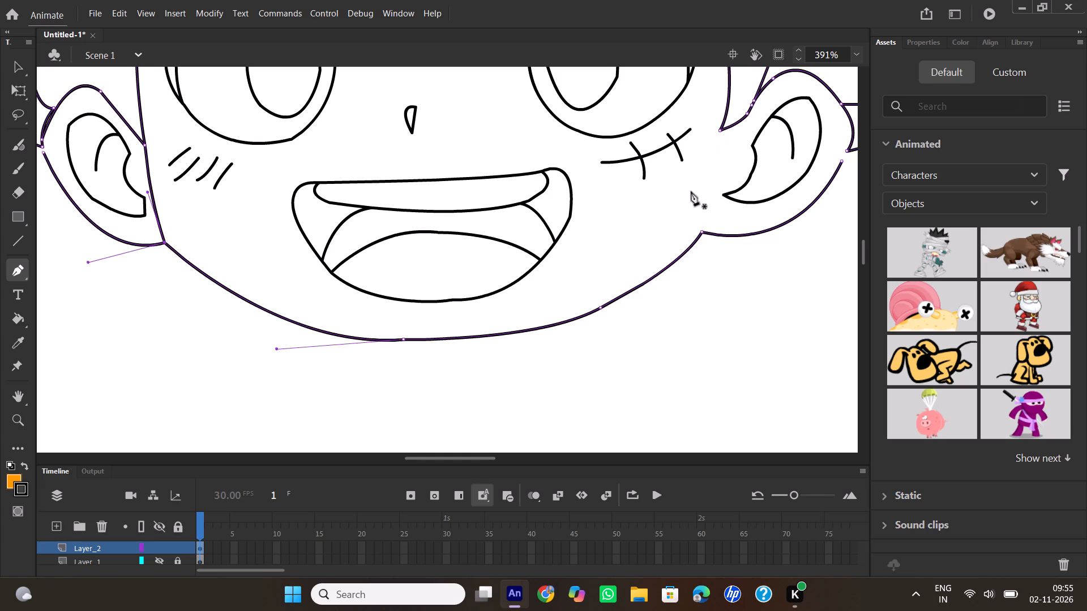
click(724, 130)
drag(702, 233, 695, 249)
drag(695, 249, 692, 252)
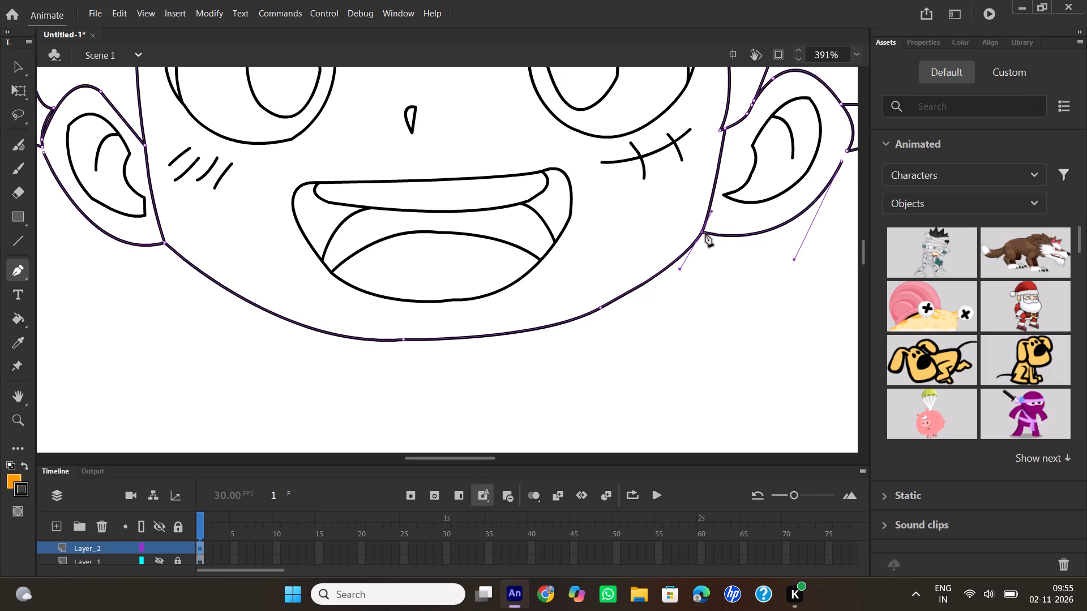
double_click(703, 232)
Close the gap in the ear outline beside the scarred cheek by moving the lower curve's open end onto the upper outline.
click(19, 69)
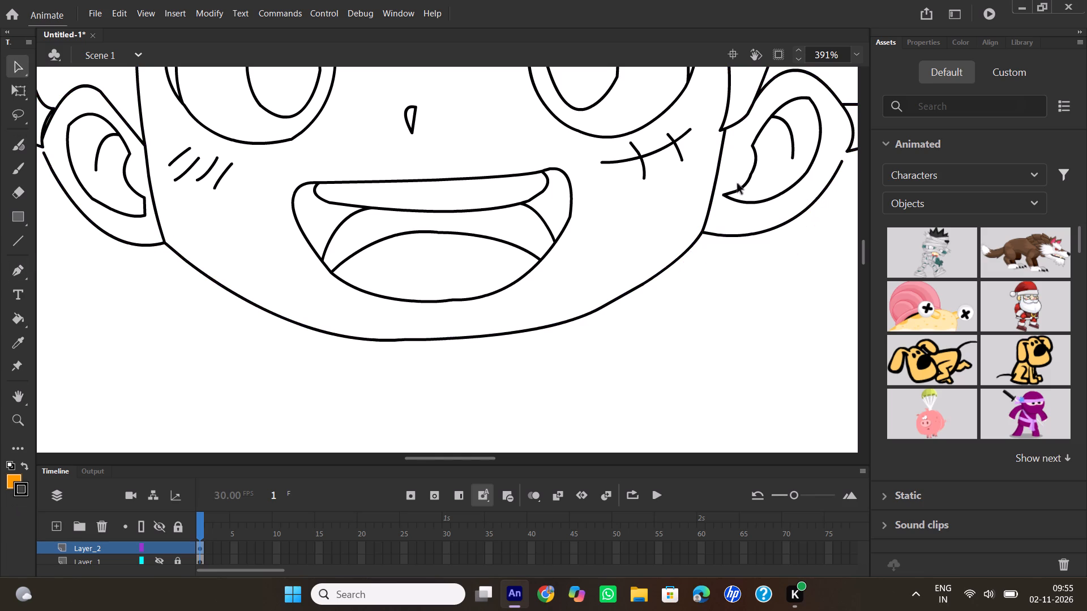
drag(457, 459, 467, 459)
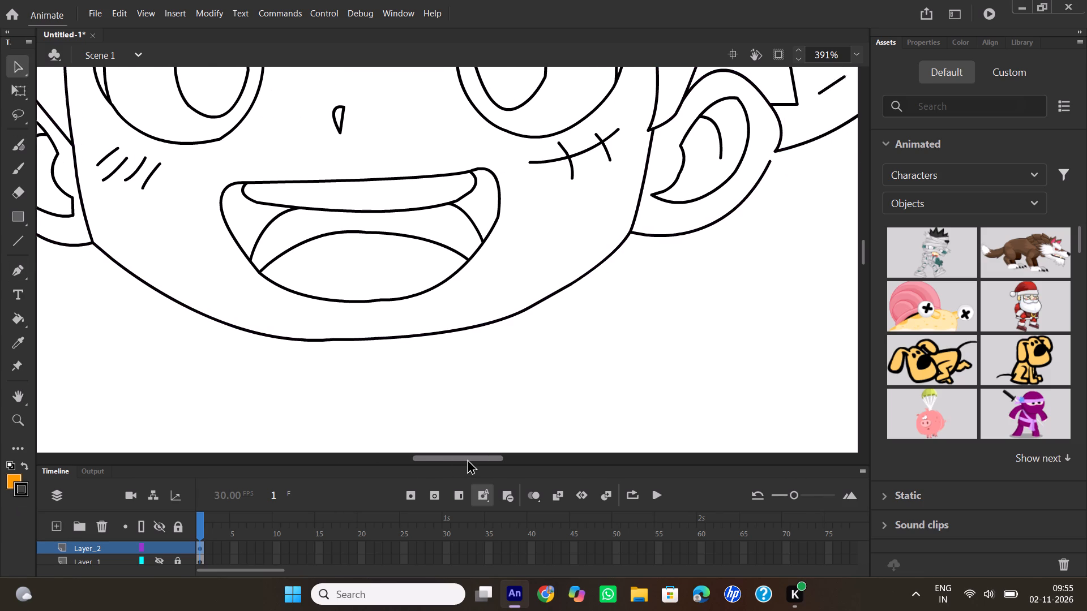
drag(467, 459, 468, 459)
scroll(620, 311, up, 1)
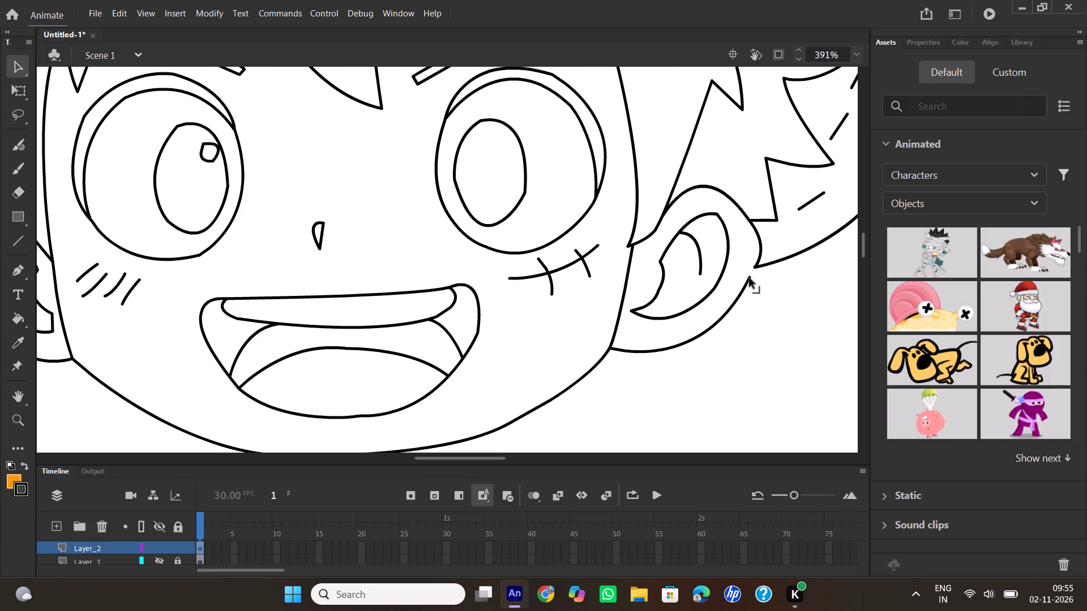
drag(750, 278, 755, 273)
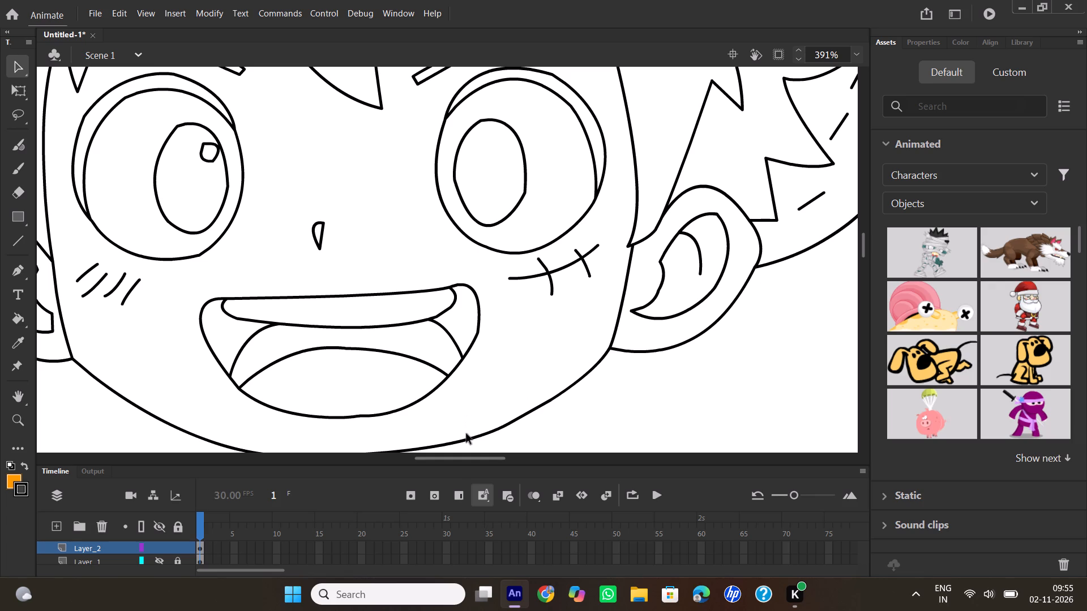
Make the hidden Layer_1 reference visible again for tracing with the Pen tool.
drag(462, 458, 451, 458)
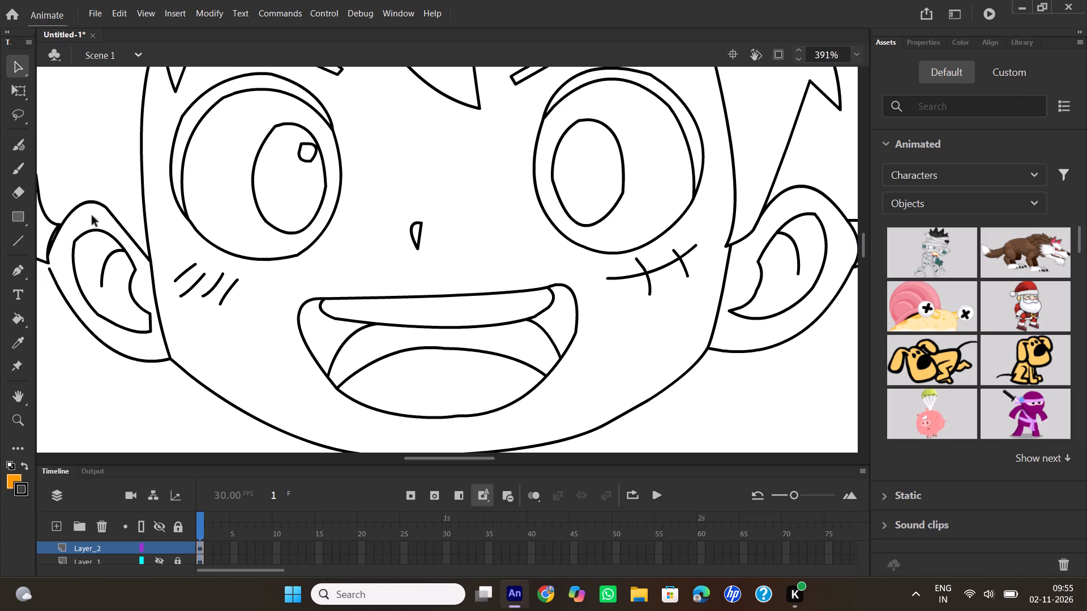
click(16, 273)
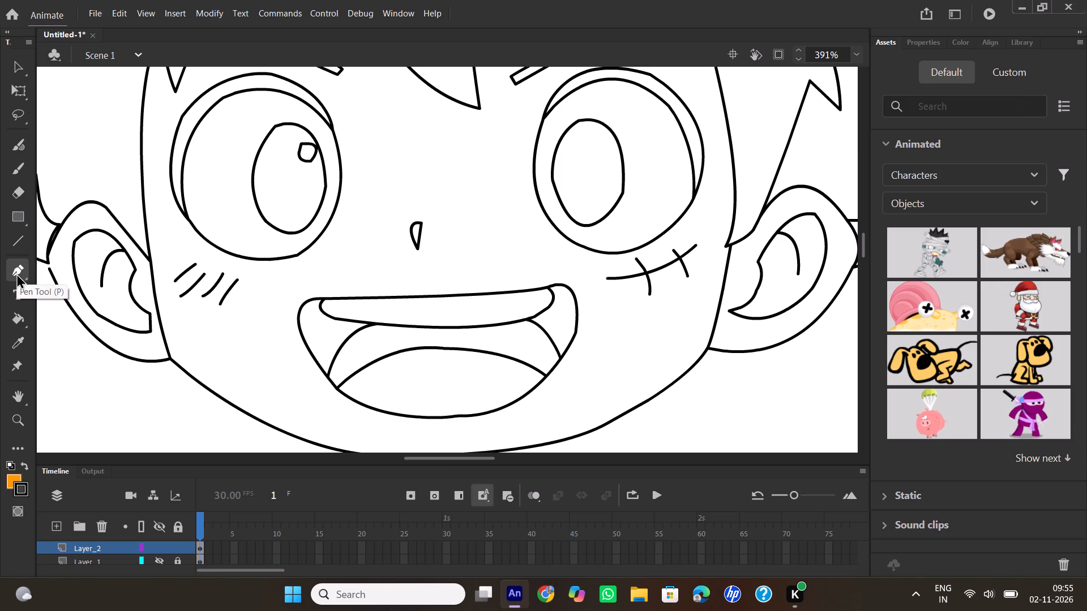
click(160, 560)
Trace the three small hair spikes below the ear beside the scarred cheek as one Pen path, from the jawline to the ear's lower edge.
scroll(476, 306, down, 1)
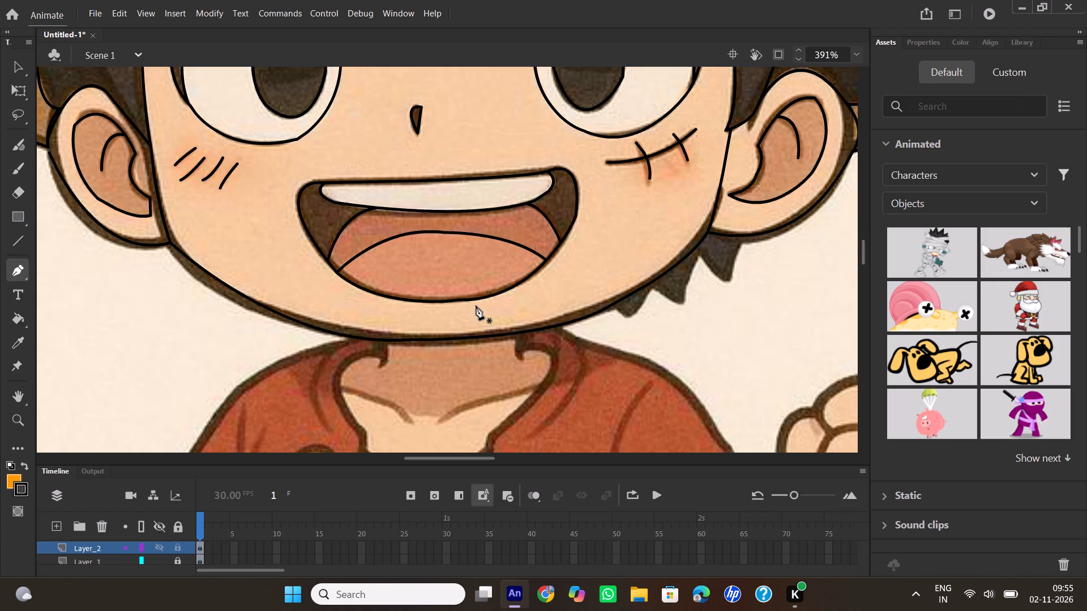
click(614, 303)
click(614, 303)
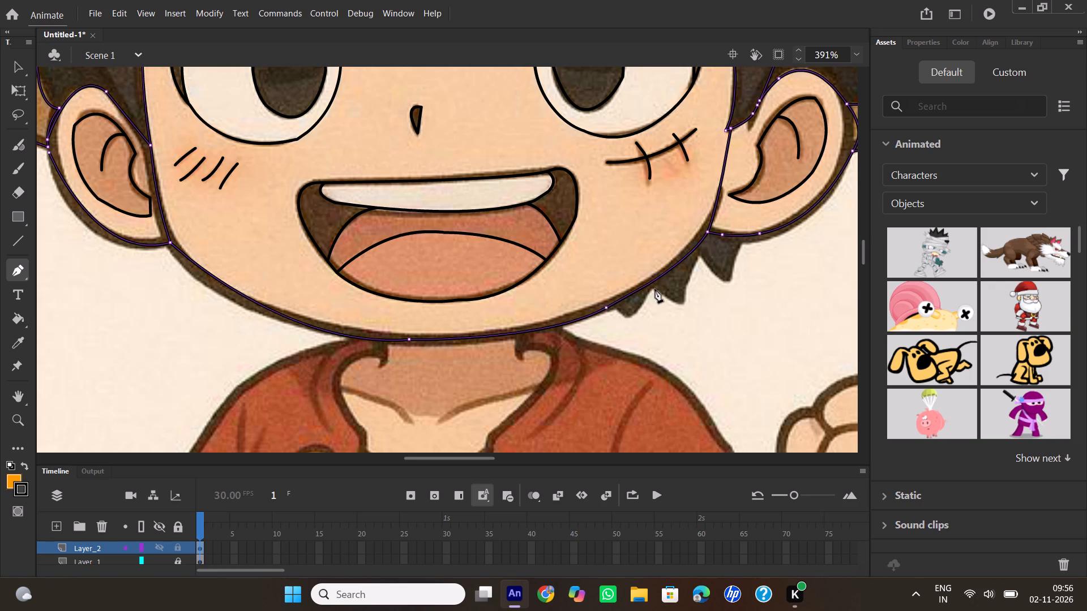
drag(651, 289, 678, 227)
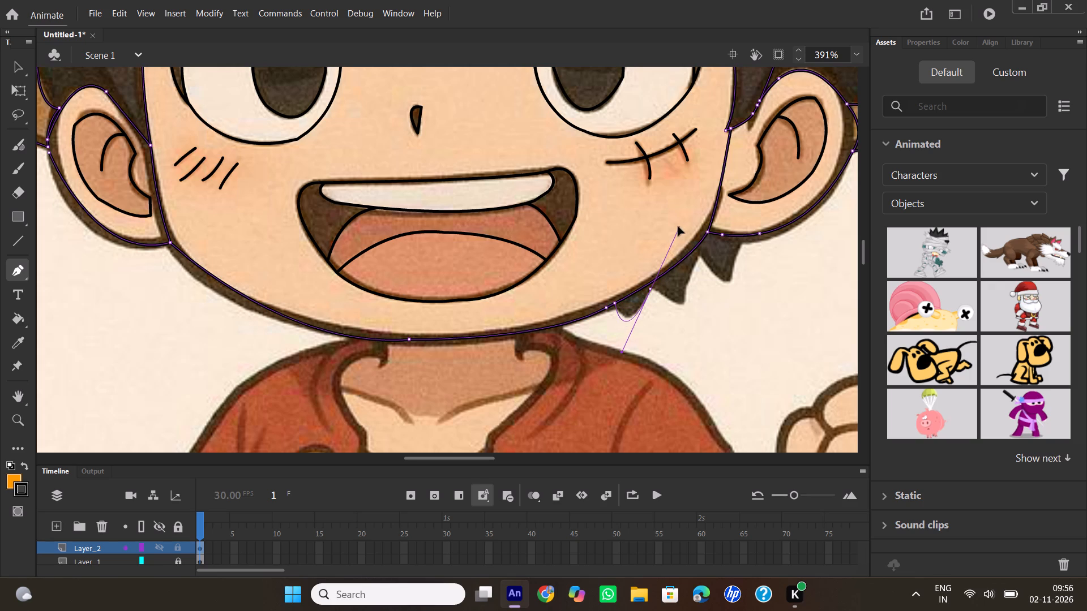
drag(678, 227, 676, 235)
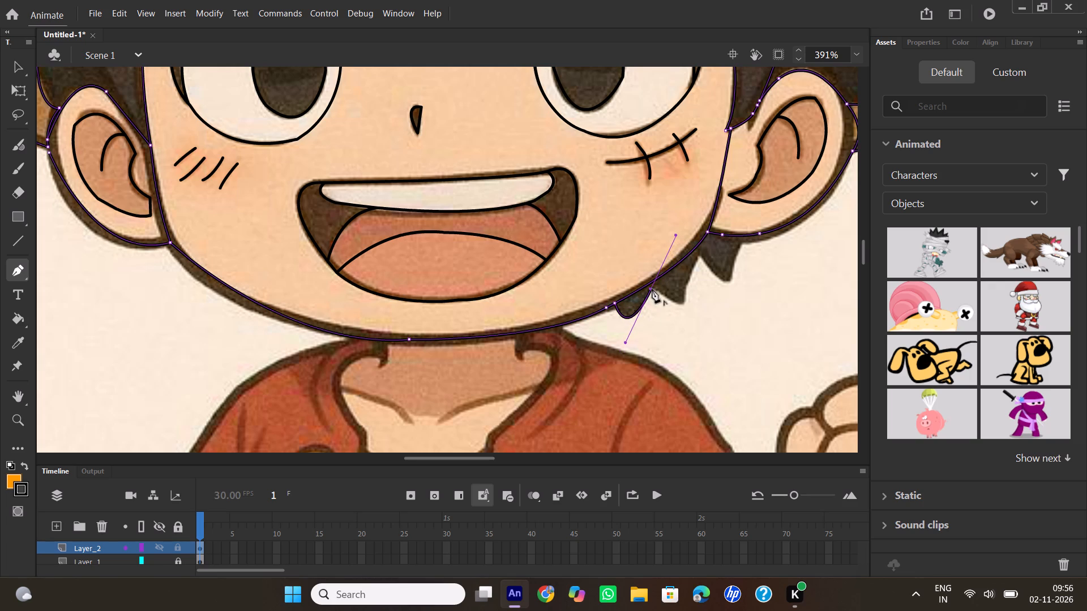
click(652, 289)
click(682, 304)
drag(700, 256, 708, 246)
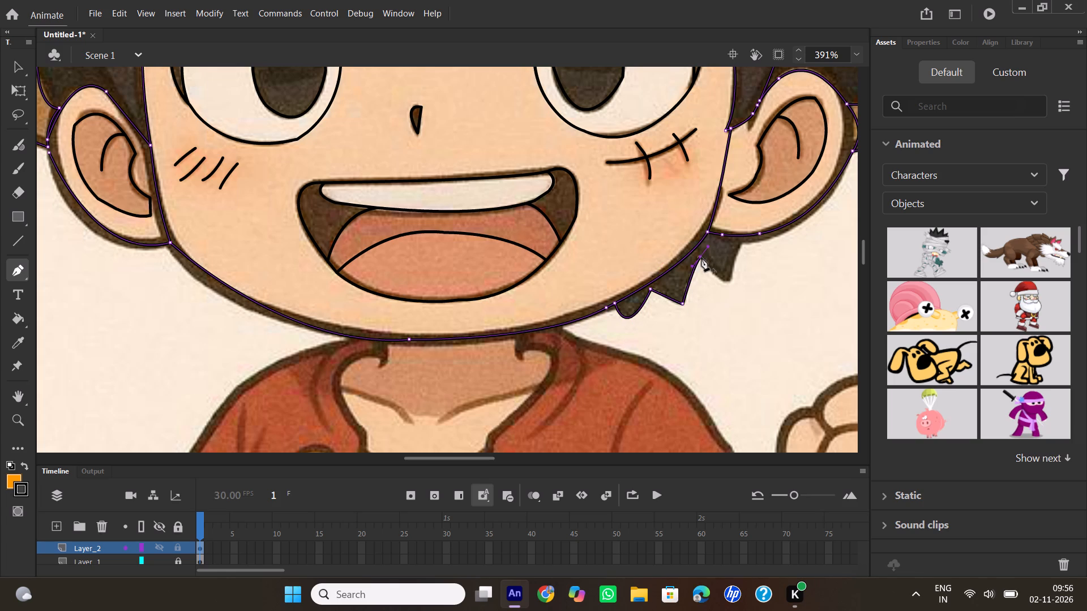
click(701, 257)
drag(731, 279, 754, 284)
click(732, 281)
drag(746, 241, 758, 225)
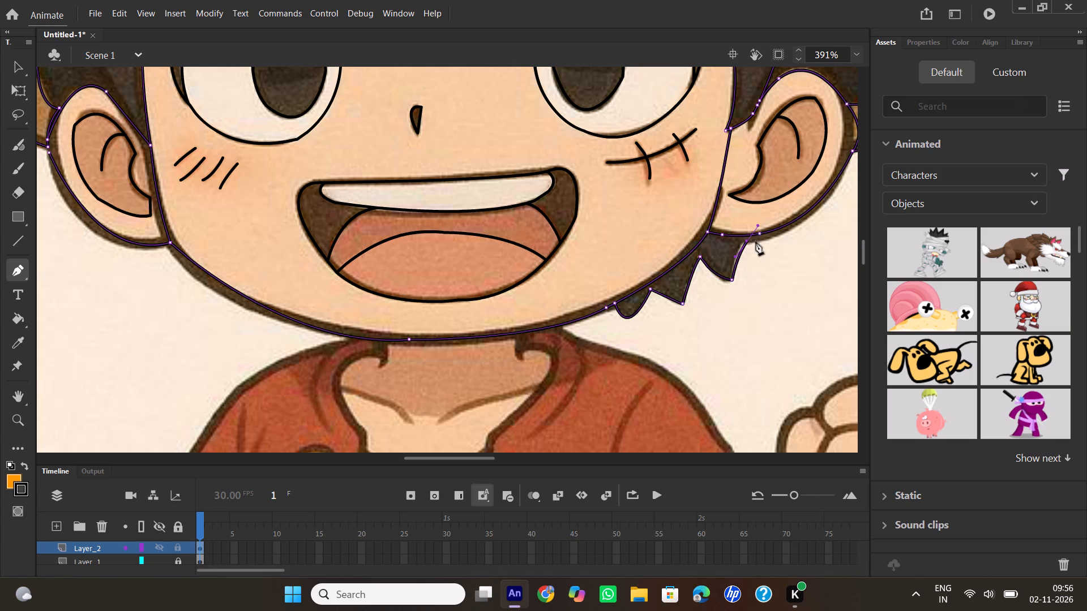
double_click(747, 242)
Start the red shirt outline with a Pen path from under the chin over the button-side shoulder and down the outer sleeve to the cuff tip.
scroll(598, 337, down, 2)
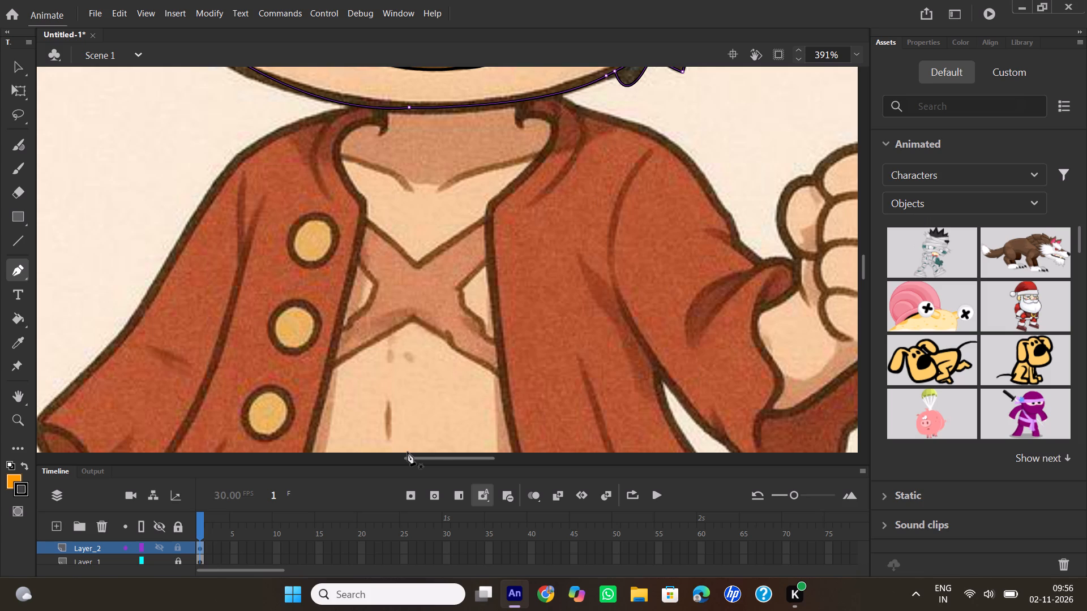
ctrl+scroll(408, 452, down, 2)
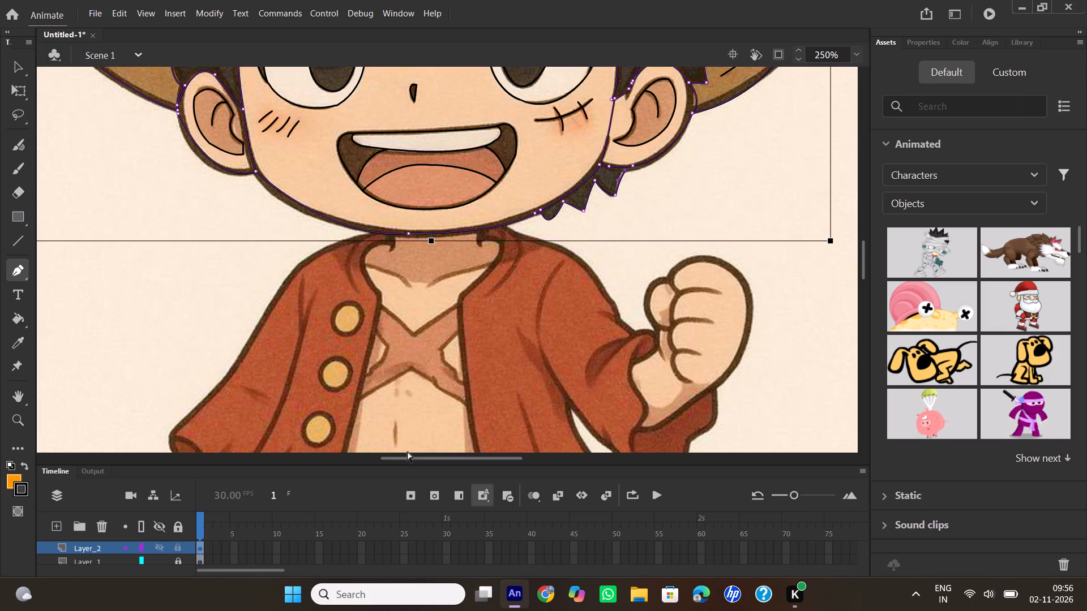
scroll(320, 273, down, 1)
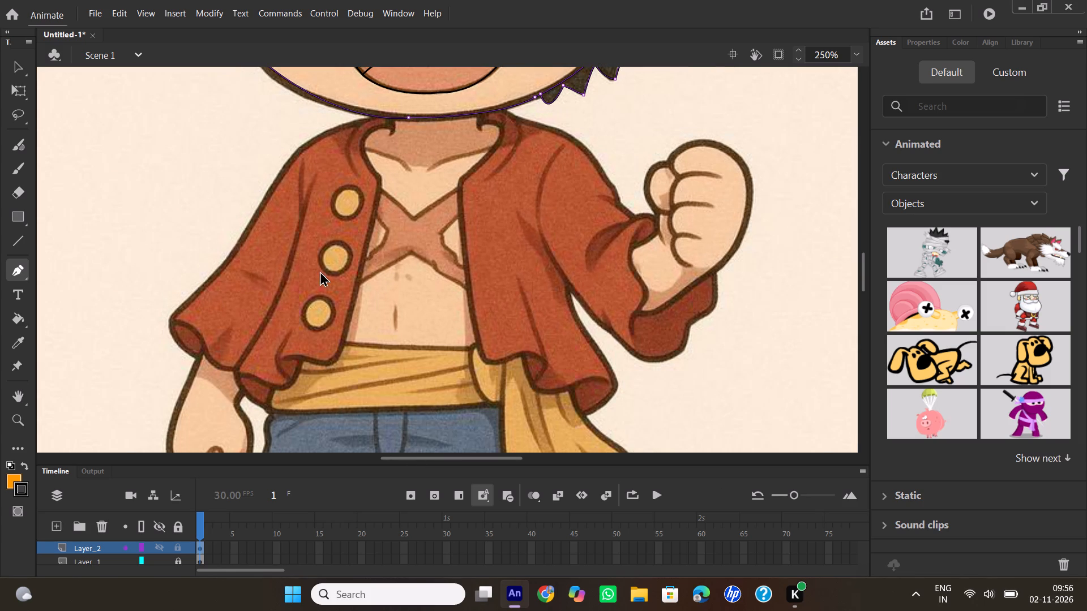
click(379, 118)
drag(280, 178, 280, 179)
drag(280, 179, 269, 222)
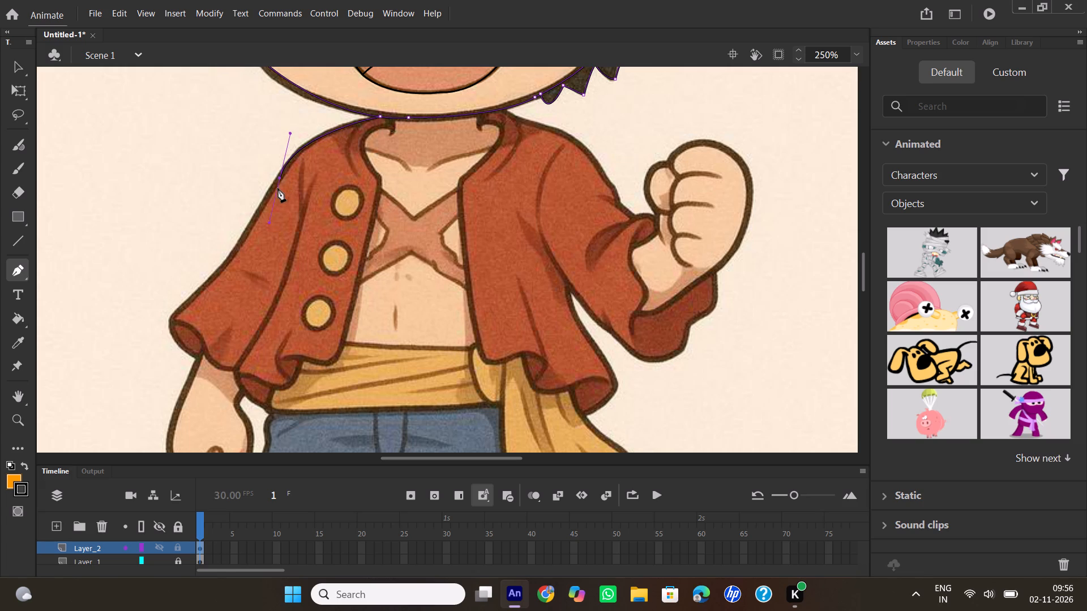
click(280, 178)
drag(173, 318, 147, 328)
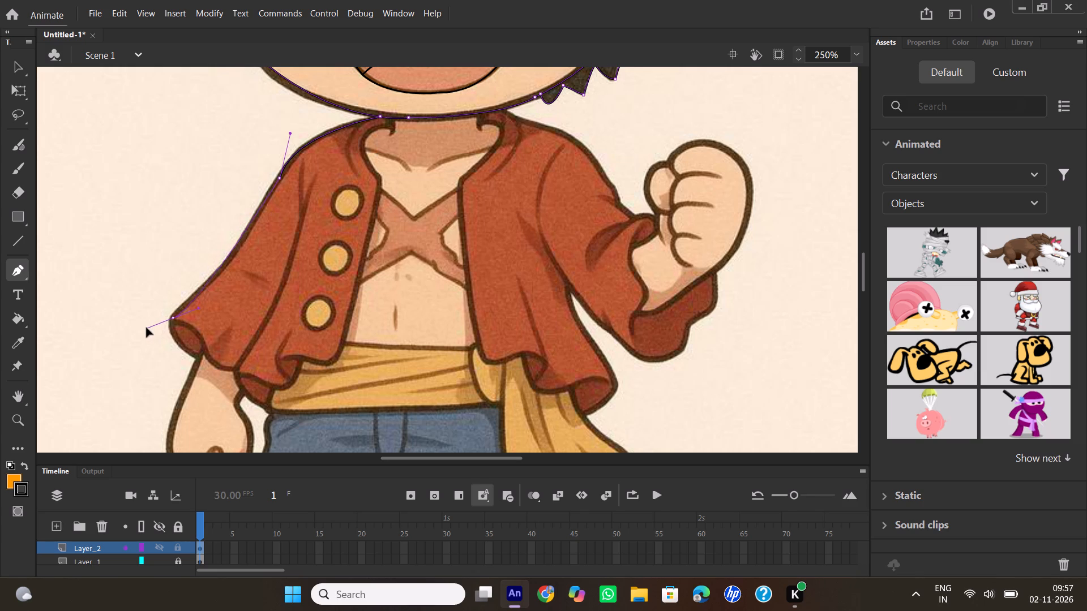
drag(147, 328, 140, 331)
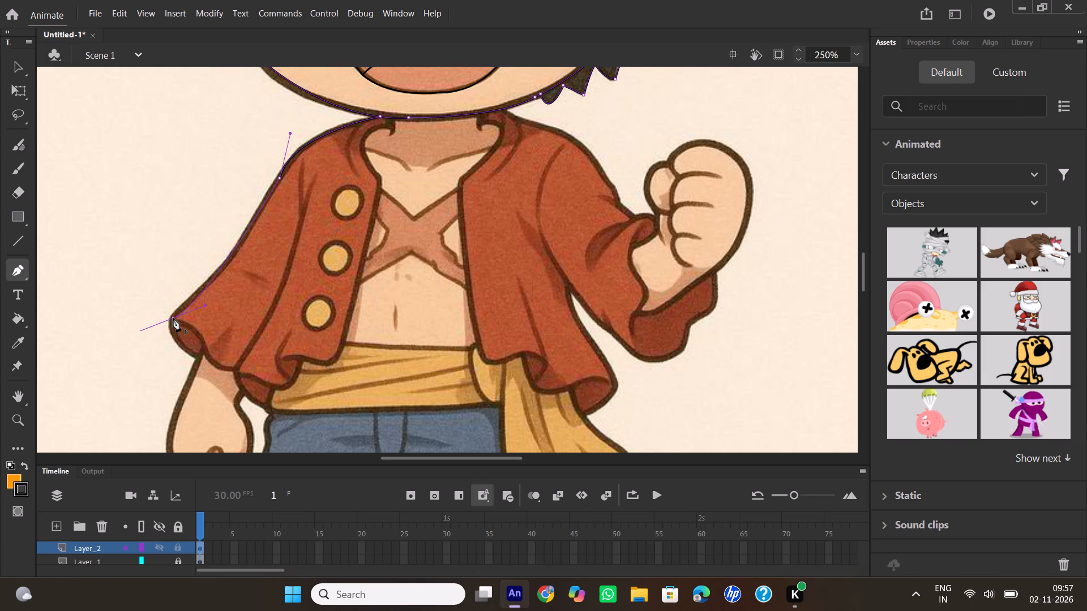
click(173, 318)
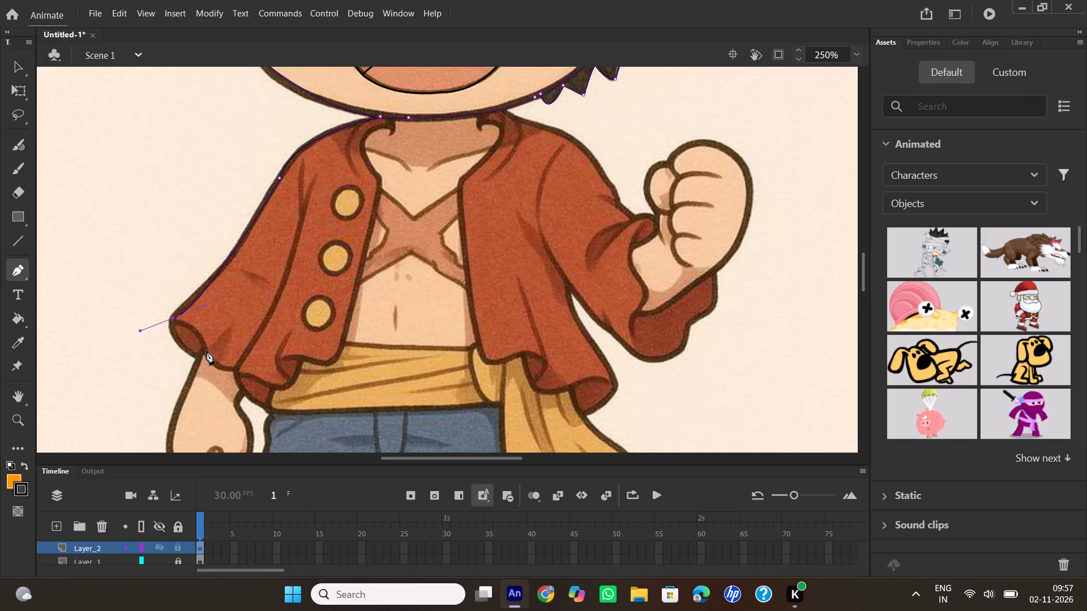
Continue the shirt path in two curves along the cuff's lower edge, across the top of the lowered arm to the shirt's side.
drag(207, 351, 229, 340)
drag(229, 340, 241, 341)
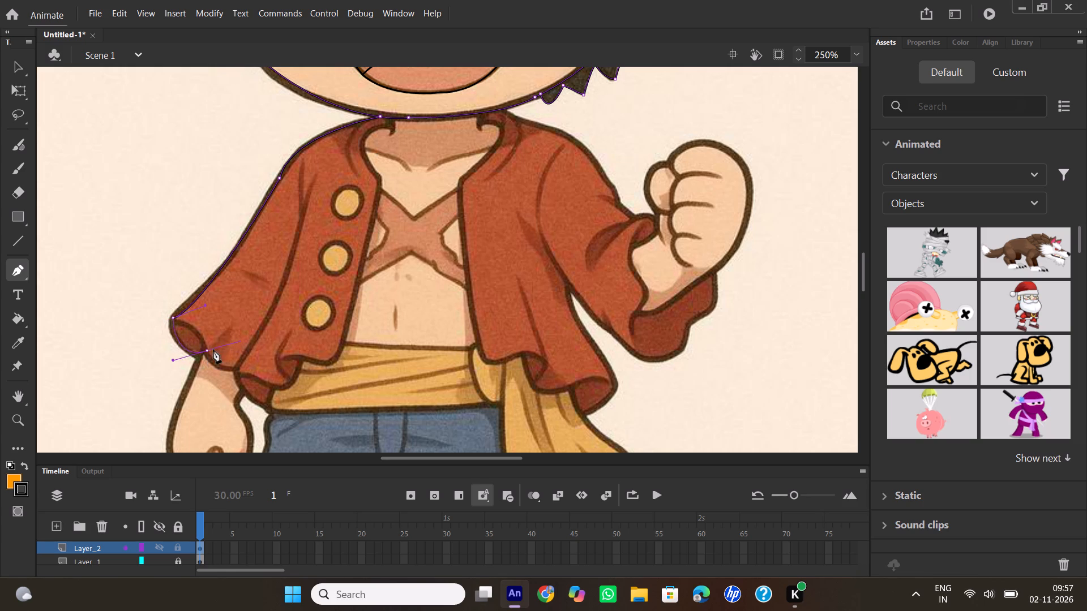
click(207, 351)
drag(234, 370, 258, 364)
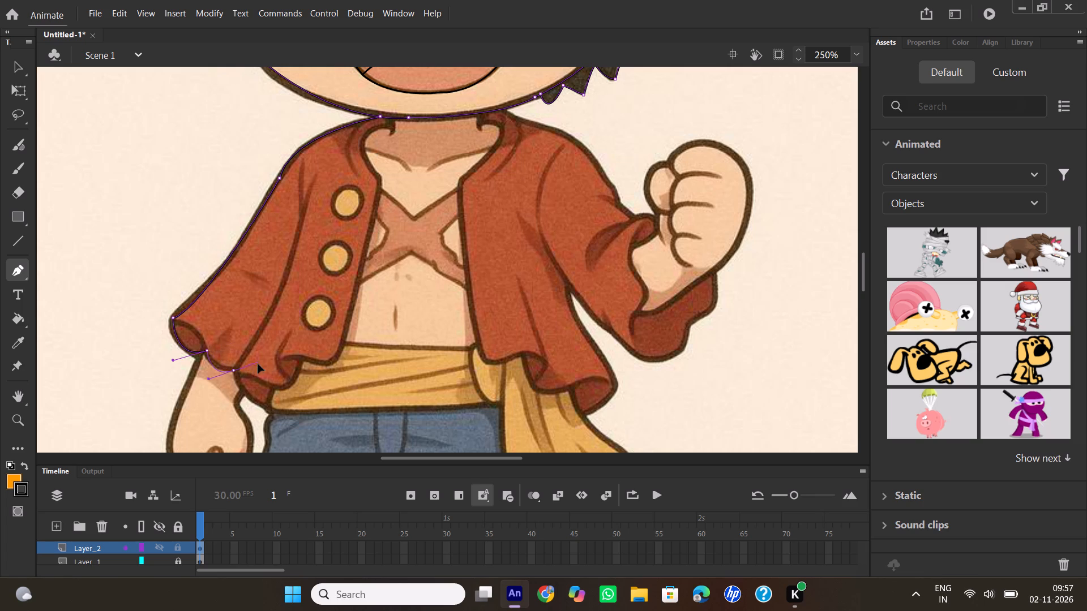
drag(258, 364, 257, 367)
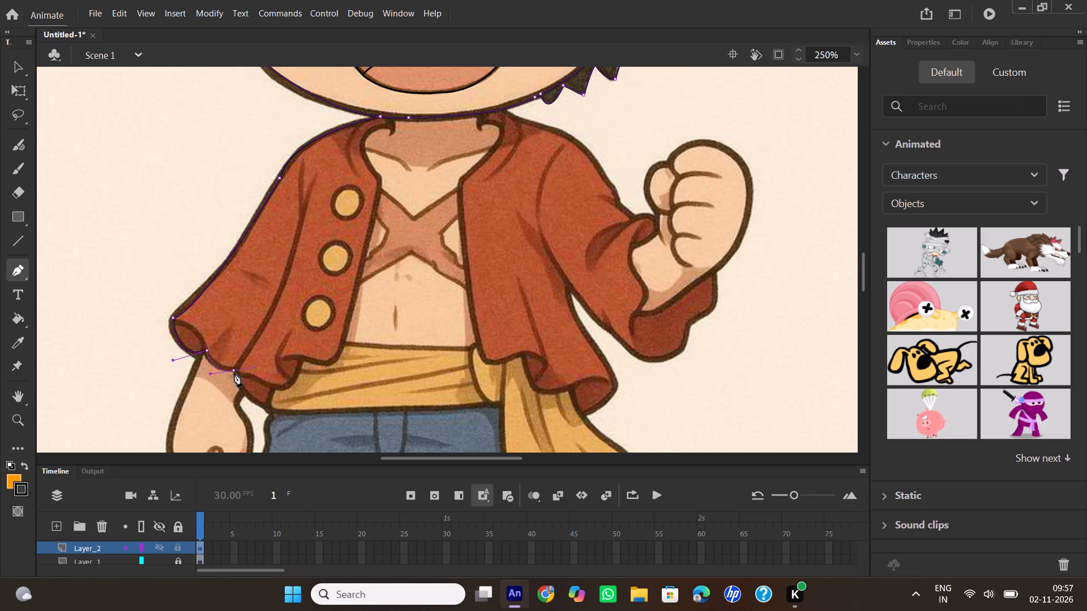
click(234, 369)
Continue the shirt path along the button-side panel's wavy hem, from the shirt's side past the lower tip to the front opening's bottom corner.
drag(270, 413, 299, 425)
drag(299, 425, 298, 429)
click(268, 413)
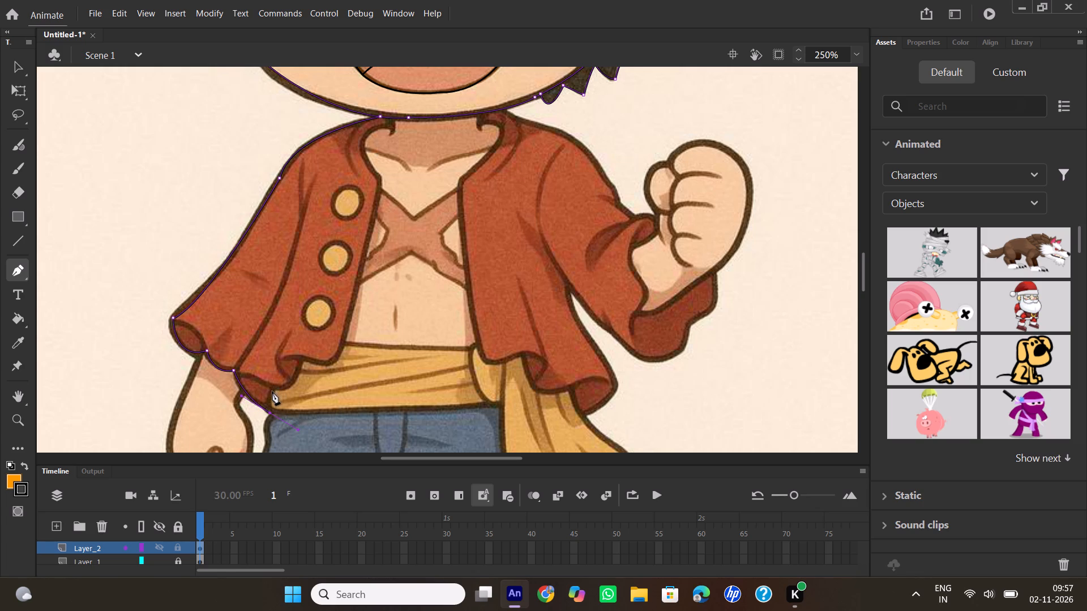
drag(273, 389, 278, 381)
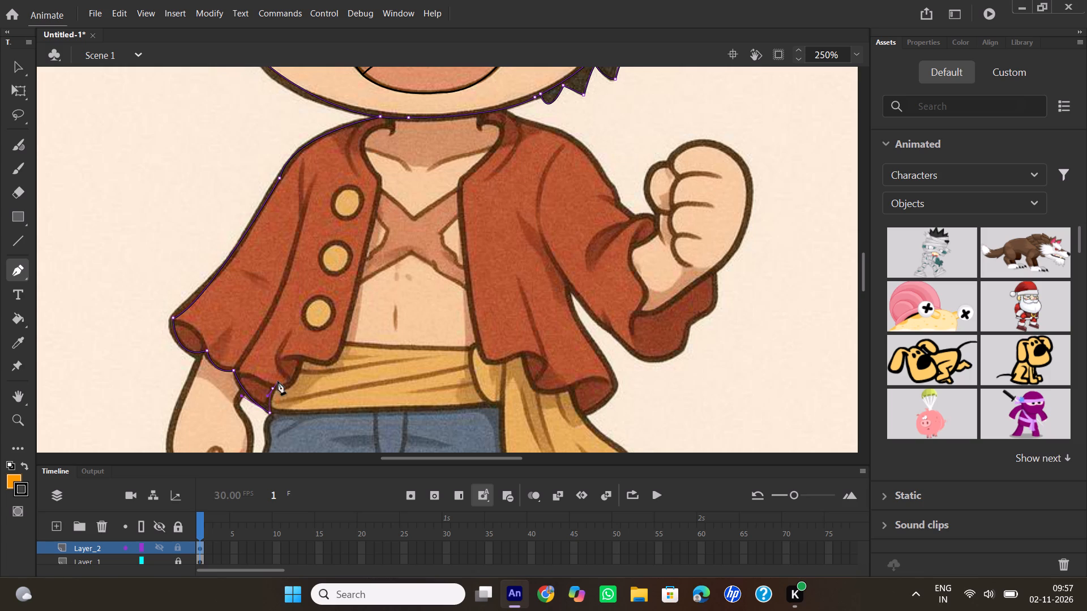
click(274, 388)
drag(303, 359, 313, 324)
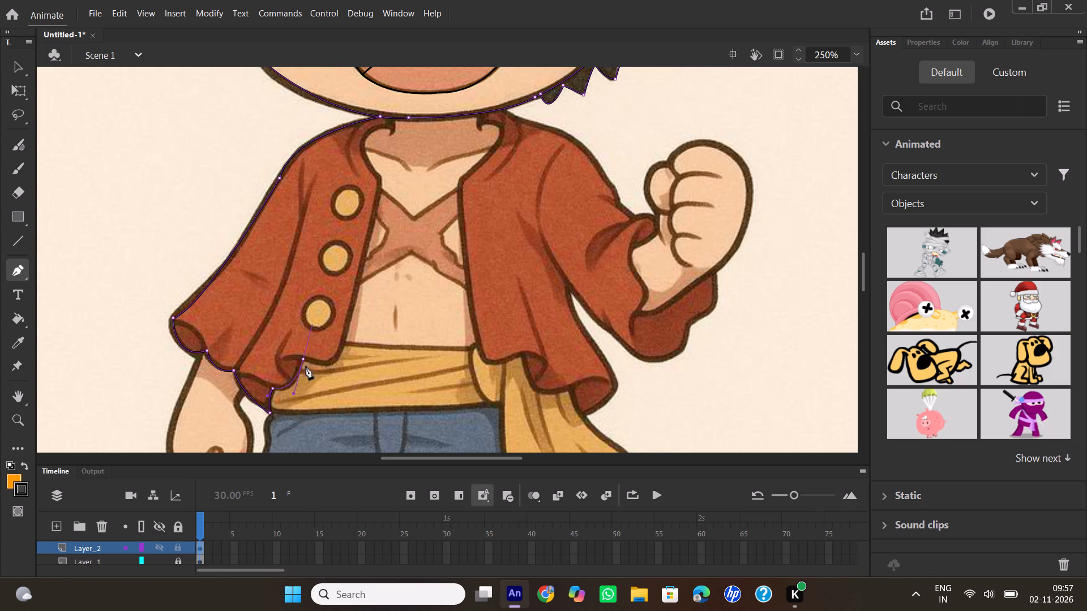
click(304, 361)
drag(344, 342, 361, 298)
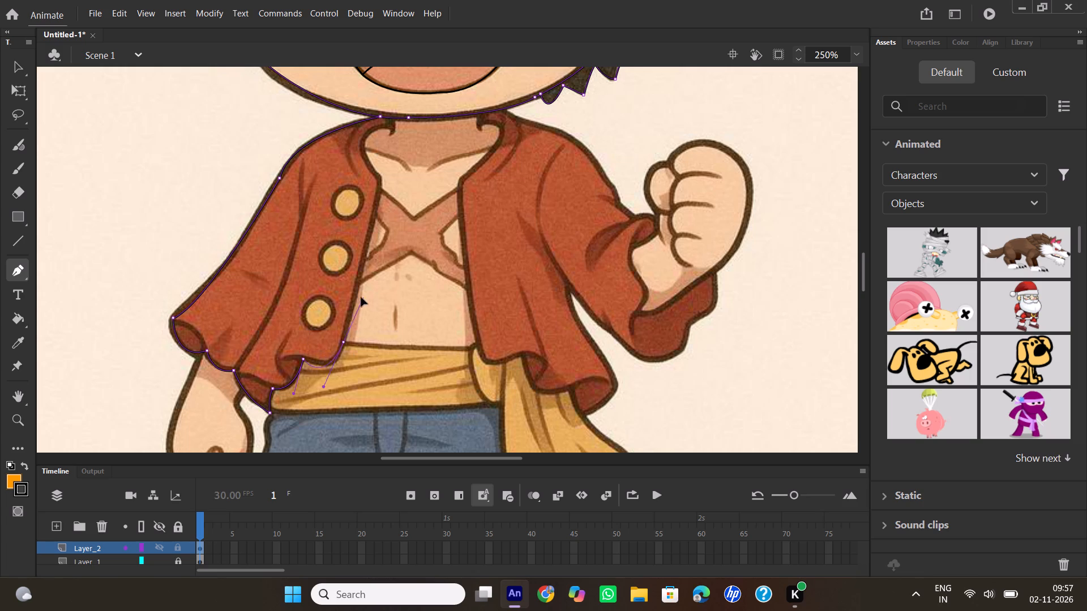
drag(361, 298, 355, 306)
click(345, 343)
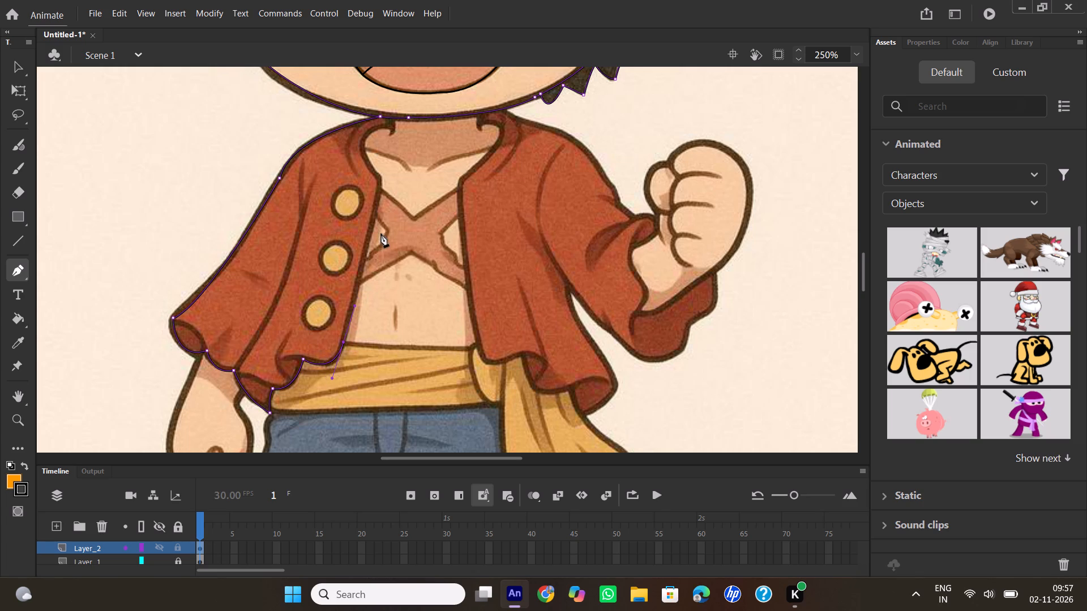
Continue the shirt path up the button-side front edge and around the collar's curl, ending it at the chin line.
click(382, 181)
drag(391, 133, 411, 138)
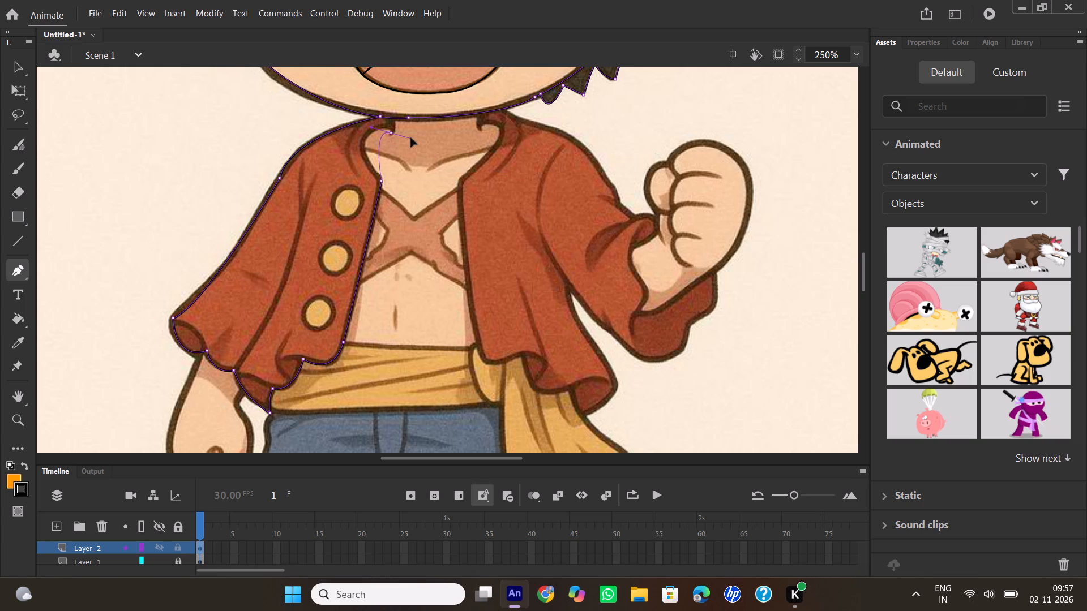
drag(411, 138, 440, 139)
click(390, 131)
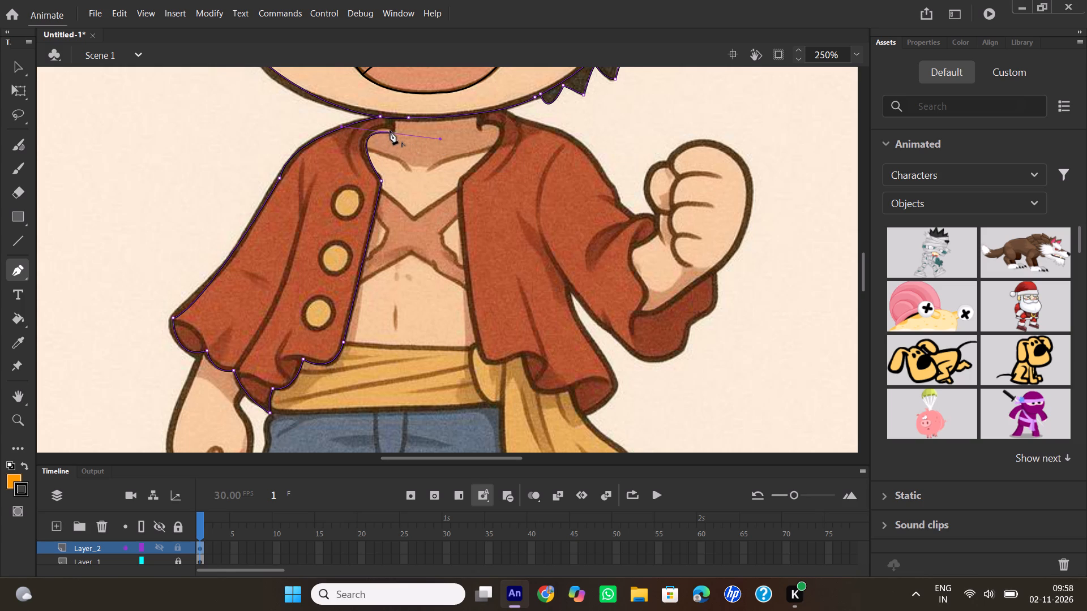
drag(393, 118, 389, 117)
drag(389, 117, 385, 112)
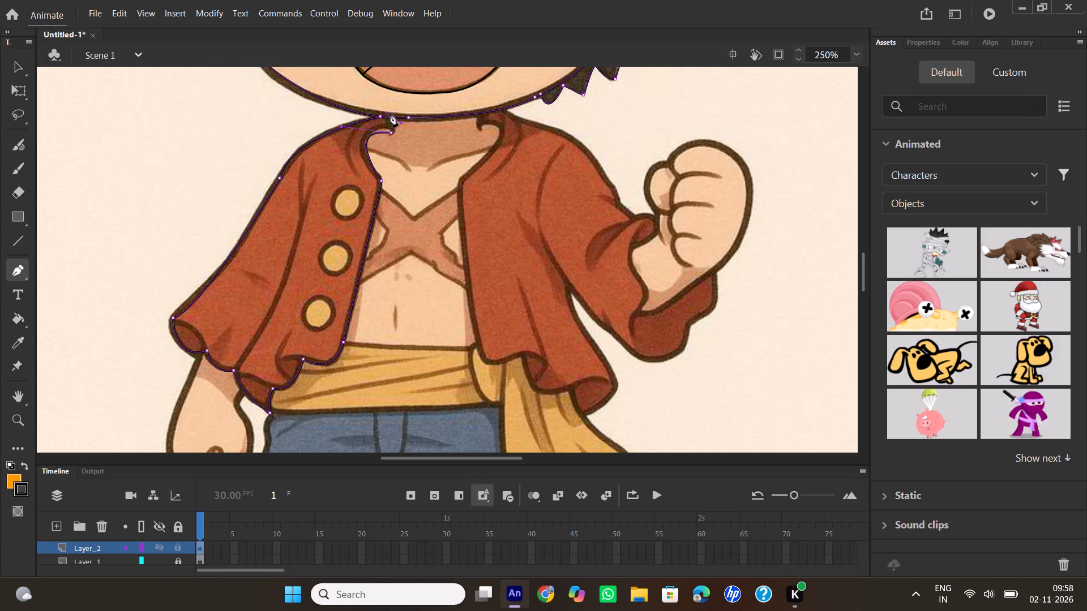
click(393, 116)
click(393, 116)
Trace the button-side collar's fold as a curved Pen path from above the top button up to the shoulder outline.
click(357, 174)
drag(363, 121, 380, 121)
drag(380, 121, 396, 93)
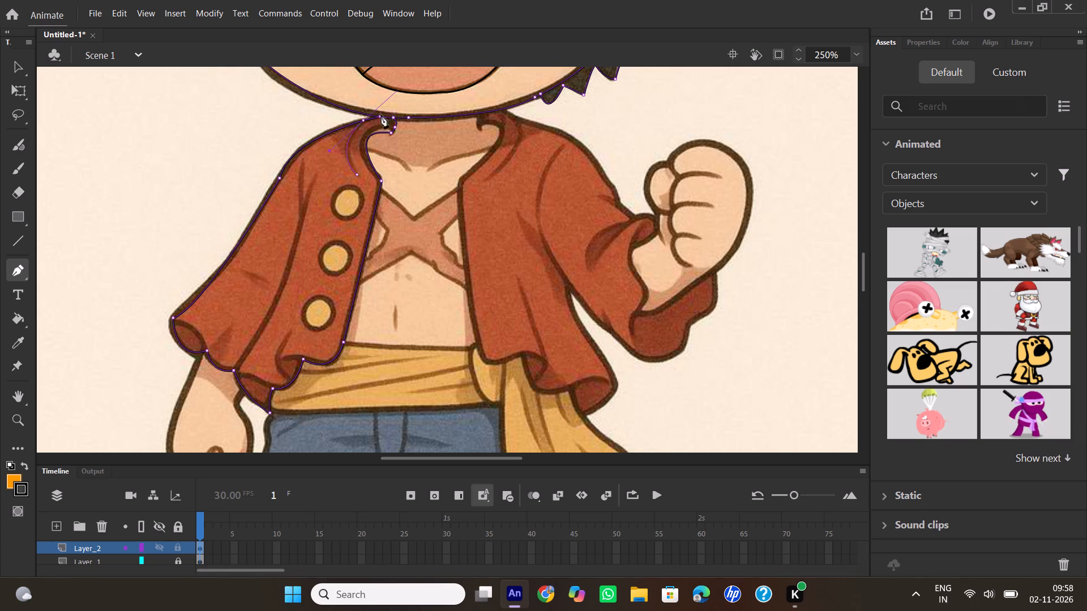
double_click(363, 120)
Trace the long sleeve seam beside the buttons as one curved Pen path from the shoulder down to the cuff's inner corner.
click(319, 171)
drag(233, 366, 198, 388)
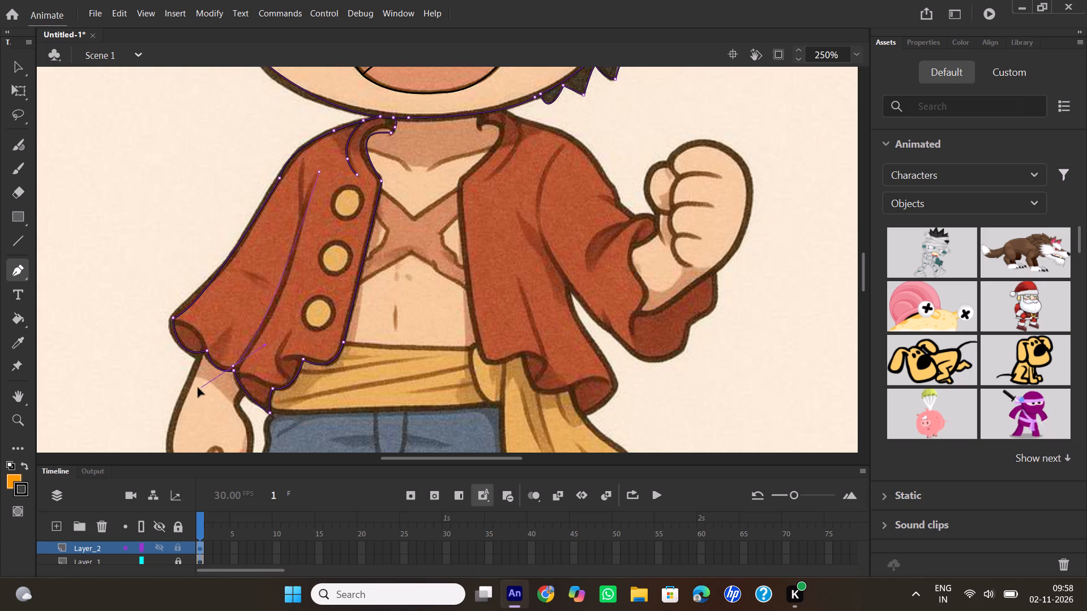
drag(198, 388, 183, 394)
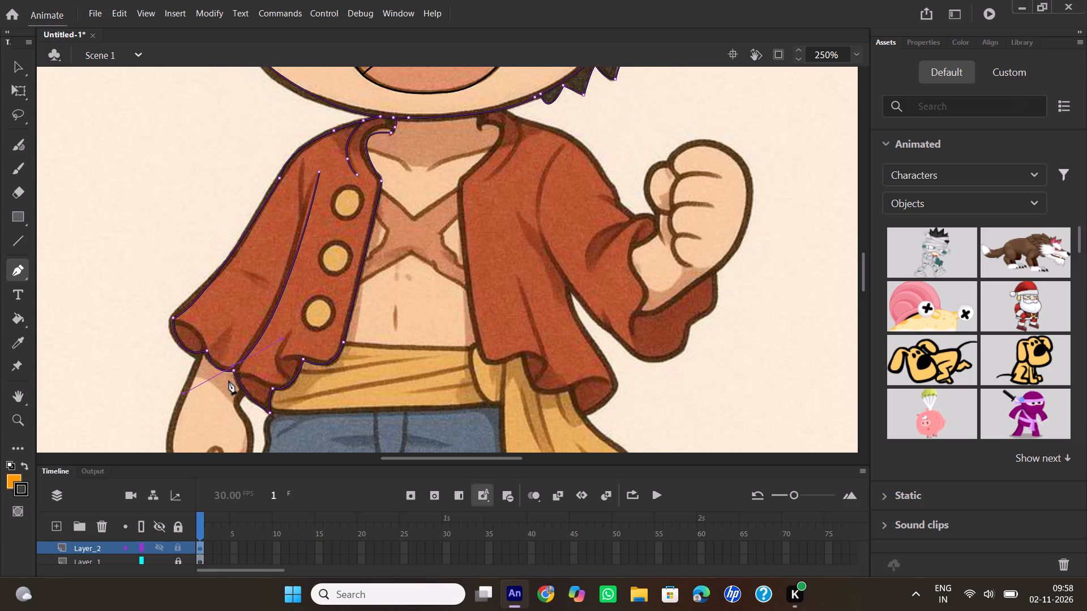
double_click(232, 369)
Trace the short shoulder crease beside the sleeve seam as a curved Pen path that meets the seam level with the upper buttons.
click(304, 160)
drag(304, 236, 310, 265)
drag(310, 265, 310, 266)
double_click(302, 235)
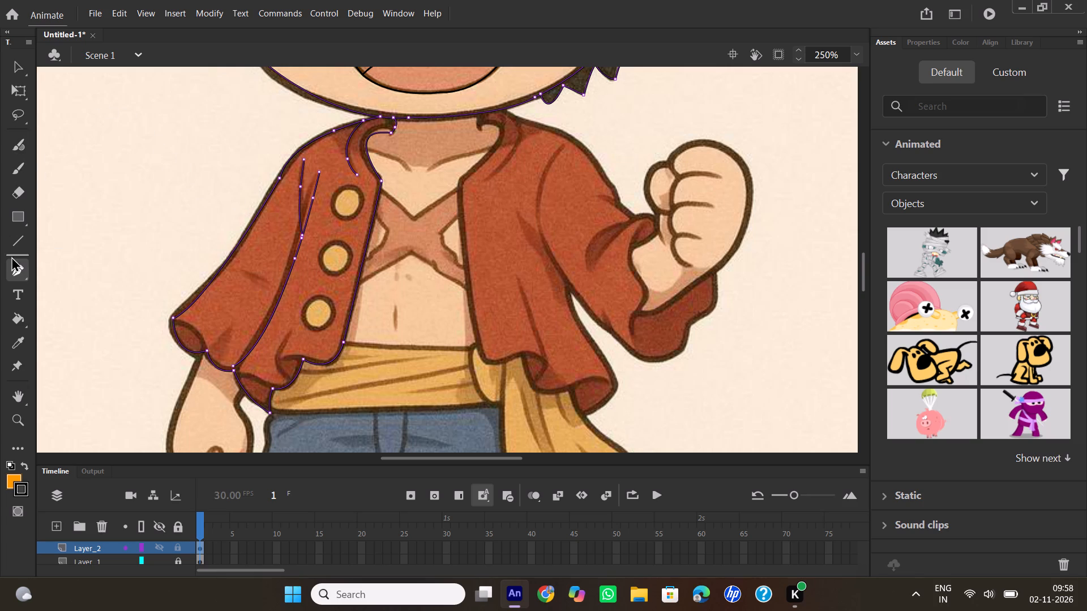
Draw three orange-filled ovals with the Oval tool over the shirt's three round buttons.
right_click(17, 223)
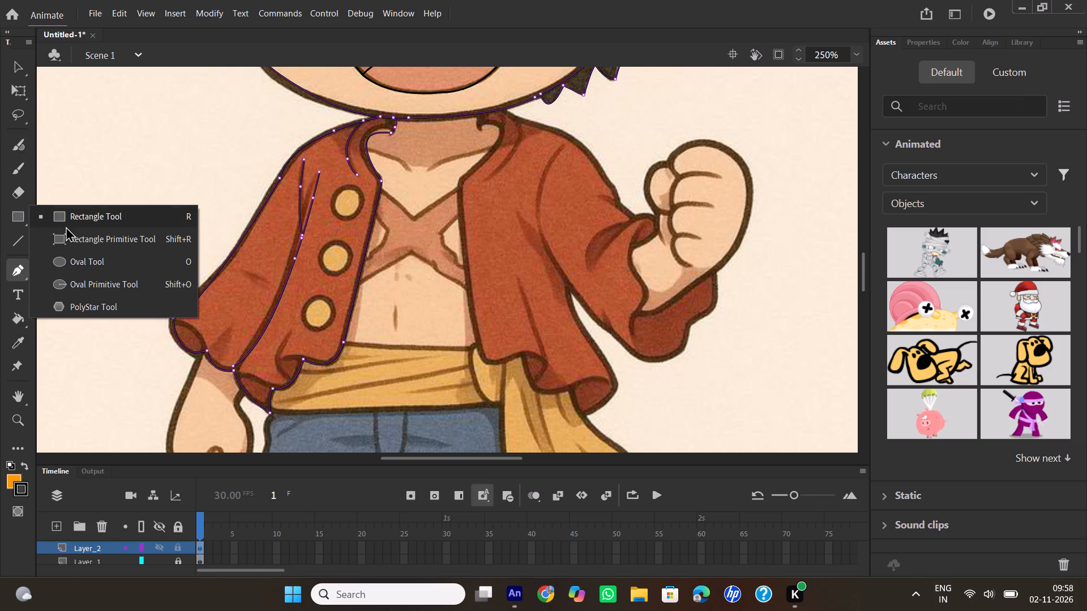
click(83, 261)
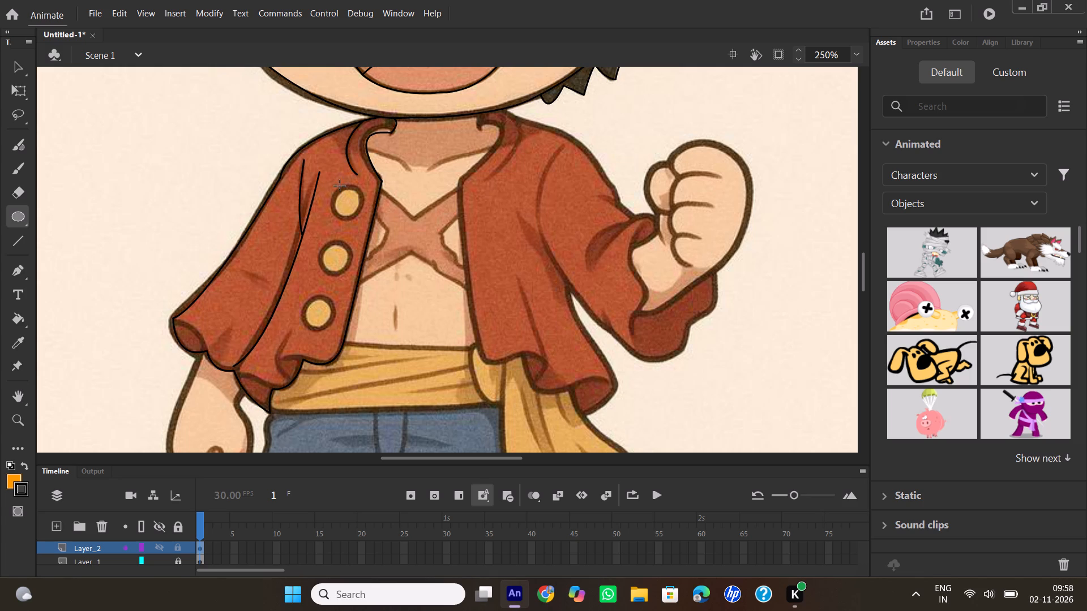
drag(334, 186, 358, 216)
drag(358, 216, 360, 218)
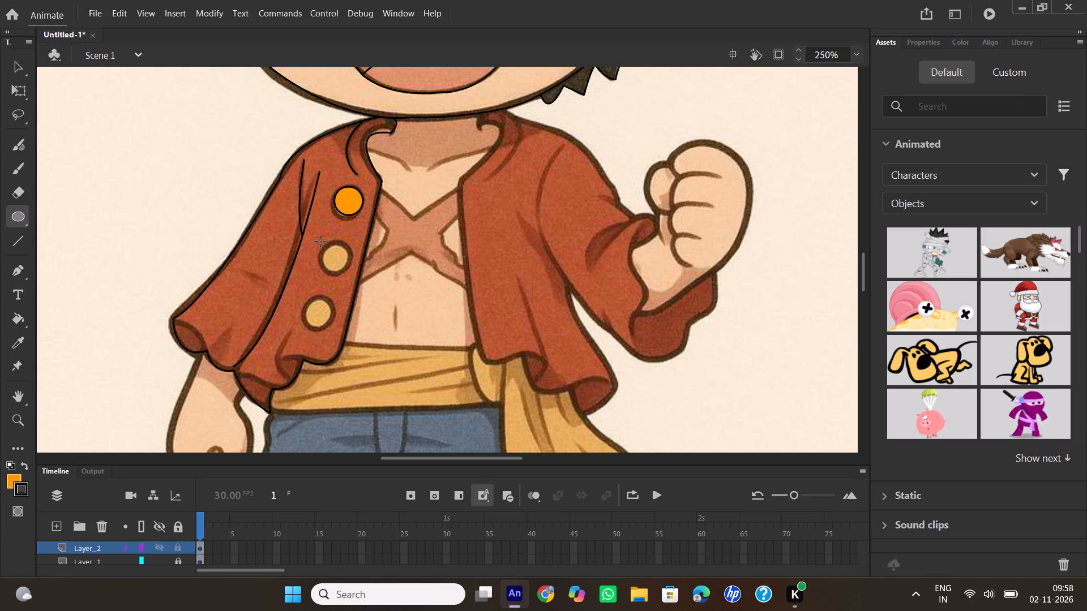
drag(320, 242, 348, 273)
drag(306, 298, 329, 328)
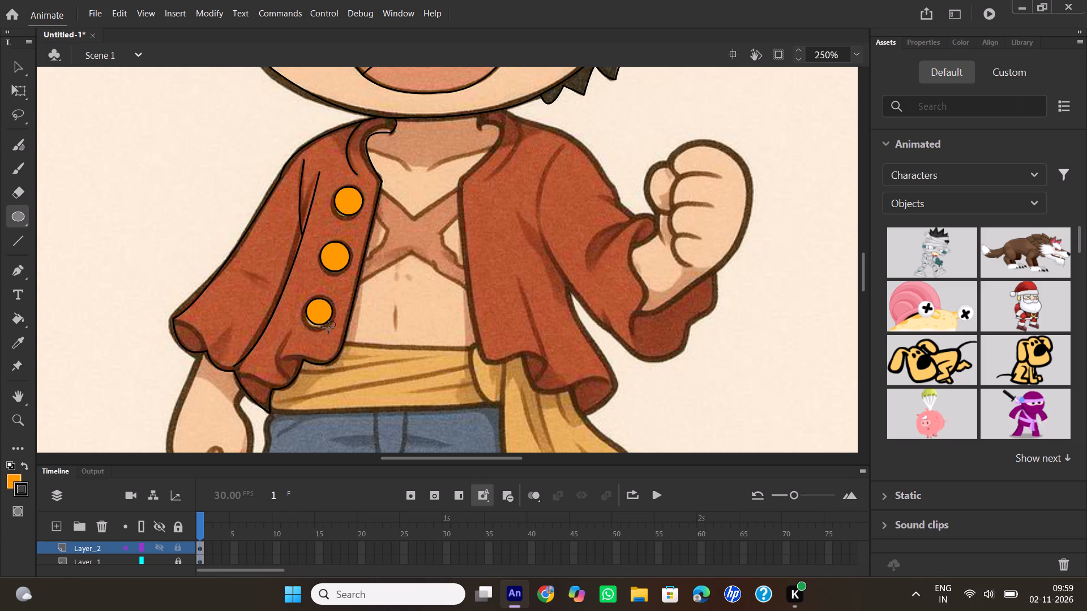
drag(329, 328, 332, 330)
Trace the short crease above the button-side sleeve's cuff as a curved Pen path ending at the cuff's lower edge.
click(17, 269)
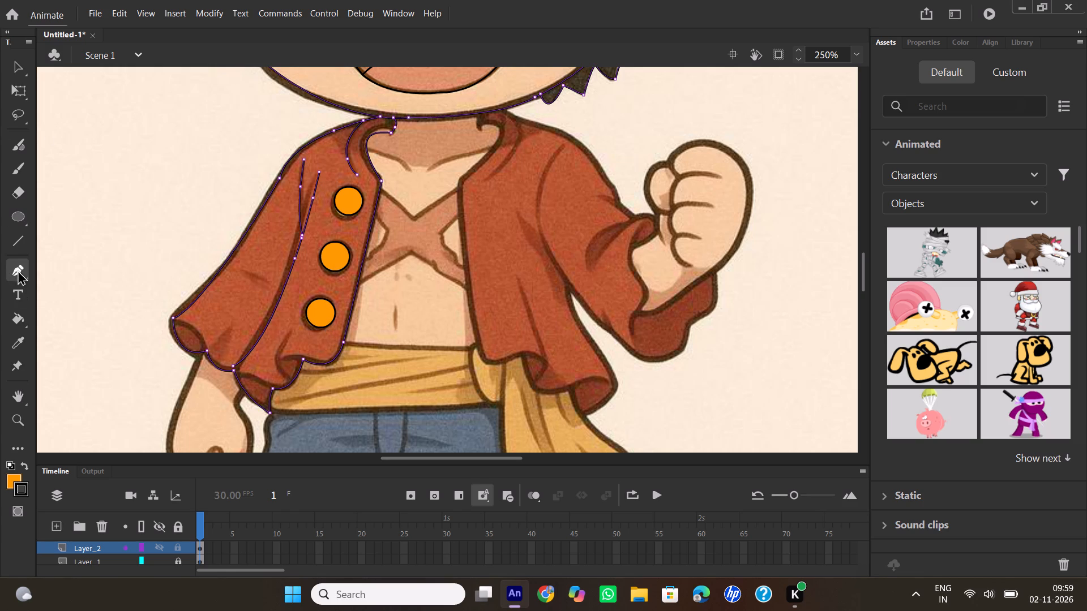
click(231, 327)
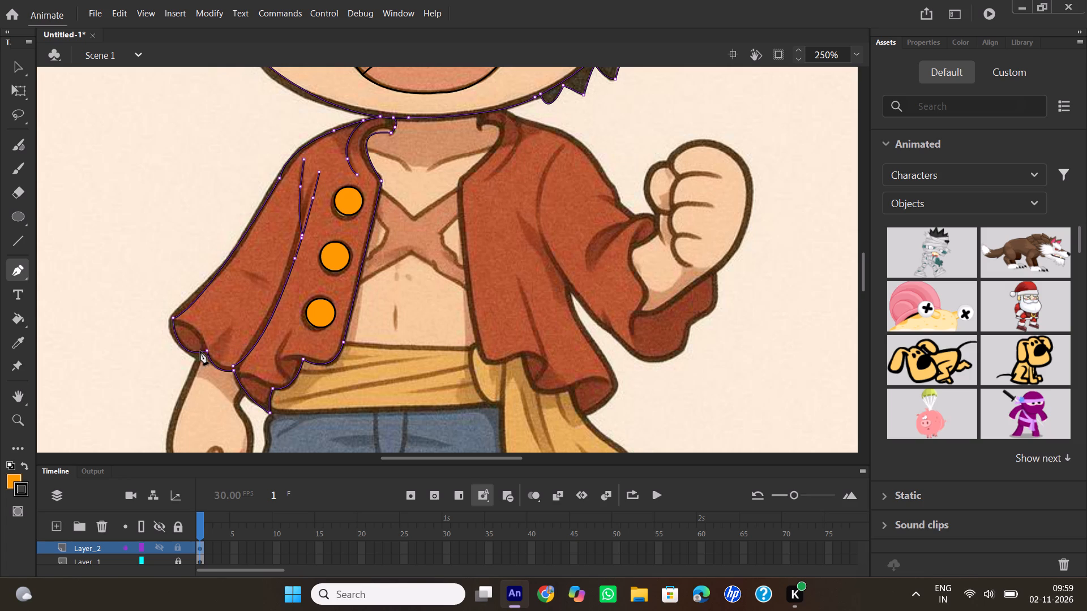
drag(207, 352, 193, 358)
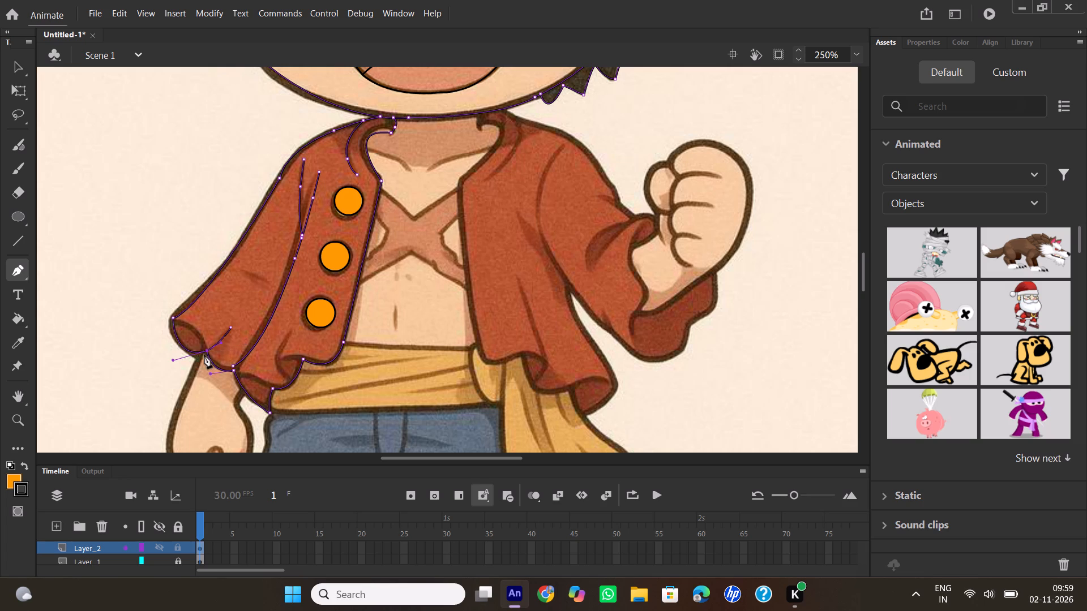
double_click(206, 352)
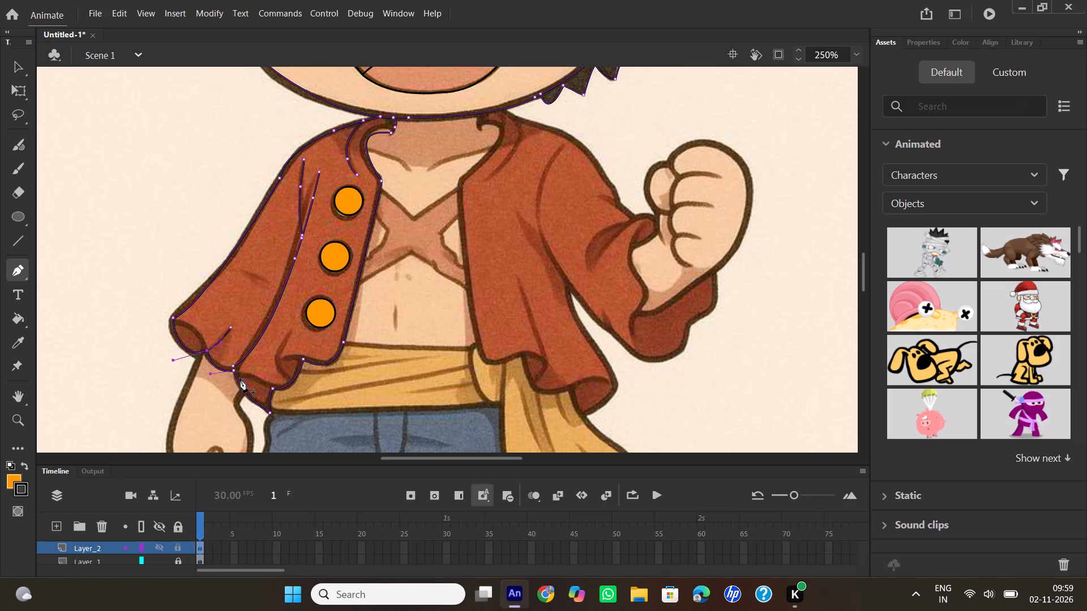
Trace the inner fold line of the shirt's hem corner as a curved Pen path from the sleeve seam's lower end to the hem outline.
click(237, 378)
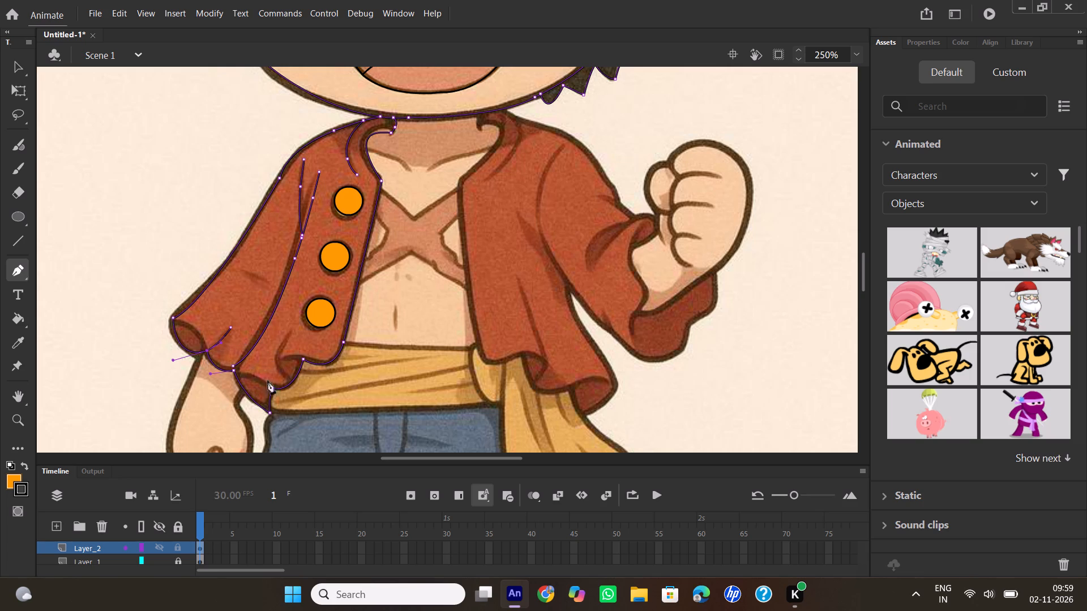
drag(276, 388, 303, 405)
double_click(276, 390)
Trace the vertical crease beside the lowest button as a curved Pen path running down to the shirt's hem.
click(290, 330)
drag(293, 382, 318, 403)
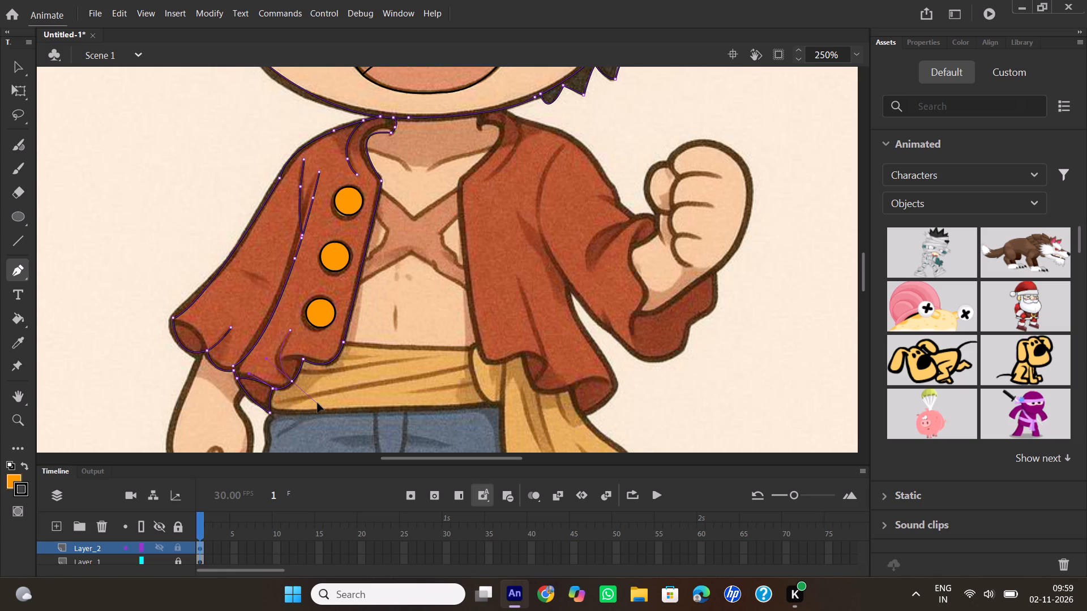
drag(318, 403, 321, 402)
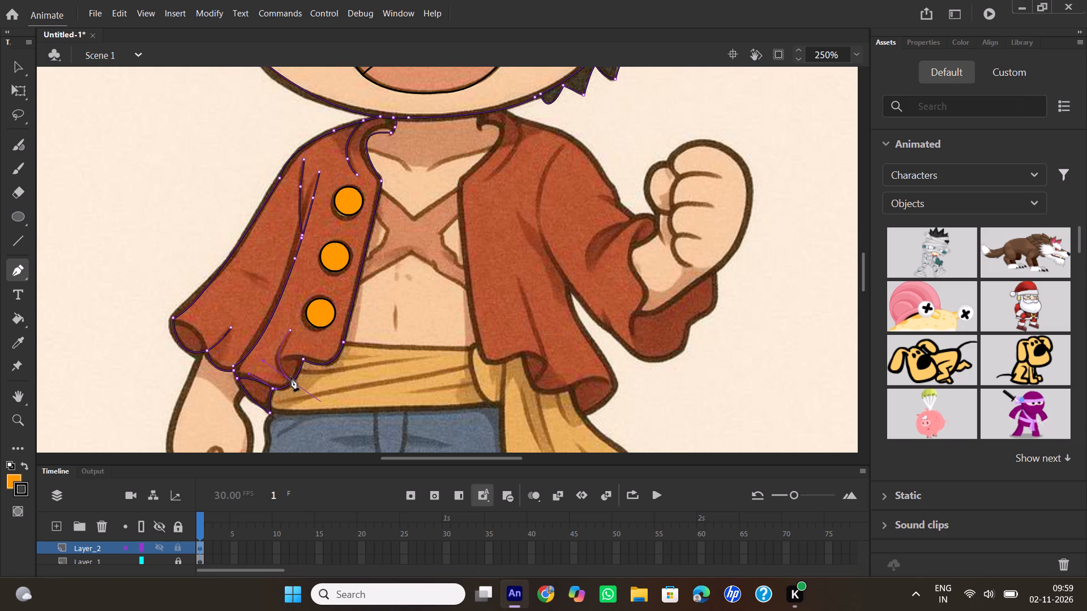
double_click(292, 382)
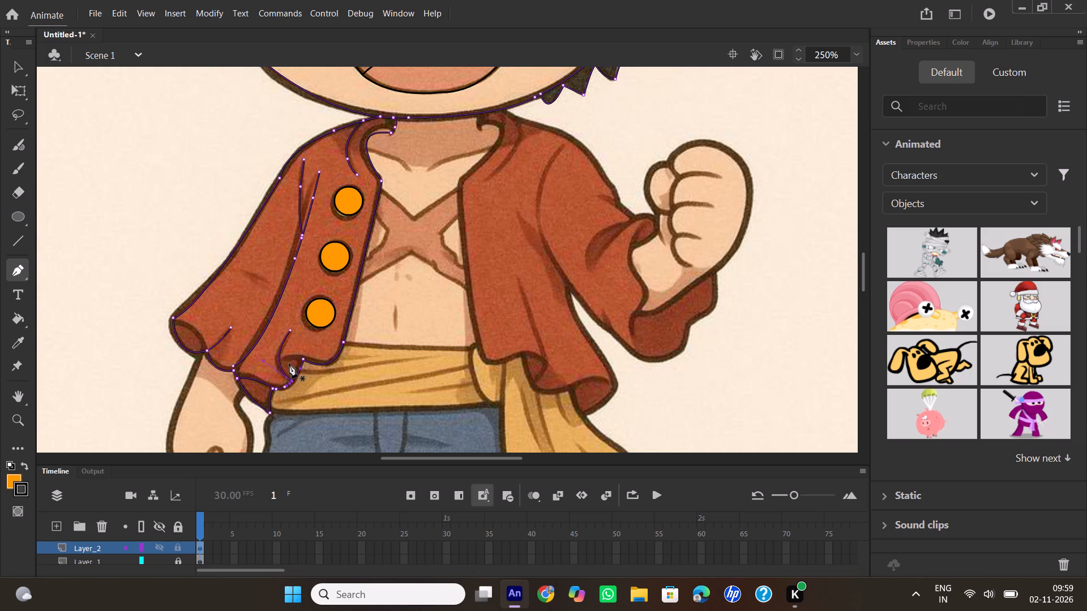
Trace the small hem fold below the lowest button with a Pen path starting at the vertical crease.
click(284, 359)
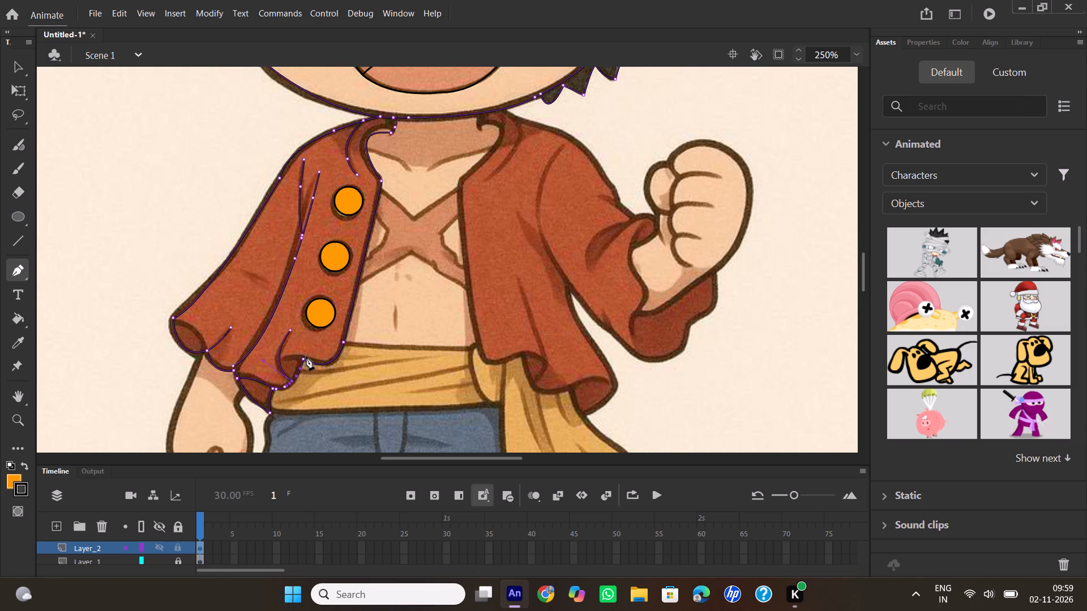
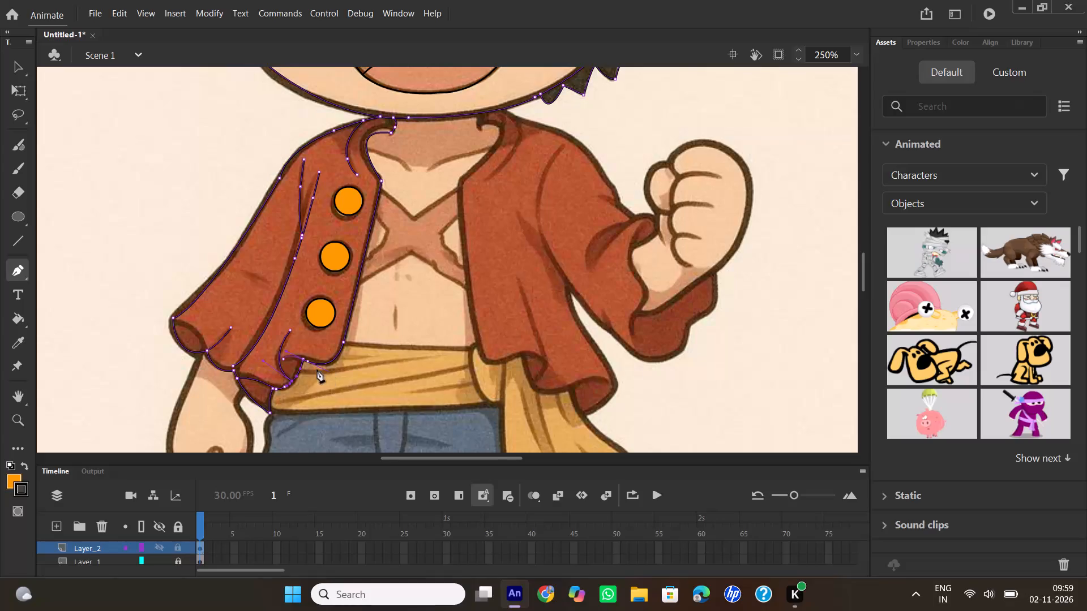
Finish the Pen path of the small hem fold below the lowest button at its outer end.
double_click(307, 362)
Trace the short slanted crease in the middle of the button-side sleeve with the Pen tool.
click(236, 269)
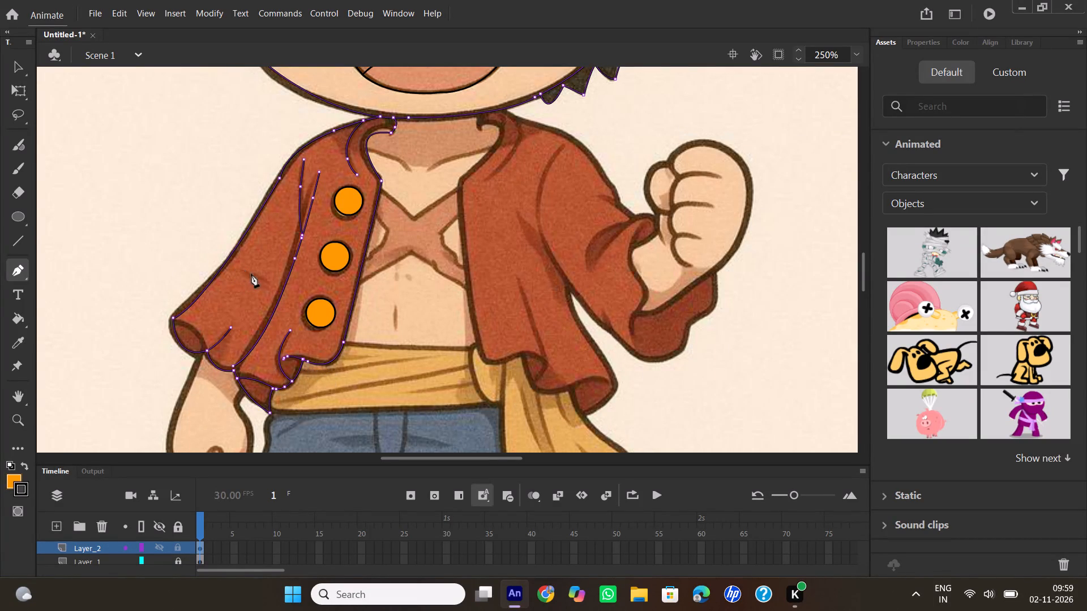
drag(269, 283, 286, 292)
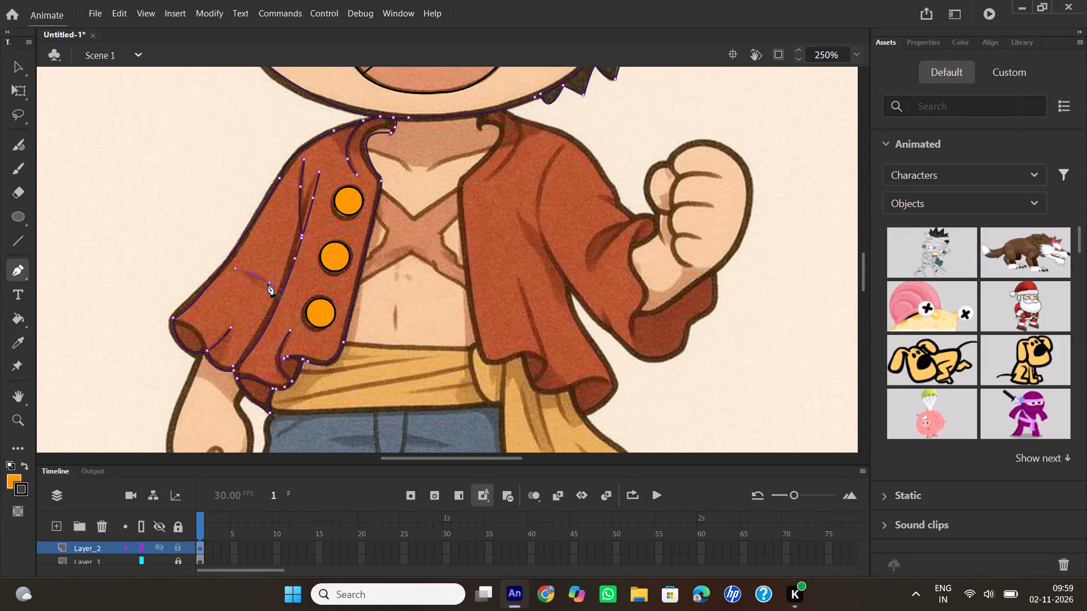
double_click(267, 283)
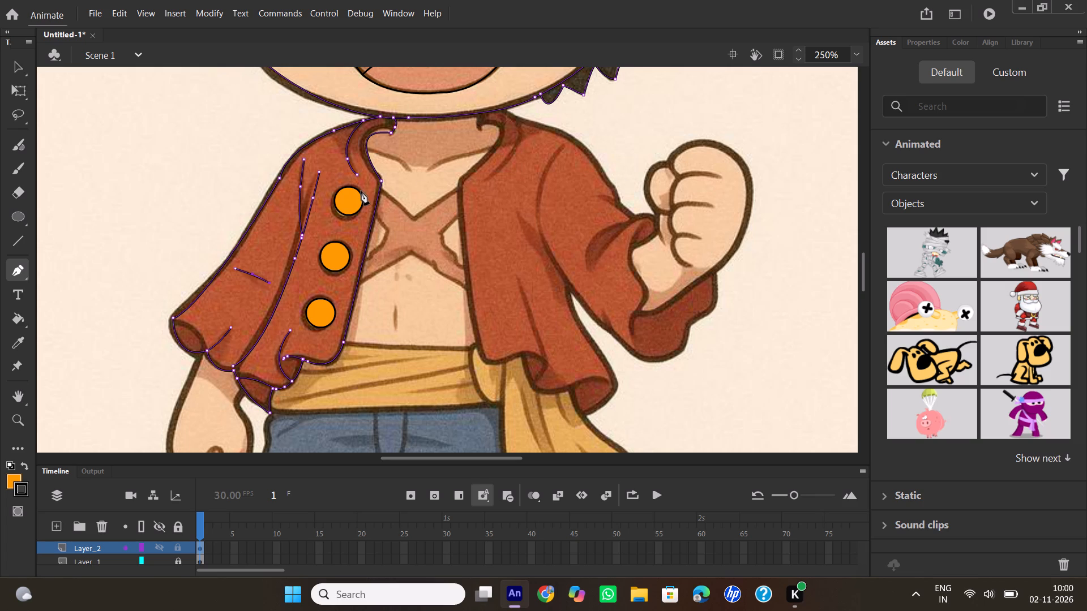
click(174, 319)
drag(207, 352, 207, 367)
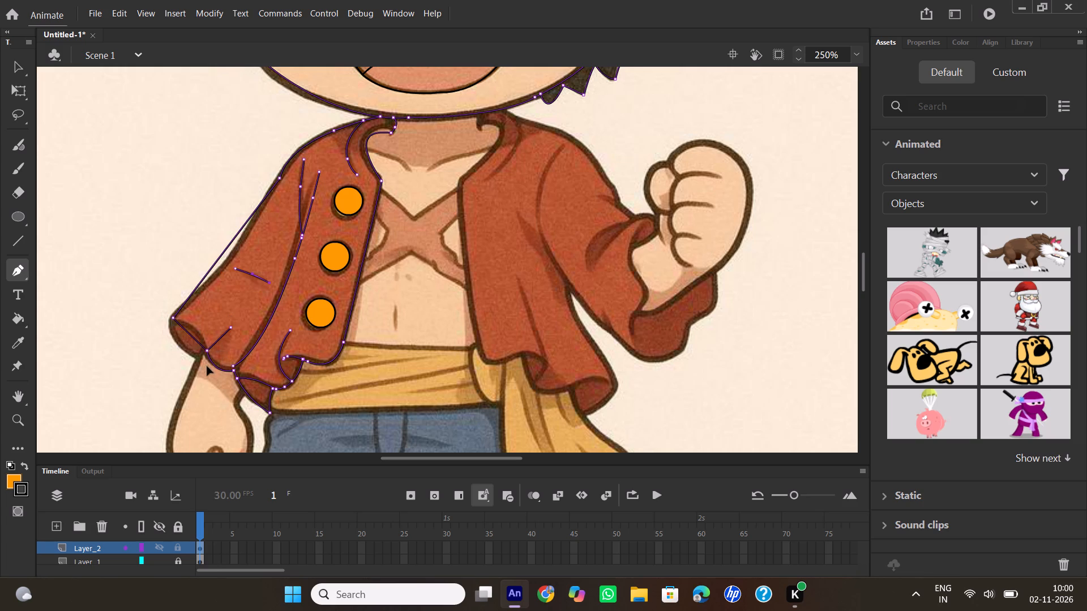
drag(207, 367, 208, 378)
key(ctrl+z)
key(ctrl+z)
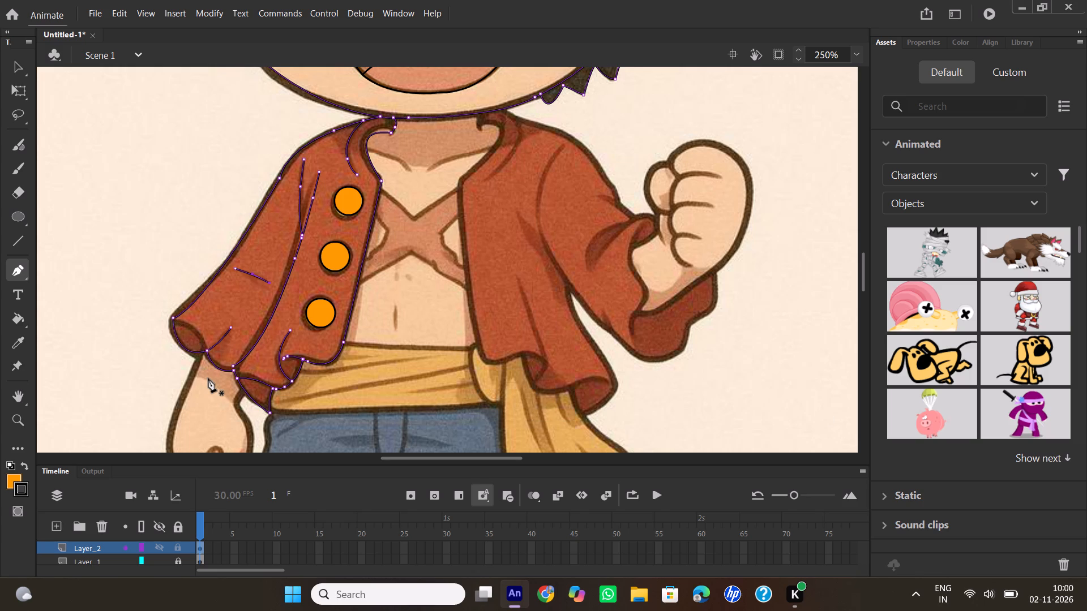
Trace the inner edge of the button-side sleeve's cuff opening as a curved Pen path from the outer corner to the lower edge.
click(178, 315)
drag(207, 351, 218, 381)
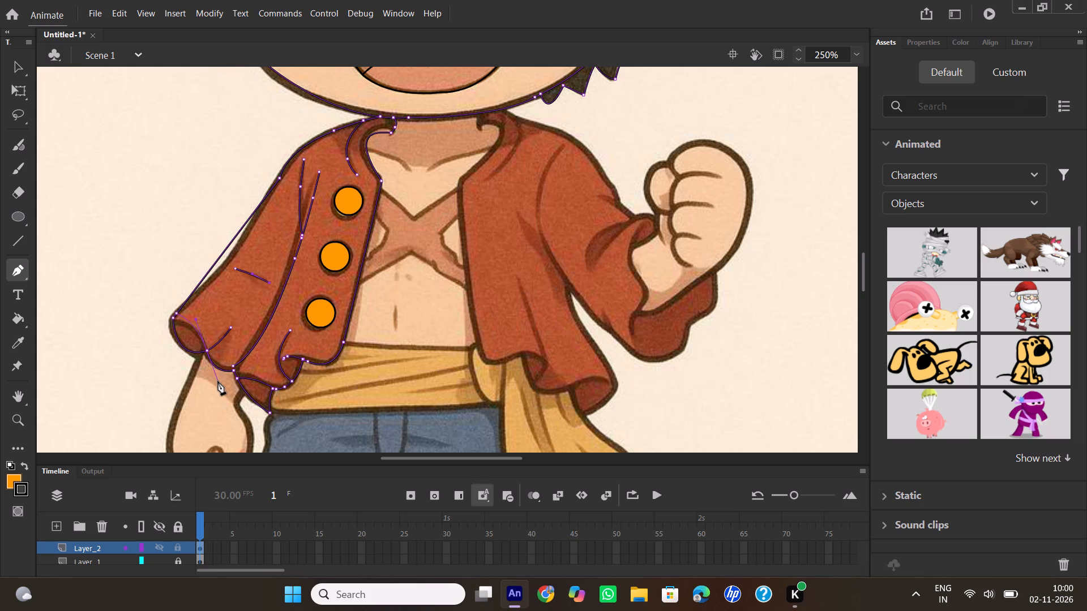
double_click(207, 352)
Bend the straightened outer line of the button-side sleeve inward with the Selection tool to match the reference's sleeve edge.
click(20, 71)
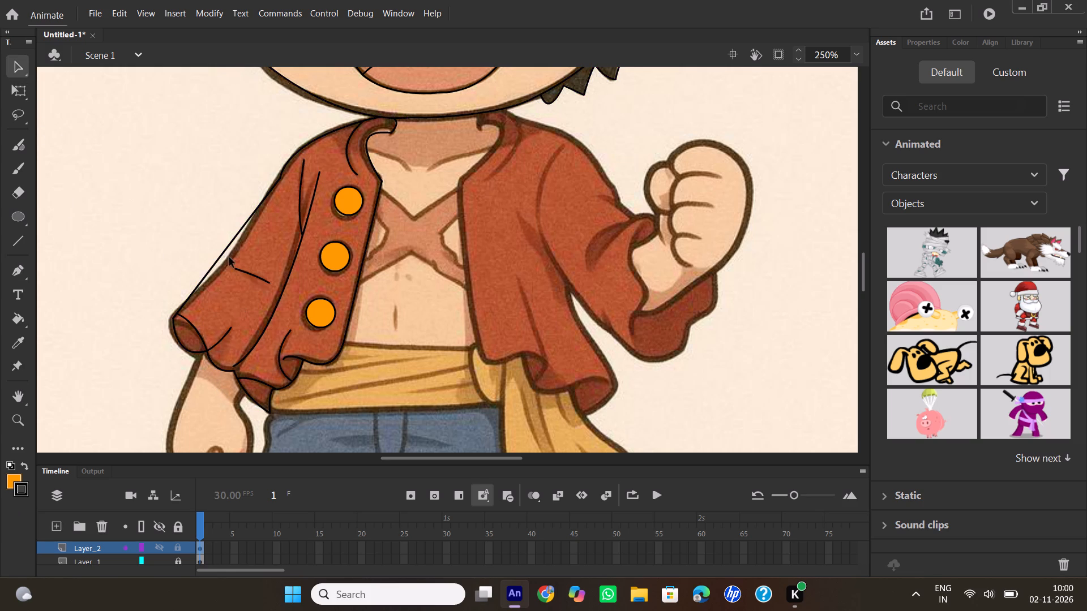
drag(227, 250, 236, 260)
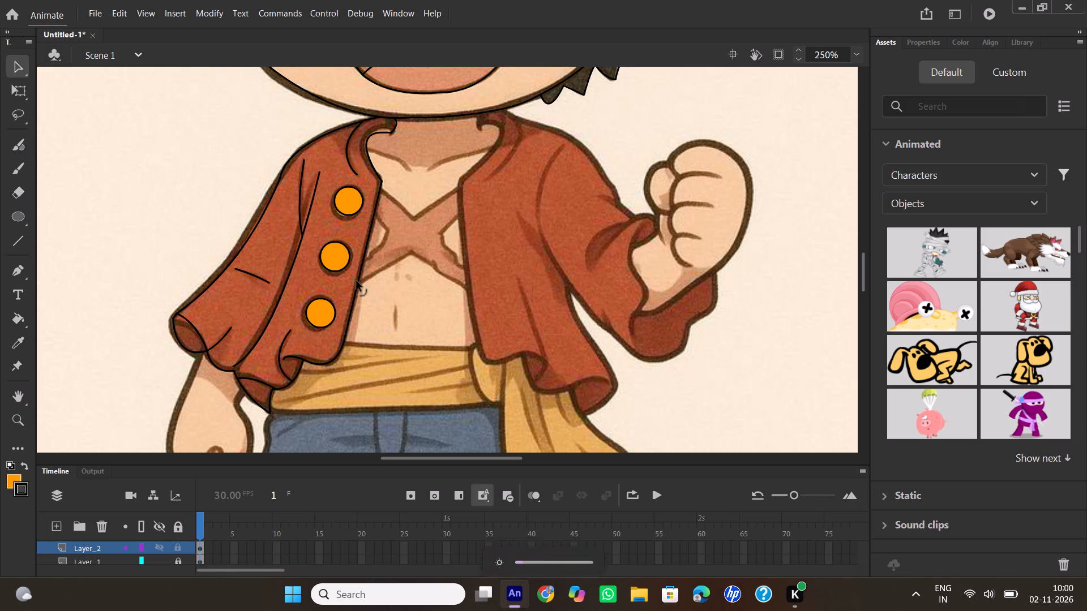
Start the buttonless shirt half's outline with the Pen tool, tracing from the collar over the shoulder to the cuff's upper fold.
click(18, 271)
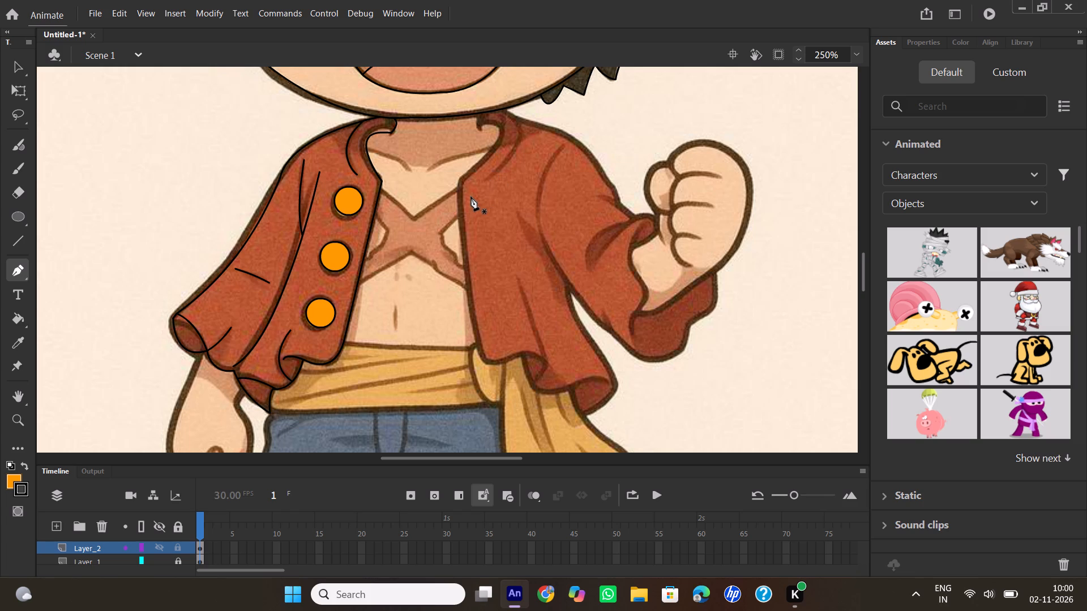
click(503, 113)
drag(572, 139, 593, 150)
click(572, 141)
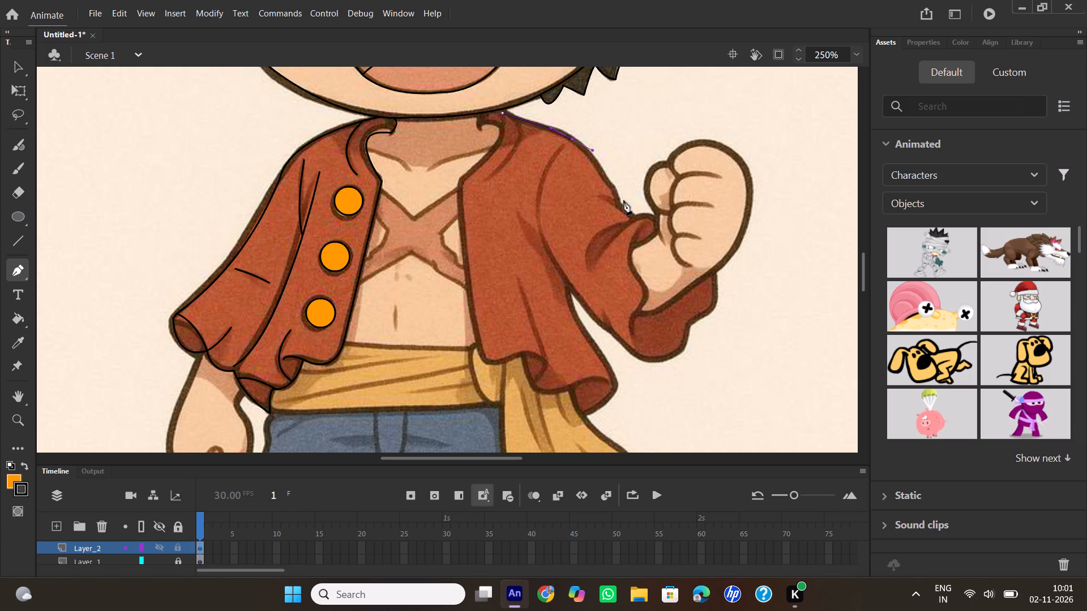
drag(610, 186, 617, 200)
click(610, 186)
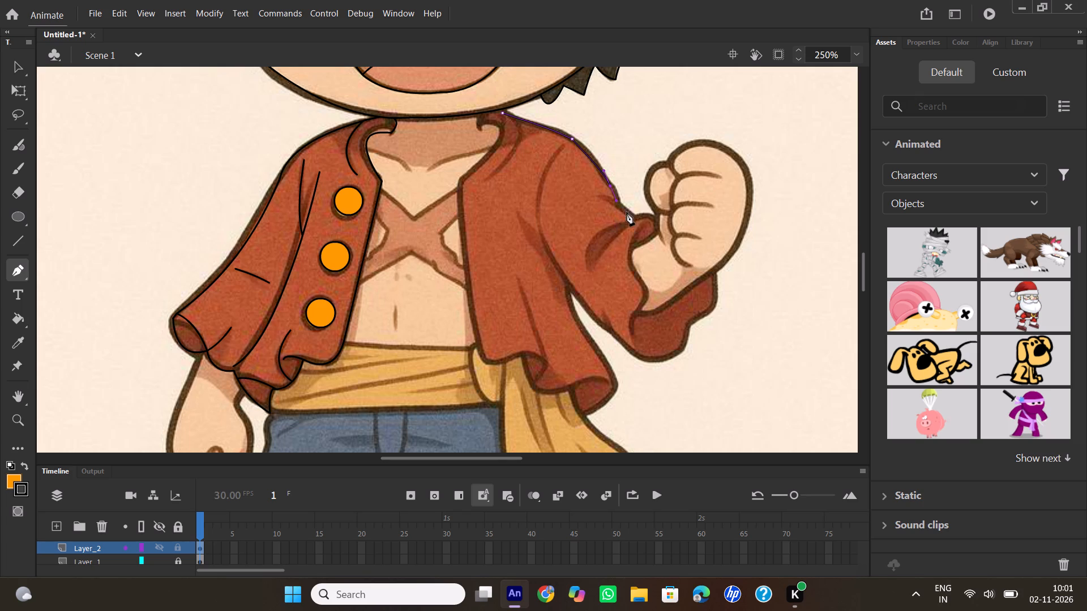
drag(618, 205, 618, 213)
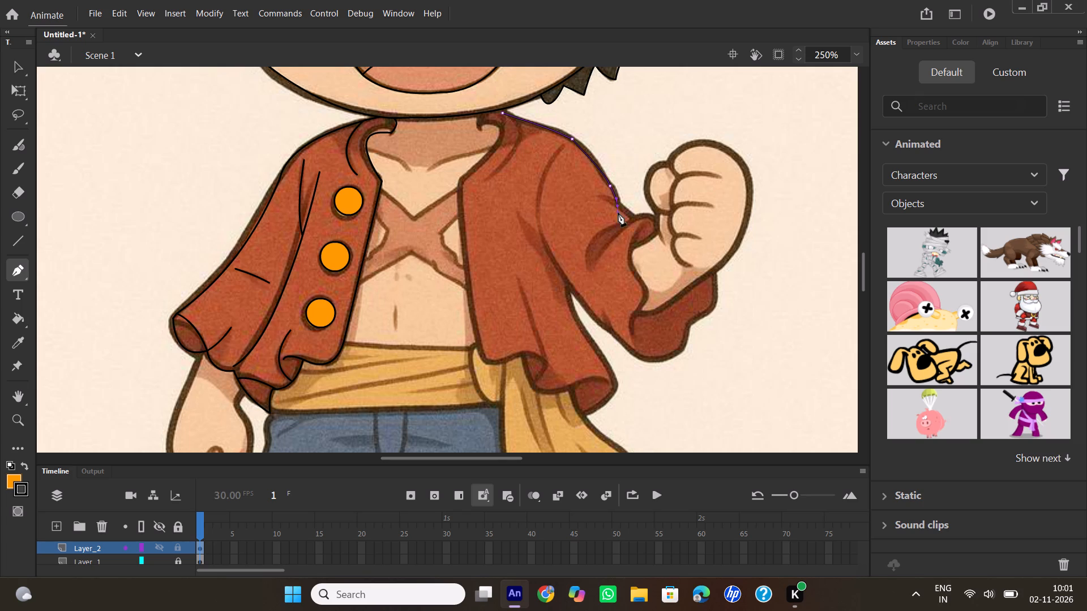
click(617, 205)
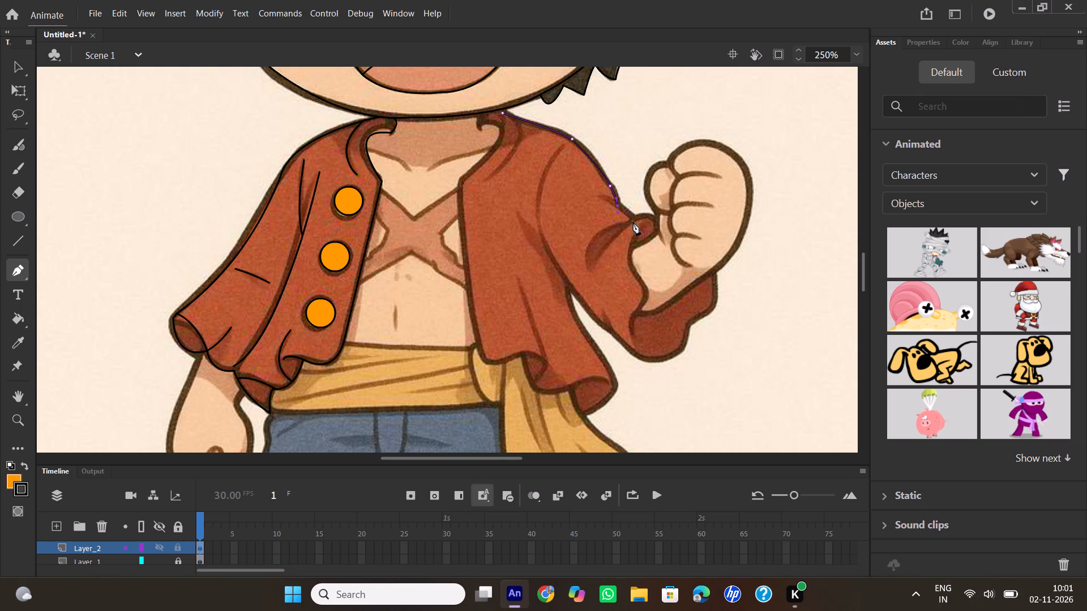
click(635, 218)
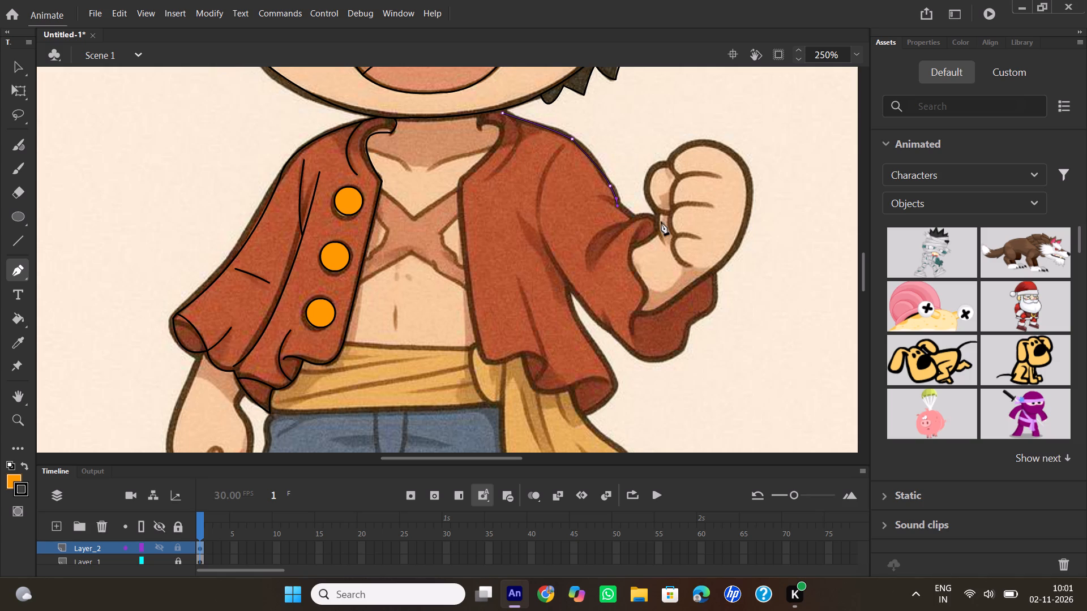
Continue the outline around the cuff's upper tip and along its opening across the raised forearm to the inner lower corner.
drag(657, 221, 668, 230)
click(657, 220)
click(657, 235)
click(635, 248)
drag(639, 276, 655, 294)
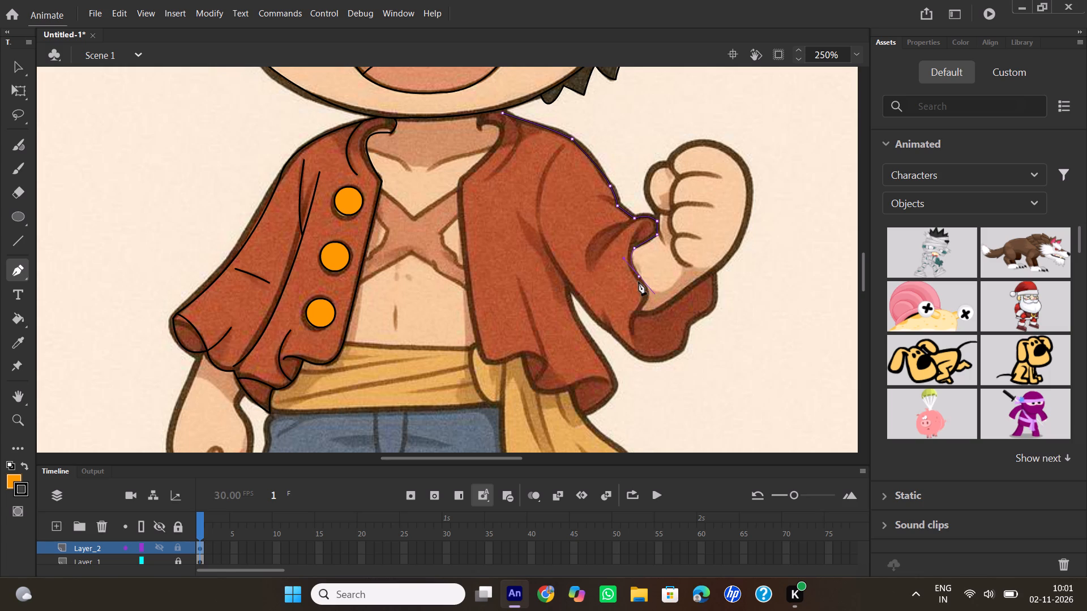
click(641, 278)
drag(639, 313, 623, 326)
drag(623, 326, 622, 328)
click(640, 313)
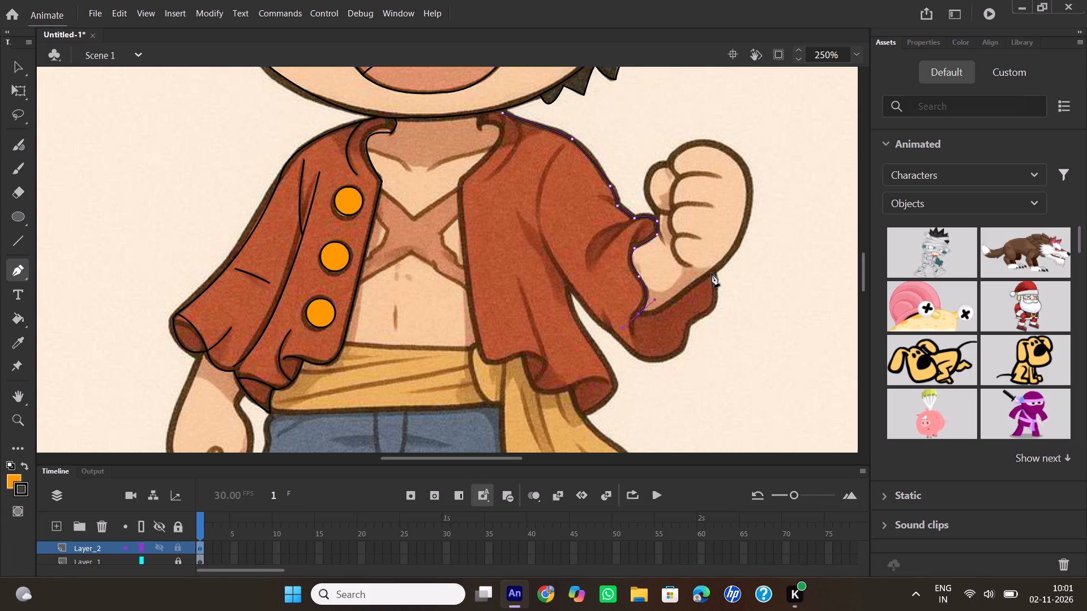
Continue the buttonless shirt half's outline along the cuff opening to its outer tip, curving around the cuff to the sleeve's lowest edge.
drag(712, 273, 730, 257)
drag(730, 257, 753, 237)
click(713, 274)
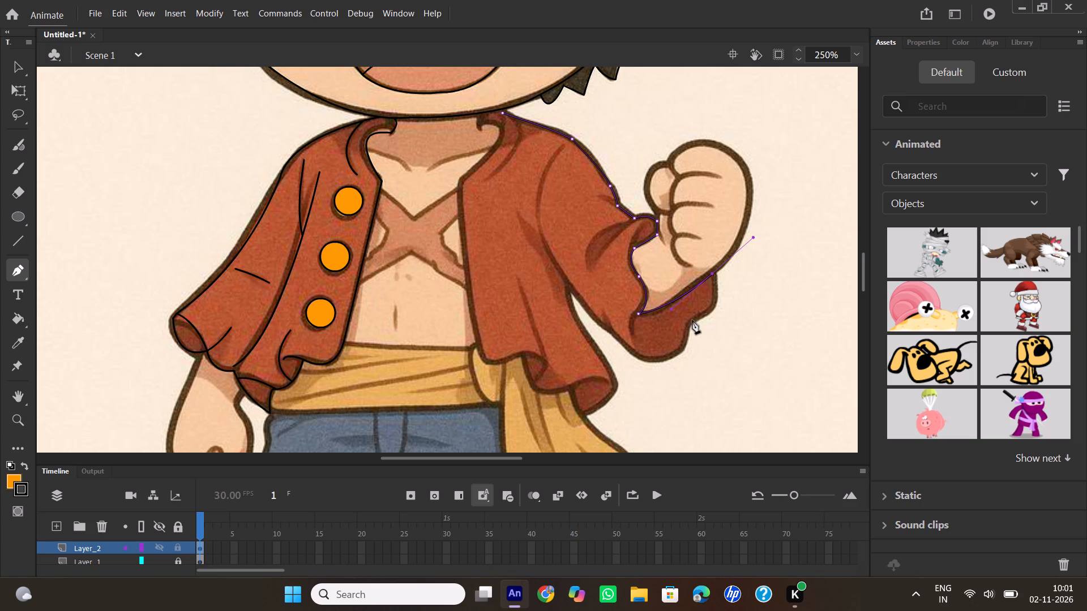
drag(693, 322, 649, 358)
drag(649, 358, 654, 342)
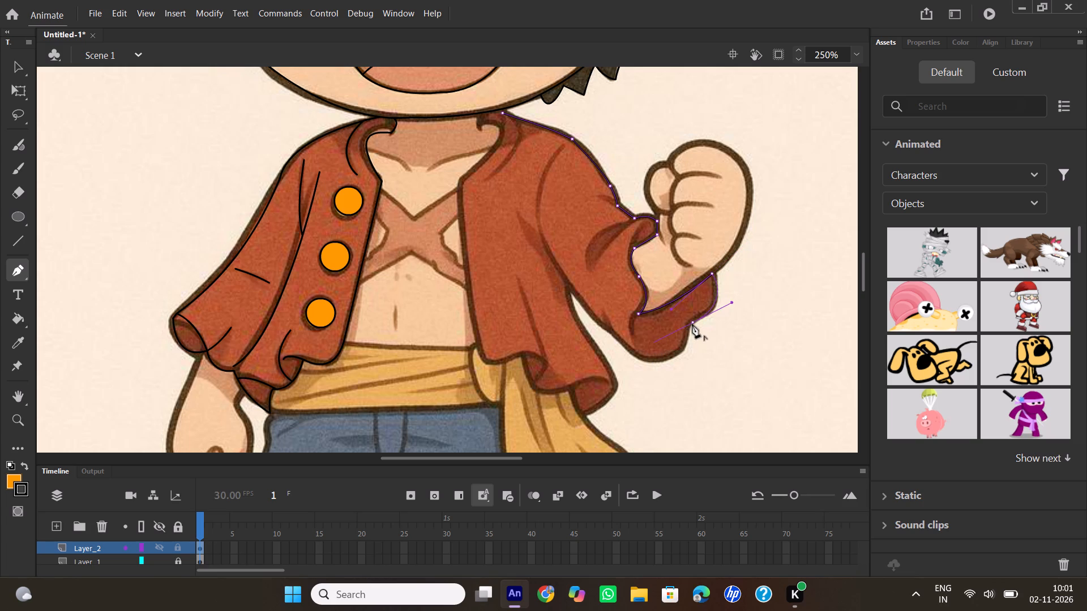
click(692, 324)
drag(637, 355, 612, 347)
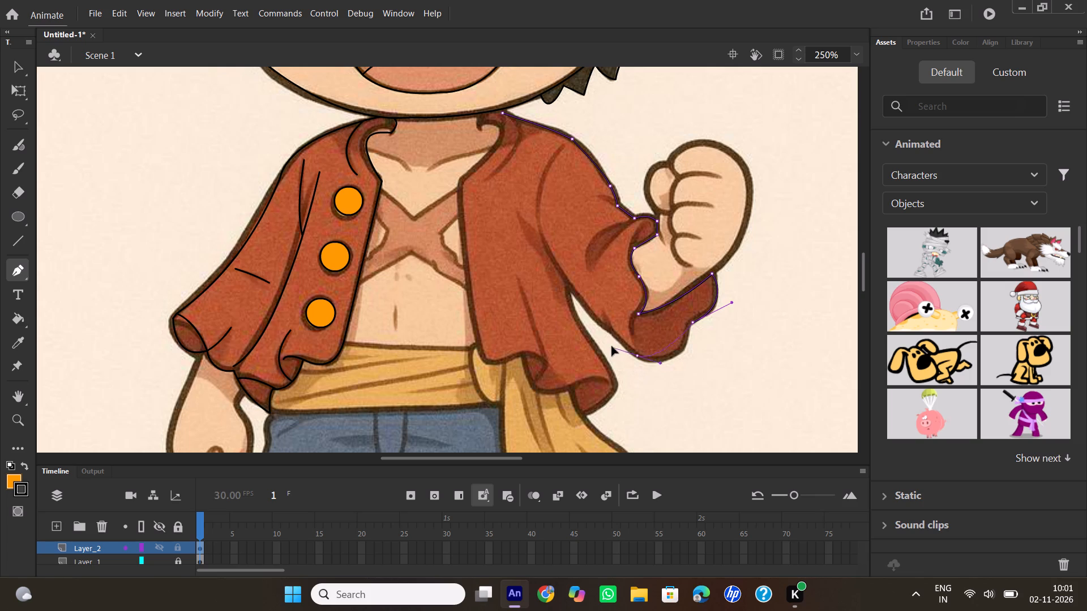
drag(612, 347, 594, 334)
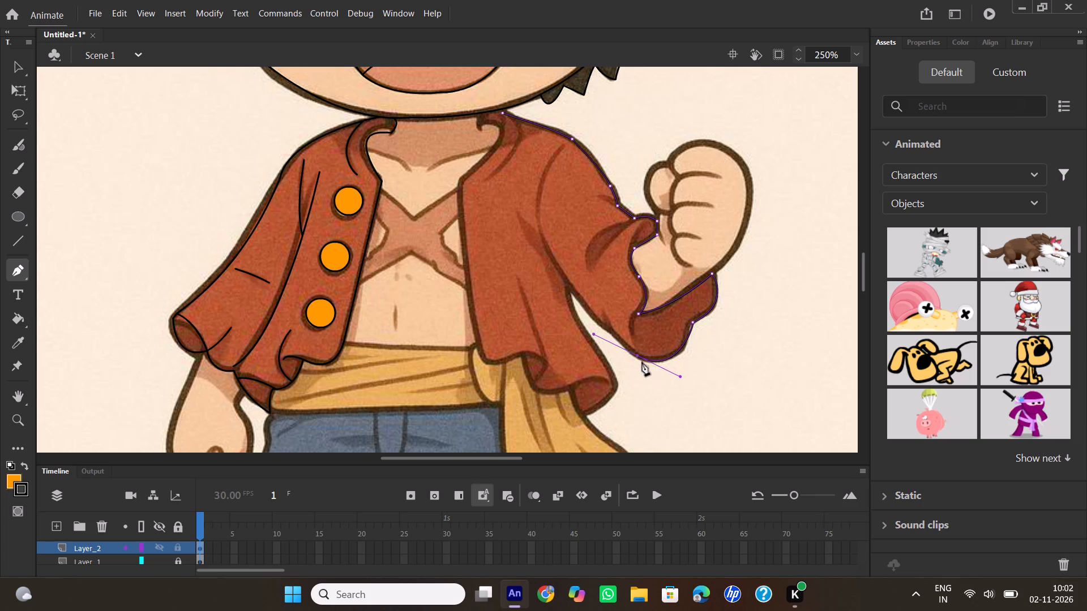
click(639, 357)
Extend the outline up the sleeve's underside to the armpit and down the shirt's side to the outer hem corner.
drag(572, 291, 557, 276)
click(570, 292)
drag(613, 378, 631, 425)
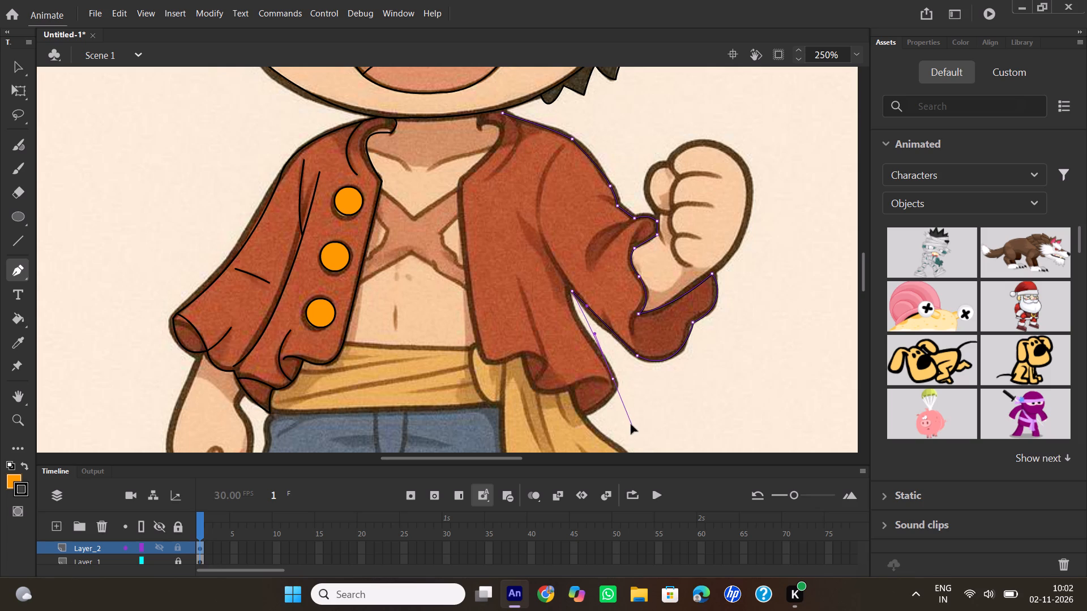
drag(631, 425, 660, 443)
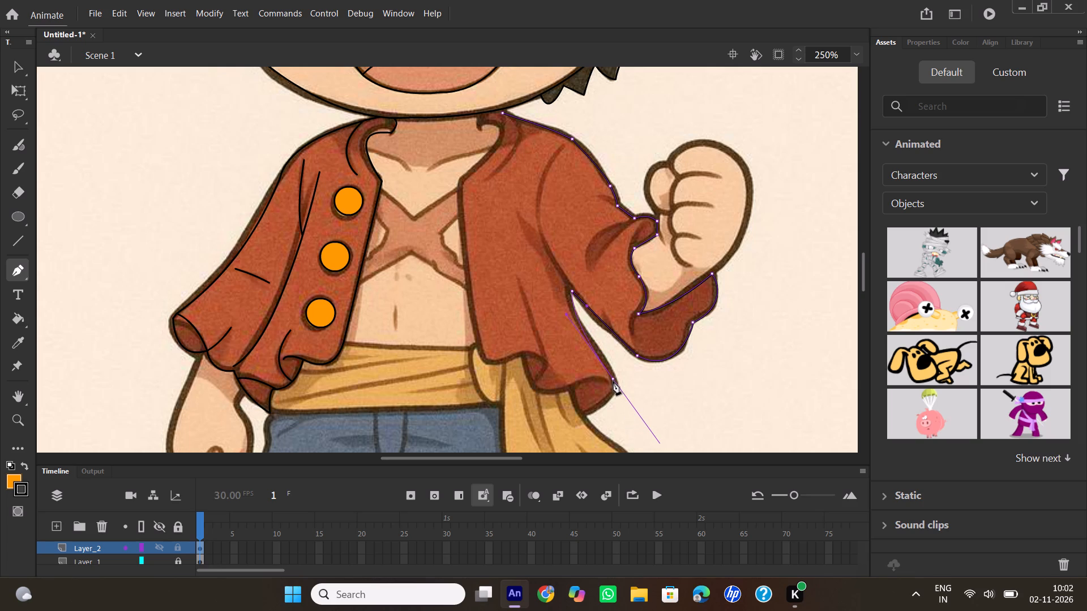
click(615, 380)
Trace the wavy hem of the buttonless shirt half around its folds to the lower corner of the front edge.
drag(583, 415, 553, 426)
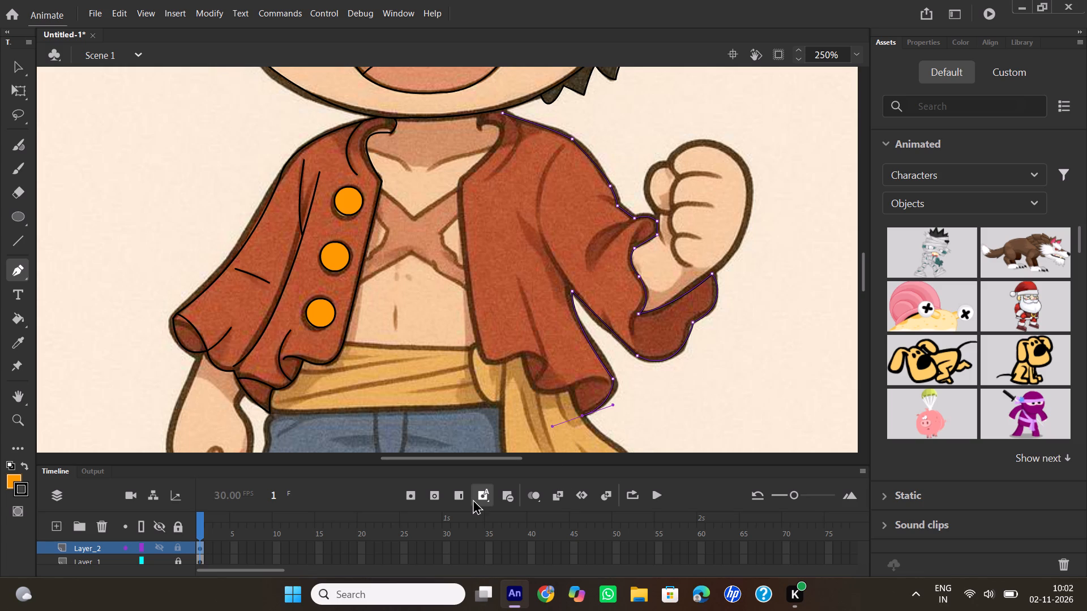
click(581, 414)
drag(572, 393, 572, 388)
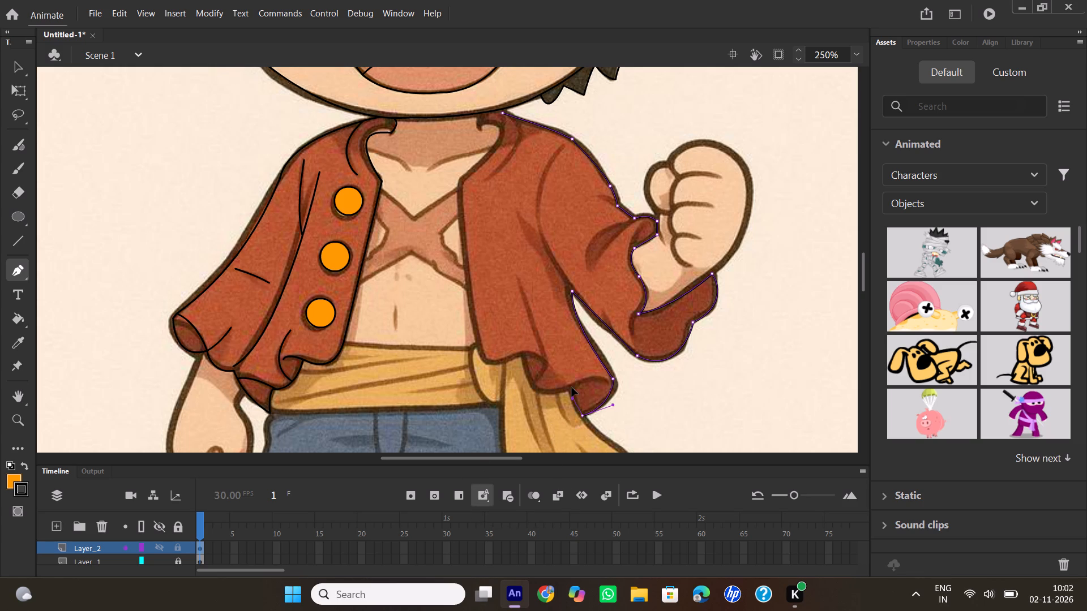
drag(572, 388, 572, 386)
click(574, 391)
drag(524, 356, 524, 351)
drag(524, 351, 527, 305)
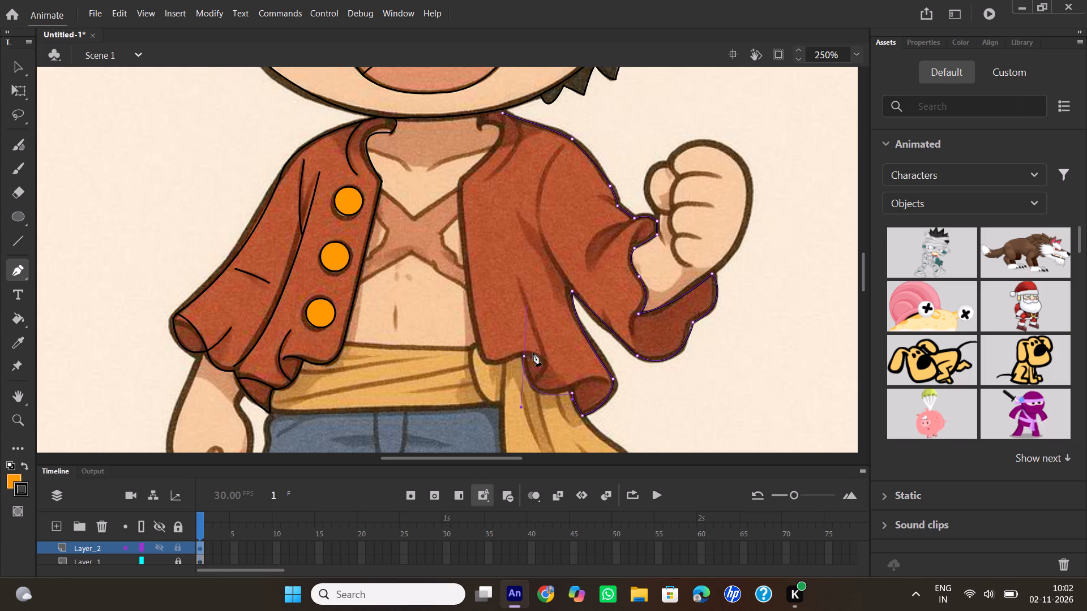
click(524, 358)
drag(477, 342, 474, 334)
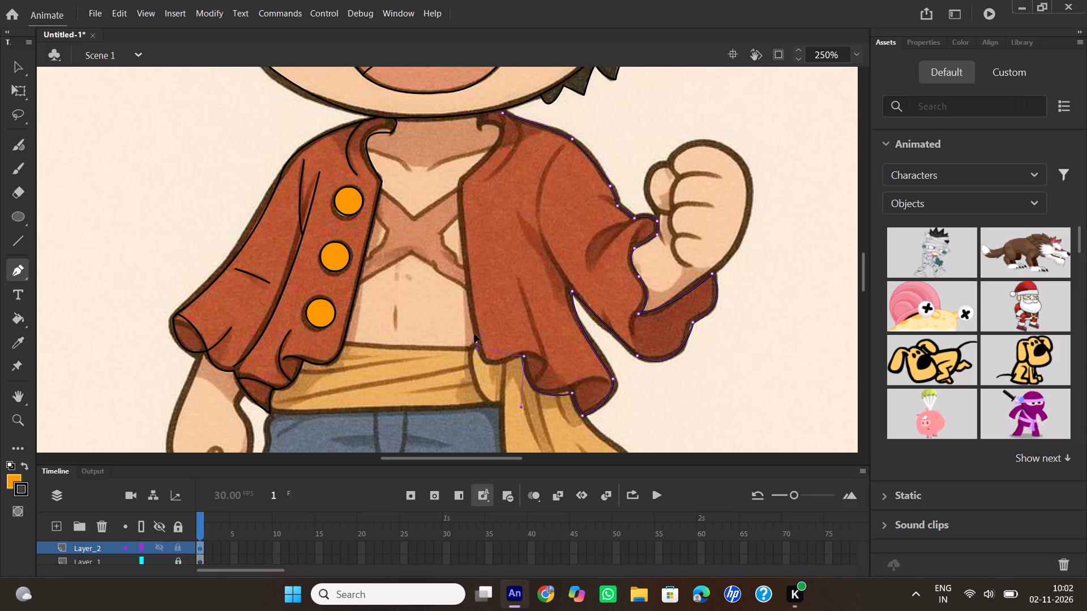
drag(474, 334, 465, 310)
click(478, 343)
Trace the shirt half's front edge up to the neckline, around the curled collar tip, and close the outline at its starting point.
click(461, 179)
drag(494, 123, 476, 115)
click(494, 122)
drag(479, 126, 478, 129)
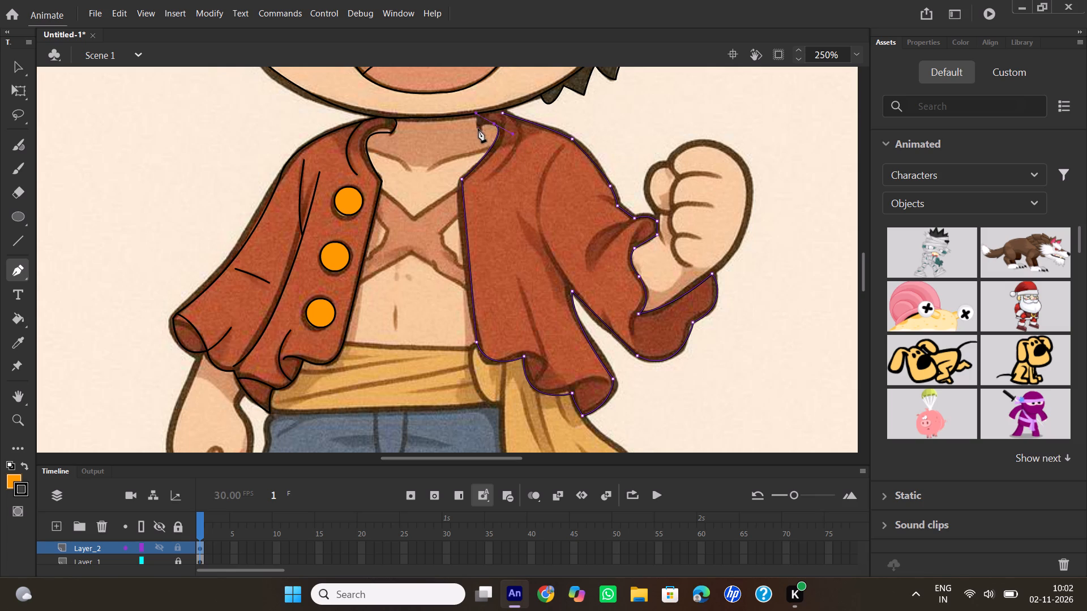
drag(478, 129, 480, 134)
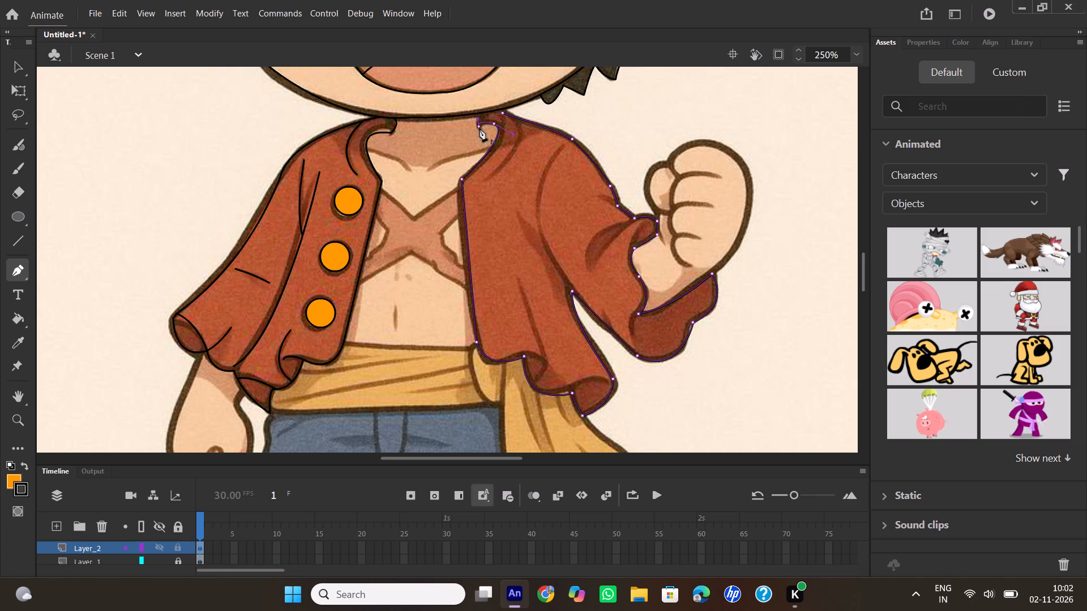
click(480, 128)
drag(503, 113, 511, 113)
drag(511, 113, 526, 115)
Trace the upper V of the chest's X-shaped scar with straight Pen segments between the two shirt front edges.
click(381, 190)
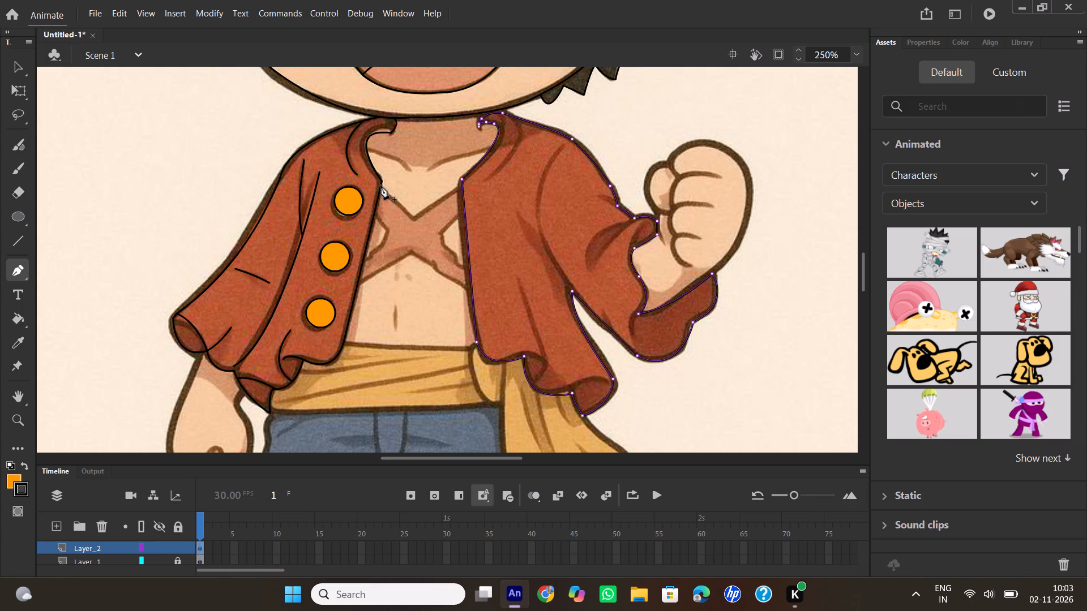
click(382, 185)
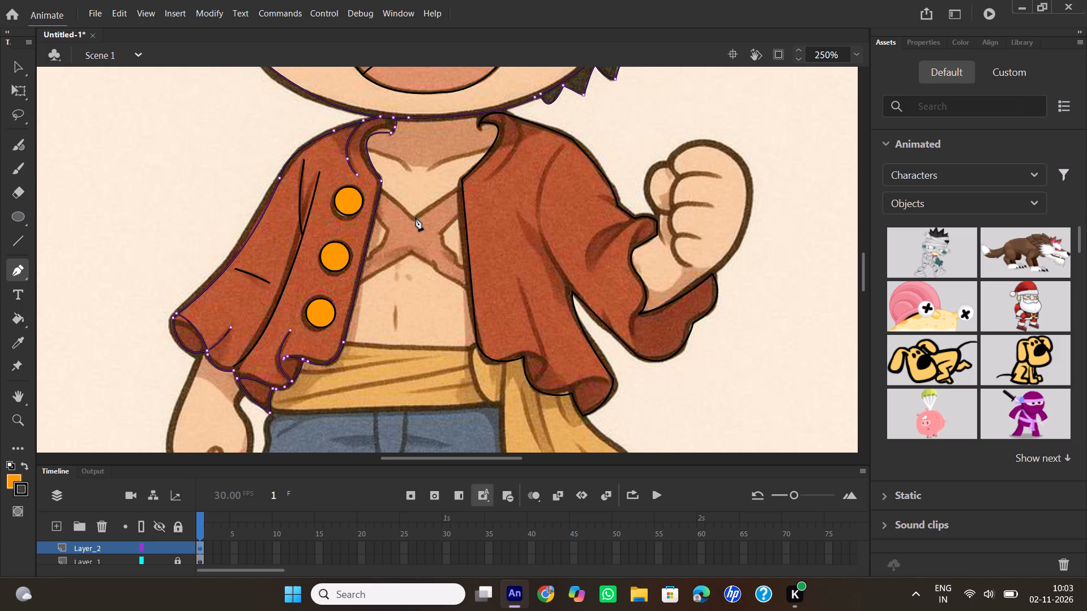
click(416, 217)
double_click(460, 184)
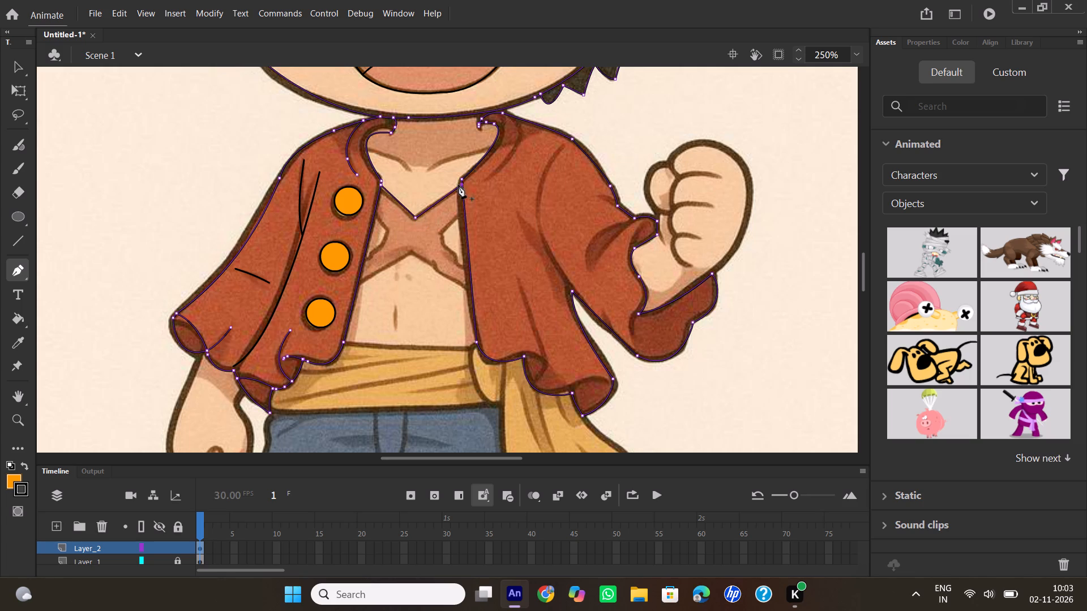
Trace the two side notches of the X-shaped scar as separate angled Pen paths, one against each shirt front edge.
click(375, 215)
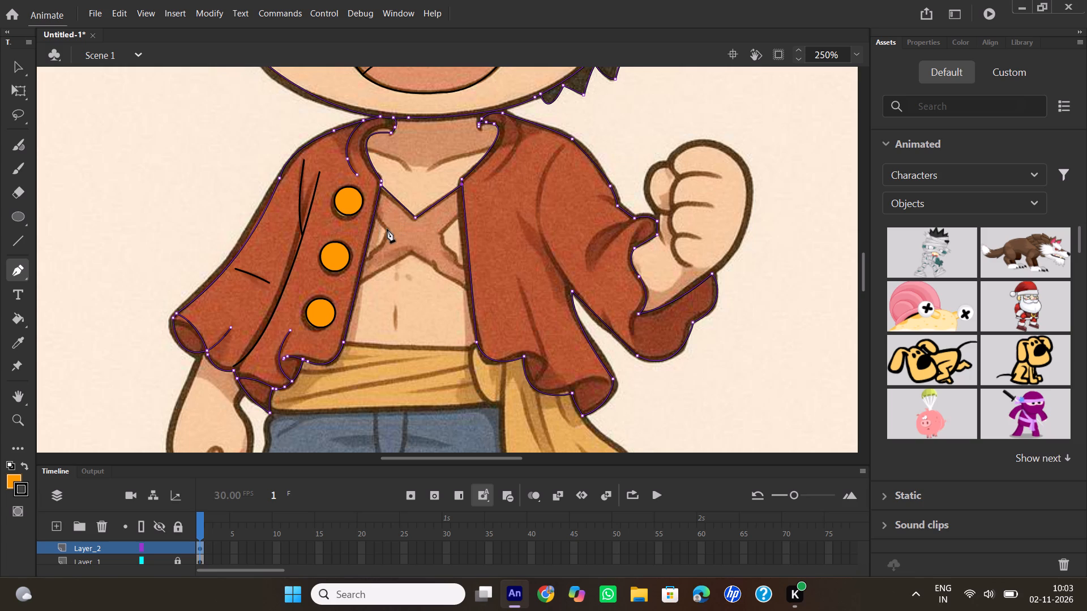
click(387, 229)
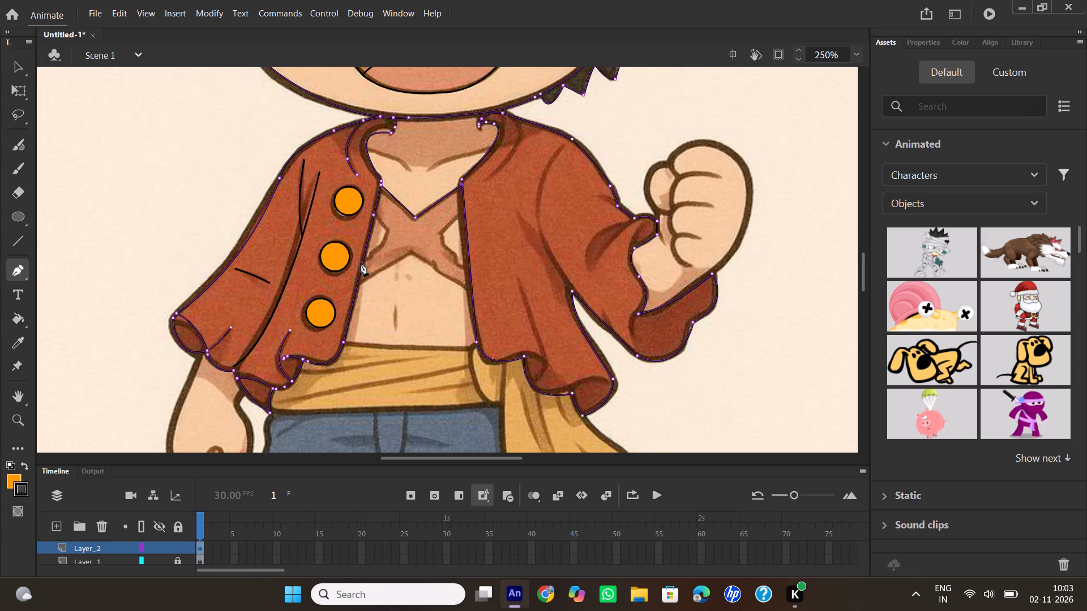
double_click(364, 260)
click(461, 214)
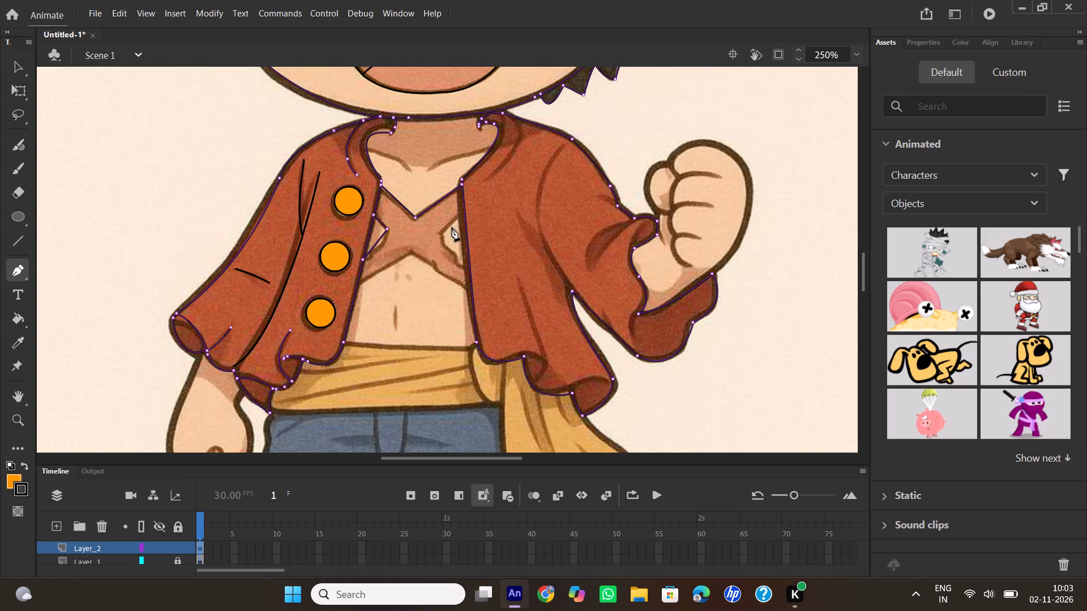
click(442, 233)
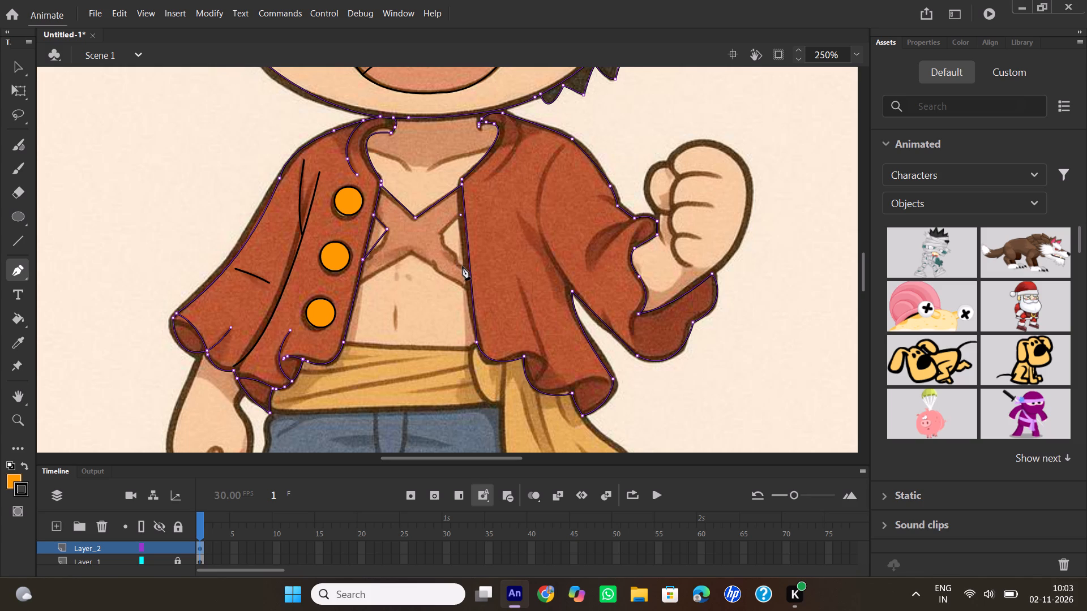
double_click(463, 266)
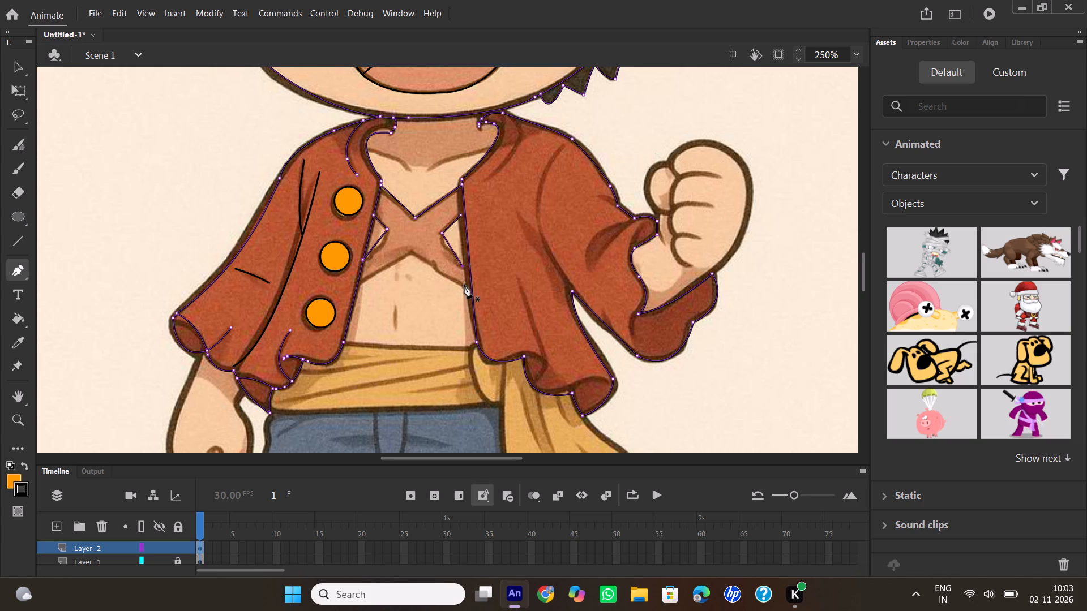
Trace the scar's lower edge as an inverted V of straight Pen segments between the two shirt front edges.
click(467, 287)
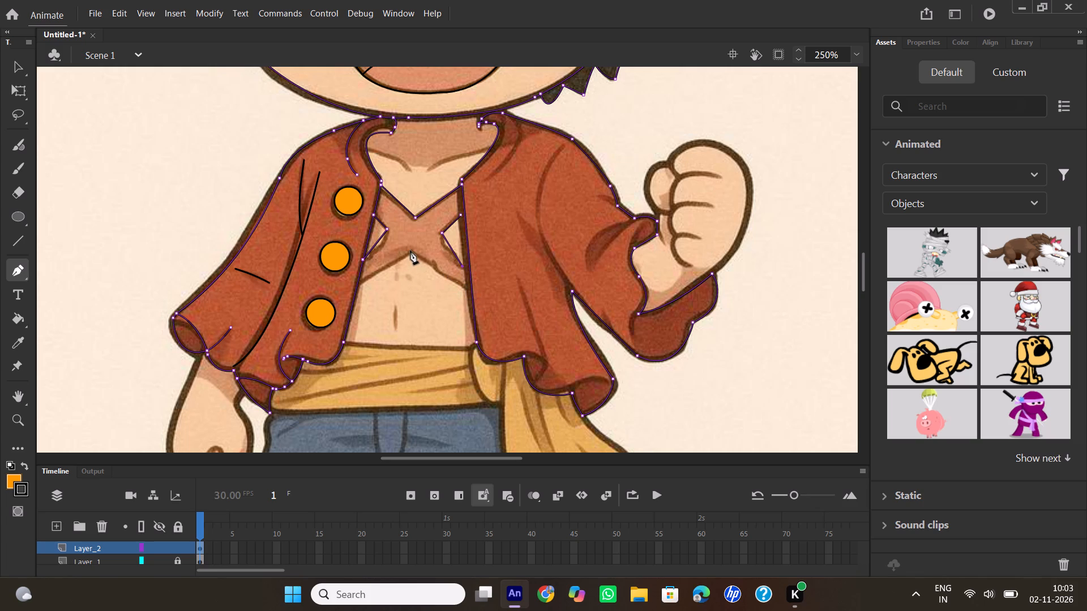
click(410, 251)
double_click(357, 286)
Trace the two collarbone lines below the neck as separate curved Pen paths, each running from the chest's centre to a shirt collar edge.
click(427, 173)
drag(495, 148, 528, 149)
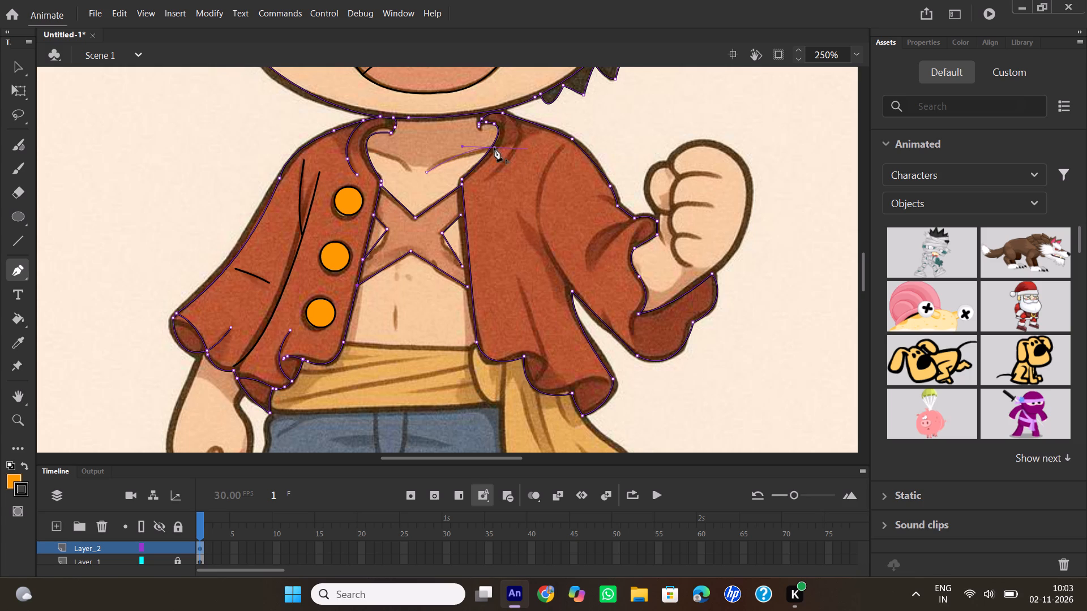
double_click(494, 148)
click(410, 170)
drag(369, 148, 368, 148)
drag(368, 148, 347, 145)
double_click(369, 148)
Trace the navel as a short, slightly curved vertical Pen line on the belly.
click(397, 306)
drag(396, 328, 401, 335)
drag(401, 335, 401, 337)
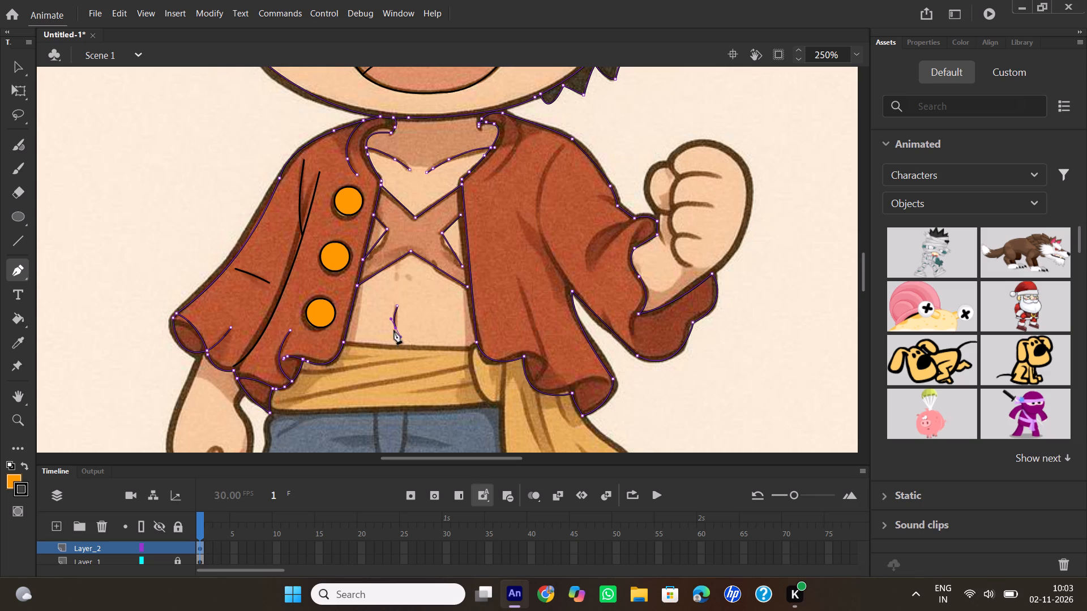
double_click(395, 329)
Trace the yellow waist sash's upper edge with a gently curved Pen path between the two shirt front edges.
click(345, 344)
key(ctrl+z)
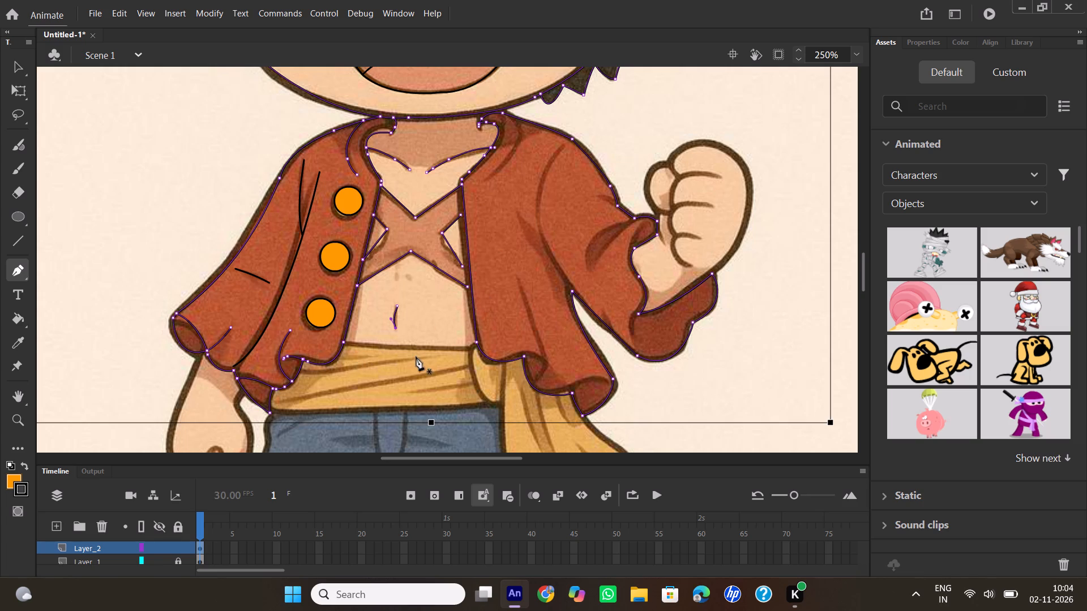
click(20, 64)
click(23, 270)
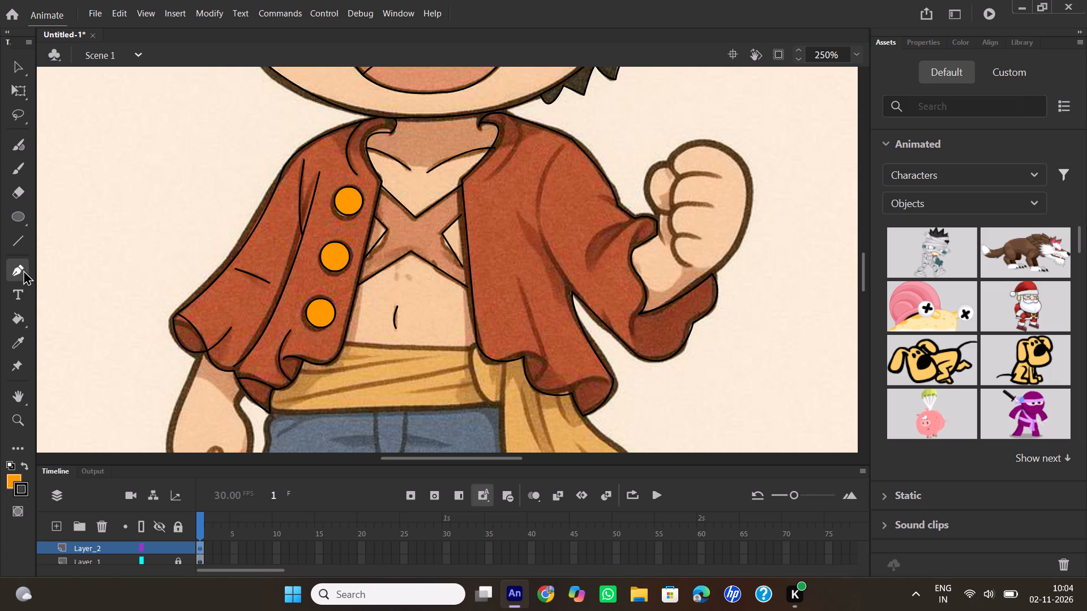
click(347, 341)
drag(474, 343, 494, 337)
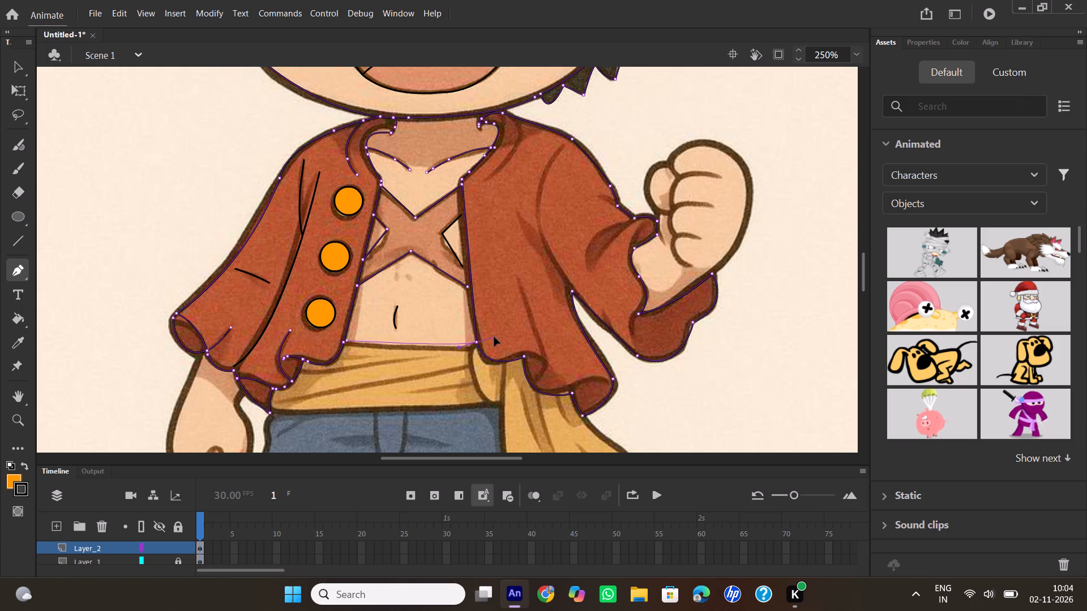
drag(494, 337, 495, 333)
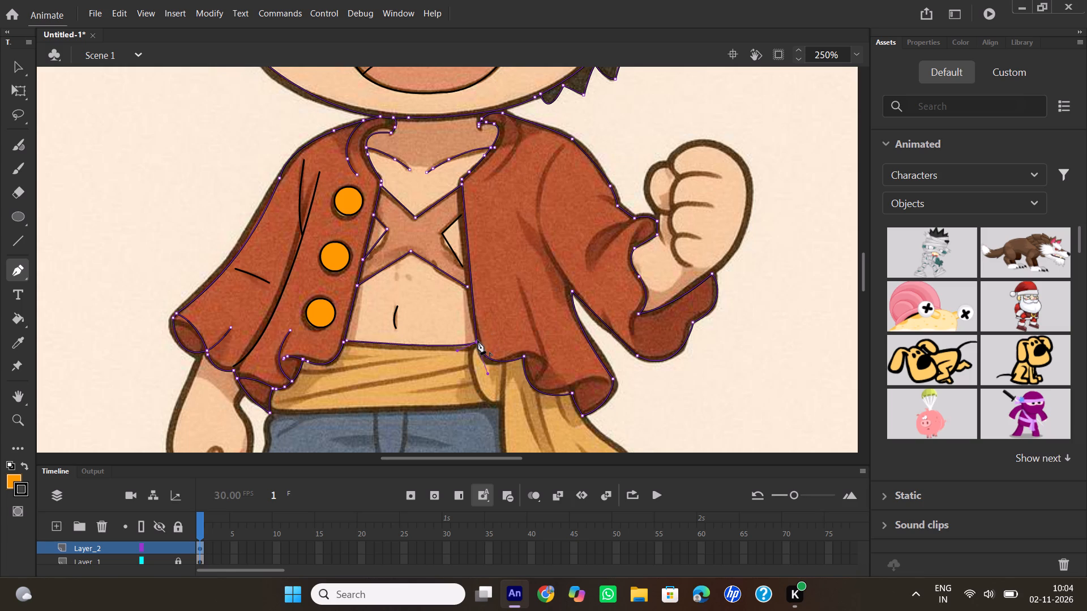
double_click(478, 341)
Trace the waist sash's lower edge along the top of the blue shorts with a gently curved Pen path.
click(276, 411)
drag(494, 402, 525, 392)
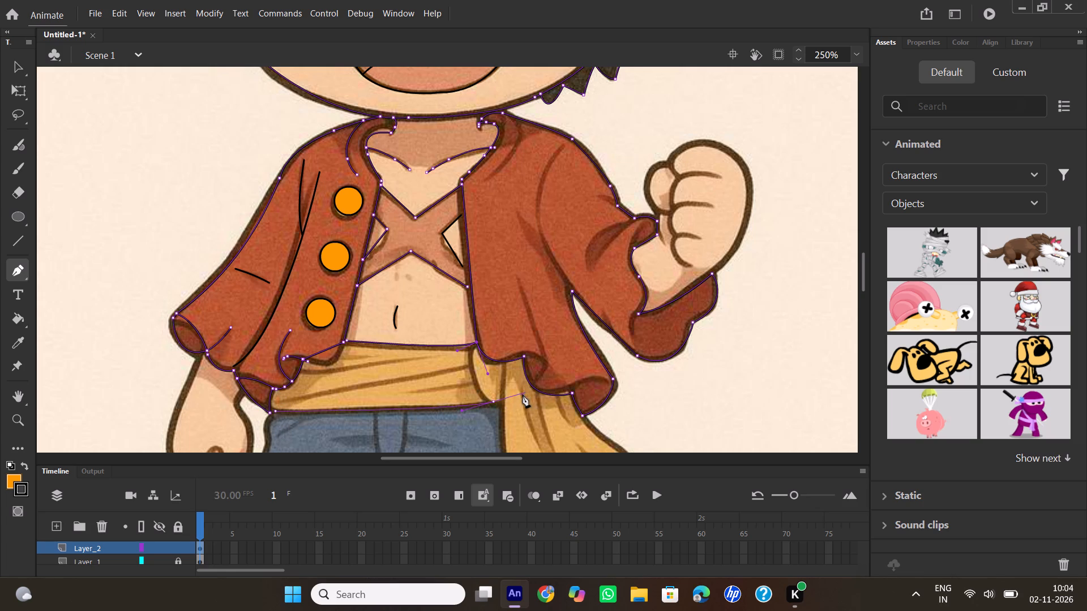
double_click(496, 401)
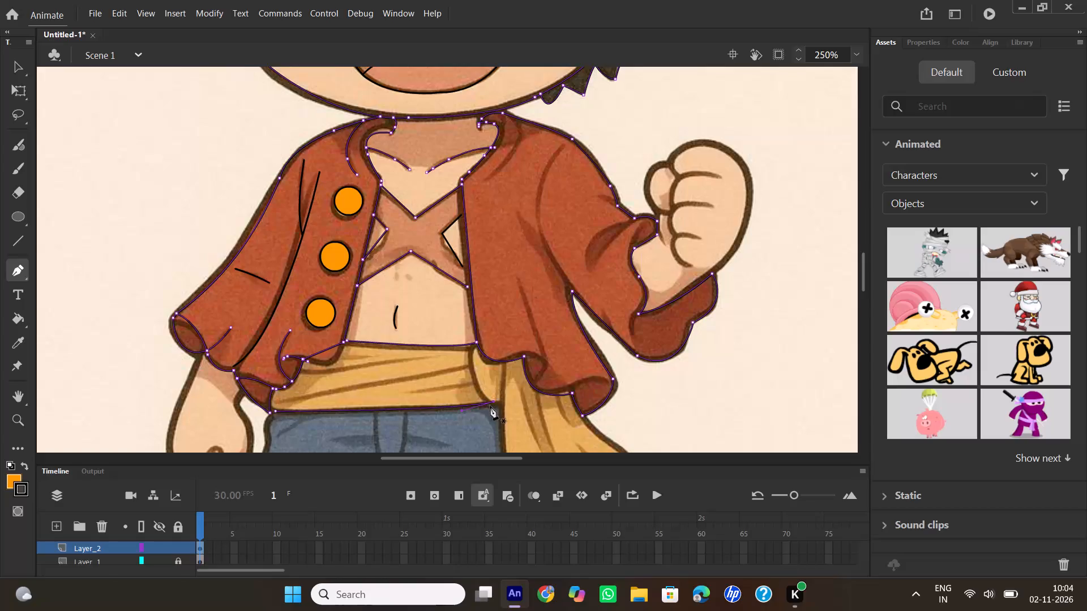
Trace the hanging sash tail's inner edge from the shirt hem down to its pointed tip and around the small bottom fold.
scroll(558, 325, down, 1)
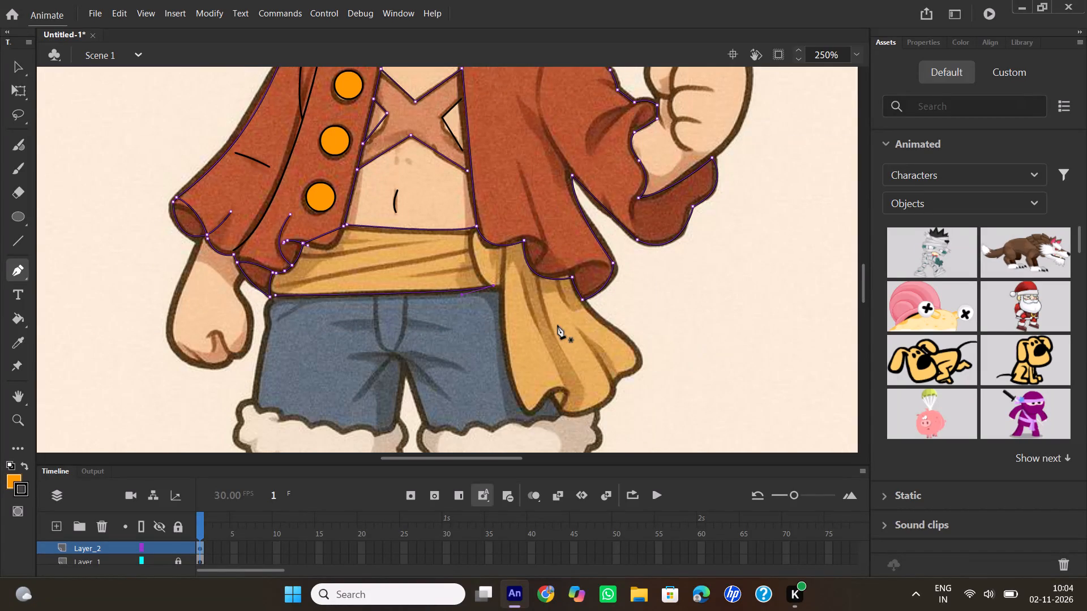
click(502, 247)
drag(527, 412, 554, 447)
click(527, 411)
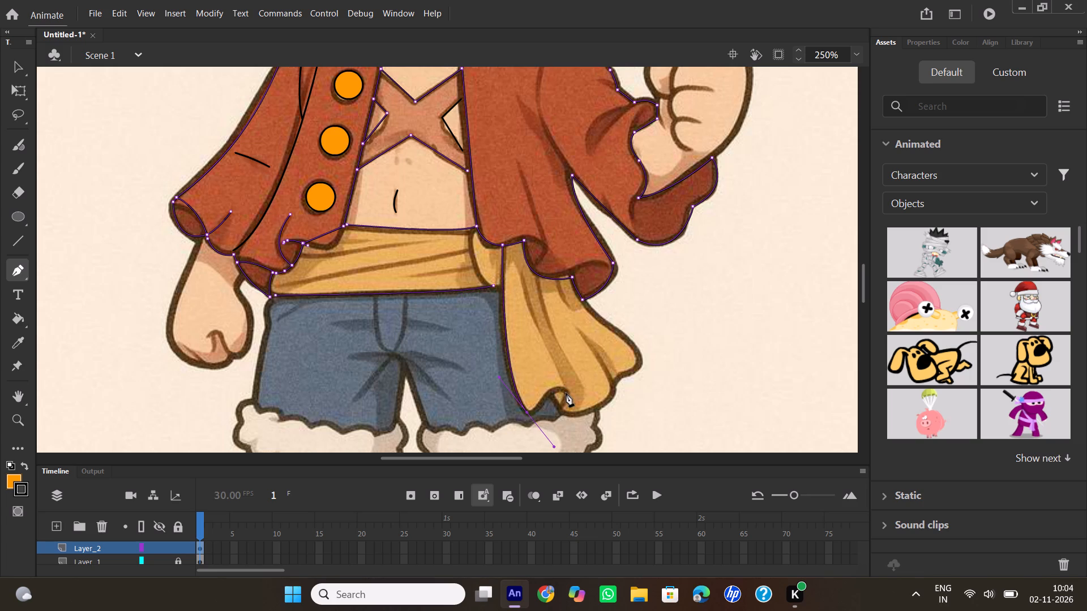
drag(566, 393, 571, 405)
drag(571, 405, 571, 414)
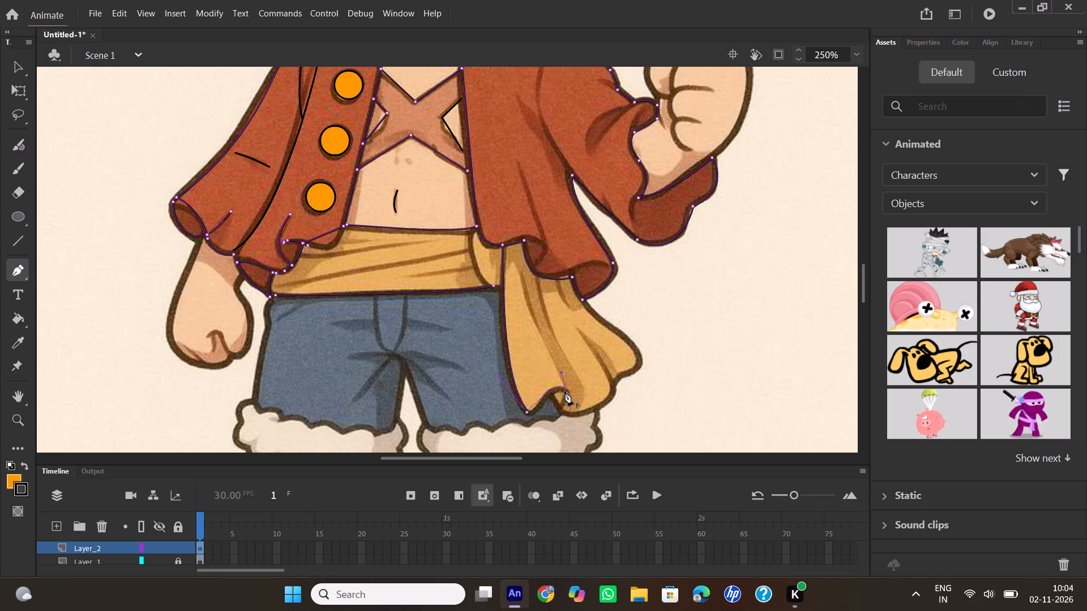
click(566, 392)
click(558, 409)
Continue the sash tail outline along its wavy bottom hem, around the outer corner and up the outer edge to the shirt hem.
drag(615, 385, 633, 348)
click(617, 386)
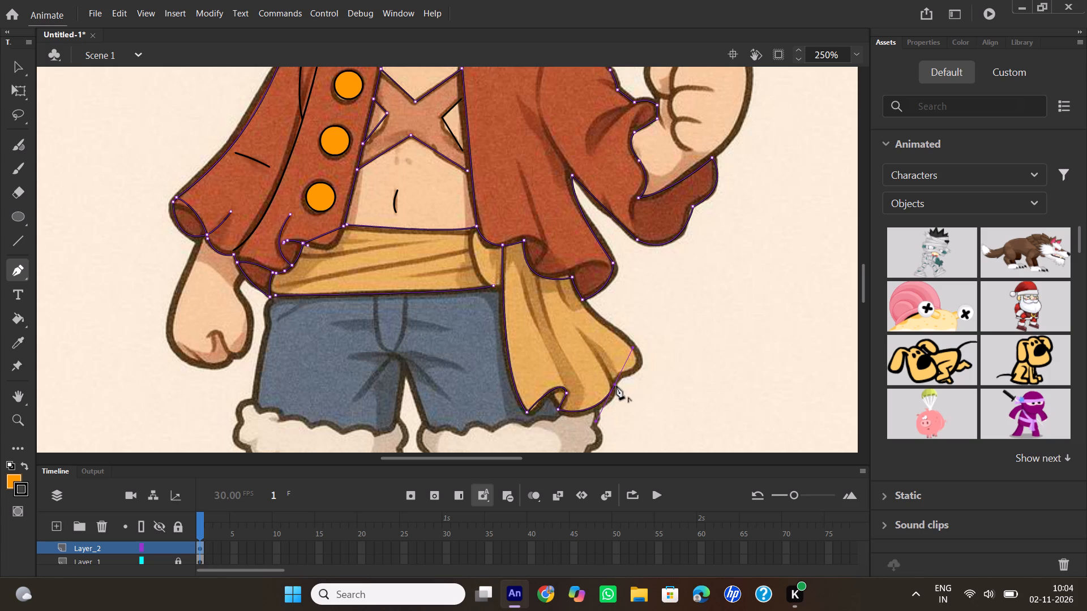
drag(631, 368, 637, 372)
drag(637, 372, 649, 361)
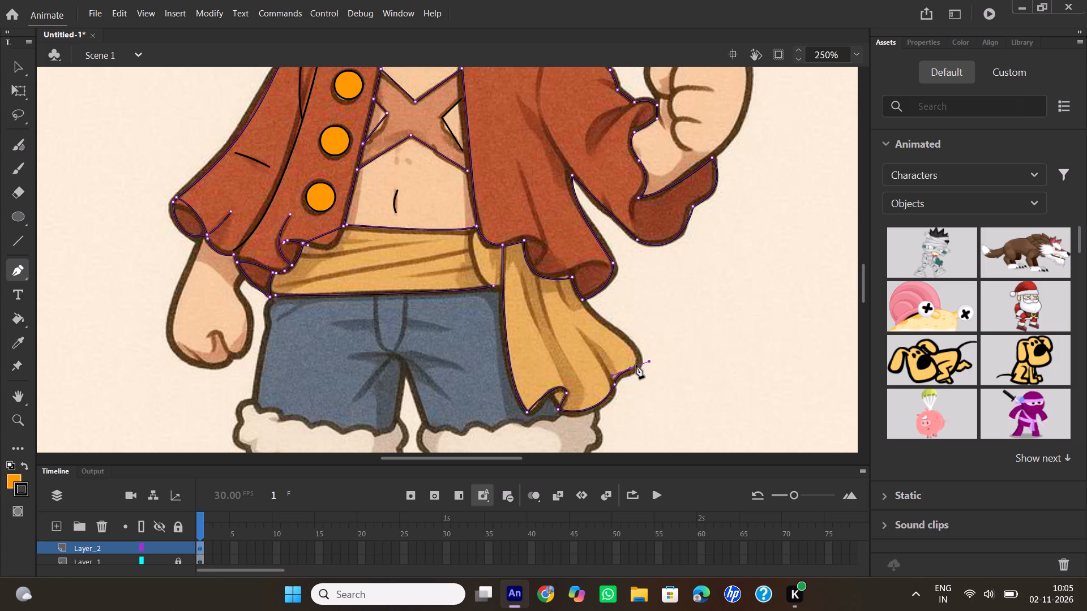
click(631, 368)
drag(626, 339, 613, 333)
drag(613, 333, 605, 316)
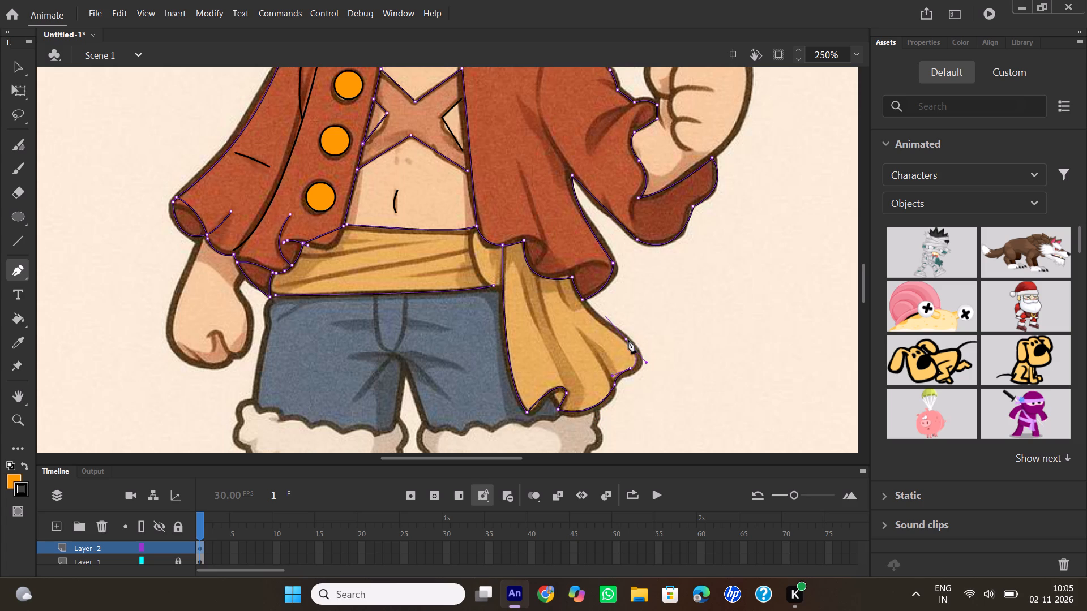
click(625, 337)
drag(581, 301, 573, 288)
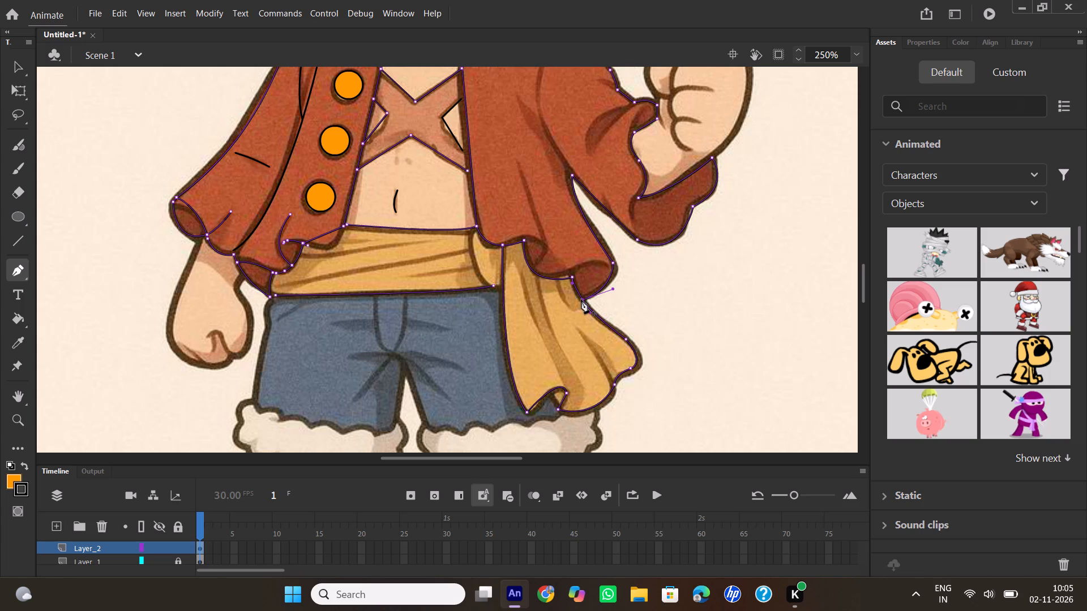
double_click(581, 300)
Draw two curved Pen fold lines down the hanging sash tail: a short inner one and a long one reaching towards the bottom hem.
click(521, 274)
drag(540, 330, 554, 355)
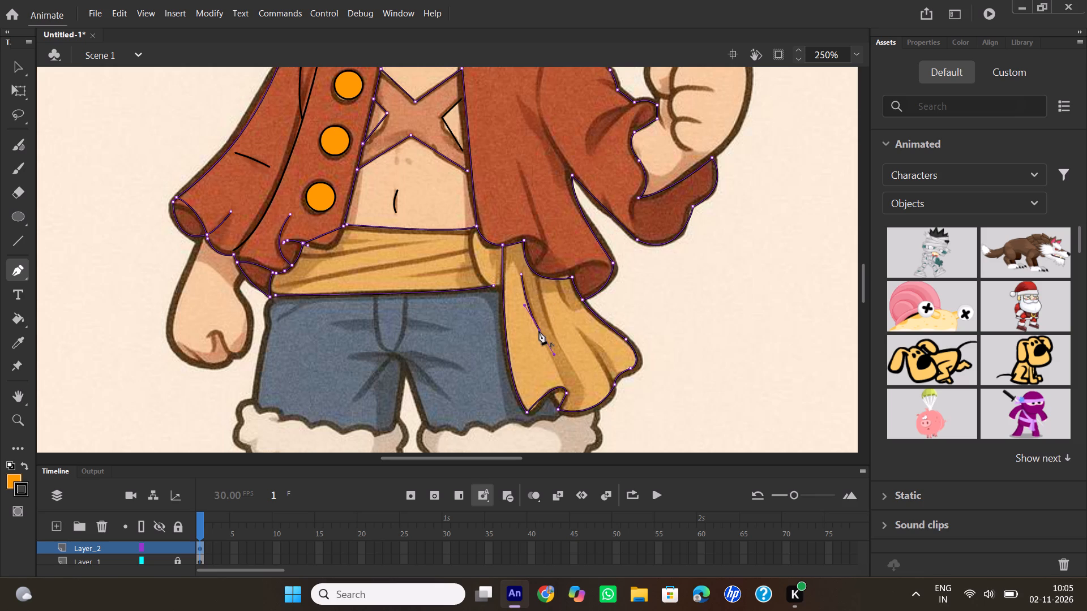
double_click(539, 331)
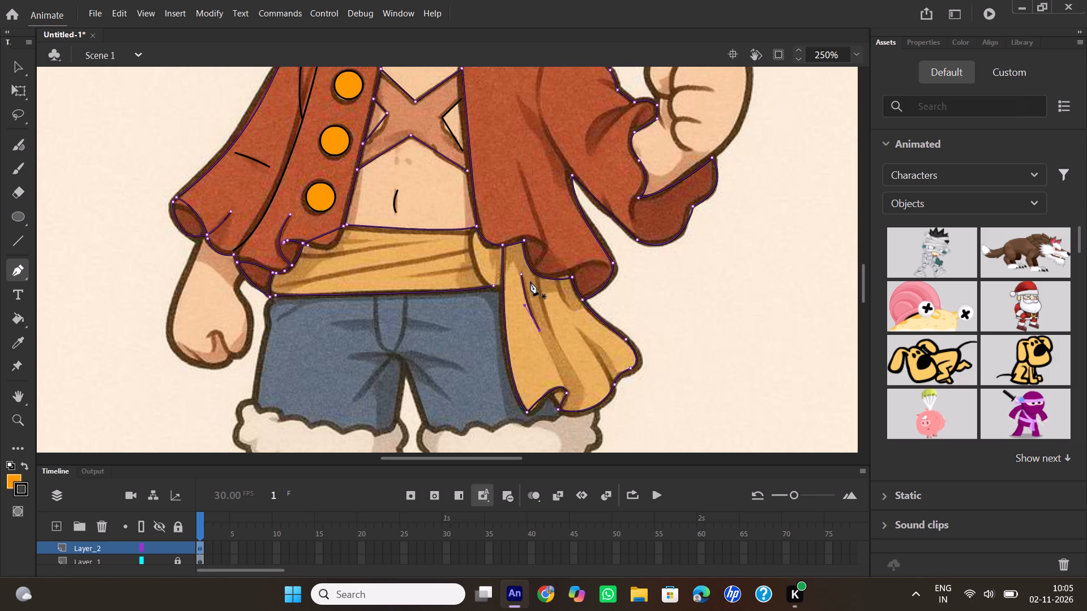
click(538, 285)
drag(583, 391, 596, 394)
drag(596, 394, 598, 395)
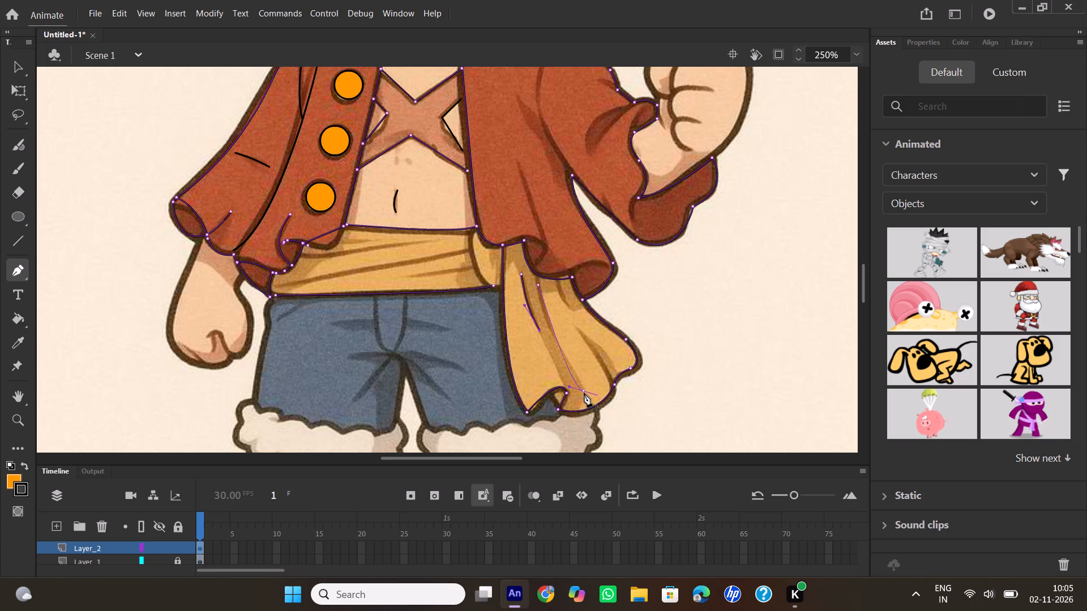
double_click(583, 392)
Draw the sash tail's outer fold down to the wavy hem and a short curved fold just beneath the shirt hem.
click(578, 330)
drag(615, 385, 618, 406)
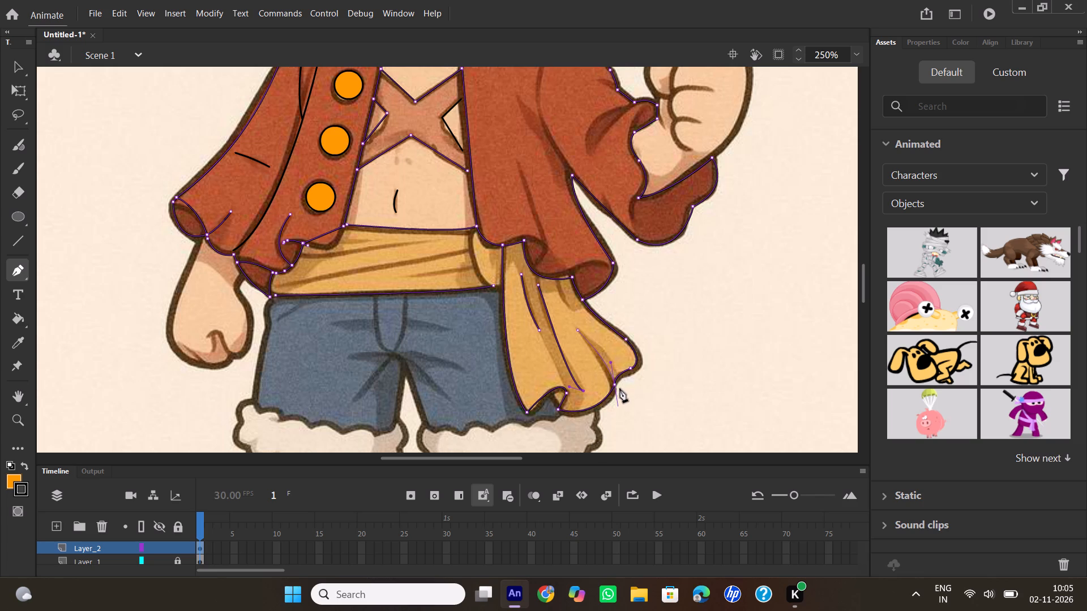
double_click(613, 382)
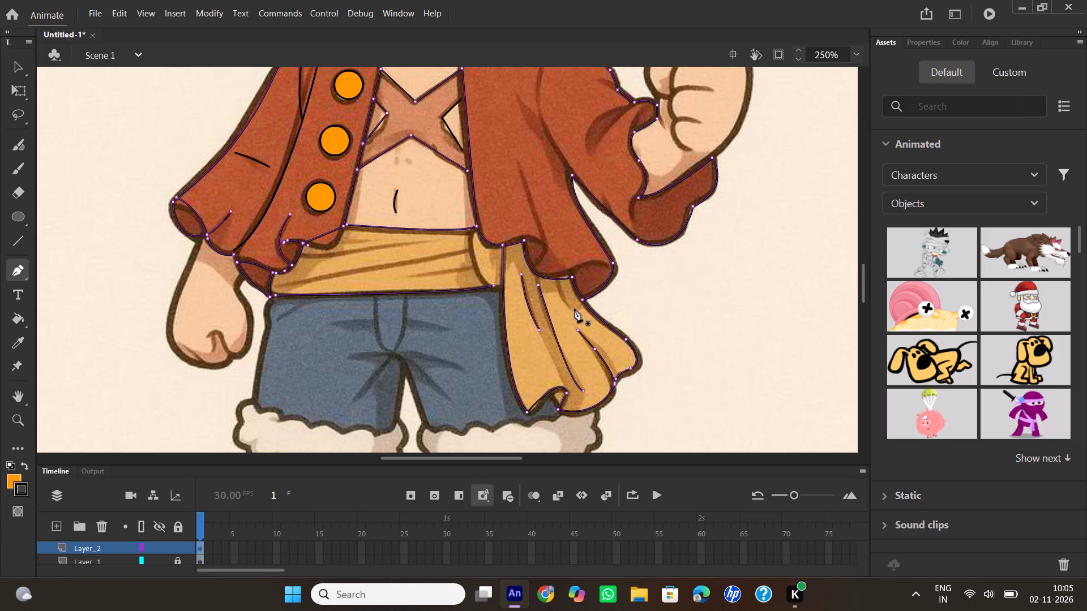
click(571, 308)
drag(562, 279, 570, 262)
drag(570, 262, 571, 260)
double_click(562, 280)
Trace three slanted crease lines across the yellow waist sash with separate Pen paths: two long ones and a short lower one.
click(303, 256)
drag(434, 240, 452, 234)
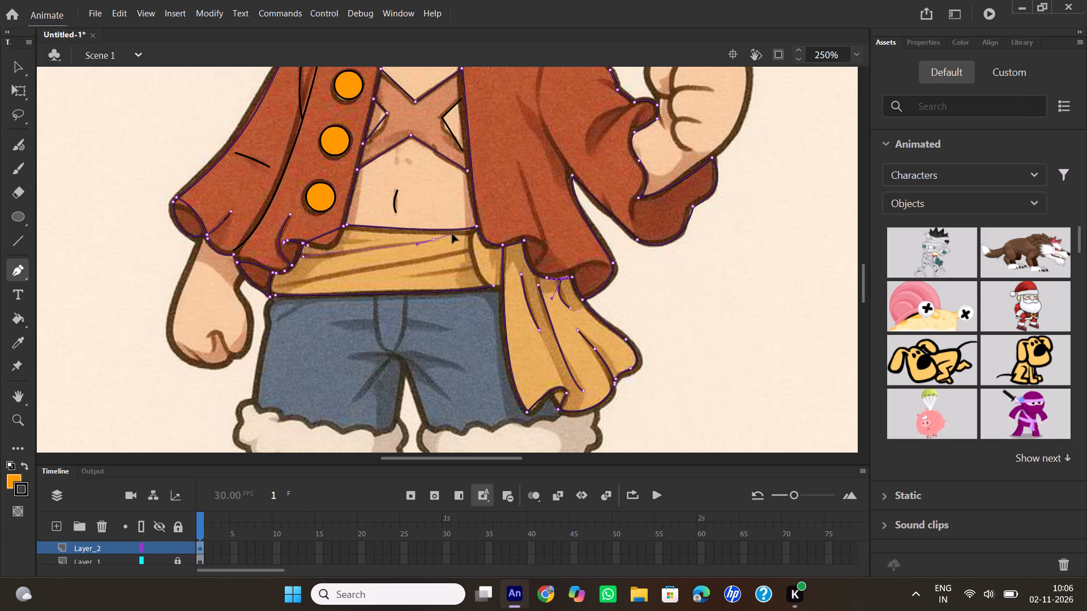
drag(452, 234, 464, 230)
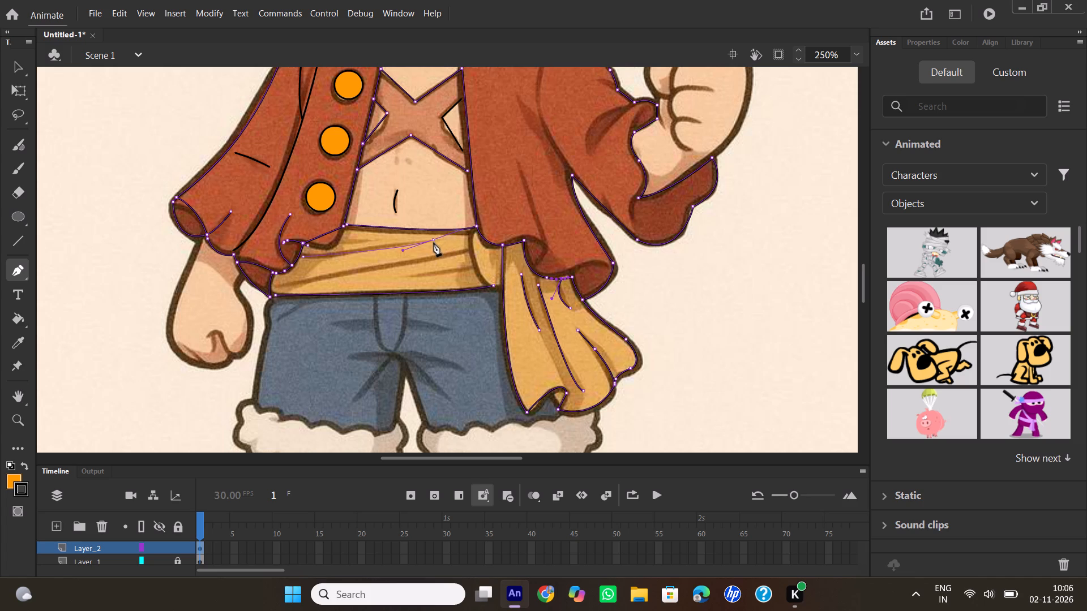
double_click(434, 237)
click(280, 284)
drag(463, 252, 464, 252)
drag(464, 252, 480, 252)
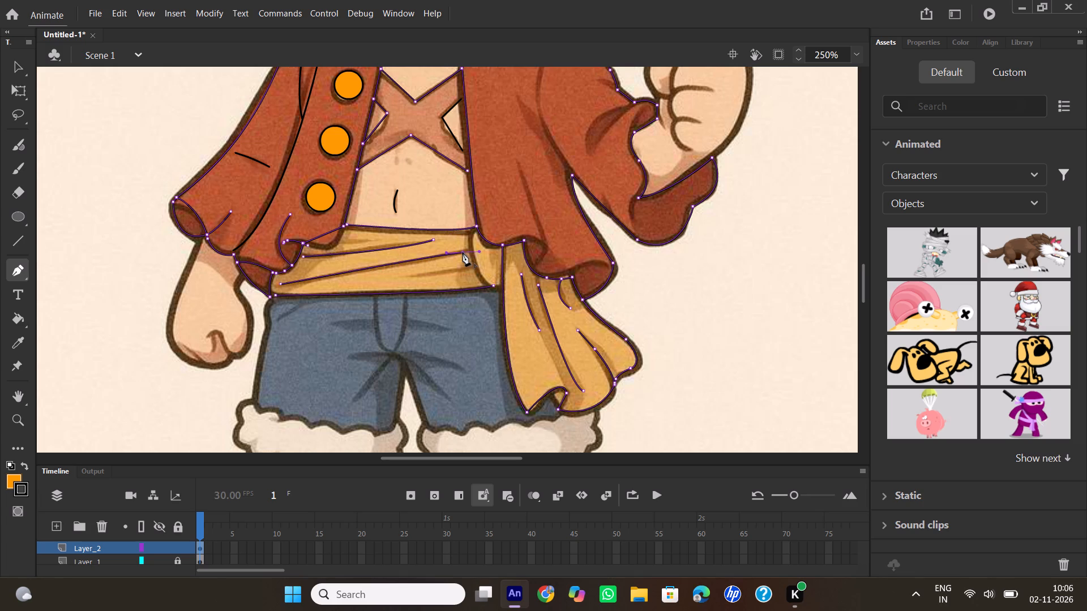
double_click(461, 252)
click(408, 278)
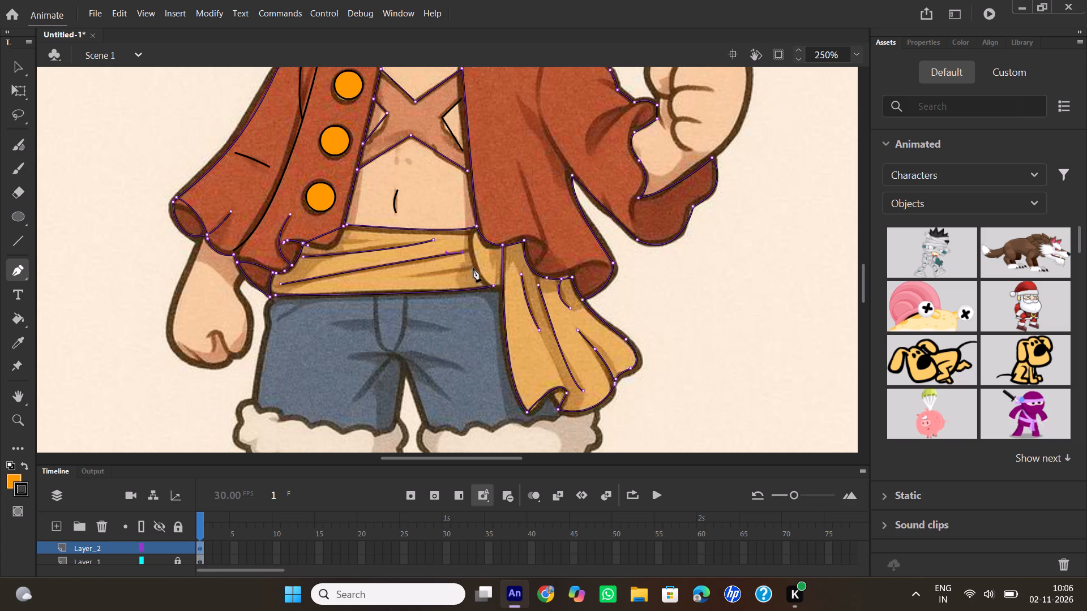
double_click(471, 266)
Hide Layer_1 to inspect the traced linework on its own, show it again and make Layer_2 active.
click(152, 561)
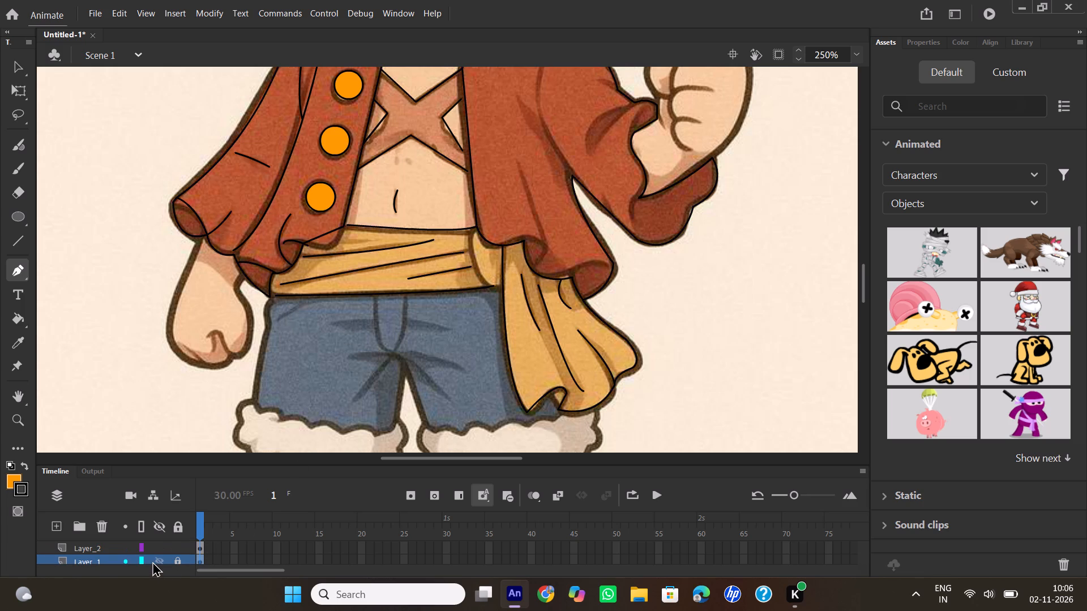
click(159, 561)
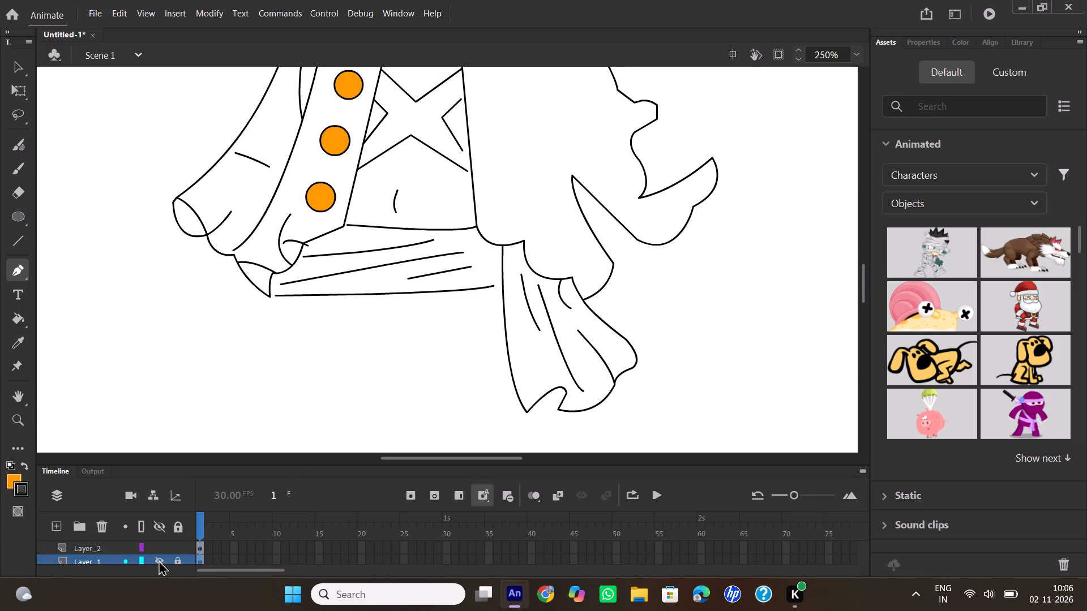
click(159, 560)
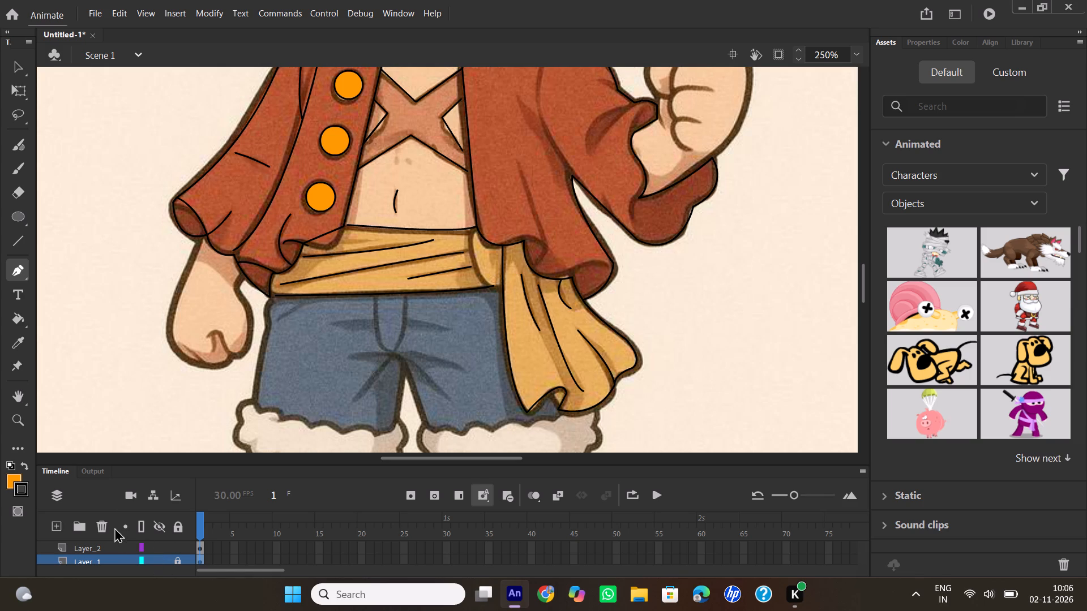
click(127, 549)
click(104, 541)
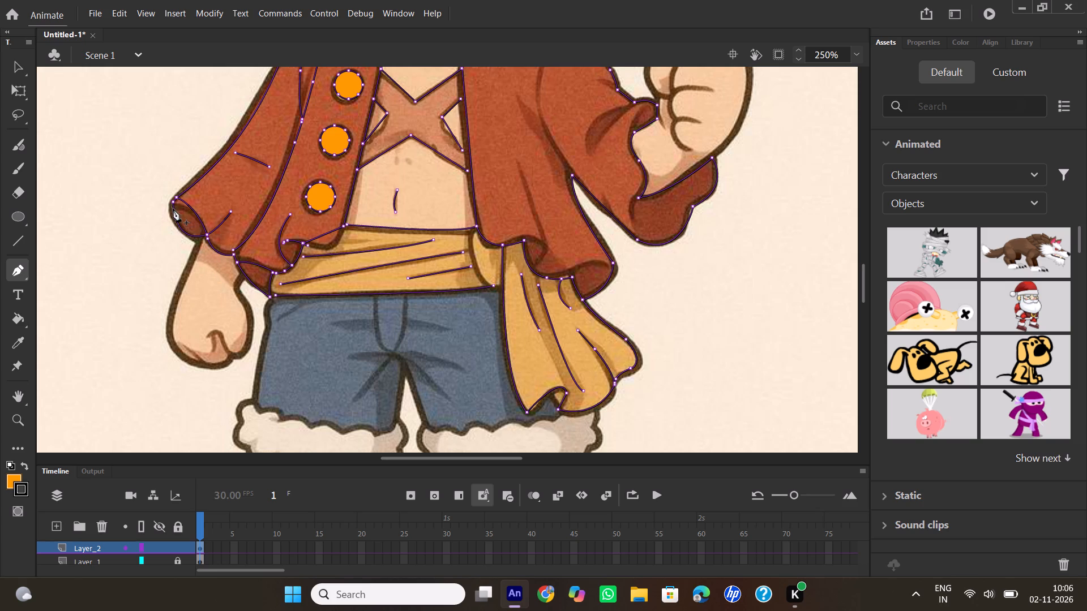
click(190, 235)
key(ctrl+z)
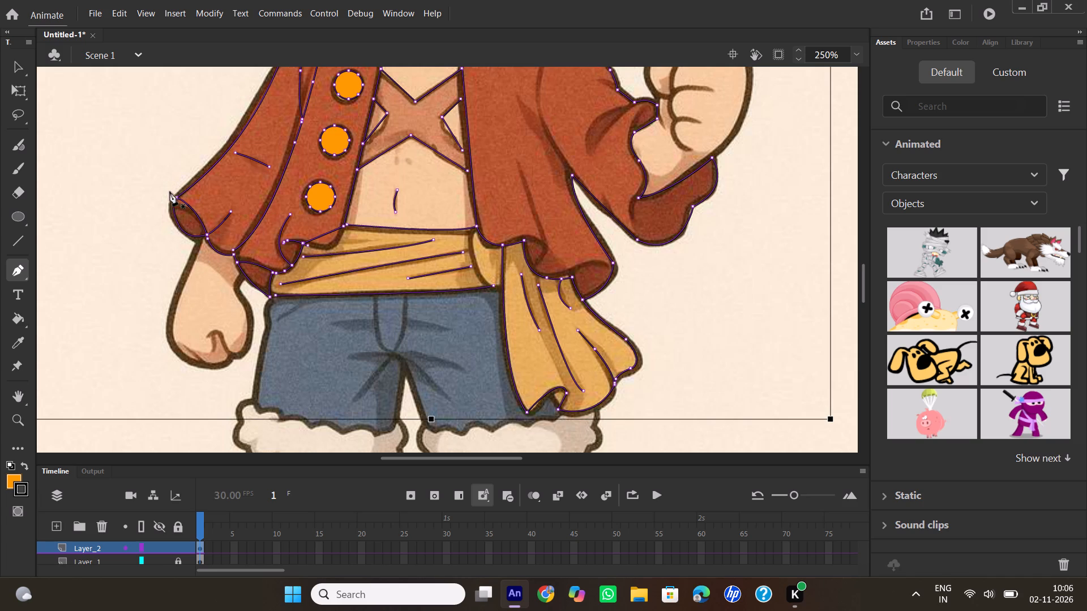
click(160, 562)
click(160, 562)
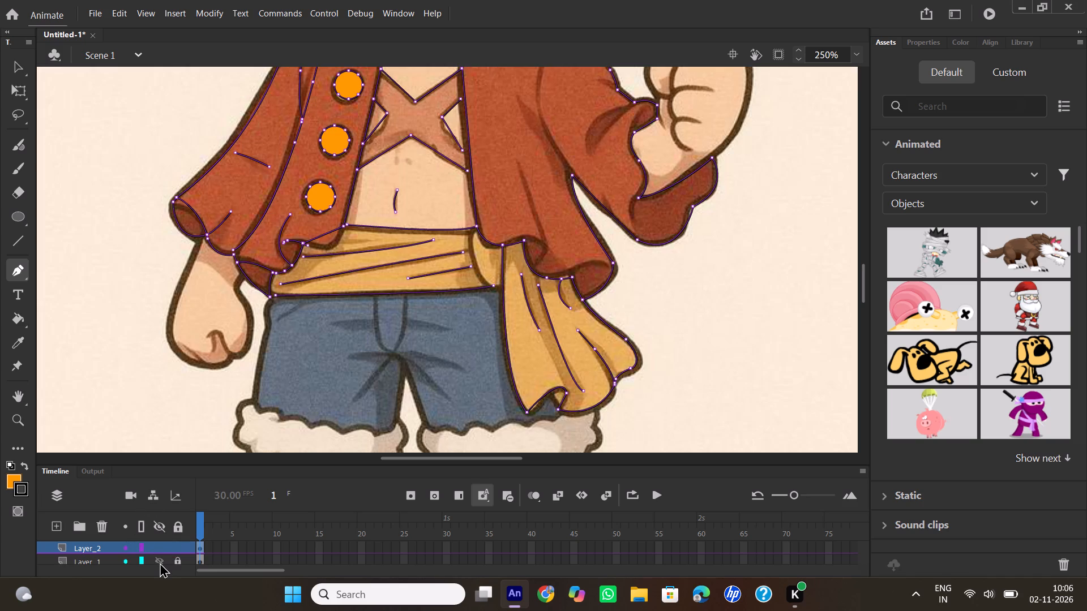
Trace the lowered forearm and fist with the Pen tool, from the sleeve cuff around the knuckles and back up to the shirt hem.
click(200, 237)
drag(173, 316, 161, 351)
drag(161, 351, 164, 352)
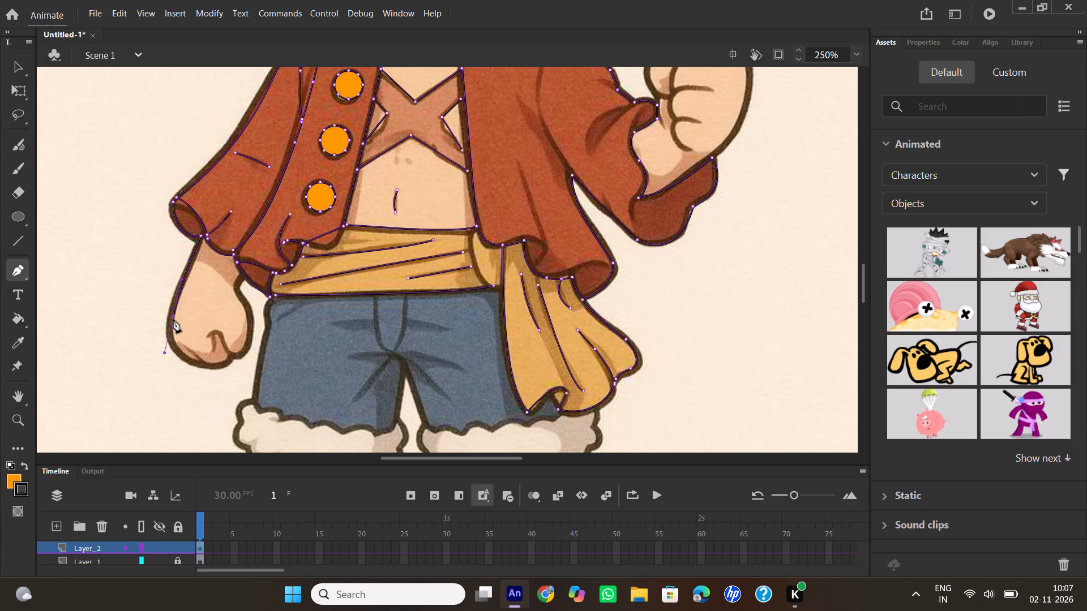
click(173, 317)
drag(231, 357, 243, 332)
drag(243, 332, 303, 329)
click(233, 356)
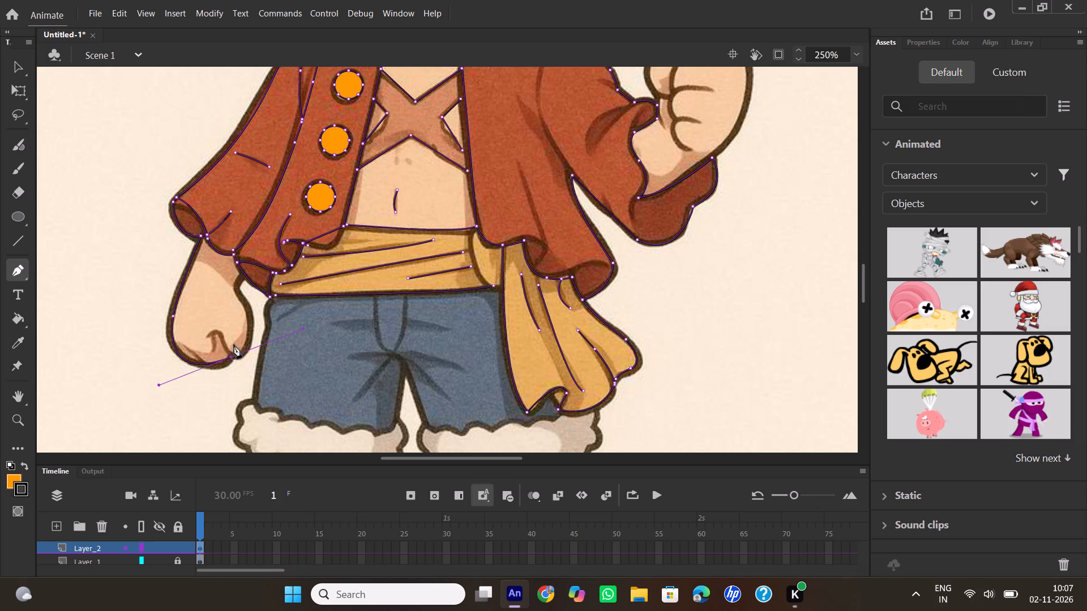
drag(251, 324, 250, 296)
drag(250, 296, 252, 293)
click(252, 325)
drag(237, 292, 229, 285)
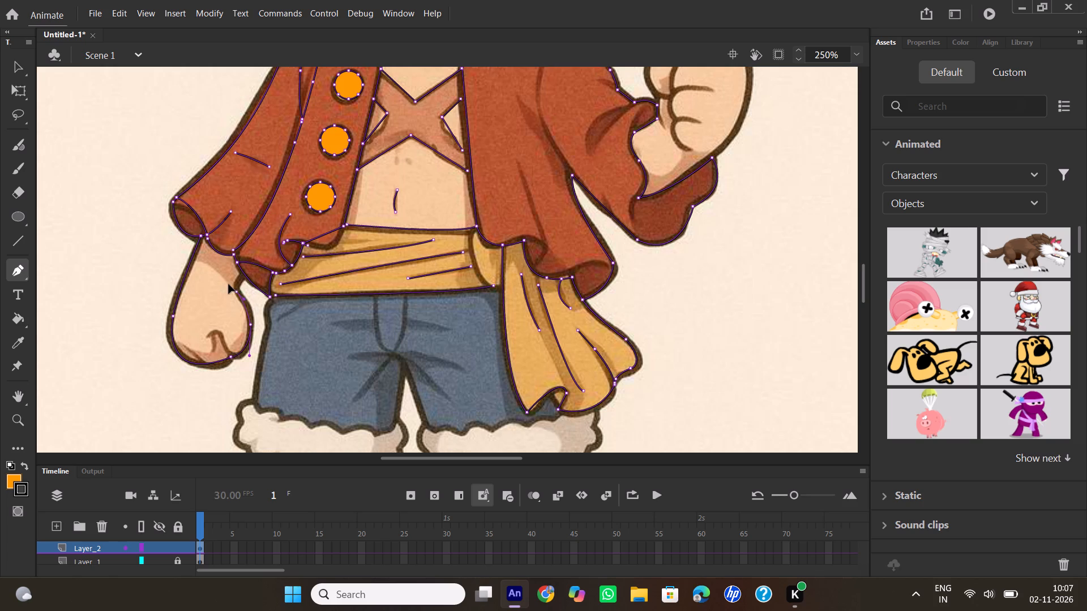
drag(229, 285, 227, 283)
click(238, 291)
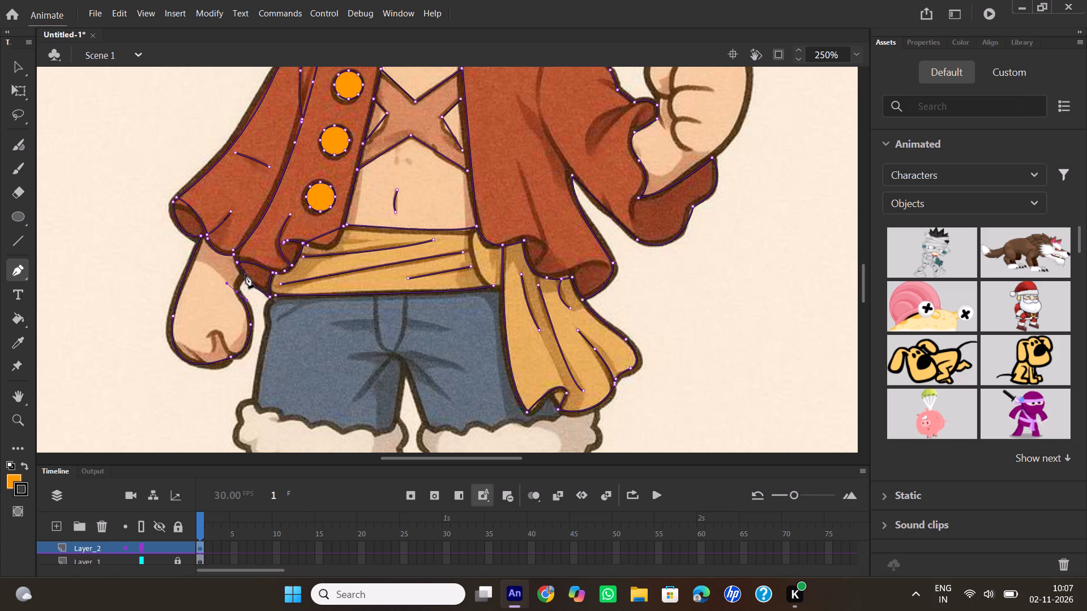
drag(246, 274, 253, 272)
double_click(246, 277)
Draw the finger details inside the lowered fist: a curled thumb crease and a short curved line along the lower knuckles.
click(206, 338)
drag(237, 355, 245, 371)
drag(245, 371, 264, 390)
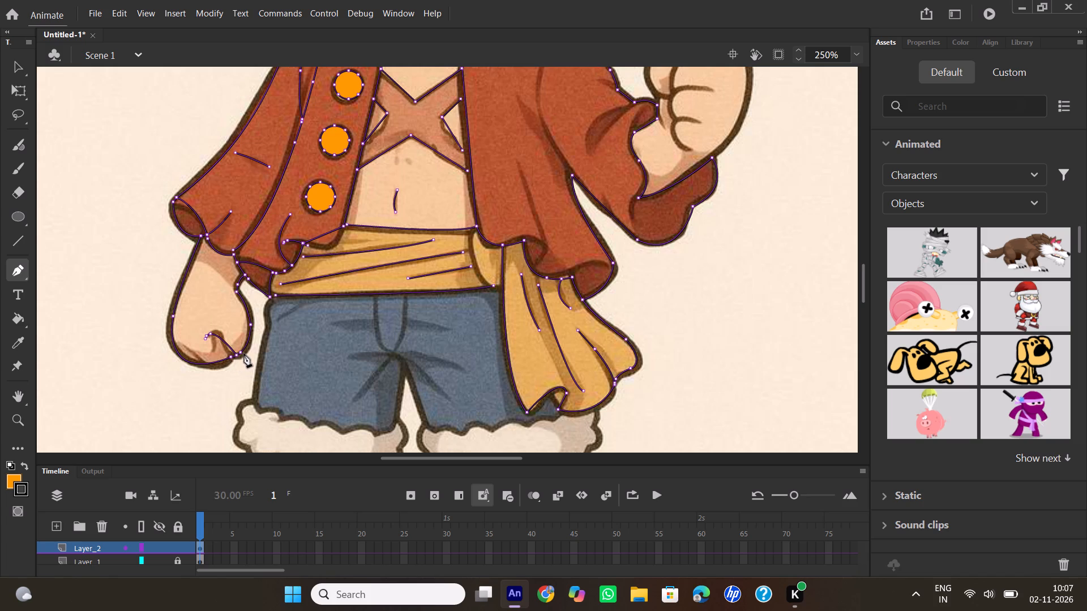
double_click(242, 353)
click(186, 342)
drag(206, 364, 216, 379)
click(14, 68)
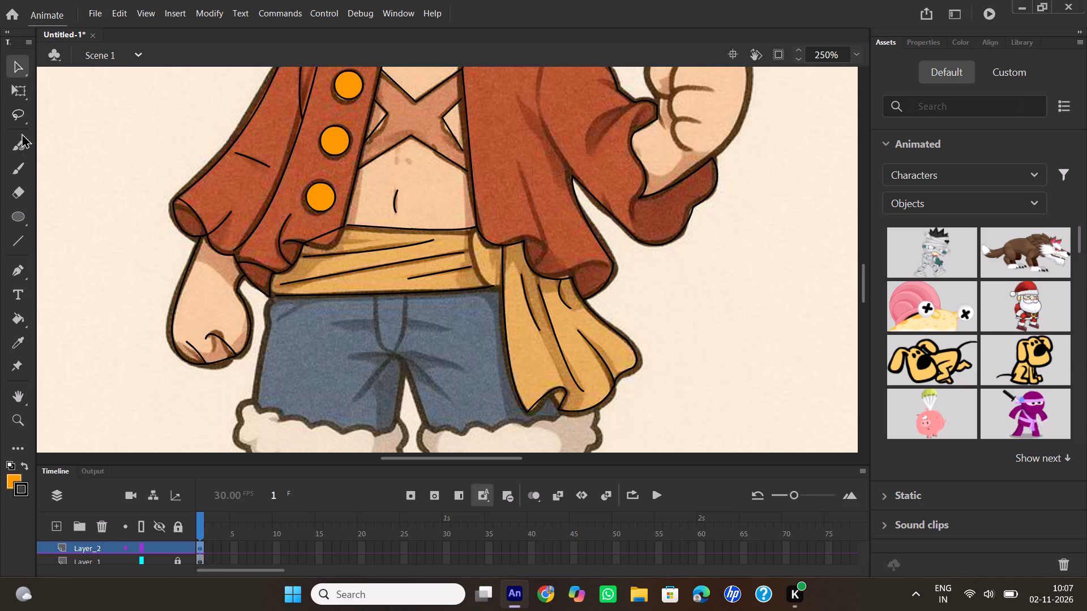
Draw a curved Pen fold line beside the shirt collar on the raised-fist side, from the chest up to the neckline edge.
click(16, 272)
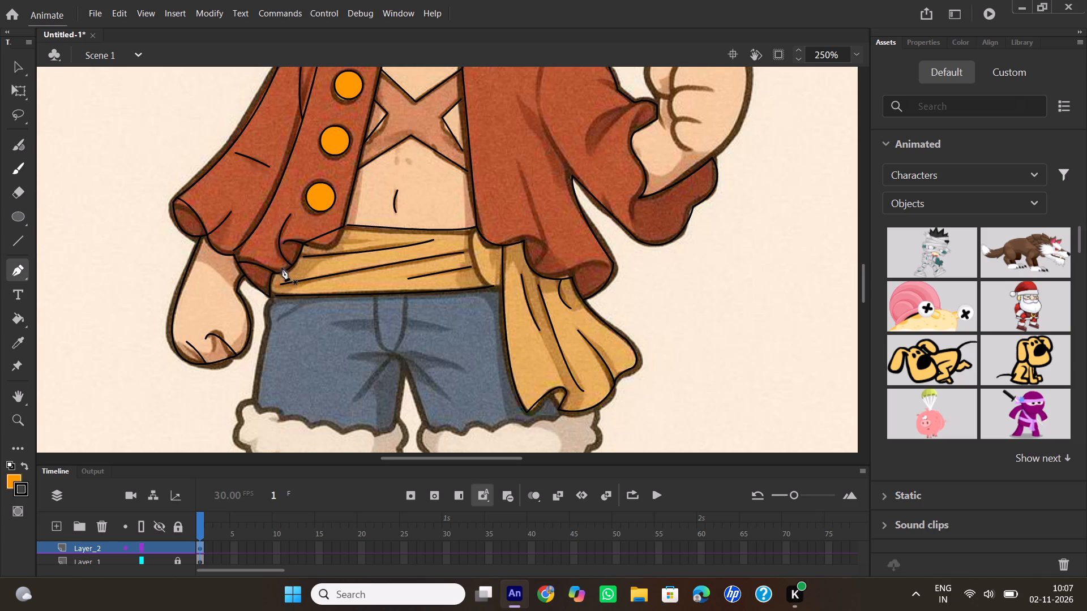
scroll(434, 221, up, 1)
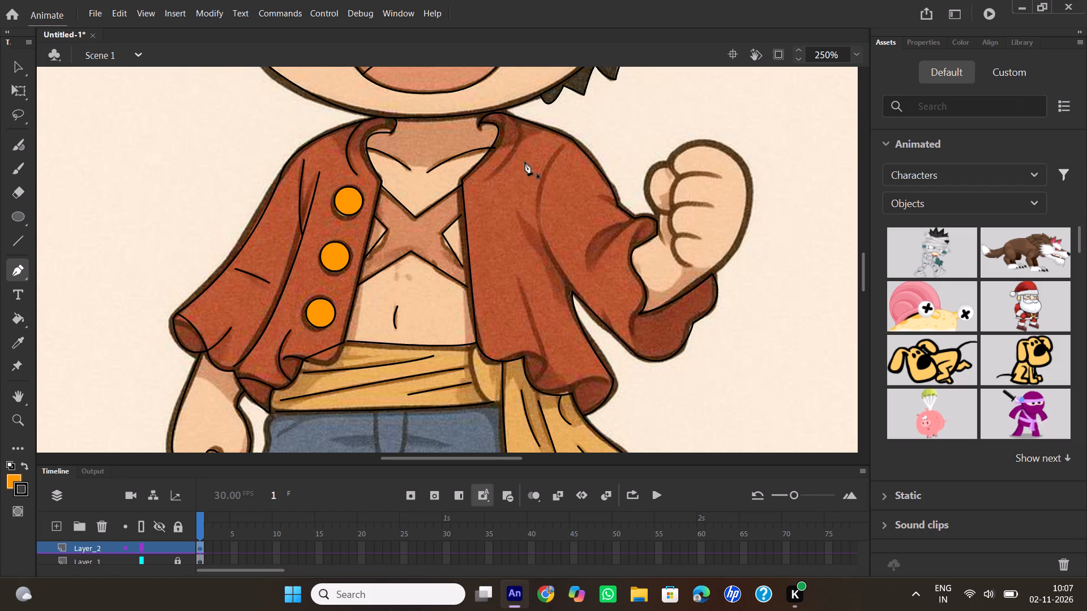
click(490, 182)
drag(516, 118, 491, 105)
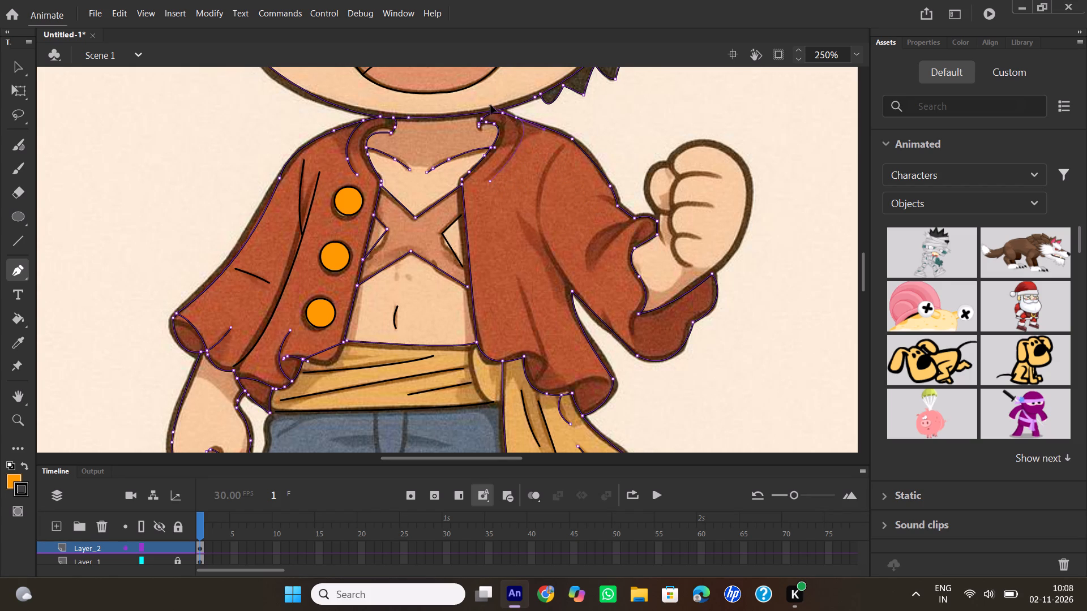
drag(491, 105, 498, 105)
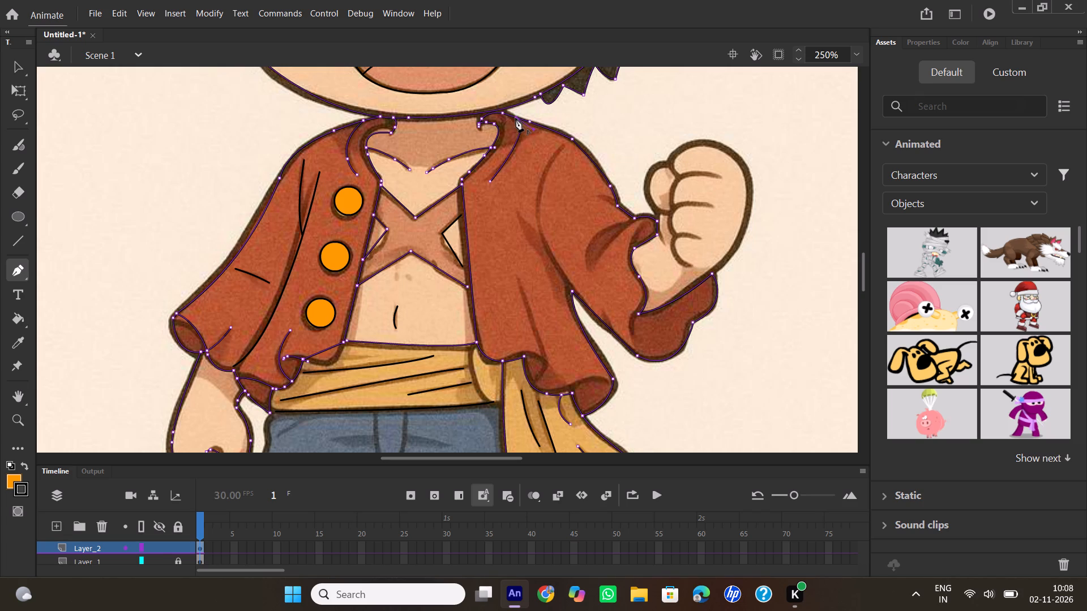
double_click(516, 118)
Trace the sleeve seam on the raised-fist side with the Pen tool, curving from the shoulder down to the armpit.
click(560, 147)
drag(546, 246, 573, 279)
double_click(545, 247)
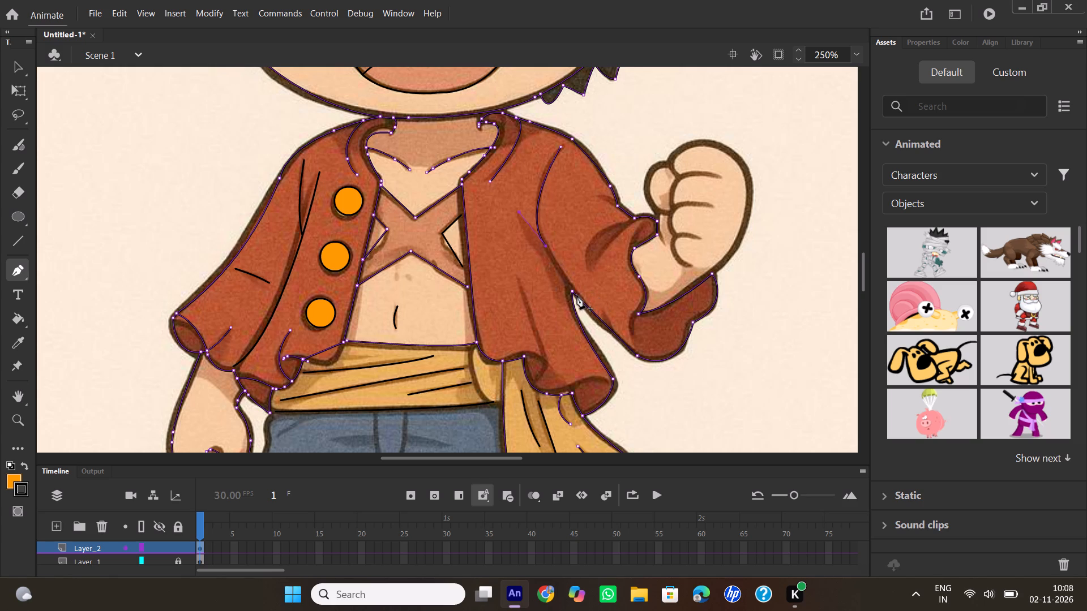
drag(577, 295, 590, 300)
drag(590, 300, 592, 305)
double_click(577, 297)
click(164, 562)
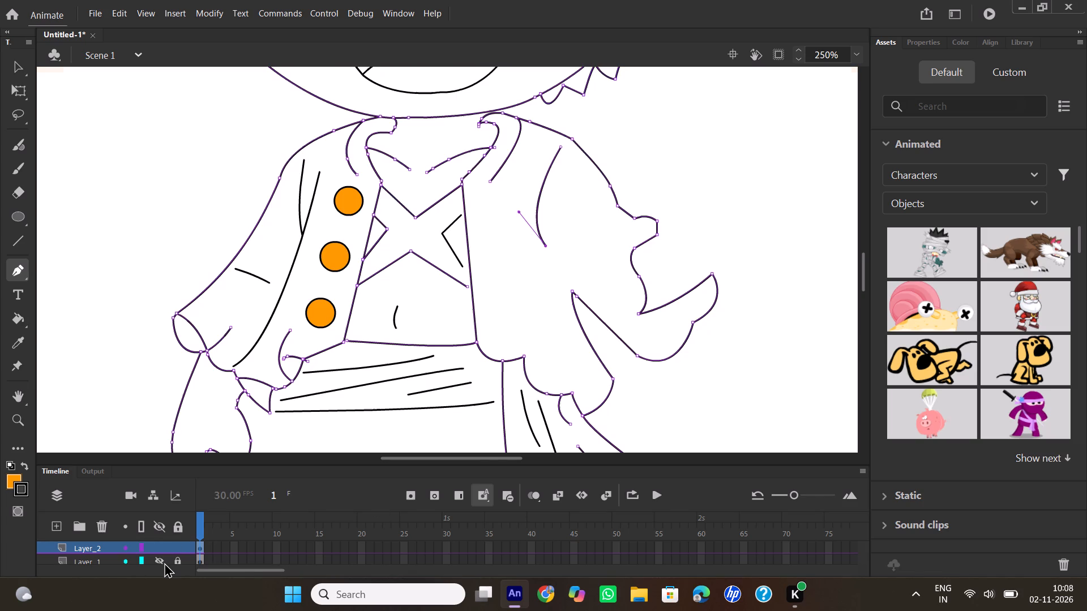
click(164, 562)
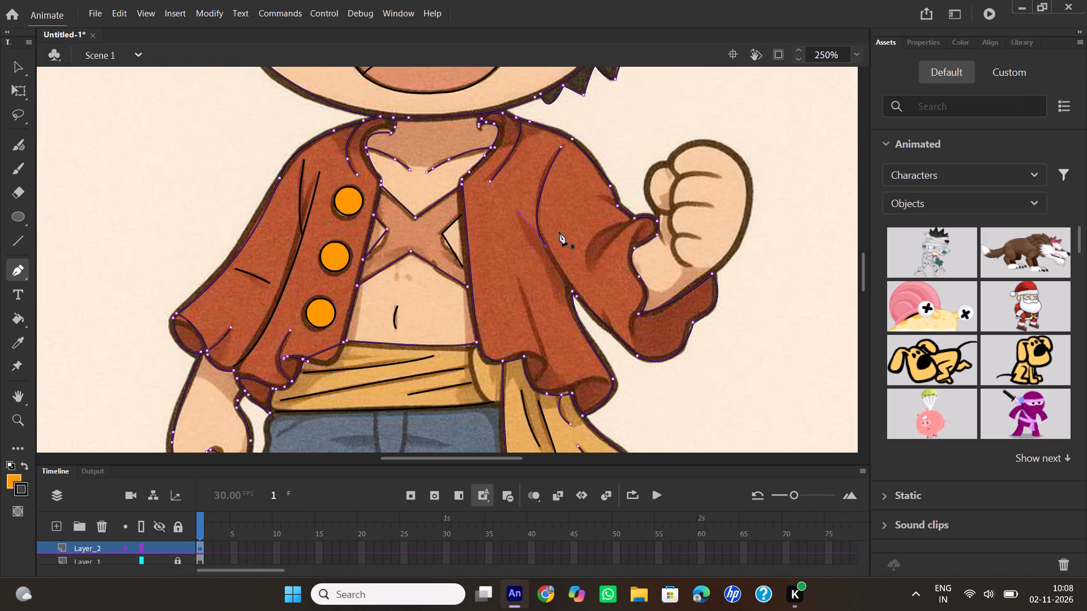
click(546, 246)
drag(573, 291, 584, 303)
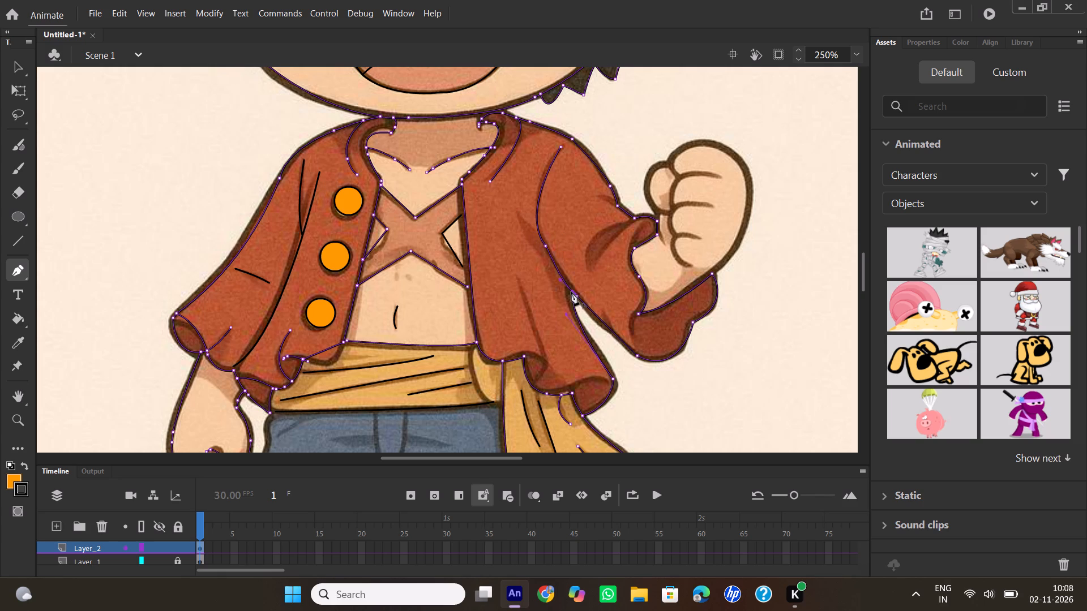
double_click(571, 292)
Trace the curled fold of the shirt hem beside the sash knot with the Pen tool, curving around and back down to the hem edge.
click(518, 357)
drag(546, 365, 571, 385)
drag(571, 385, 574, 388)
click(546, 365)
drag(534, 388, 526, 394)
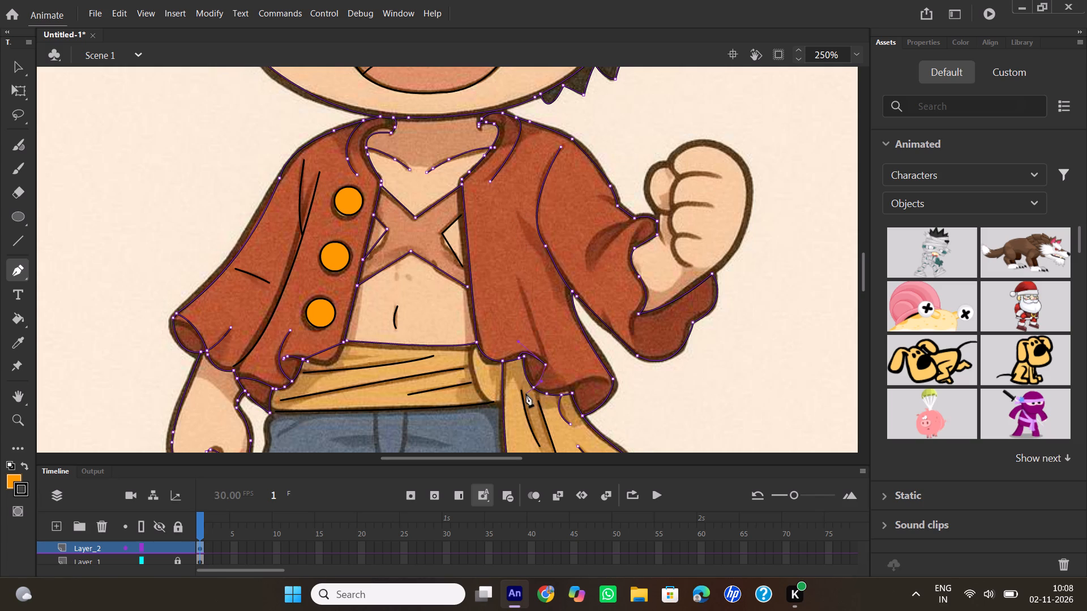
double_click(535, 388)
Draw a long Pen fold line from the shirt front to the hem curl, plus a short line from the curl to the hem edge.
click(517, 275)
double_click(547, 364)
scroll(515, 386, down, 1)
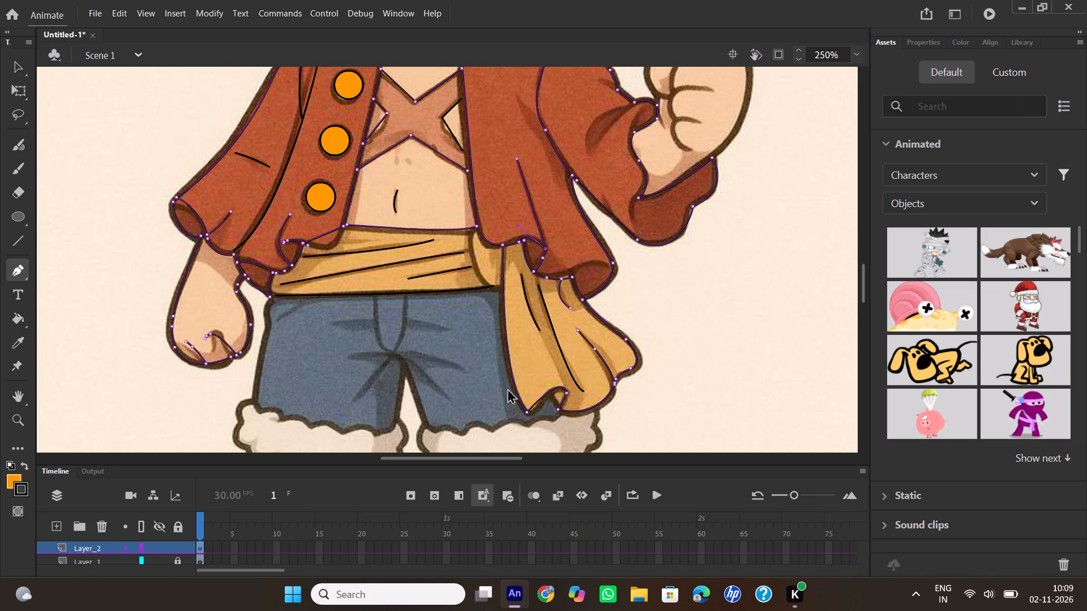
click(160, 560)
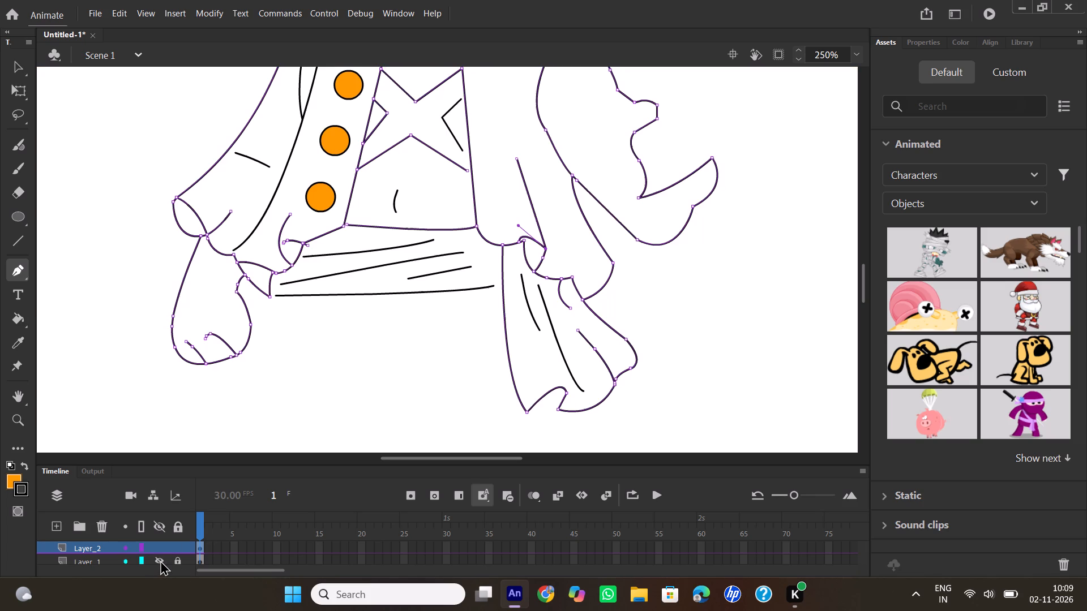
click(160, 560)
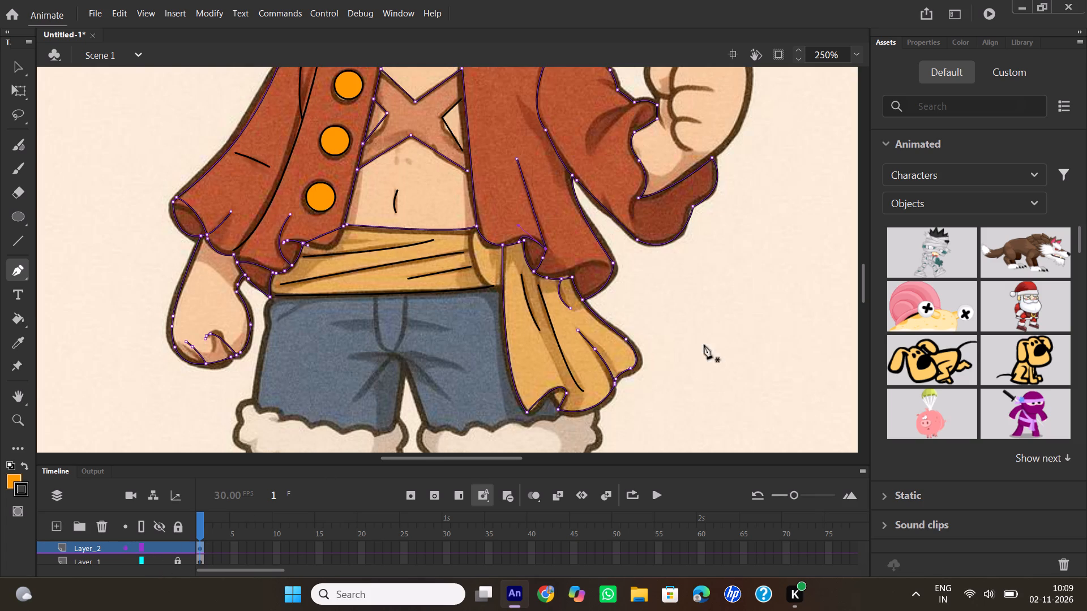
click(546, 245)
double_click(572, 270)
Trace the closed leaf-shaped crease on the raised-arm sleeve with the Pen tool, starting and ending at the upper cuff edge.
scroll(404, 265, up, 1)
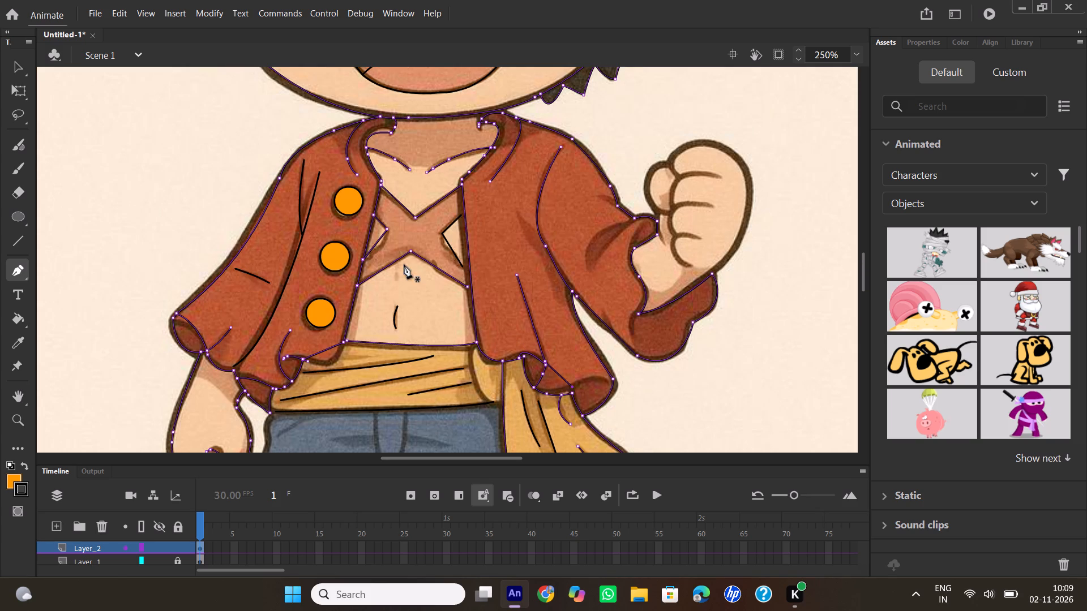
click(630, 224)
drag(595, 269, 593, 279)
click(595, 269)
drag(598, 235, 602, 231)
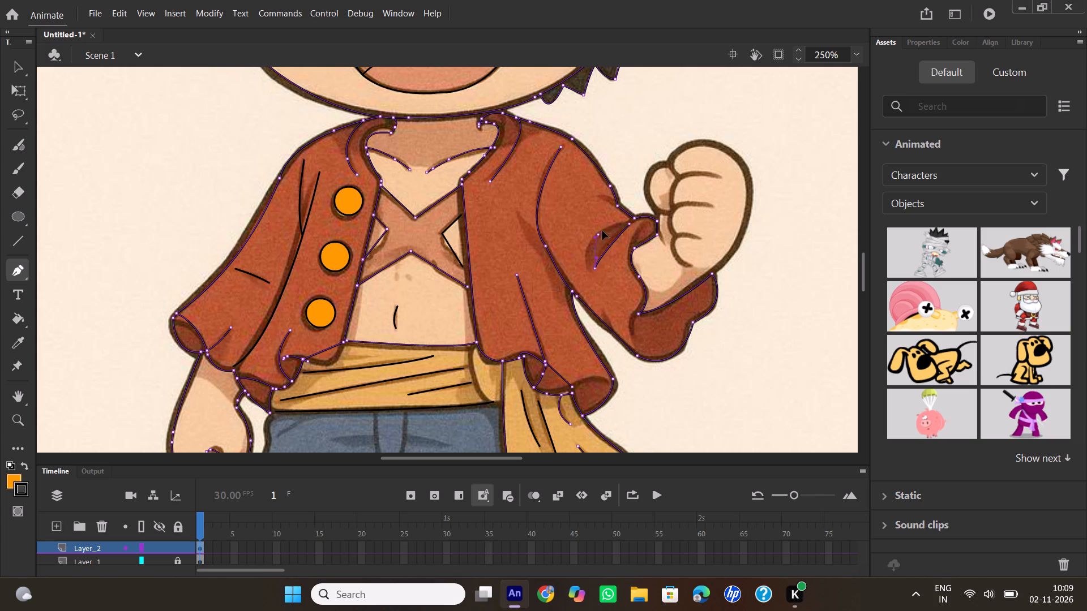
drag(602, 231, 621, 201)
drag(621, 201, 625, 204)
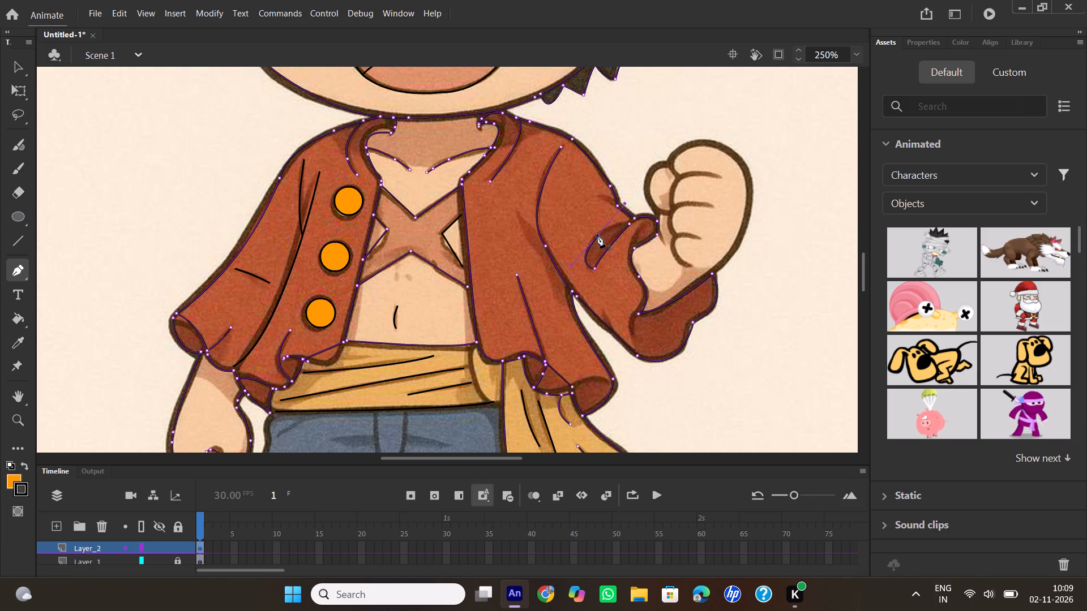
click(597, 234)
drag(631, 223, 645, 225)
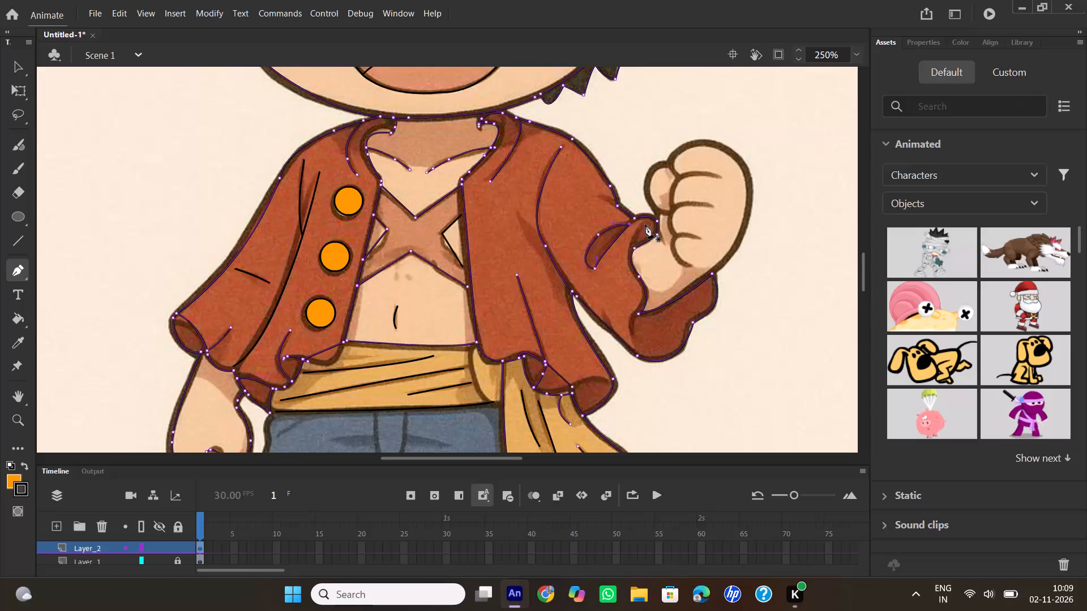
Draw a short curved Pen fold line near the underside of the raised-arm sleeve.
click(602, 299)
drag(610, 331, 616, 334)
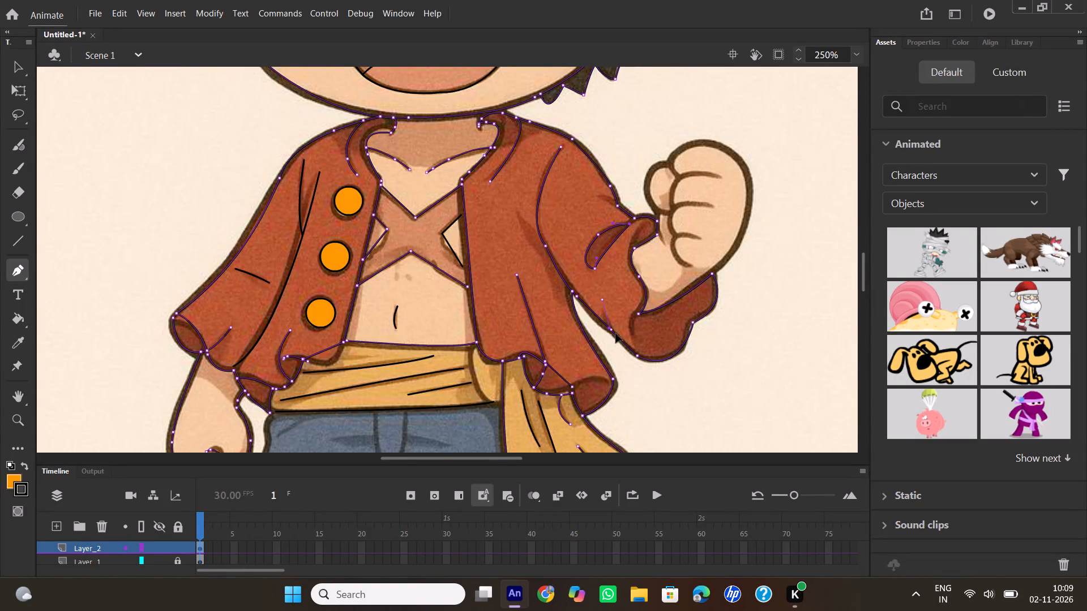
drag(616, 334, 623, 348)
double_click(610, 329)
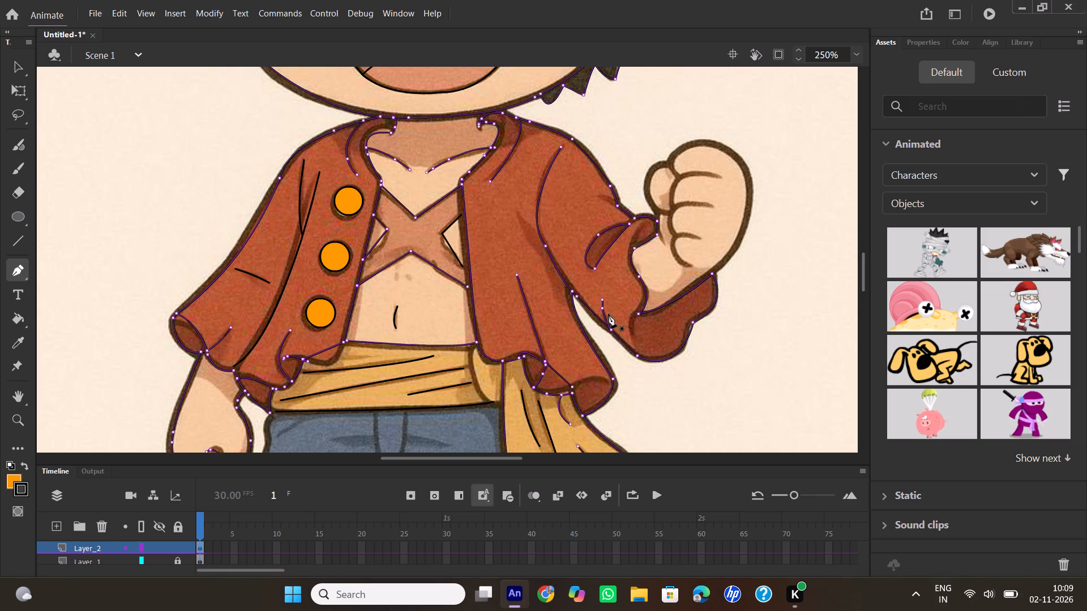
Draw a short curved Pen line inside the lower cuff of the raised-arm sleeve, running up to the cuff's inner corner.
scroll(511, 142, up, 2)
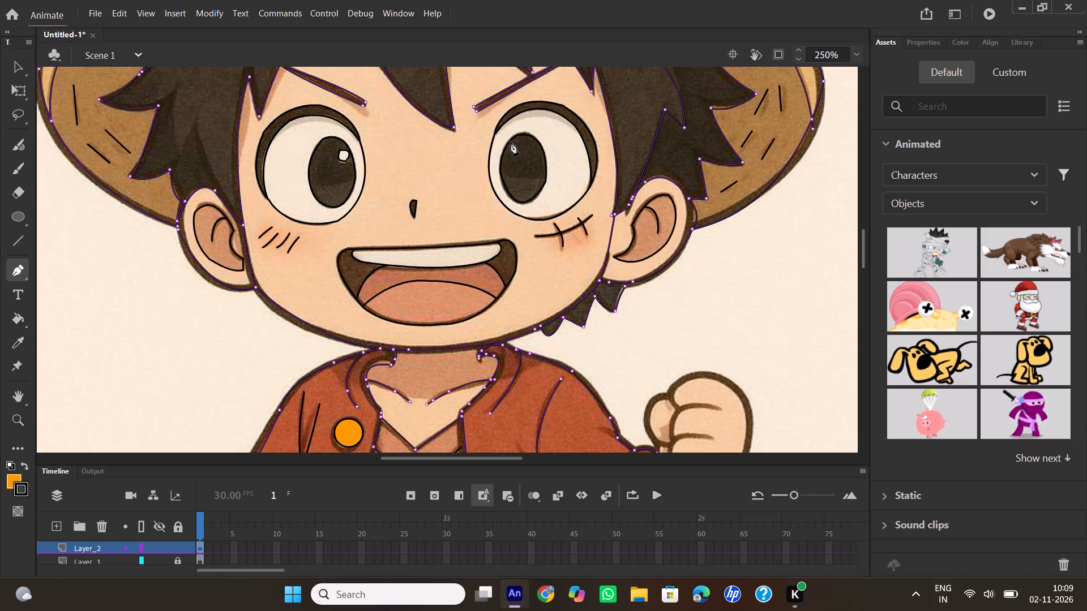
scroll(511, 142, down, 2)
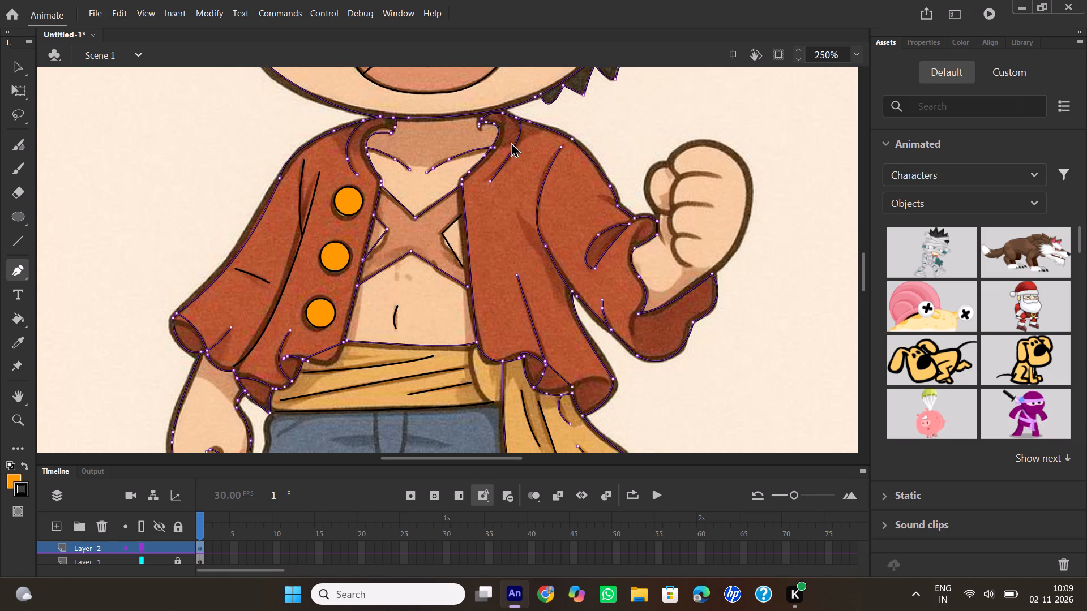
scroll(511, 142, down, 1)
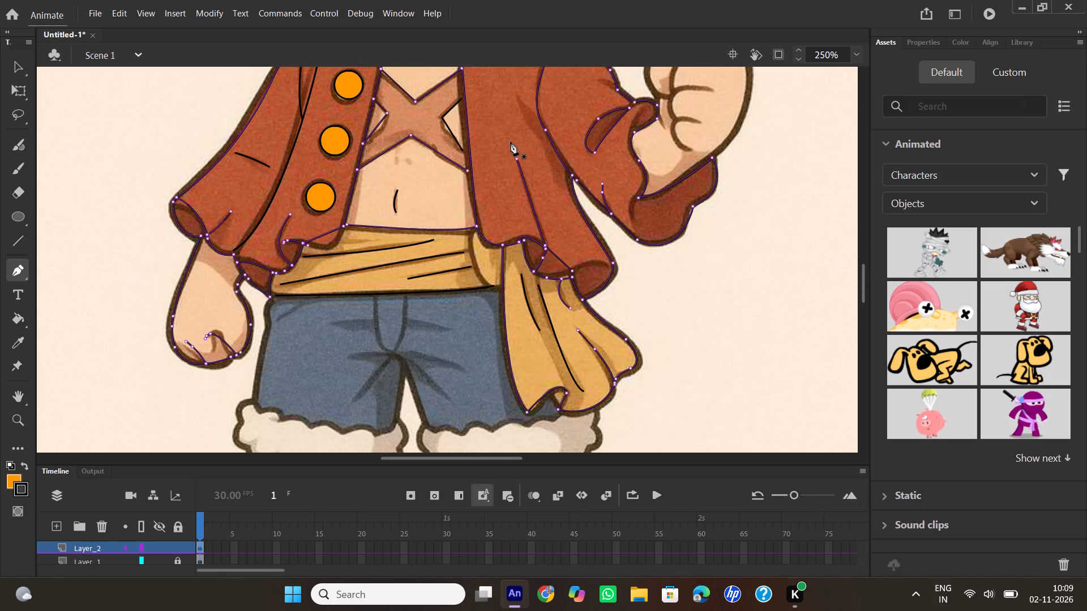
scroll(511, 142, down, 1)
scroll(510, 141, up, 2)
click(639, 341)
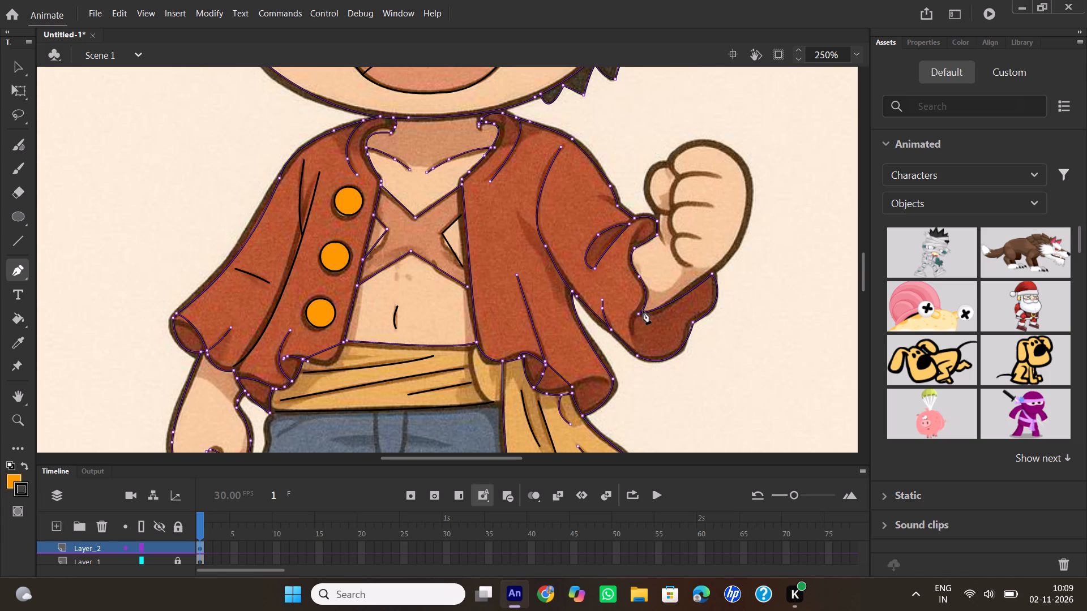
drag(641, 312, 661, 309)
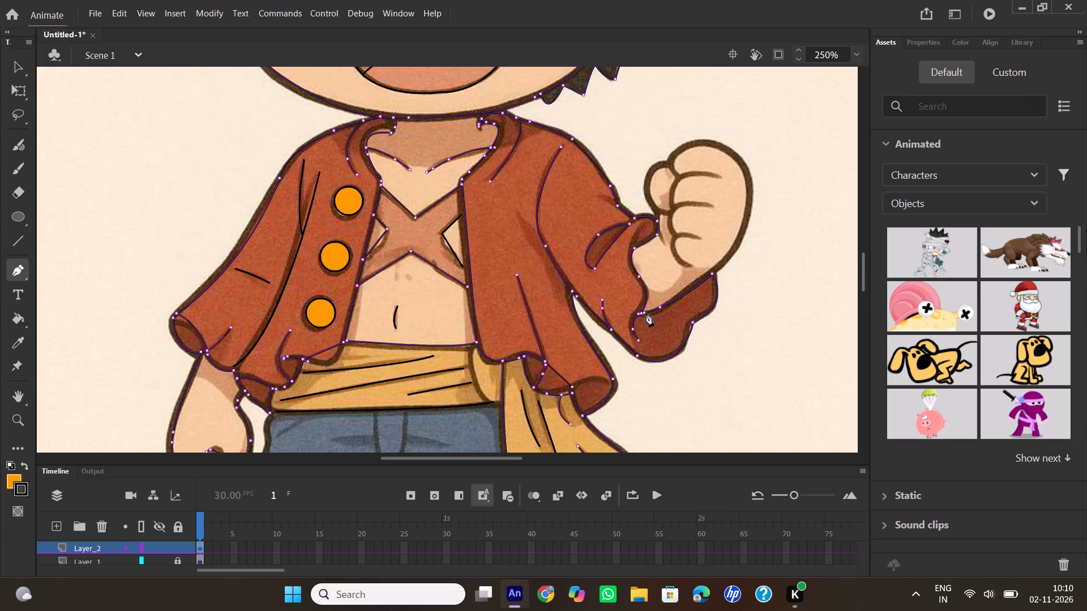
double_click(643, 313)
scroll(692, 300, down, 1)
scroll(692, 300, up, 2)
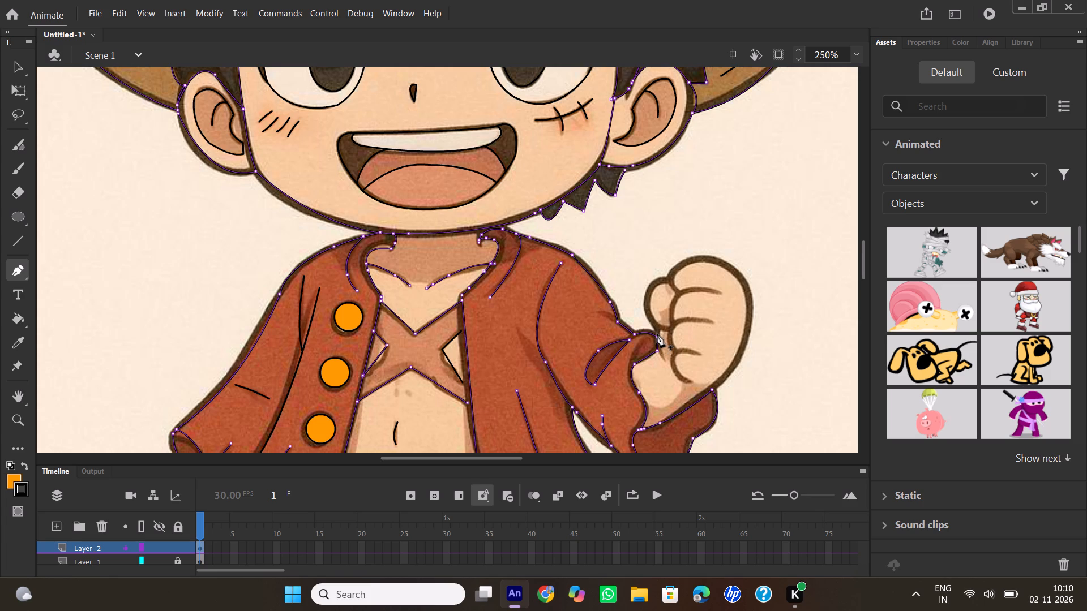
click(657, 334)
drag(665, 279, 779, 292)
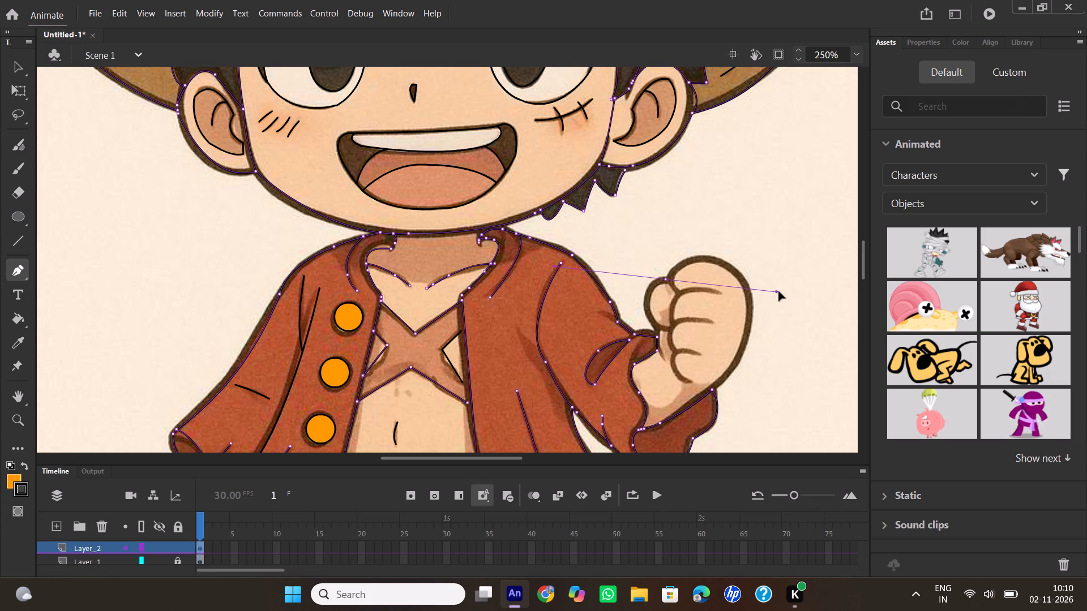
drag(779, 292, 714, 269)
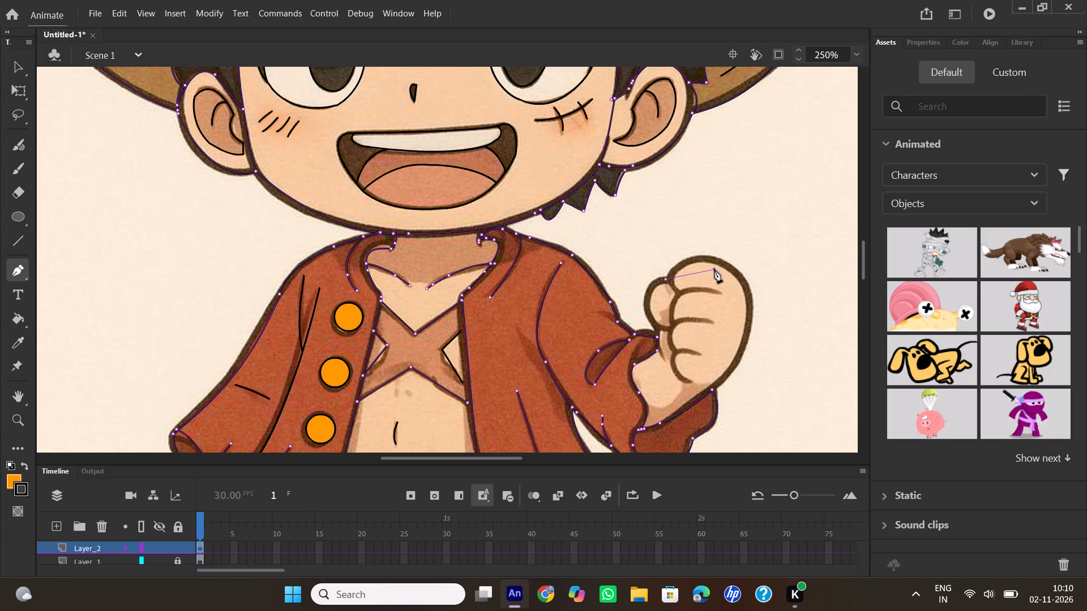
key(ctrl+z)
Trace the raised fist's outer outline with the Pen tool, from the upper cuff around the thumb and knuckles to the lower cuff.
click(656, 326)
drag(665, 279, 697, 278)
click(665, 279)
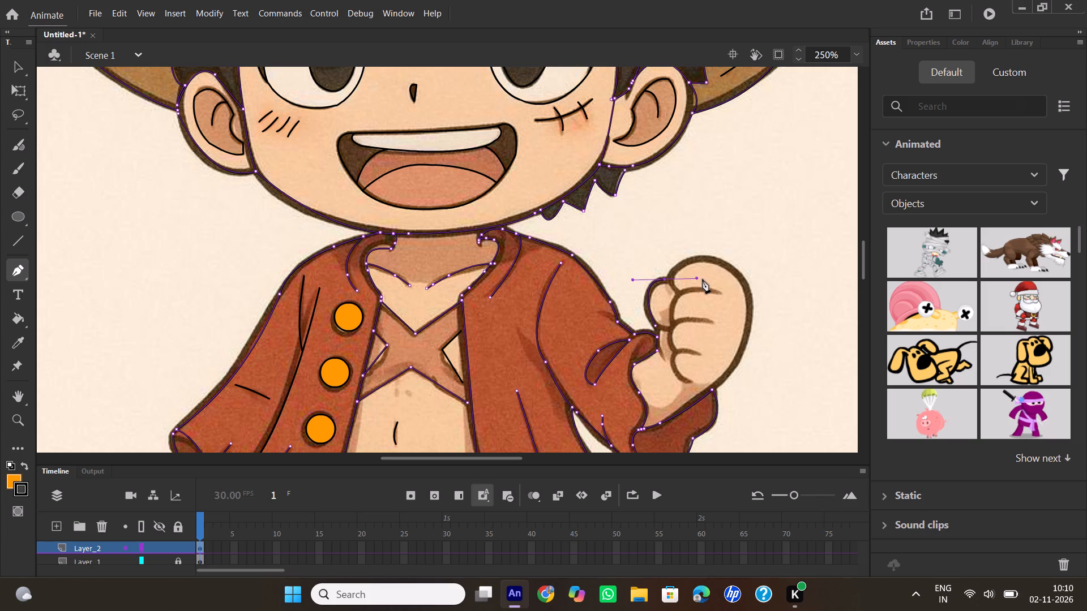
drag(735, 270, 789, 296)
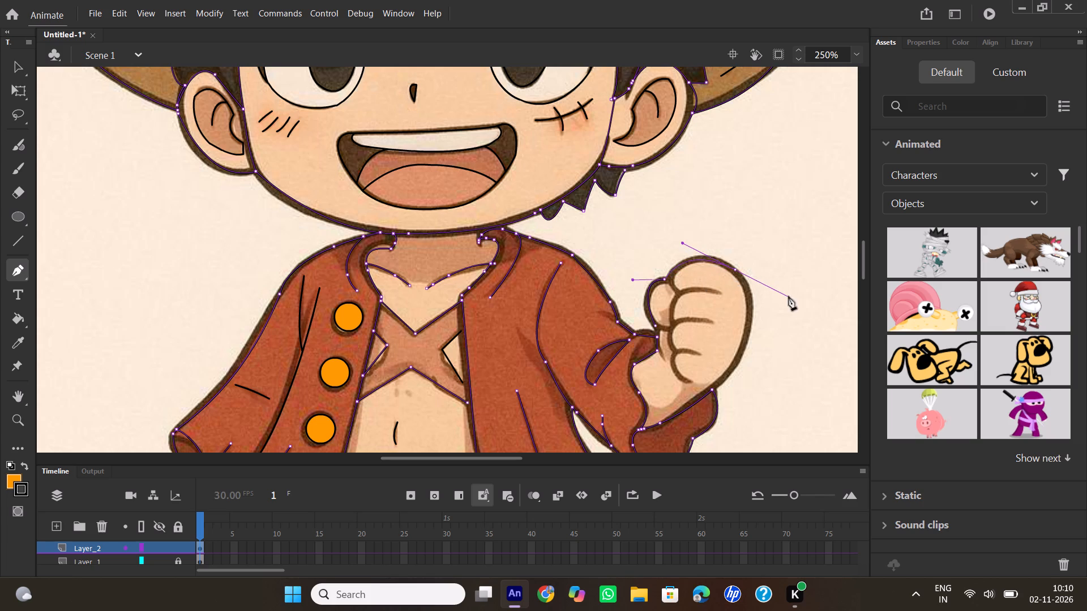
click(735, 270)
scroll(770, 262, down, 1)
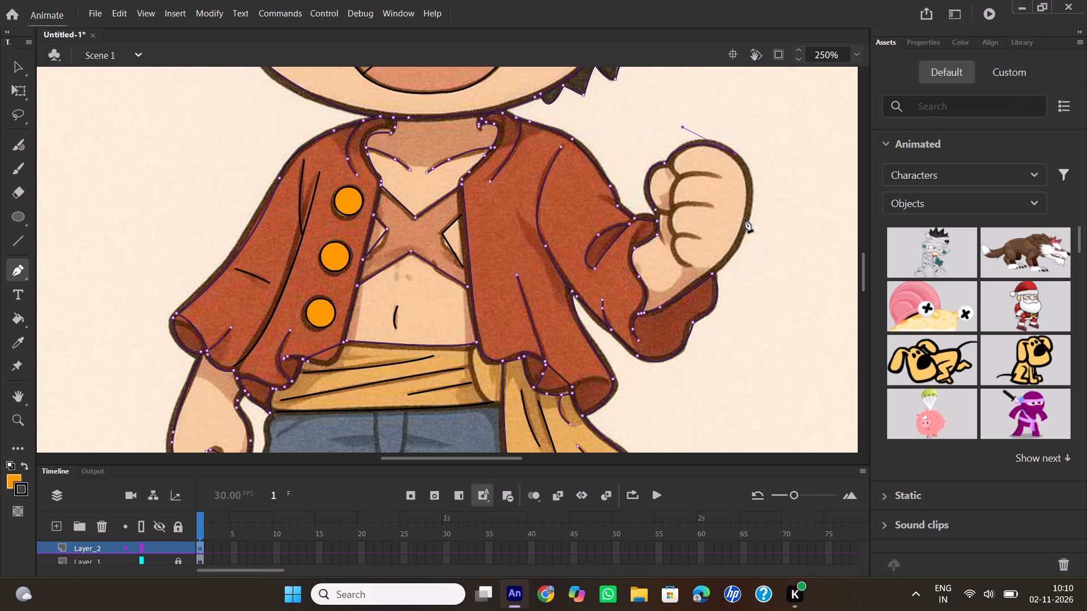
drag(747, 219, 741, 246)
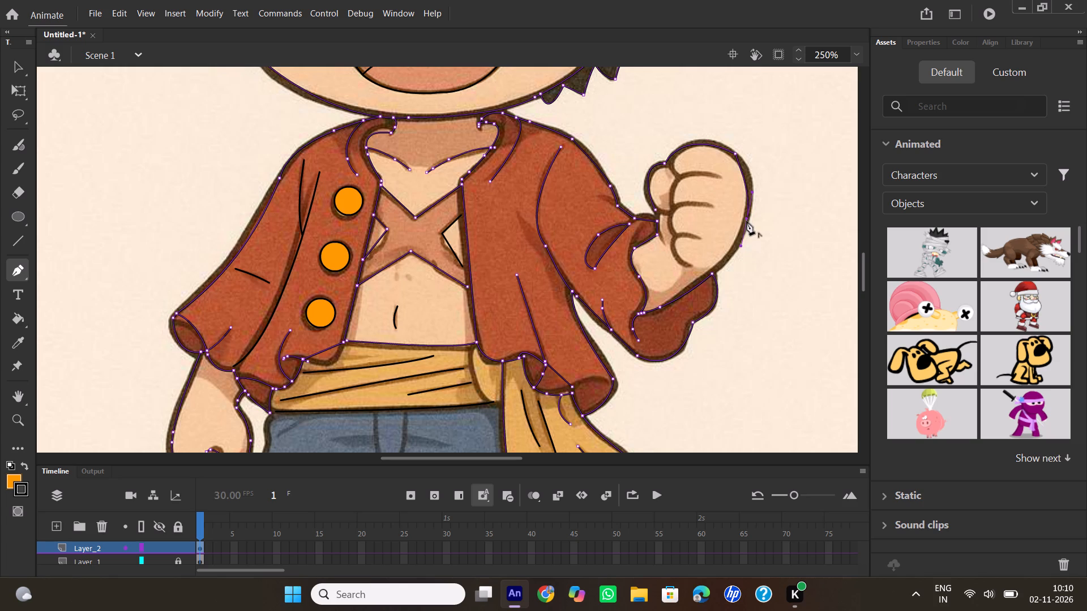
click(747, 221)
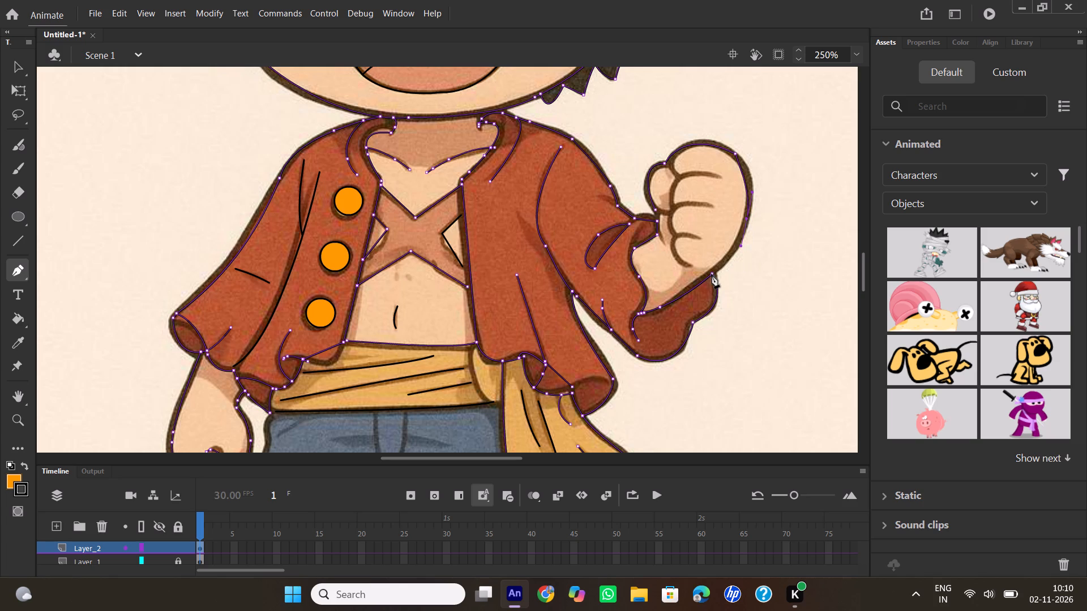
drag(712, 274, 698, 279)
double_click(712, 276)
Draw the Pen line along the inner edge of the curled fingers, from the notch above the thumb down to the lowest finger crease.
click(673, 154)
drag(680, 178, 698, 186)
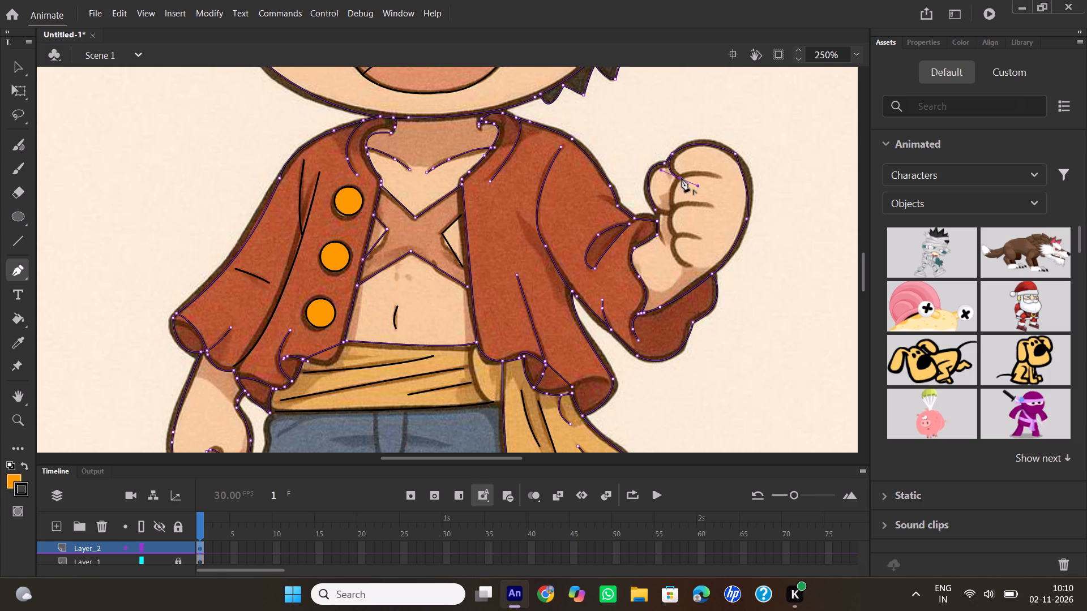
click(682, 178)
drag(675, 208, 679, 213)
drag(679, 213, 683, 220)
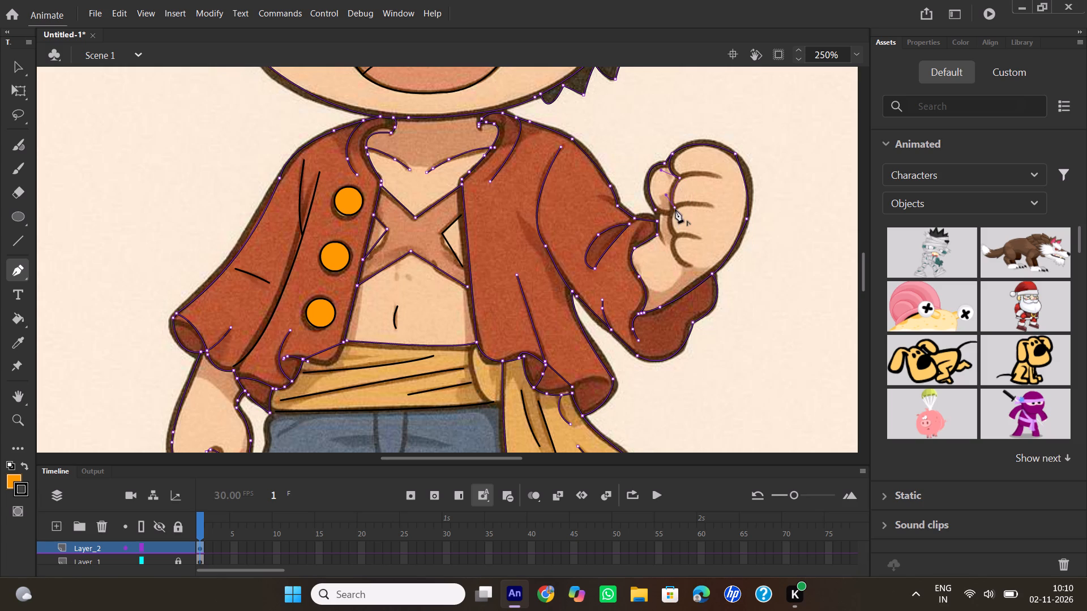
click(675, 209)
click(678, 237)
click(687, 267)
double_click(687, 267)
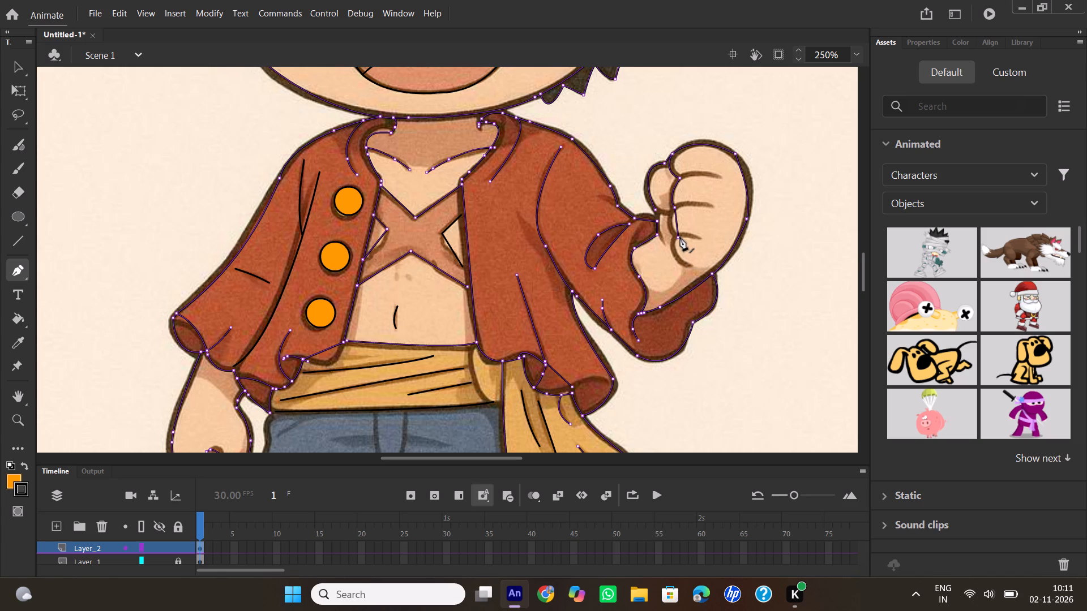
Trace the curved inner edge of the raised fist's lowest finger with the Pen tool, between its crease and the palm base.
click(680, 237)
click(691, 265)
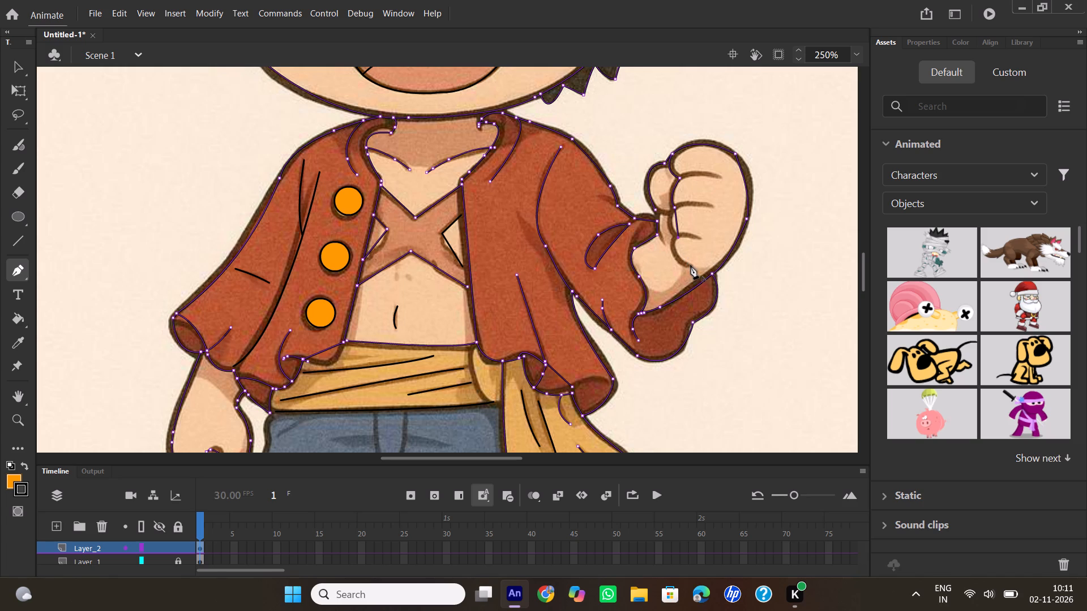
double_click(691, 265)
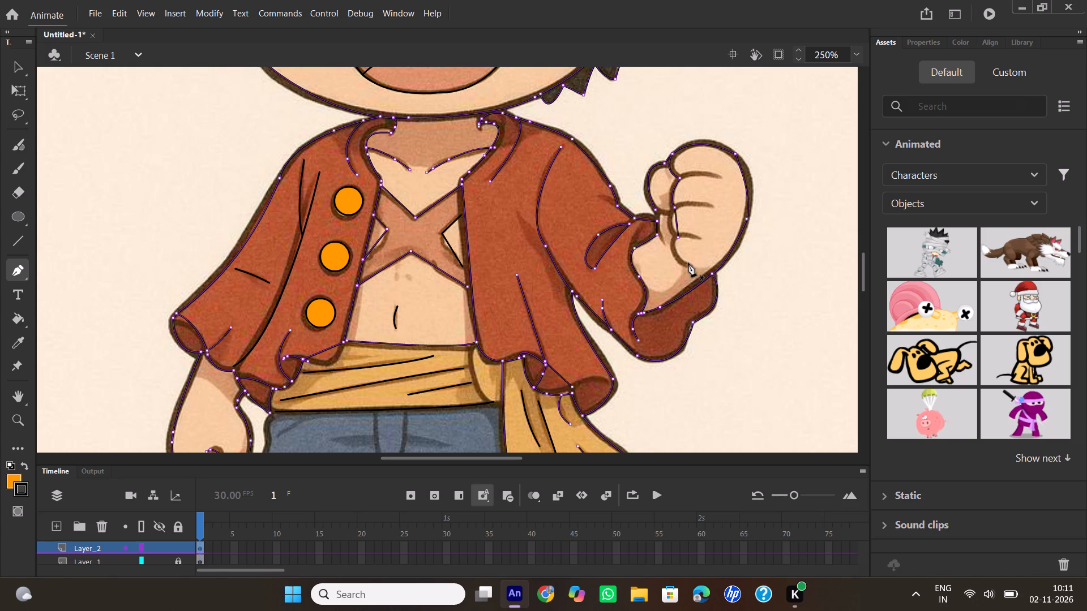
click(688, 263)
drag(679, 238, 690, 230)
drag(690, 230, 690, 225)
Draw three short Pen crease lines separating the raised fist's fingers, each ending at the inner finger edge.
click(721, 177)
double_click(681, 178)
click(713, 207)
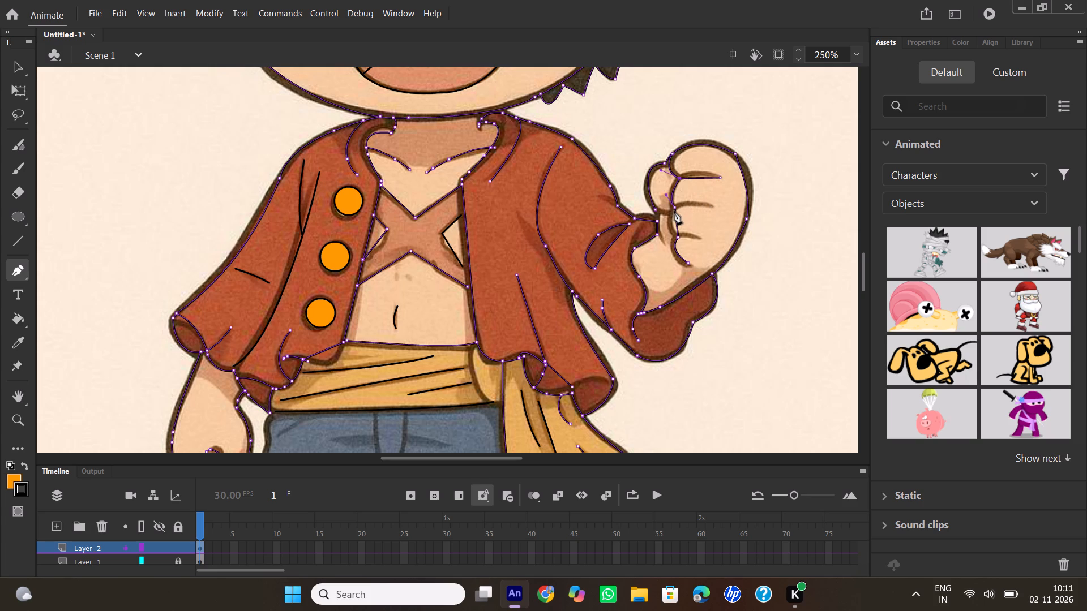
double_click(674, 210)
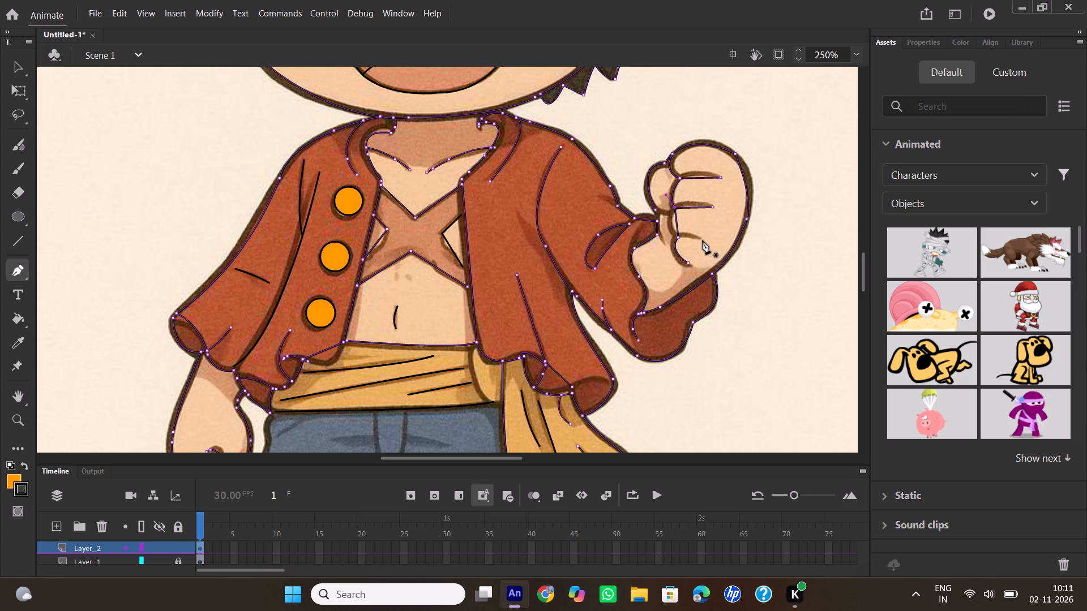
click(703, 240)
double_click(679, 235)
Bend the third finger's inner edge and the three finger creases into curves matching the reference with the Selection tool.
click(23, 66)
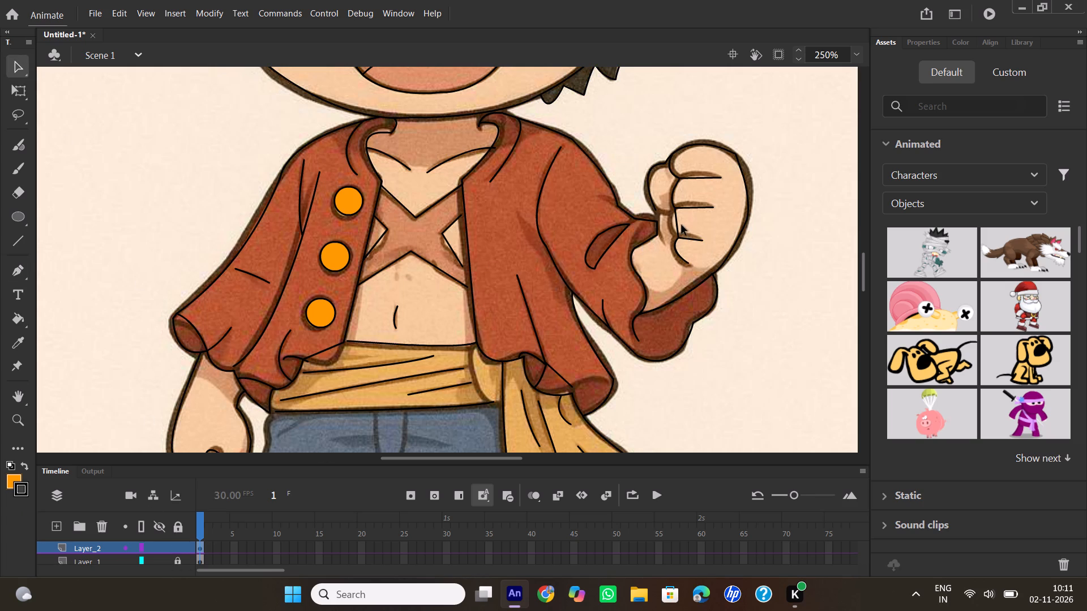
drag(677, 225, 670, 226)
click(705, 179)
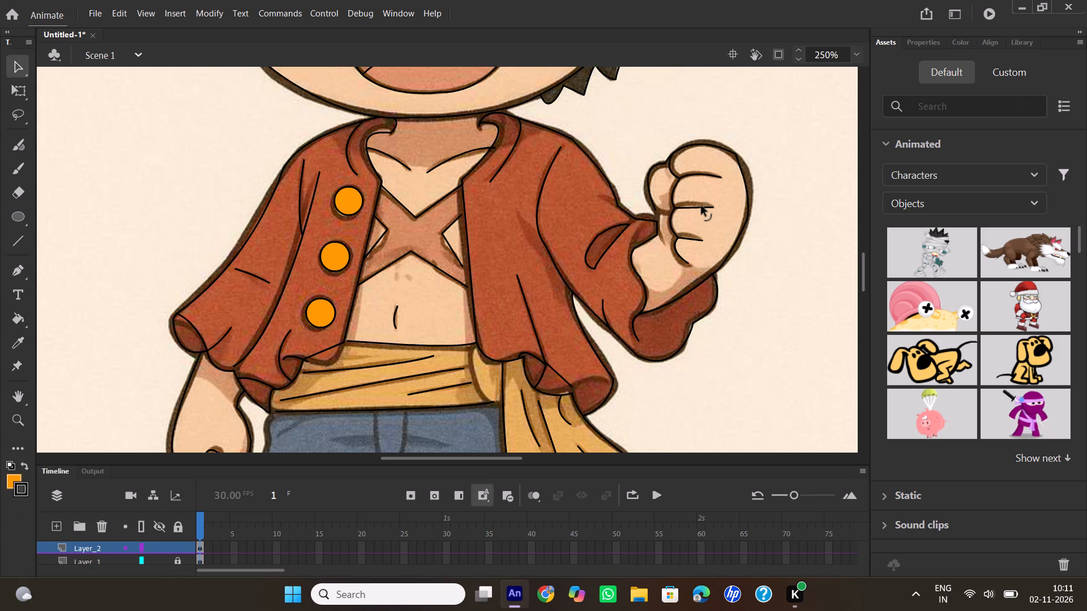
drag(699, 208, 697, 203)
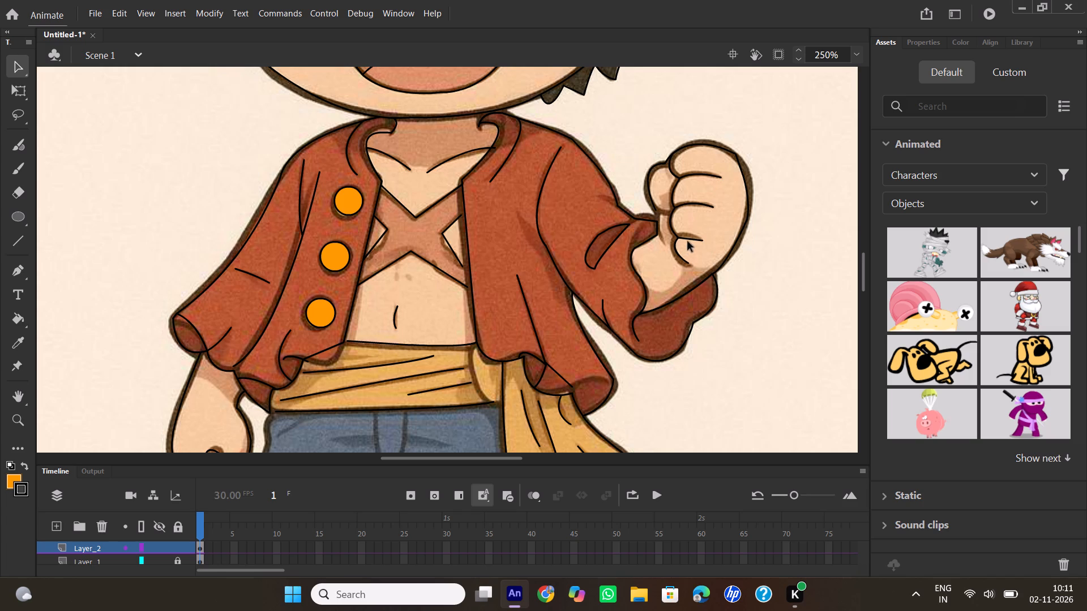
click(688, 240)
Draw a short curved Pen line at the base of the raised fist's thumb, running from the palm up to the cuff corner.
click(19, 265)
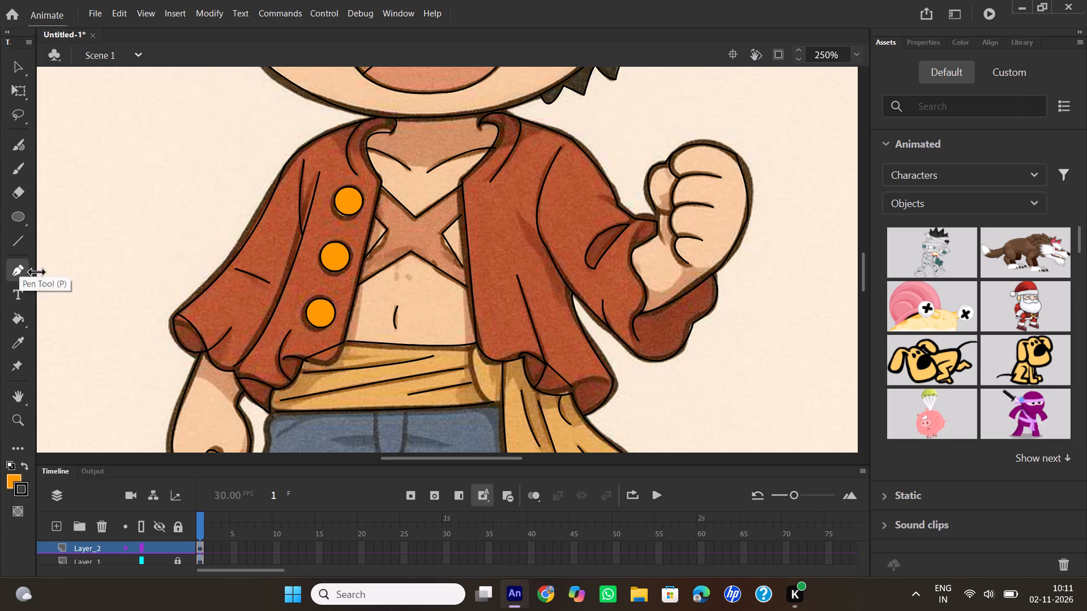
click(665, 243)
drag(660, 210, 663, 197)
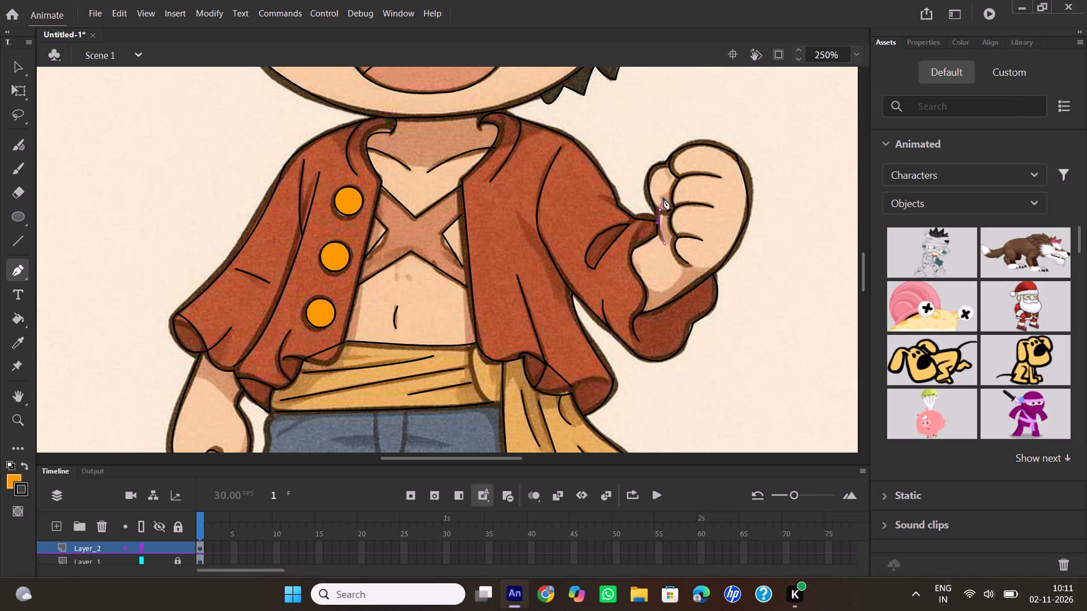
double_click(660, 211)
Hide the Layer_1 reference to inspect the traced line art, and show it again.
click(153, 561)
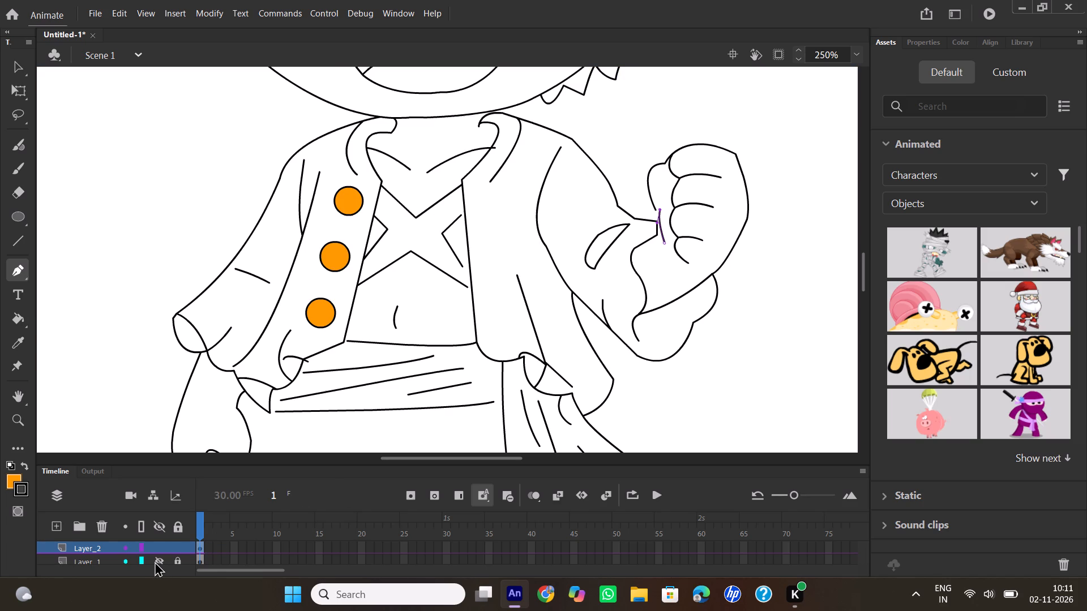
click(155, 561)
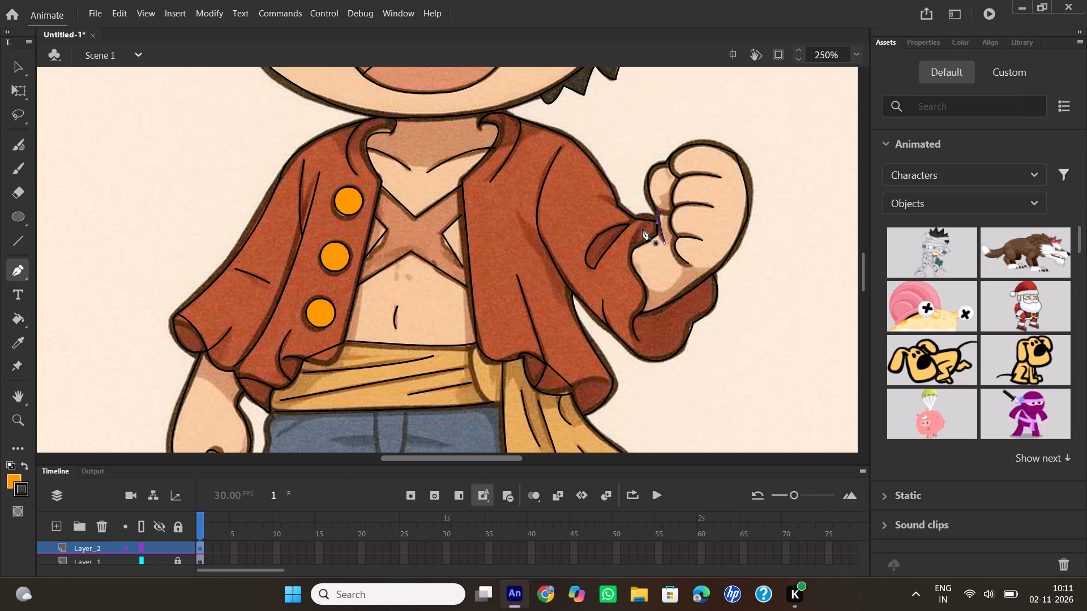
Trace the raised sleeve's opening edge beside the forearm with a short curved Pen line.
click(643, 226)
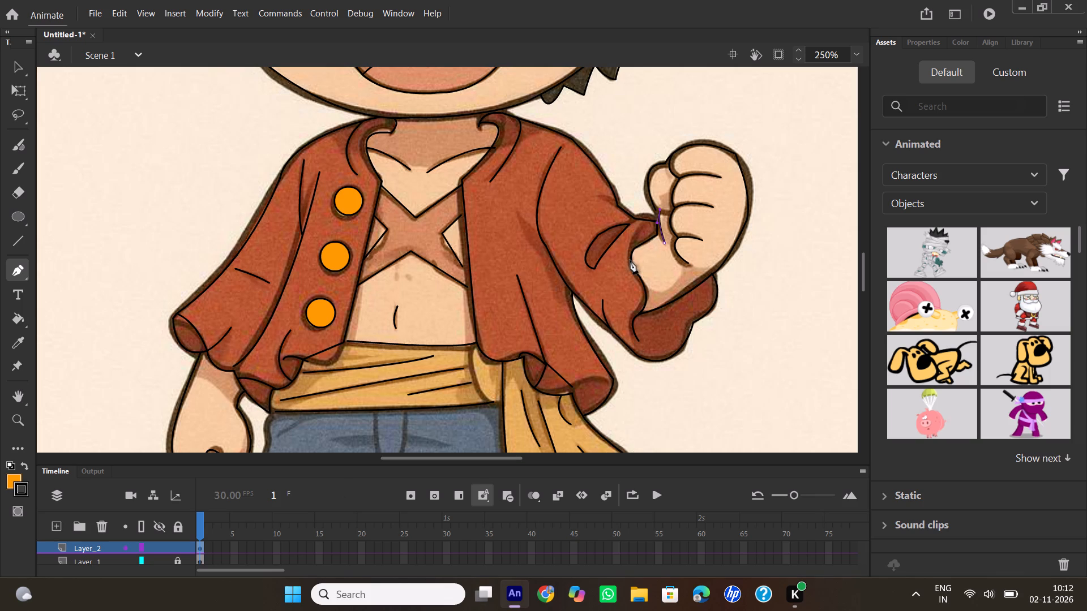
drag(633, 266, 644, 287)
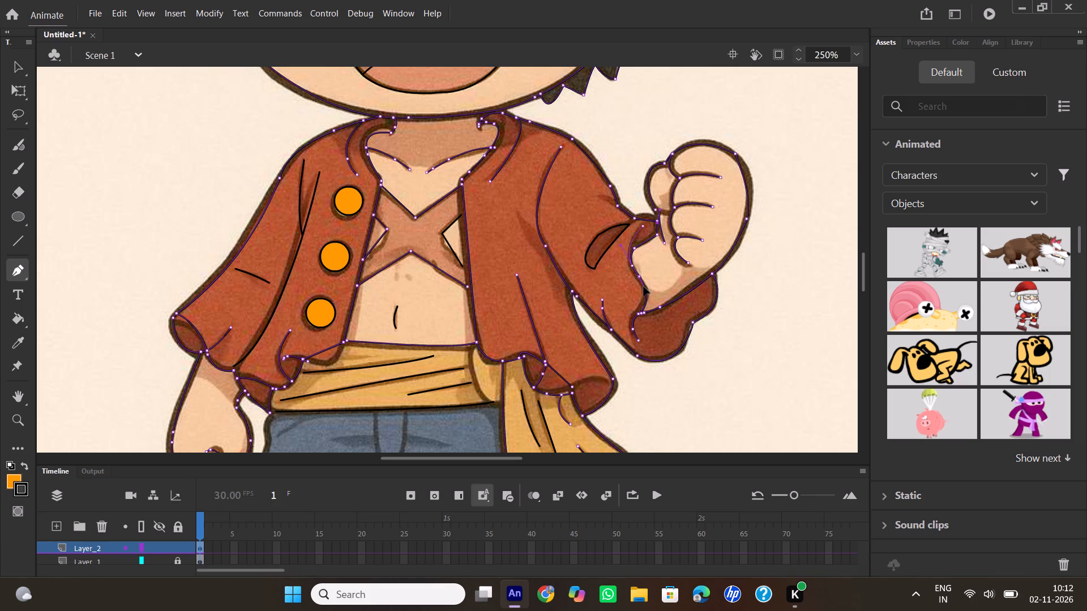
drag(644, 287, 644, 288)
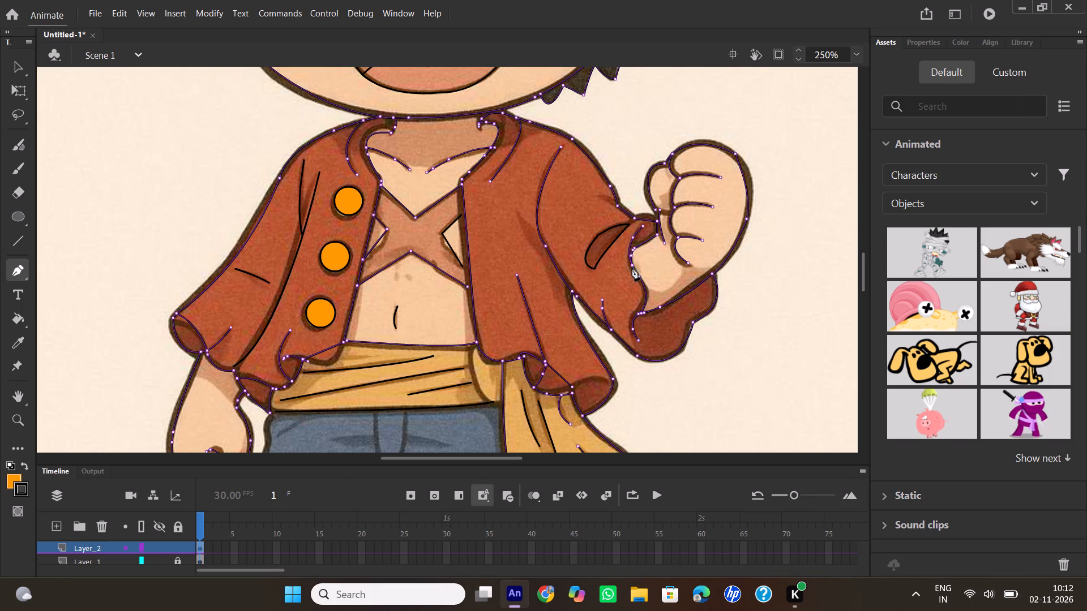
double_click(639, 278)
Trace the outer side of the shorts on the lowered-fist side with the Pen tool, from the sash down to the fur cuff.
scroll(392, 272, down, 2)
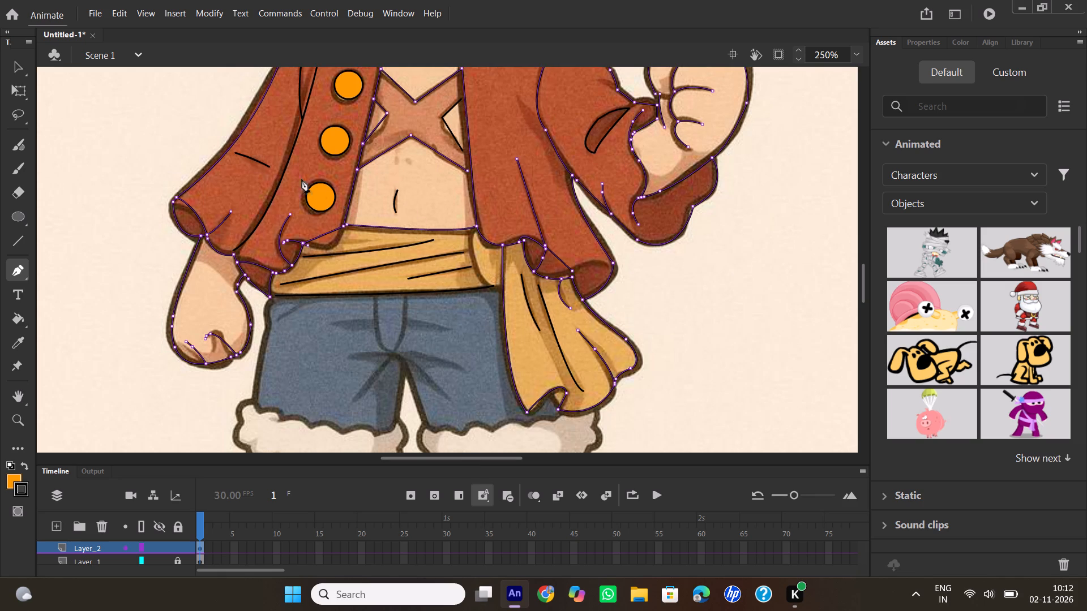
click(269, 178)
drag(270, 211, 271, 211)
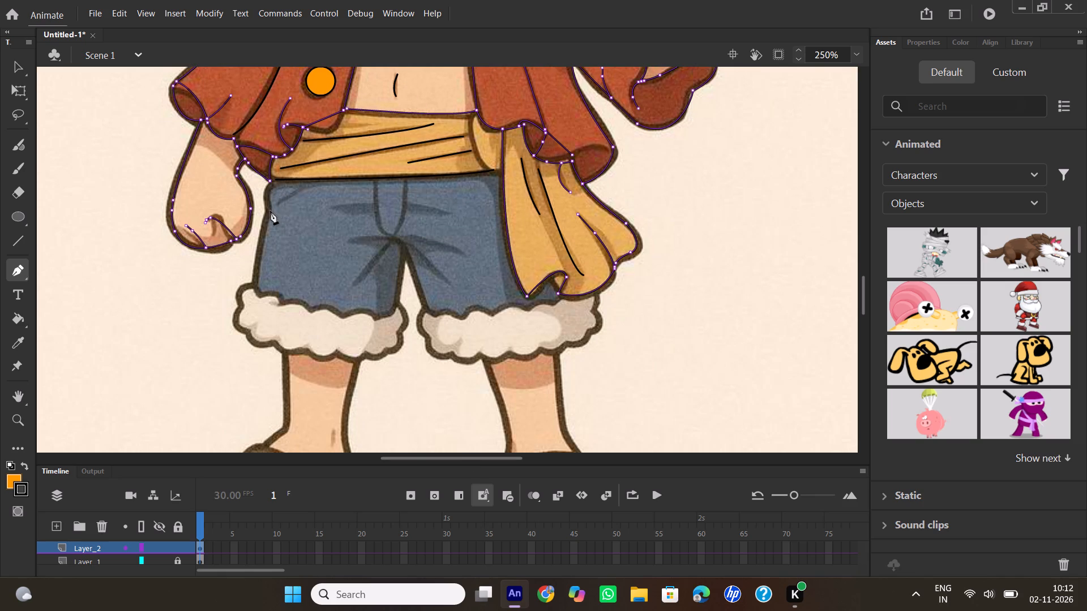
drag(271, 211, 276, 222)
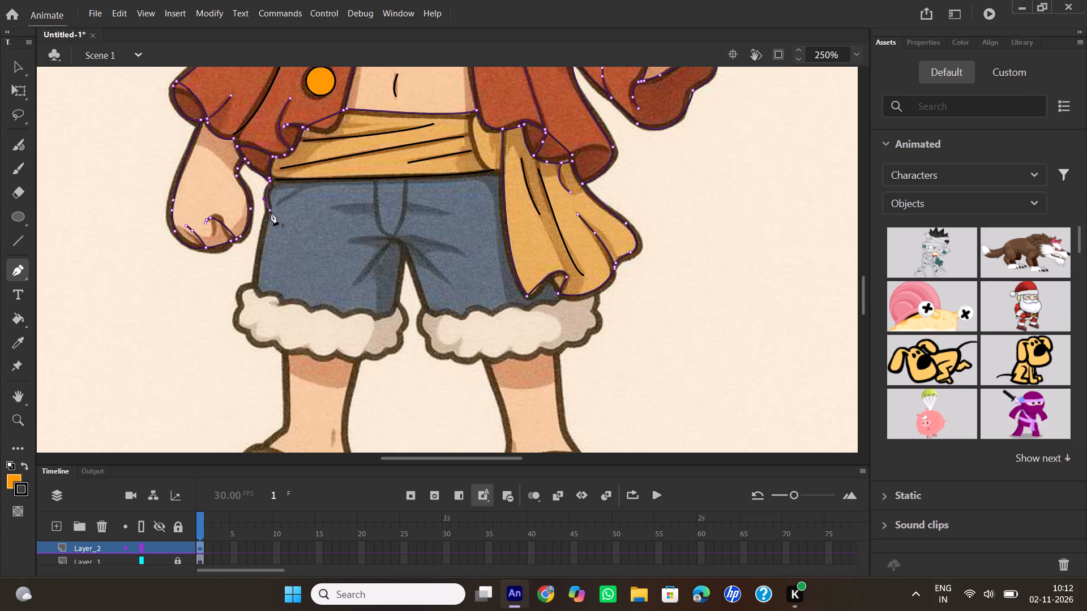
click(271, 212)
drag(254, 285, 253, 304)
drag(253, 304, 253, 305)
click(254, 286)
Continue the Pen path around the rounded outer end of that leg's fur cuff, using a corner point between the lobes.
drag(241, 303, 248, 322)
click(242, 303)
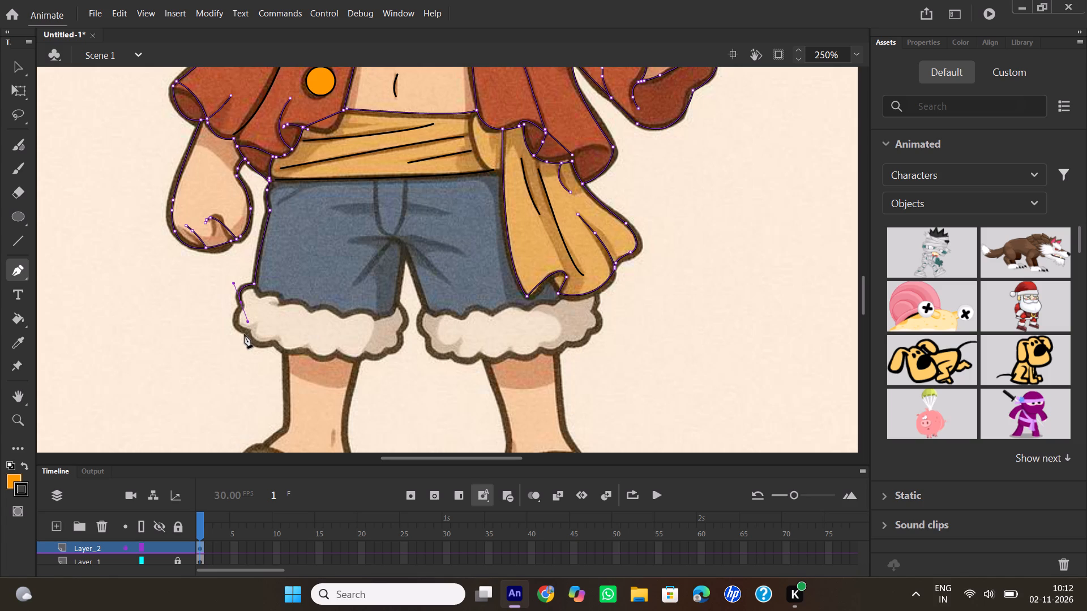
drag(245, 331, 263, 341)
click(243, 332)
Trace the scalloped lower edge of the same fur cuff across the leg, making a corner point where the scallops meet.
drag(273, 341, 295, 332)
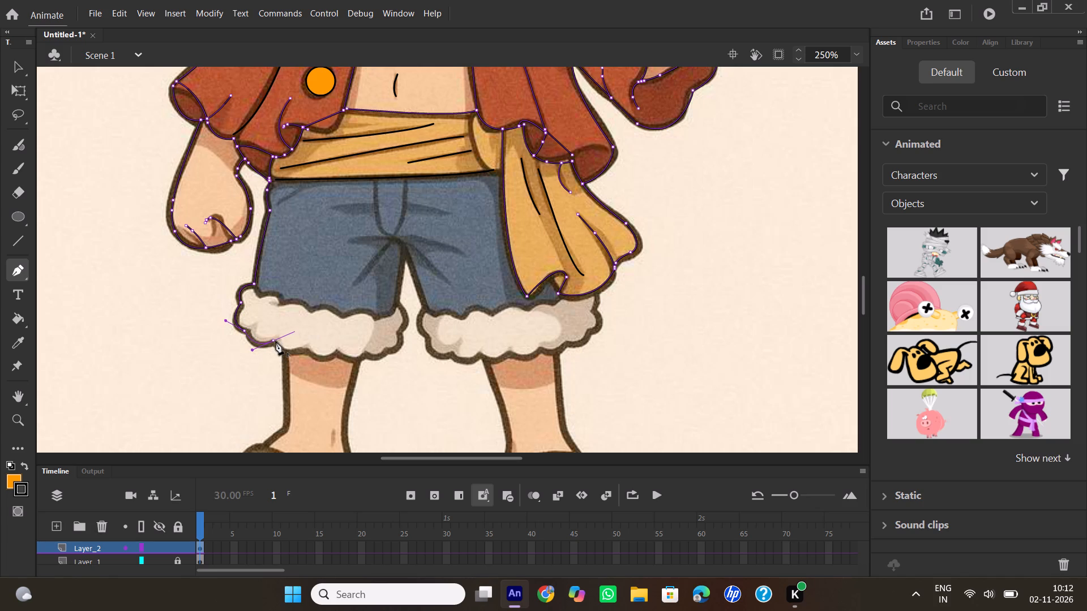
click(276, 341)
drag(306, 349, 324, 337)
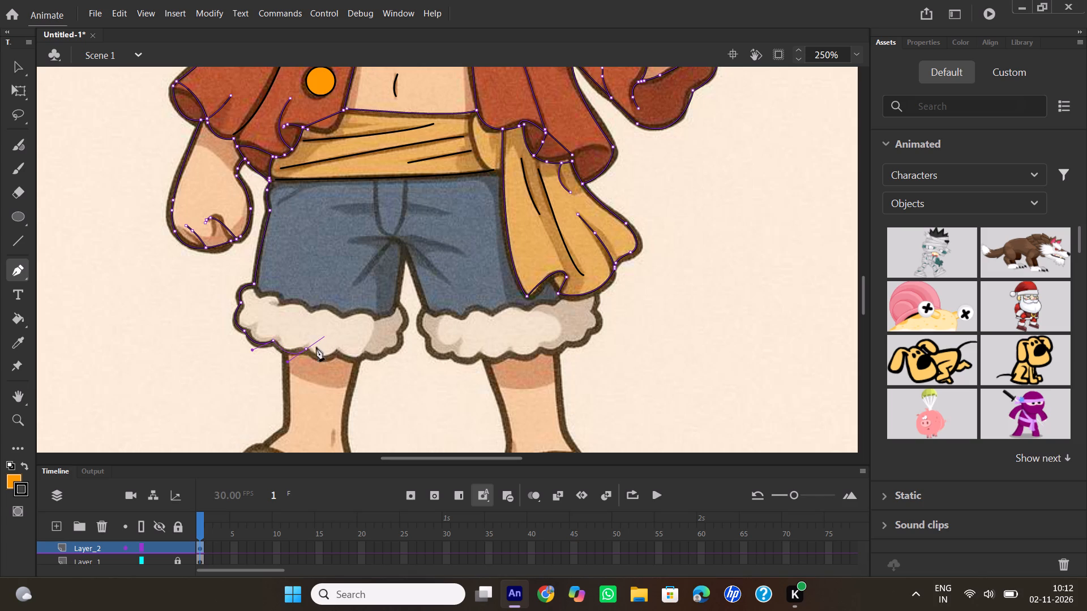
click(307, 350)
drag(337, 350, 354, 335)
drag(354, 335, 355, 334)
click(339, 351)
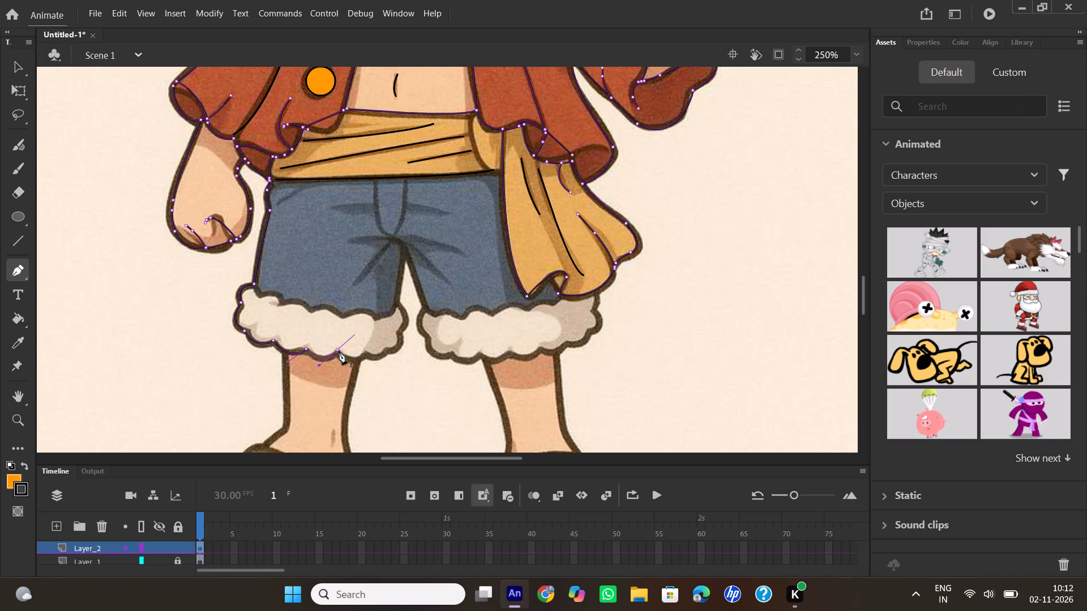
ctrl+scroll(272, 307, up, 3)
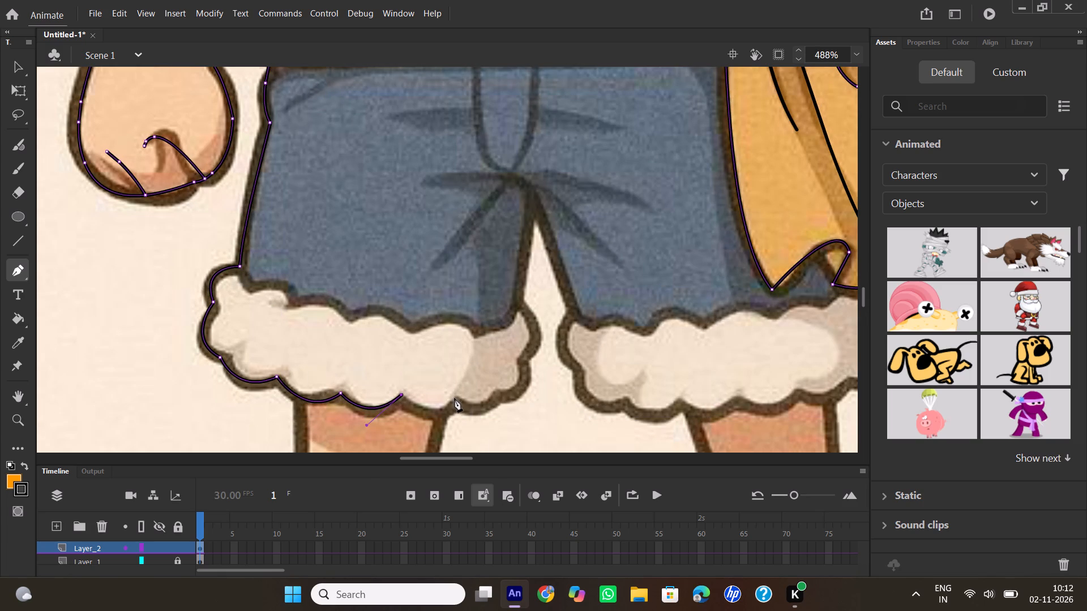
drag(456, 399, 482, 375)
drag(482, 375, 484, 369)
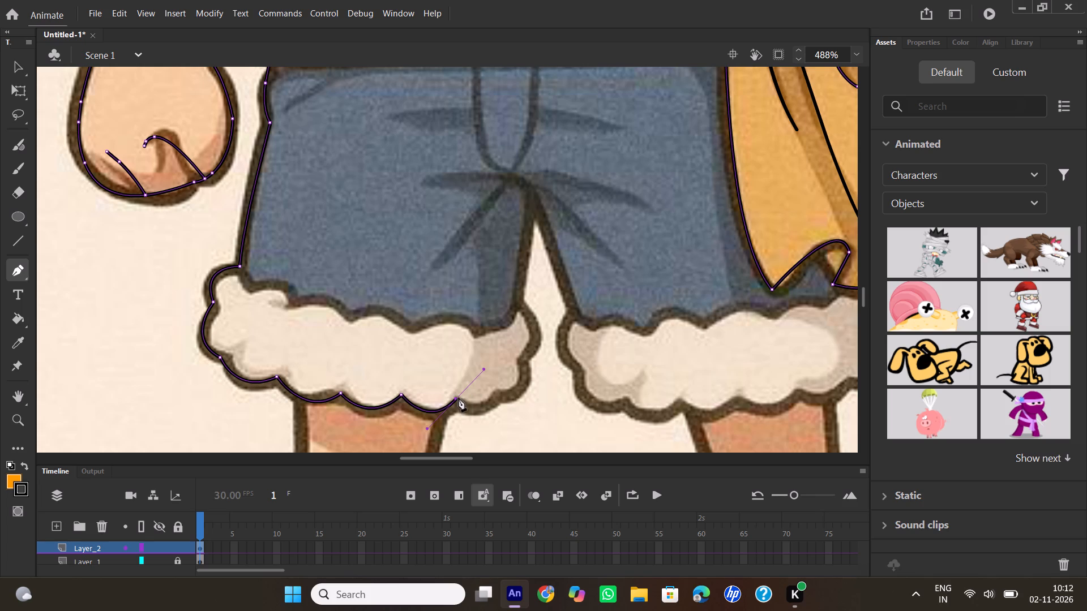
click(459, 398)
drag(497, 396, 518, 373)
click(498, 395)
Curve the Pen path up the inner end of the fur cuff to the shorts' inner leg seam.
drag(528, 365, 510, 310)
drag(510, 310, 523, 326)
click(527, 365)
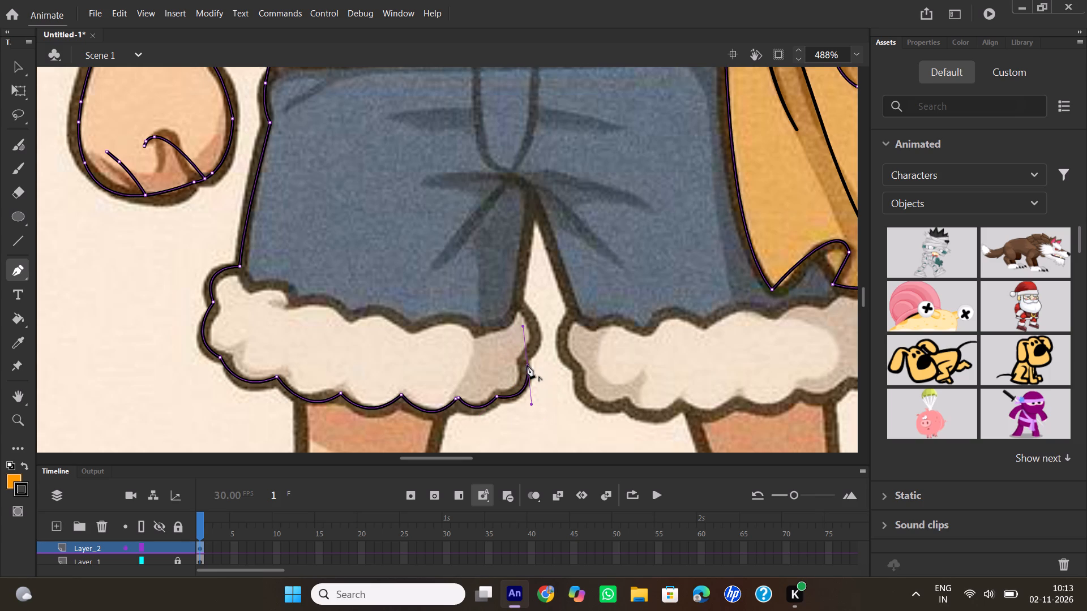
drag(523, 311, 506, 302)
drag(506, 302, 493, 297)
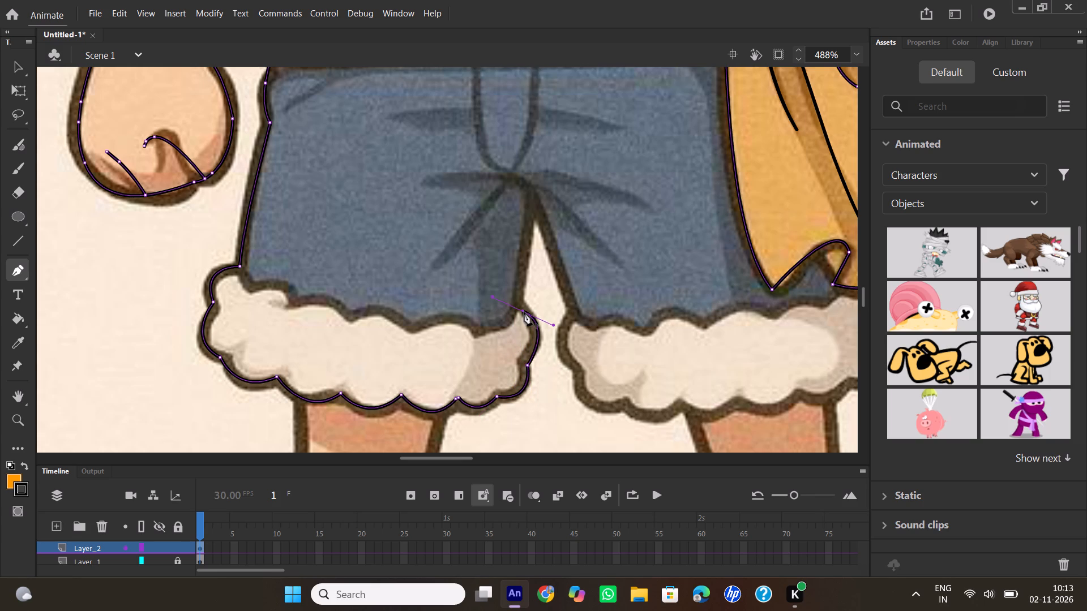
click(524, 312)
Trace the fur cuff's scalloped upper edge with corner points between lobes, from the inner leg seam to the outer seam, closing the cuff outline.
drag(477, 330, 463, 326)
drag(463, 326, 460, 325)
click(479, 333)
drag(415, 328, 375, 353)
click(416, 329)
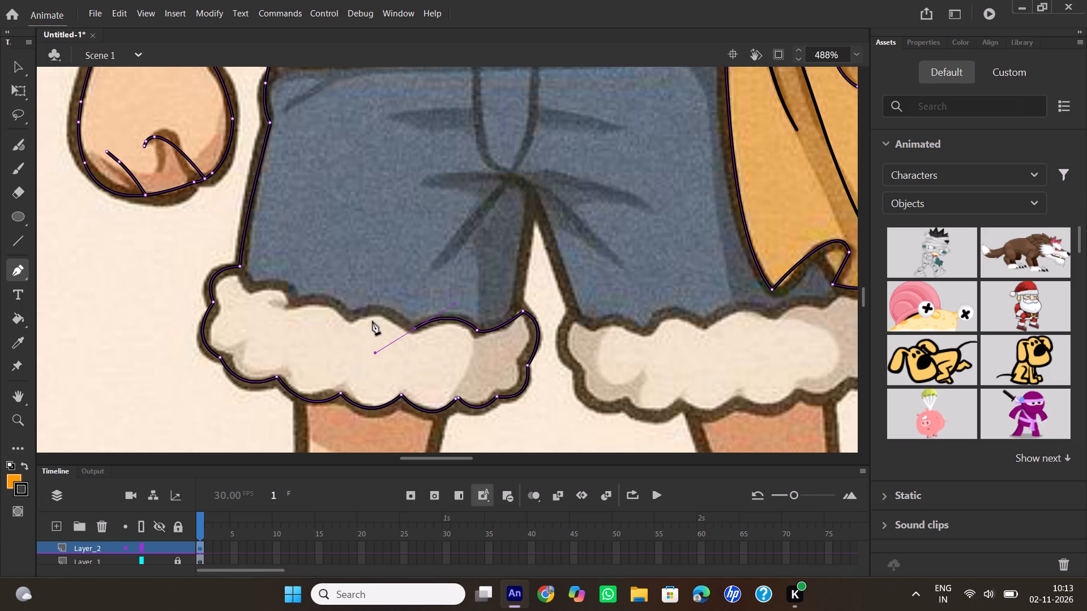
drag(352, 315, 329, 333)
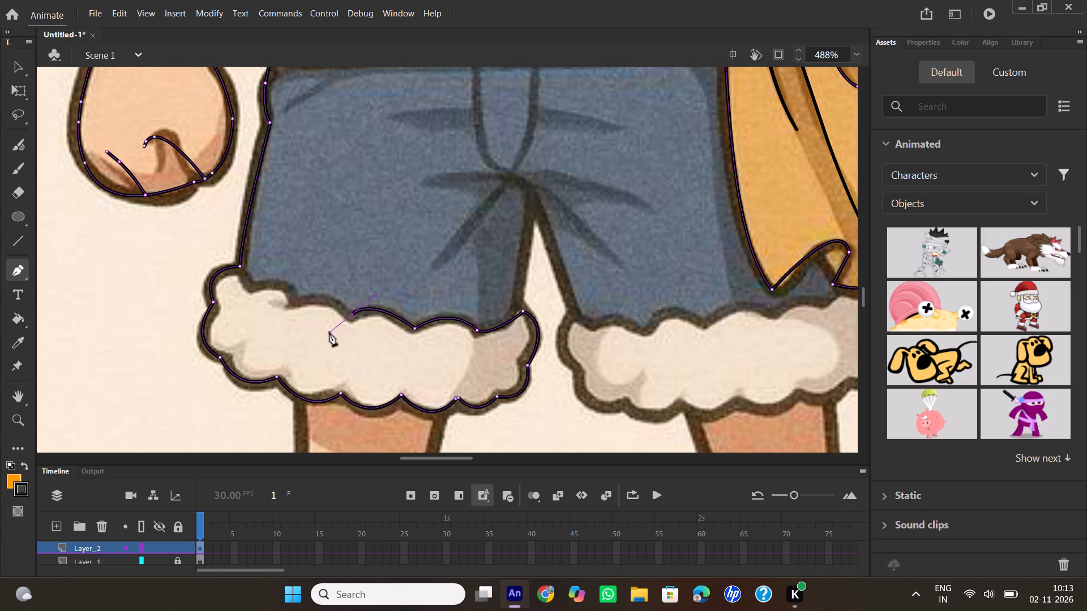
click(353, 314)
drag(297, 303, 275, 312)
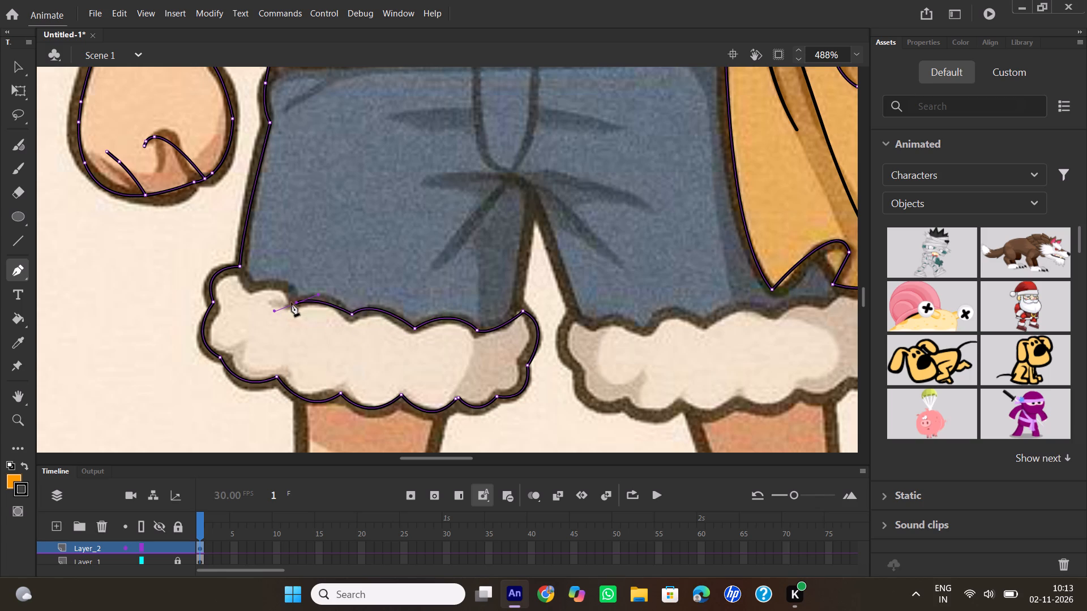
click(299, 302)
drag(254, 289, 238, 292)
drag(238, 292, 223, 302)
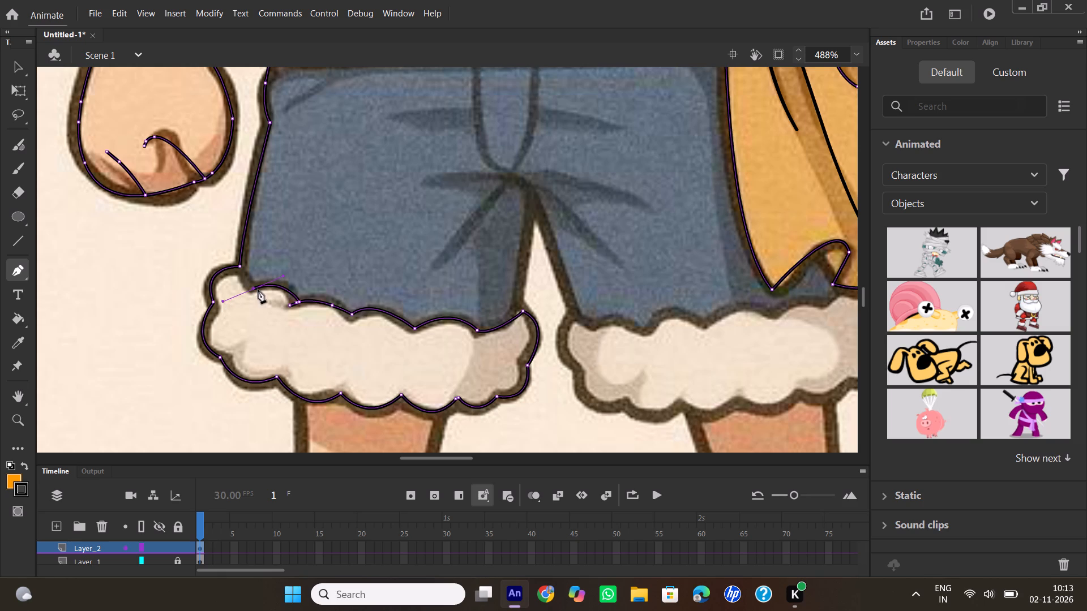
click(255, 289)
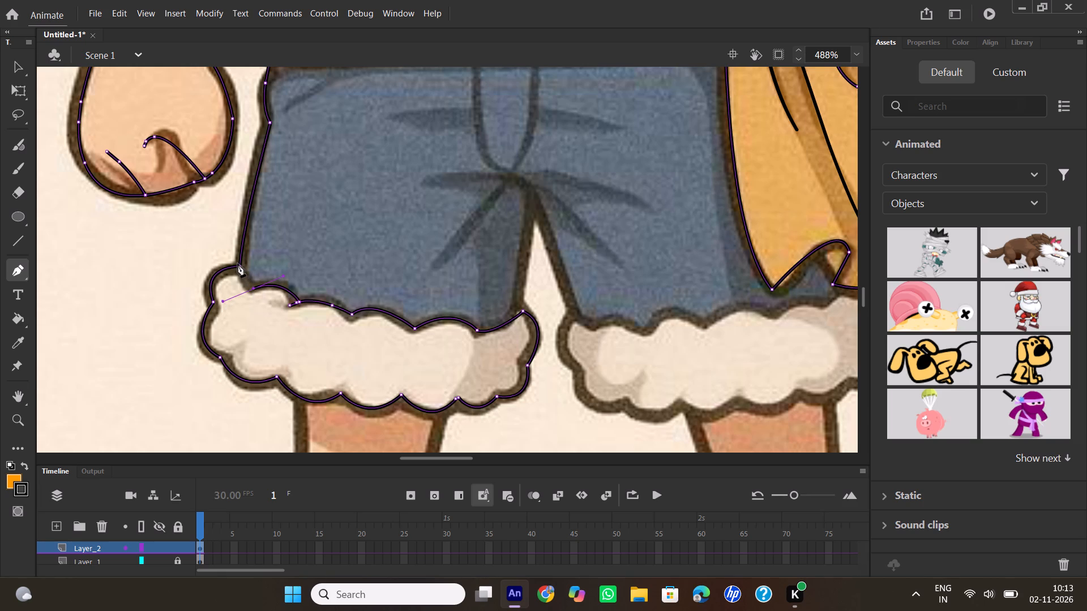
drag(238, 264, 228, 264)
double_click(238, 265)
Start a Pen path at the other leg's inner seam and trace the rounded inner end of its fur cuff to the first lower notch.
drag(420, 457, 442, 451)
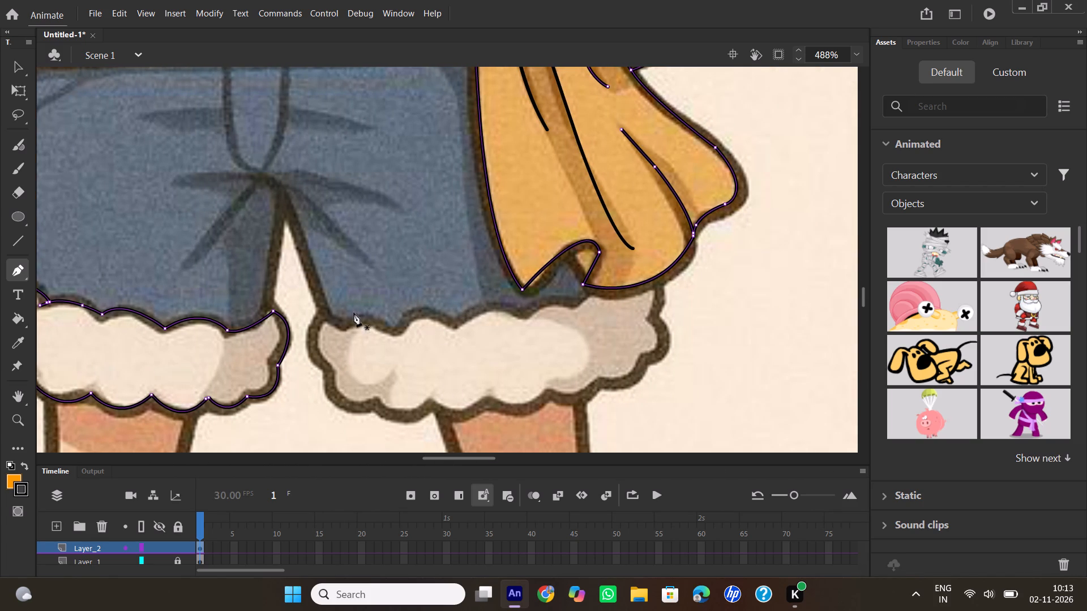
click(326, 315)
drag(331, 368, 359, 390)
drag(359, 390, 361, 391)
click(329, 368)
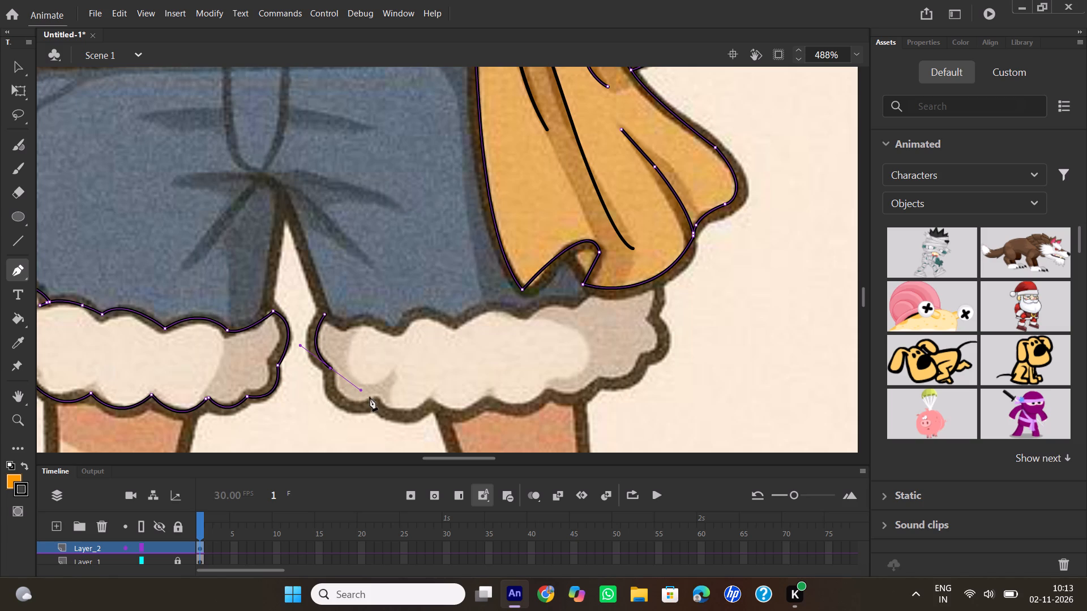
drag(371, 403, 414, 389)
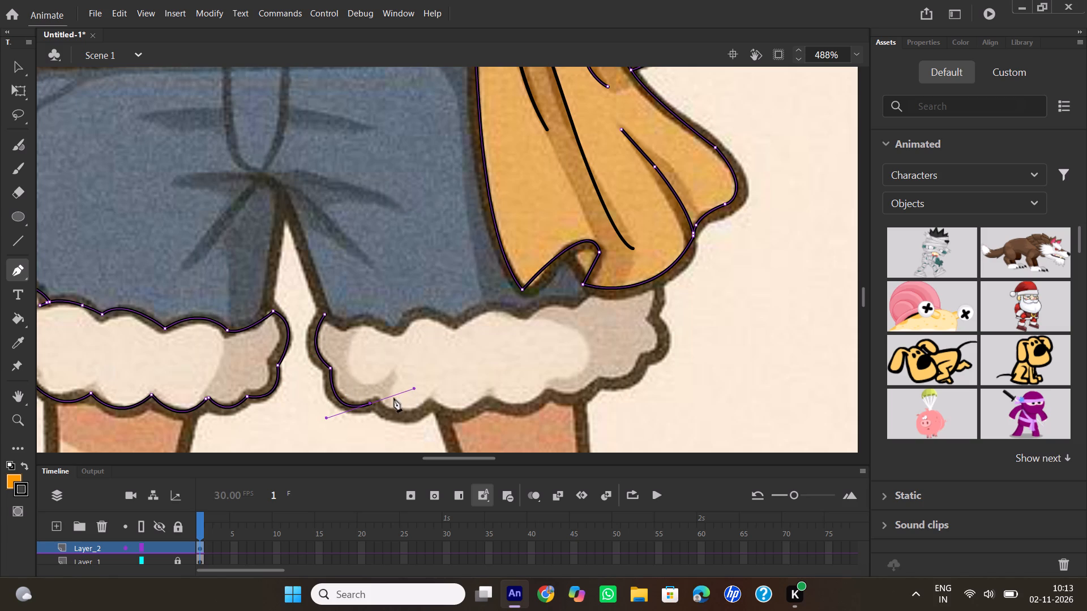
click(370, 402)
Trace the scalloped lower edge of this fur cuff across the leg, making a corner point at each notch.
drag(423, 404, 444, 367)
click(424, 405)
drag(486, 405, 513, 381)
click(489, 405)
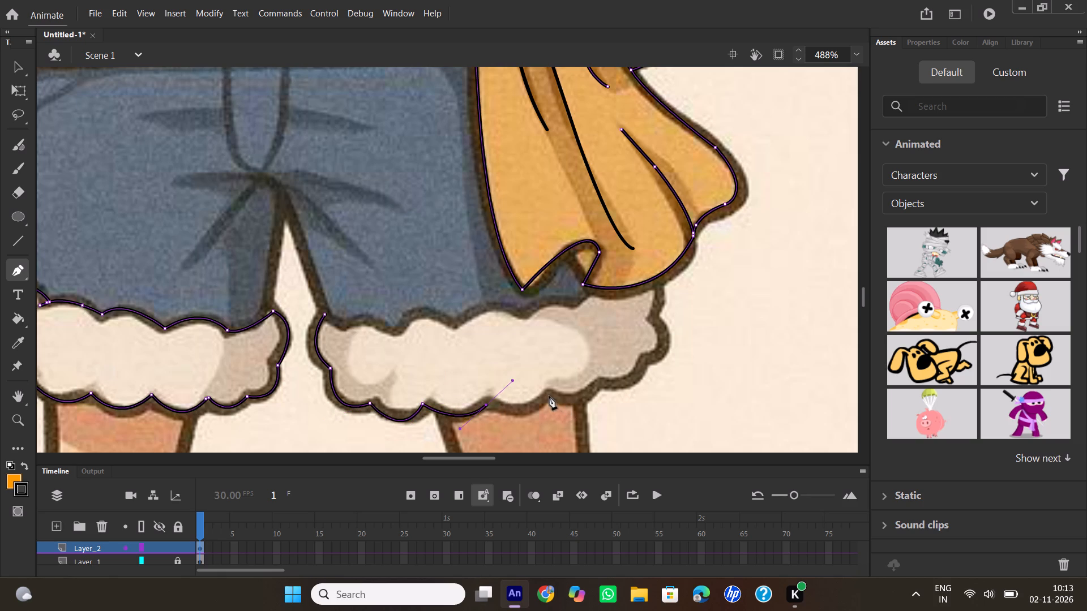
drag(549, 396, 587, 360)
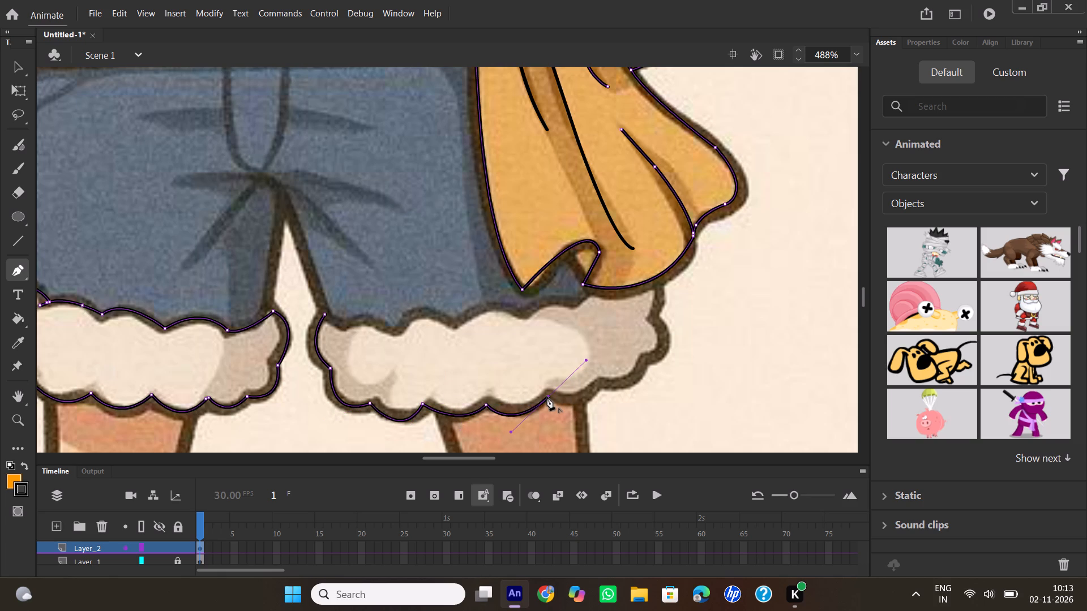
click(547, 397)
drag(597, 381, 623, 347)
click(596, 381)
Continue the Pen path up the lobed outer end of the fur cuff to the lower edge of the hanging sash.
drag(644, 362, 657, 323)
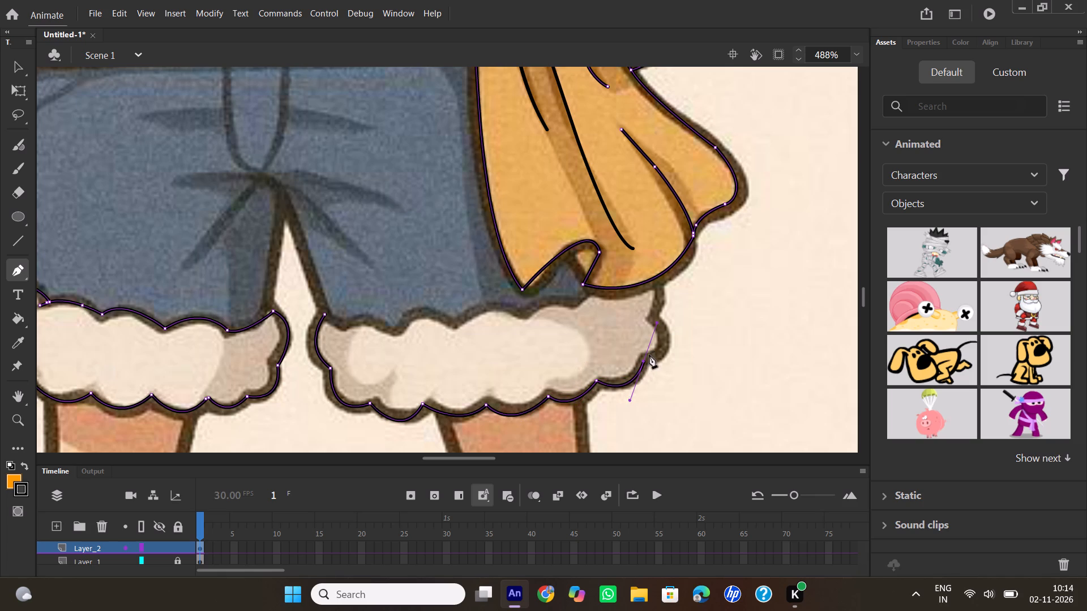
click(645, 362)
drag(655, 320, 628, 293)
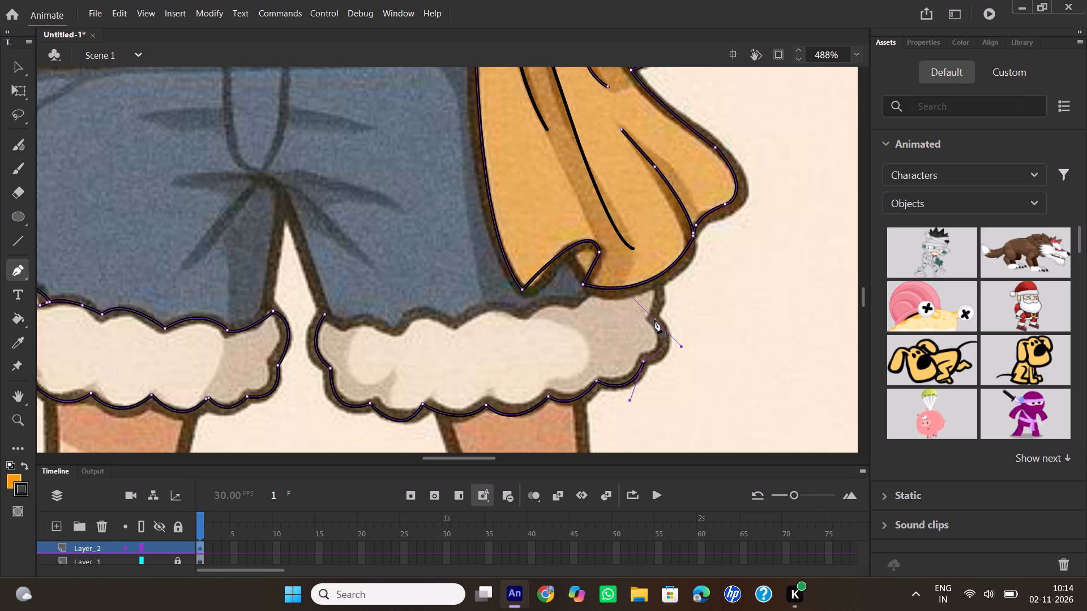
click(654, 320)
drag(657, 279, 645, 265)
drag(645, 265, 639, 256)
click(657, 278)
Extend the cuff path along the lower edge of the hanging sash to its folded corner.
drag(592, 287, 581, 277)
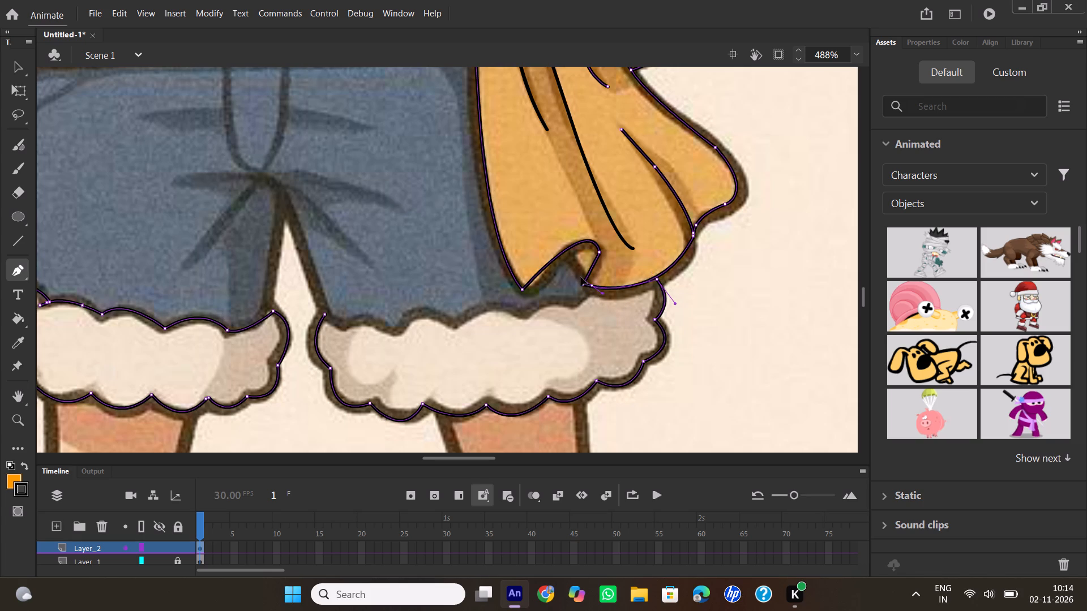
drag(581, 277, 572, 273)
drag(572, 273, 572, 274)
click(593, 286)
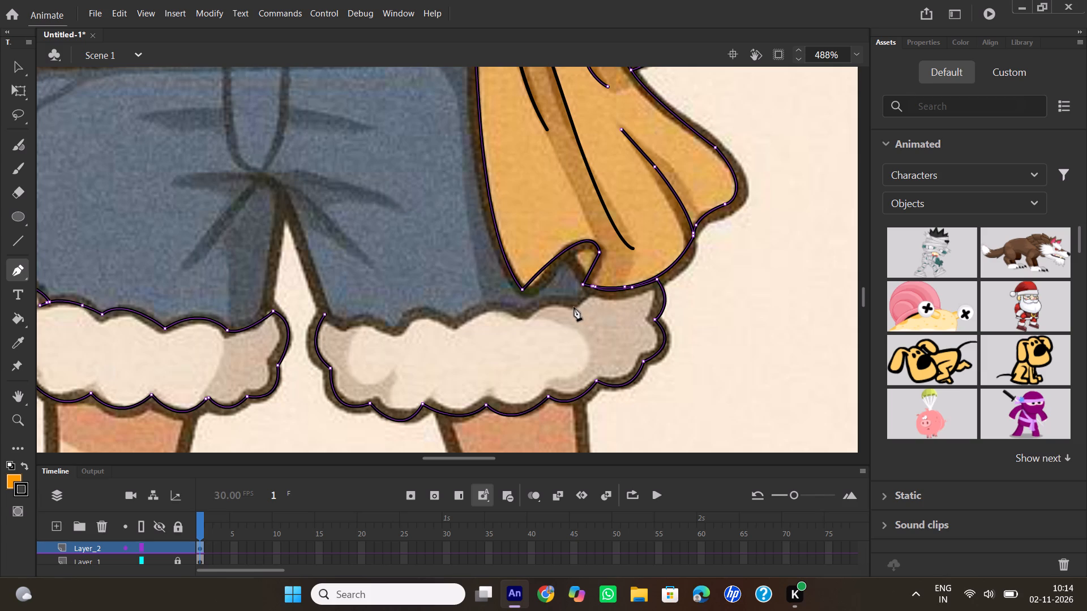
Continue the Pen path along the scalloped upper edge of the fur cuff, with a corner at each notch, closing it at the inner seam.
drag(574, 307, 564, 326)
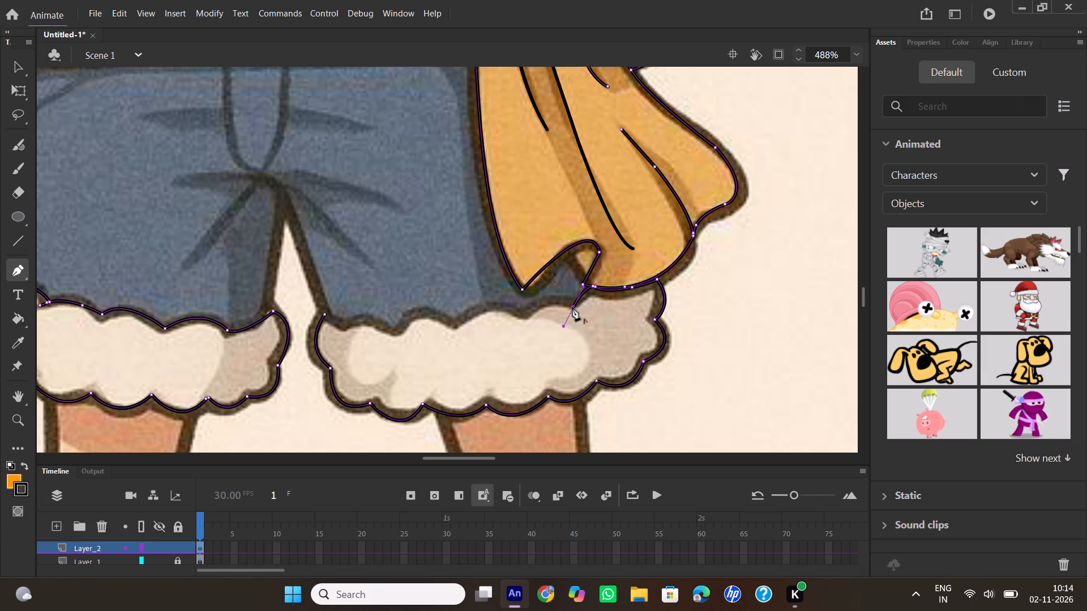
click(573, 306)
drag(525, 315, 497, 338)
click(525, 315)
drag(456, 320, 430, 348)
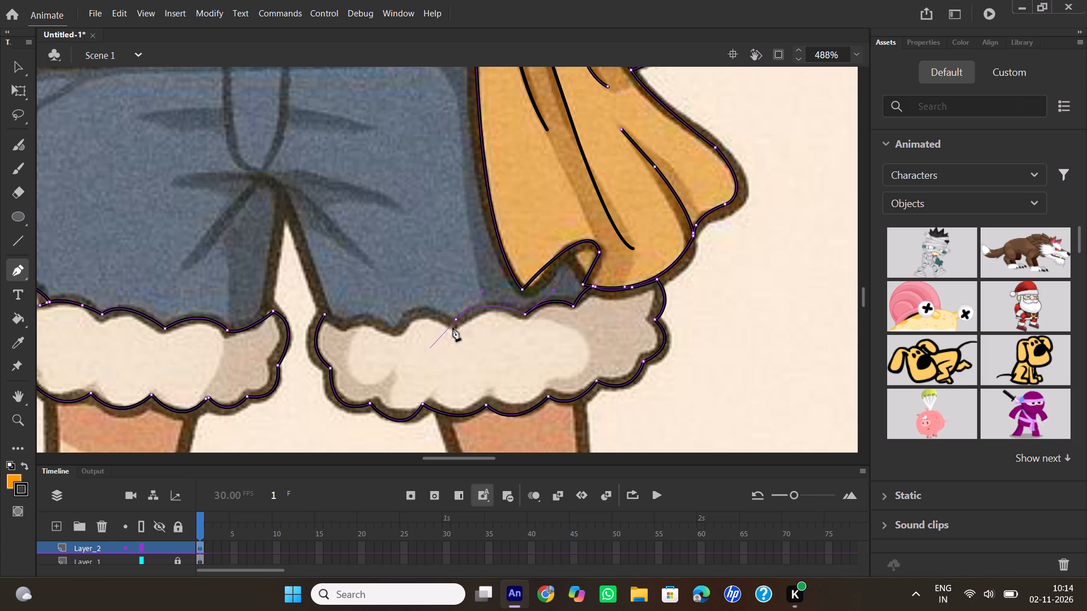
click(456, 321)
drag(396, 332, 386, 364)
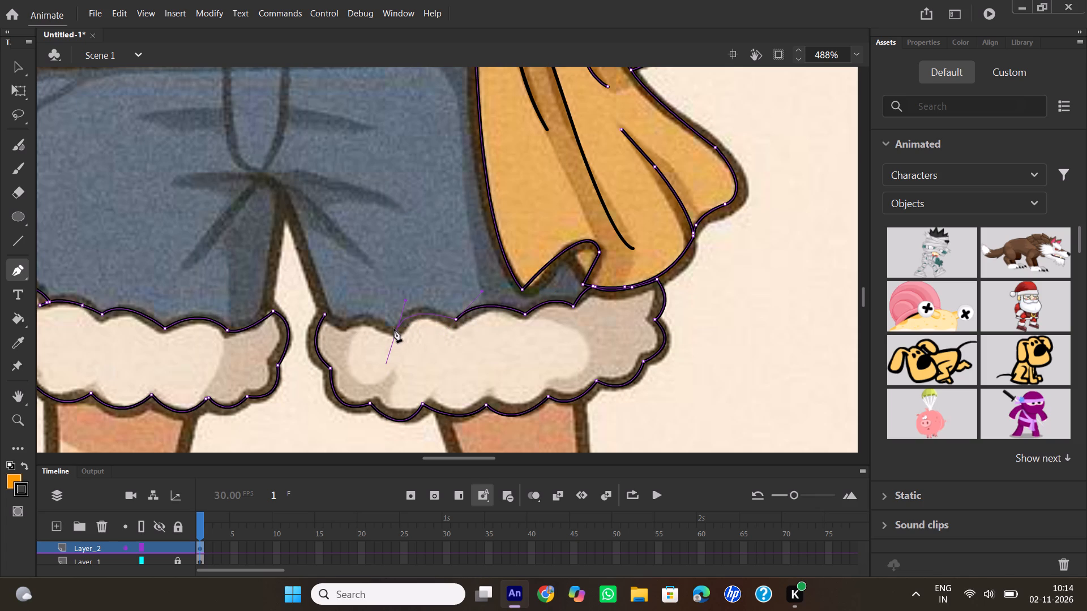
click(396, 333)
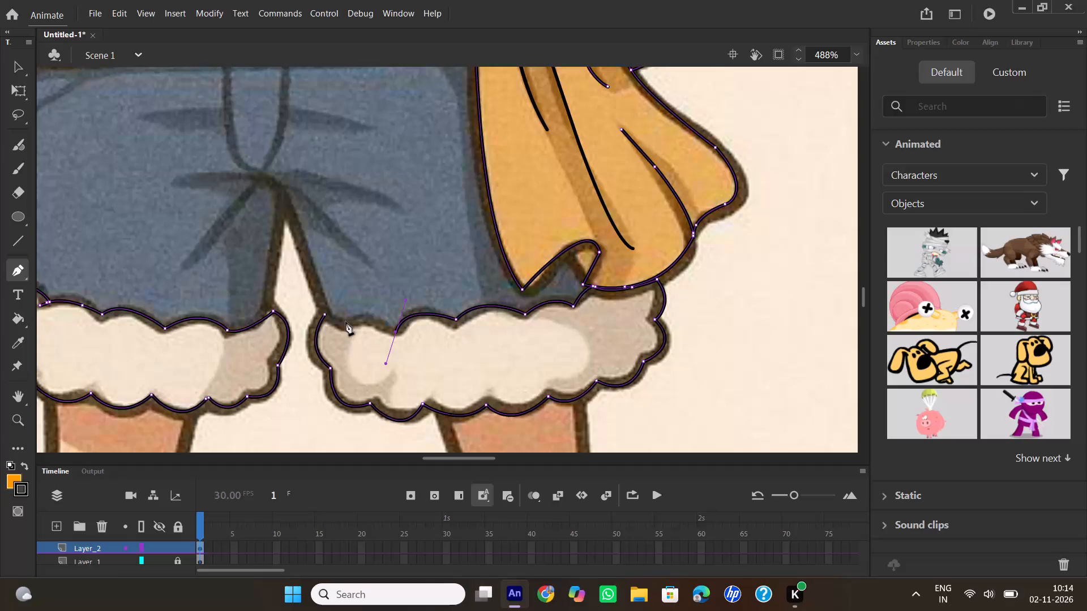
drag(346, 322, 319, 341)
click(347, 321)
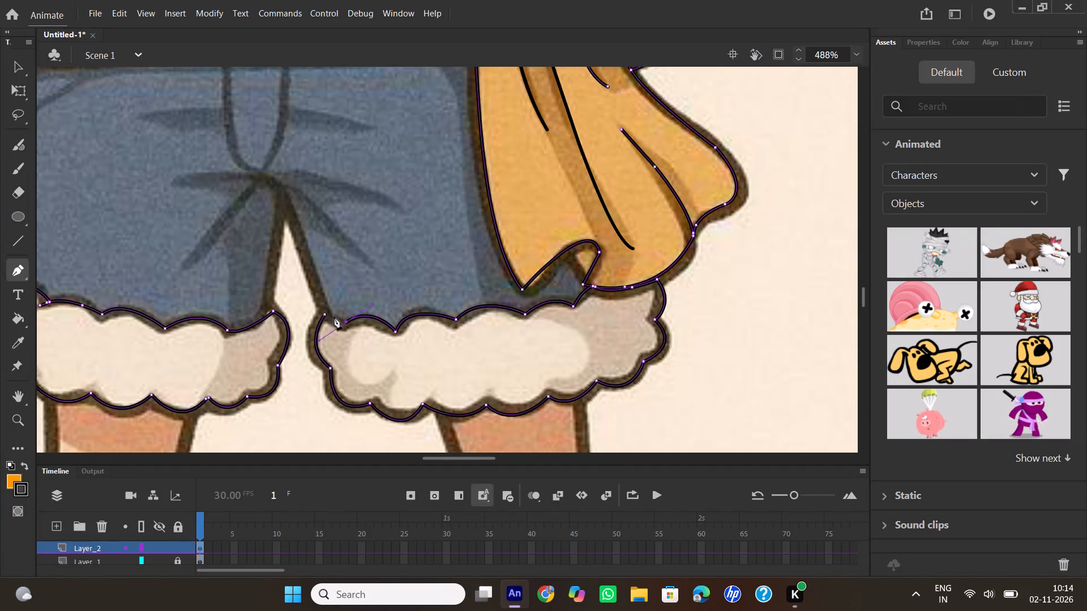
drag(326, 314, 318, 318)
Trace the inverted V of the shorts' inner leg seams from one fur cuff up to the crotch and down to the other cuff.
scroll(299, 279, up, 1)
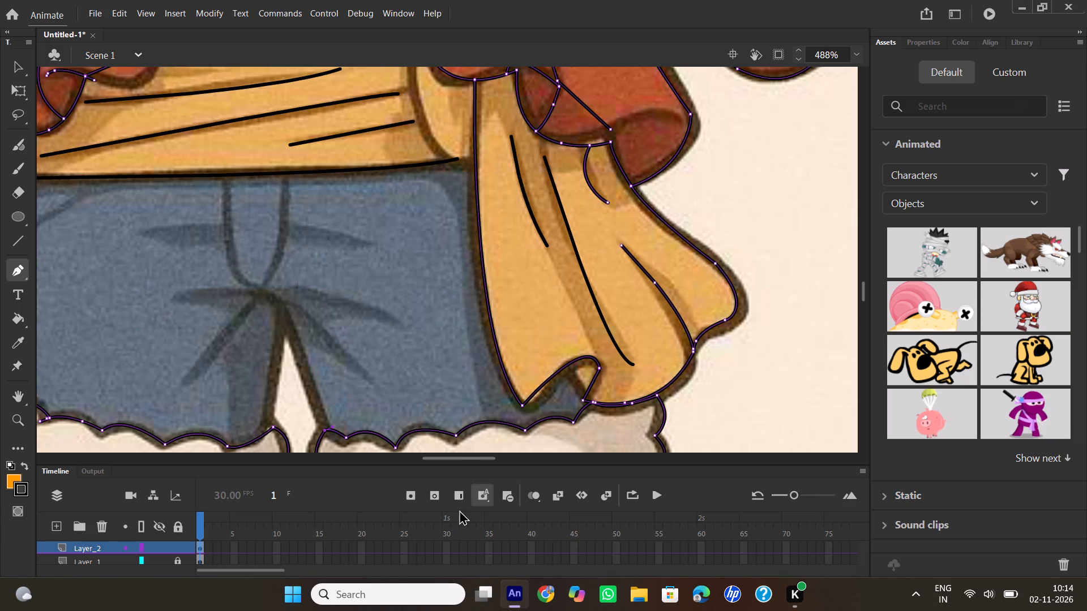
drag(459, 455, 442, 461)
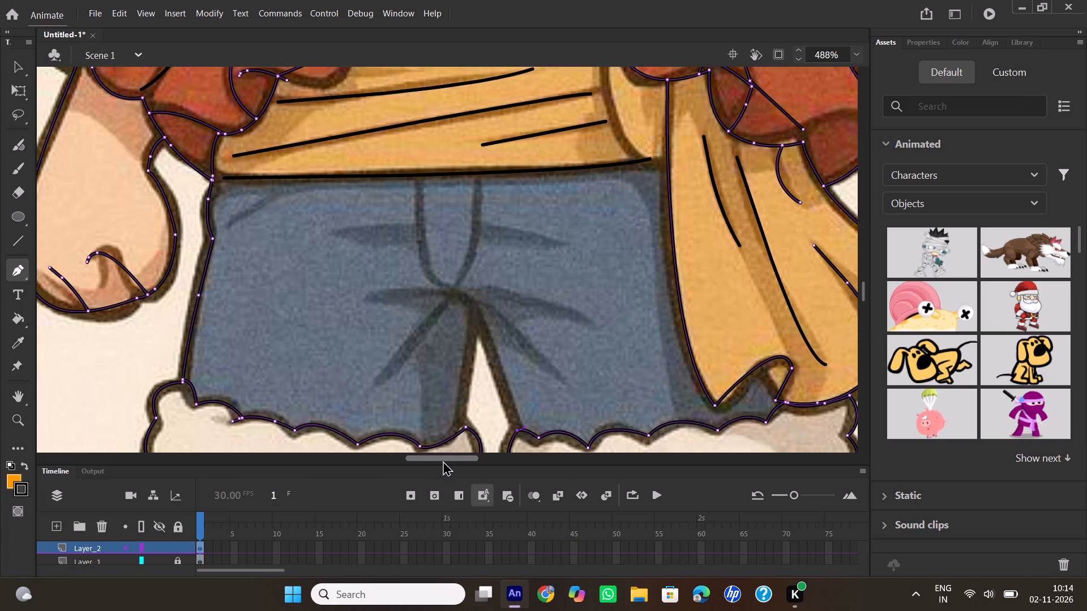
click(459, 429)
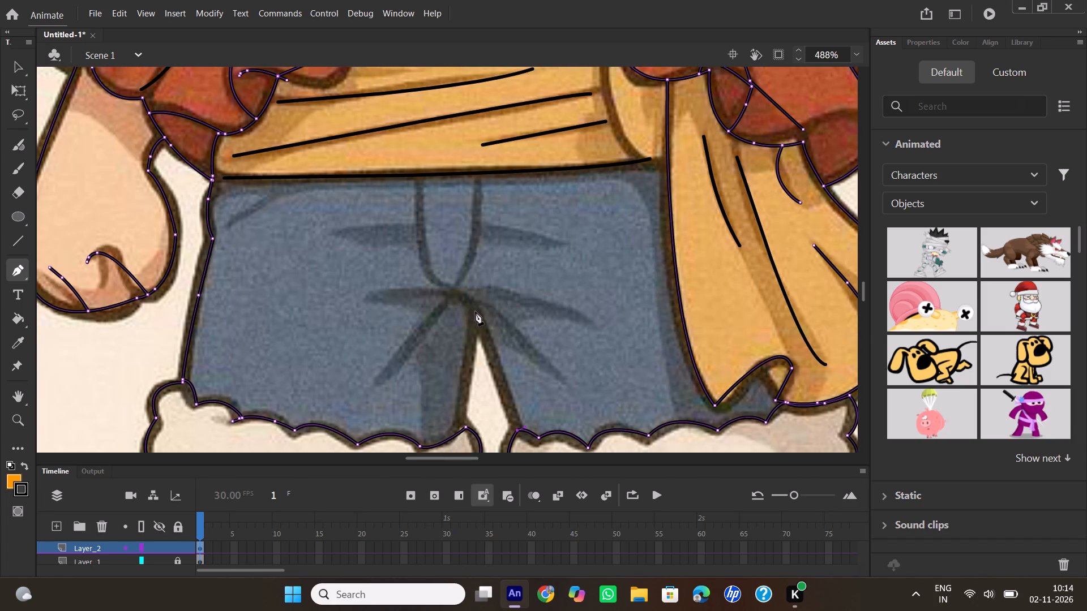
click(476, 315)
click(520, 431)
double_click(519, 431)
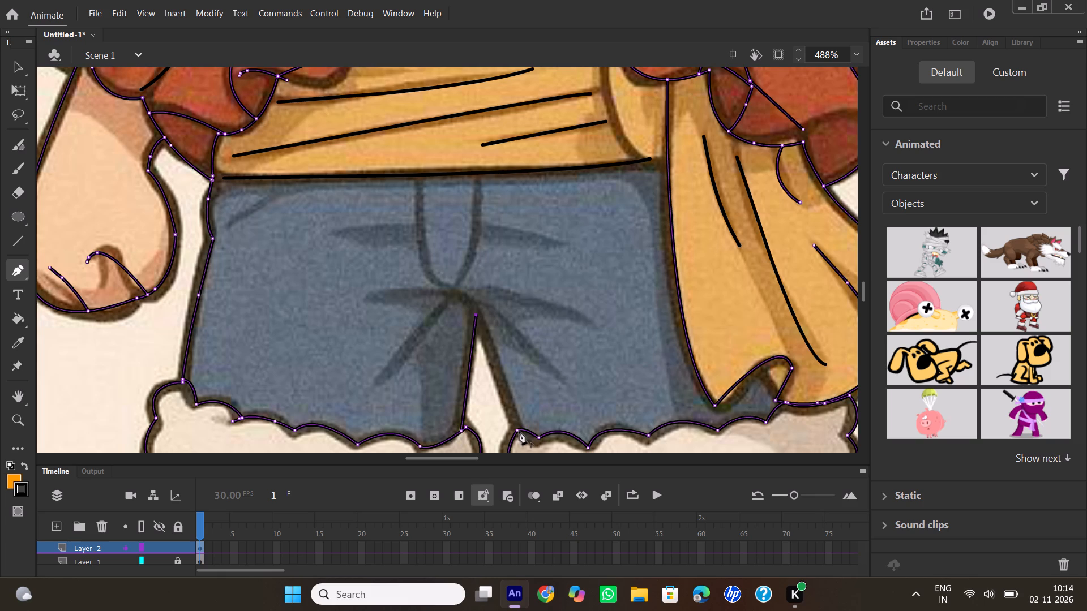
Trace the shorts' fly with the Pen tool as two curves from the waistline meeting at a point just above the crotch.
click(452, 175)
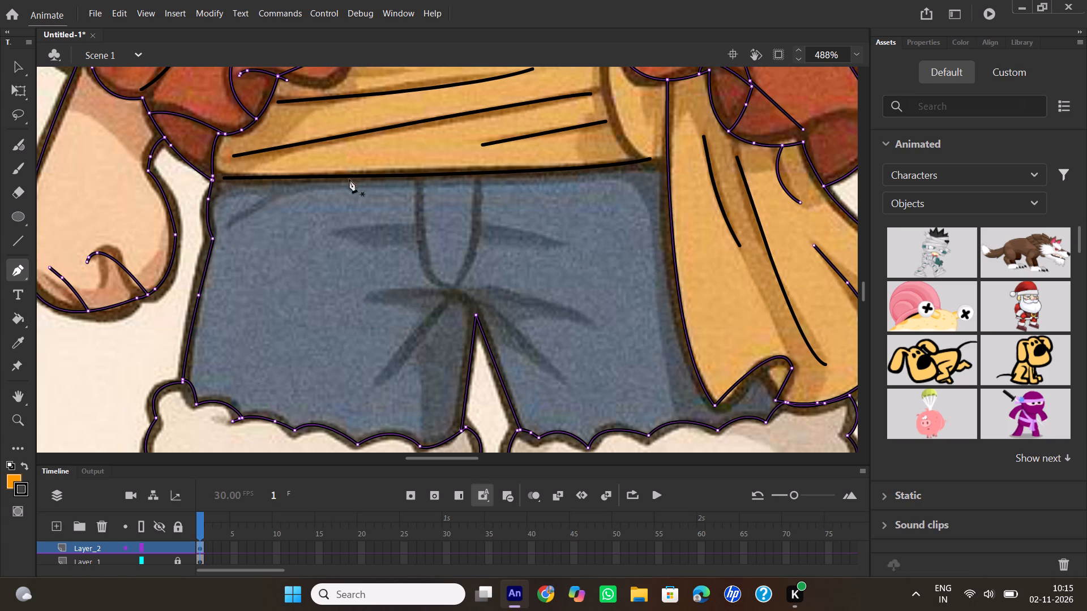
click(156, 558)
click(156, 558)
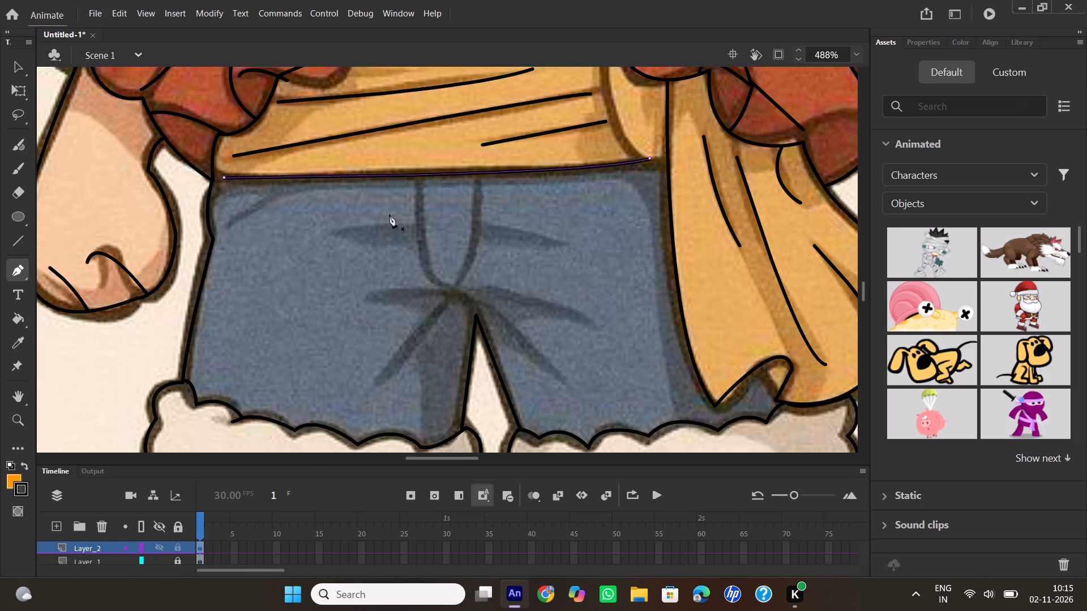
click(418, 176)
drag(455, 291, 497, 315)
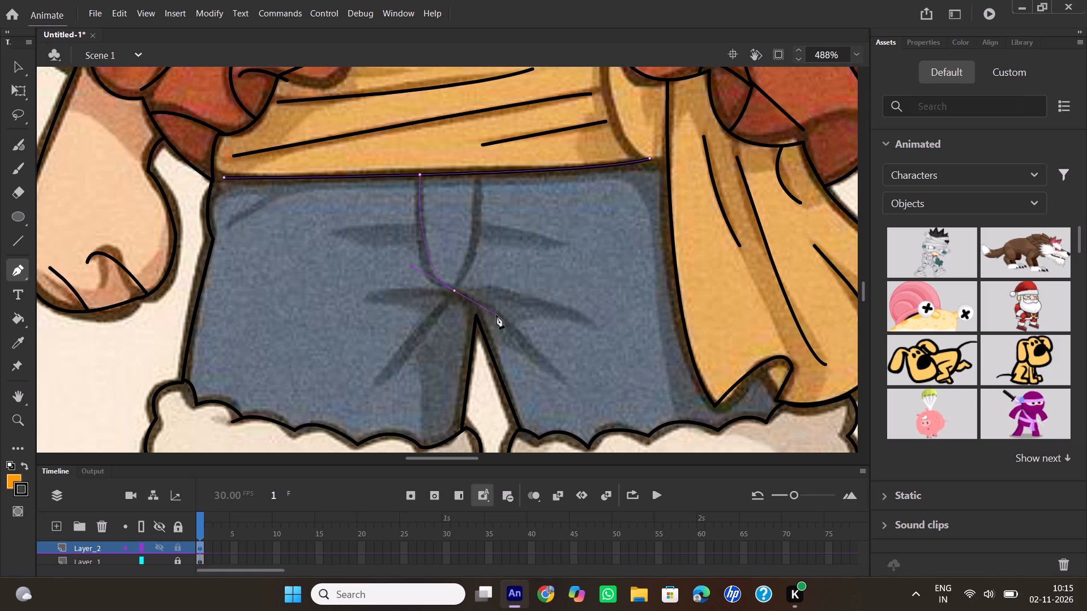
click(455, 289)
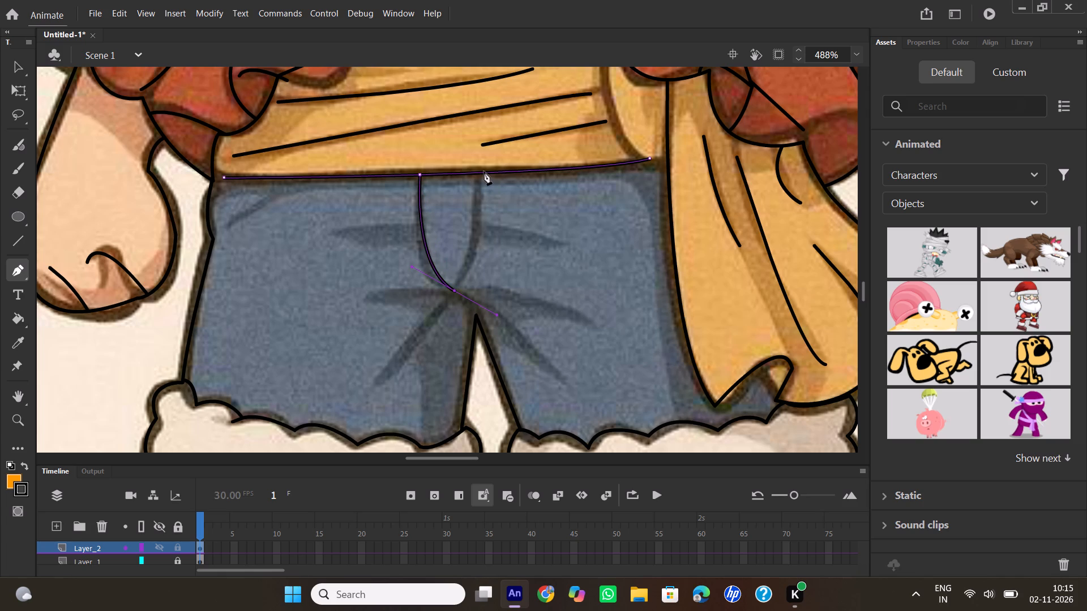
drag(480, 174, 479, 88)
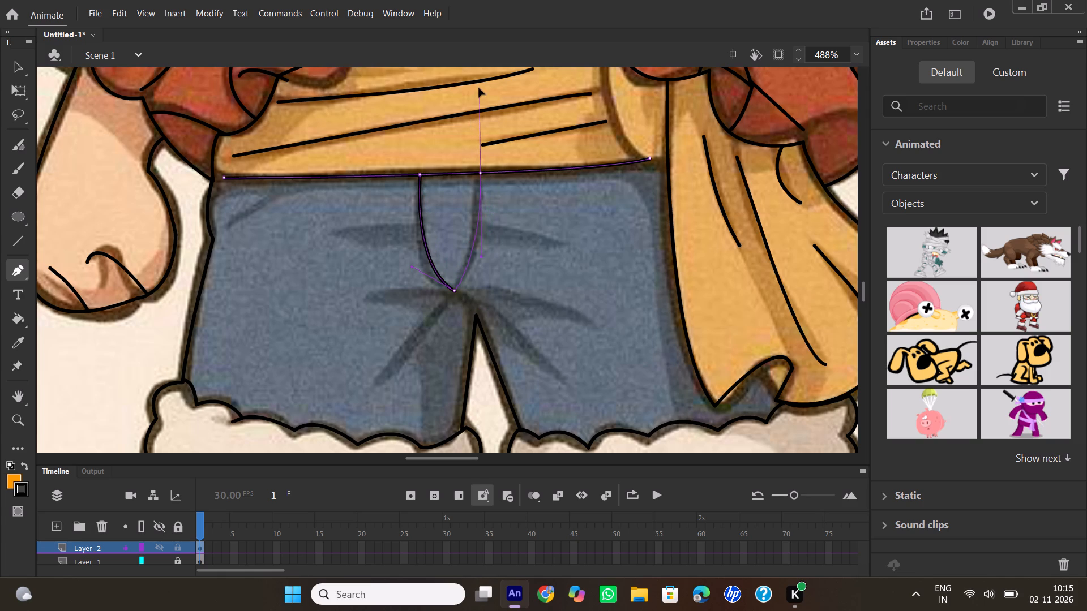
drag(479, 88, 478, 81)
double_click(481, 171)
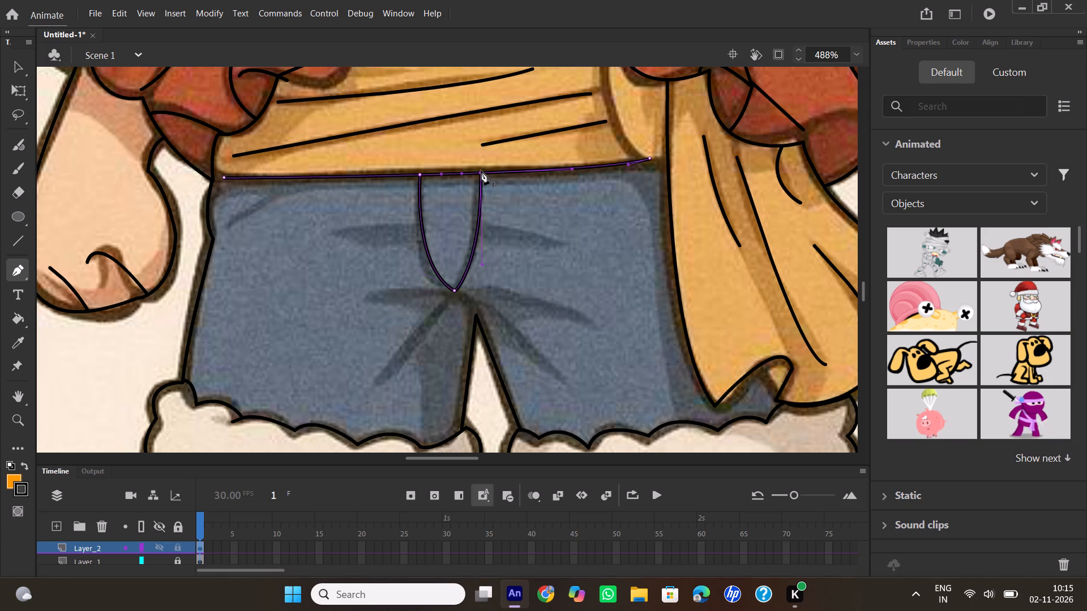
Trace the three curved crease lines on the sash-side leg of the shorts, running from their outer tips to the fly and crotch.
click(567, 244)
drag(482, 226, 473, 228)
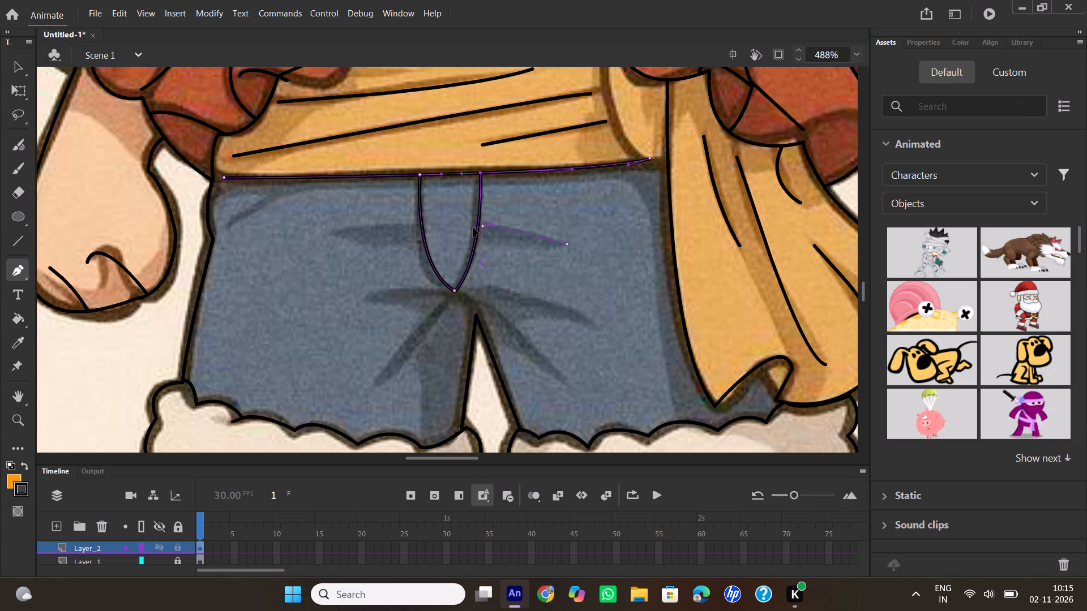
drag(473, 228, 457, 228)
double_click(482, 227)
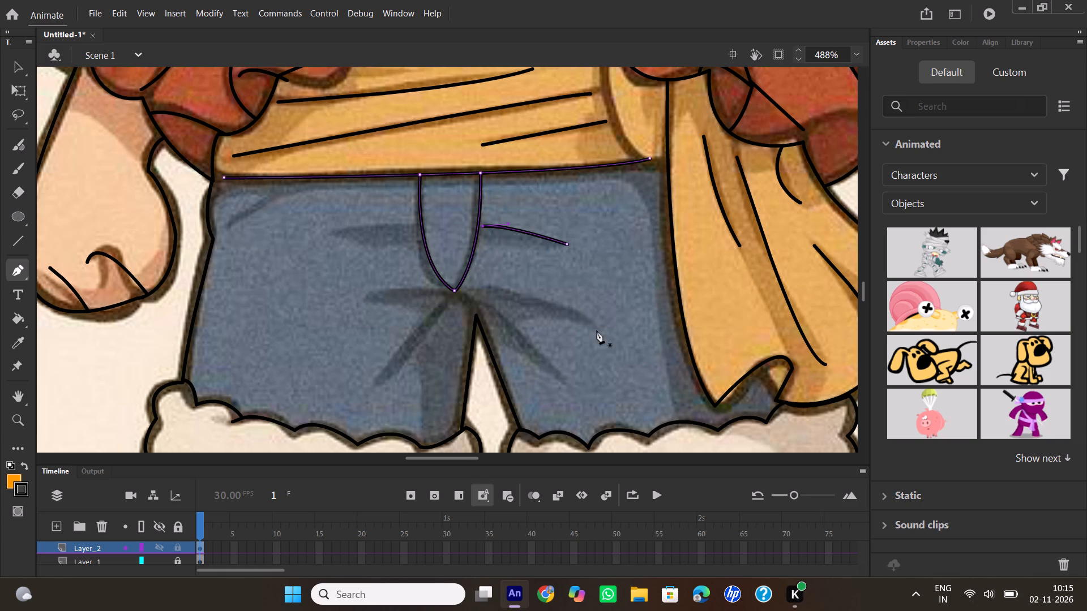
click(590, 320)
drag(459, 285, 412, 294)
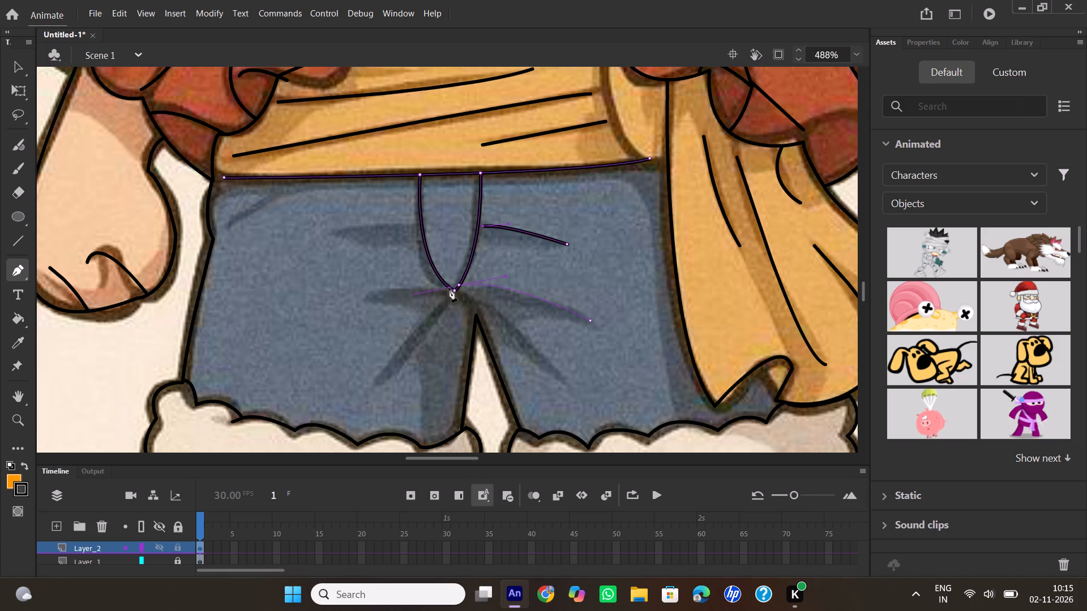
double_click(461, 284)
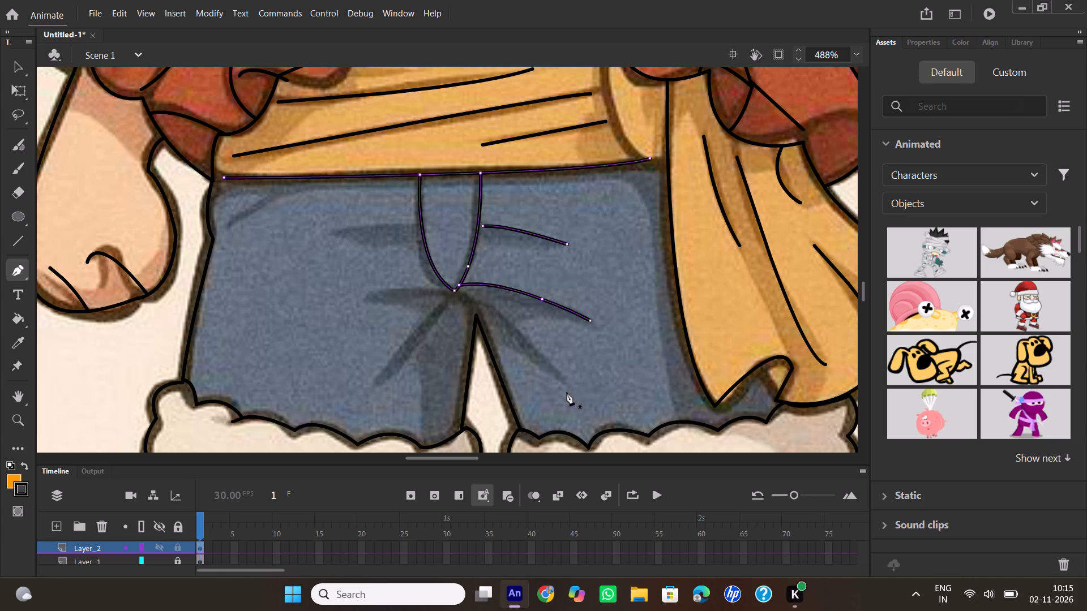
click(564, 387)
drag(475, 303, 435, 301)
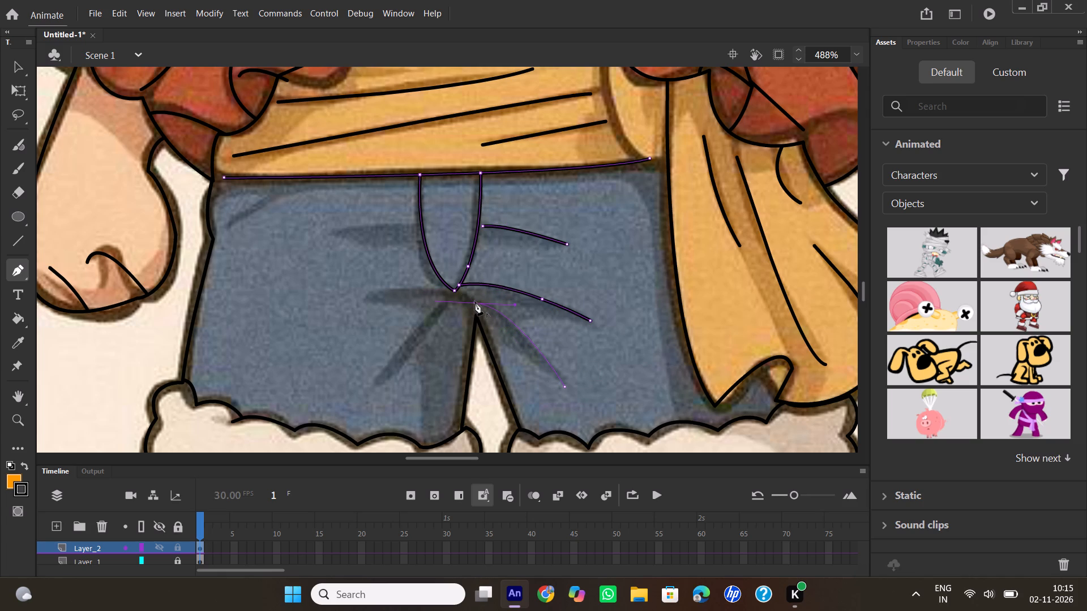
double_click(476, 304)
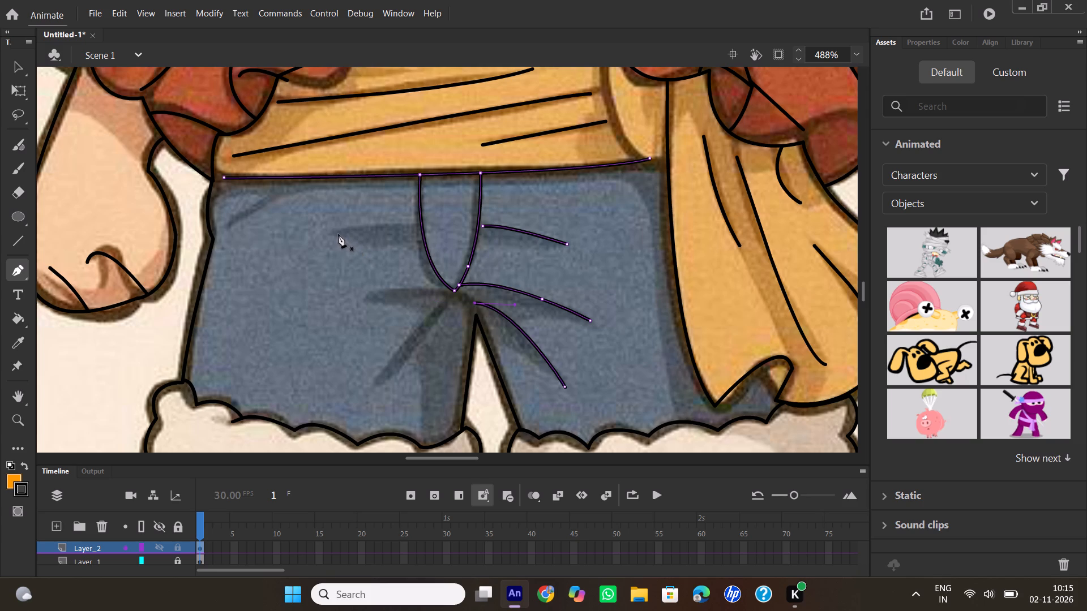
Trace the three matching crease lines on the other leg of the shorts, each curving in from its outer tip to the fly or crotch.
click(332, 233)
drag(421, 226, 445, 236)
drag(445, 236, 446, 236)
double_click(419, 223)
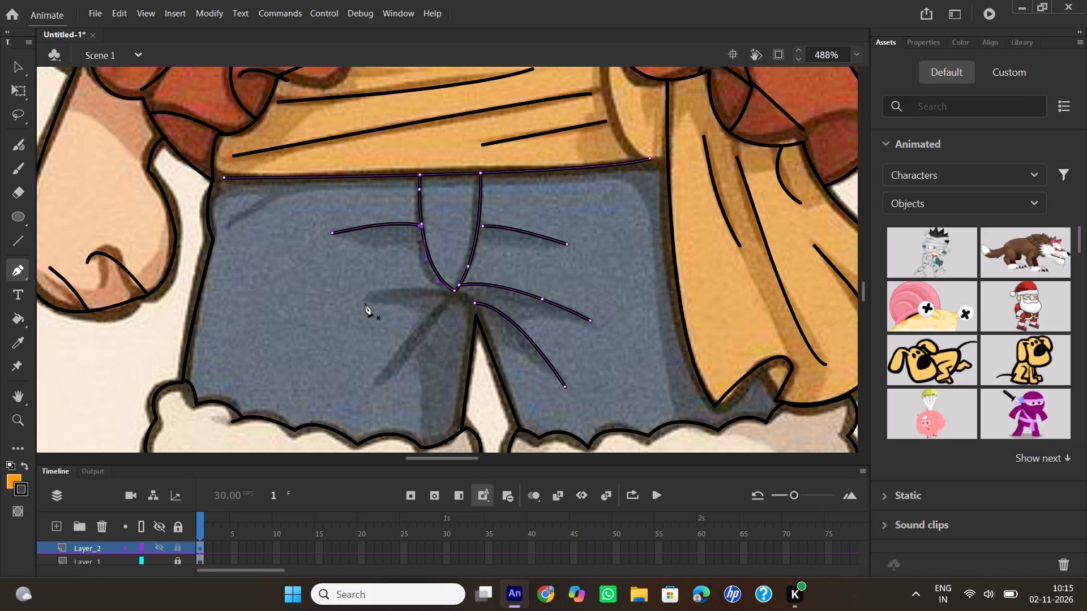
click(364, 295)
drag(455, 294, 511, 316)
drag(511, 316, 512, 316)
double_click(455, 291)
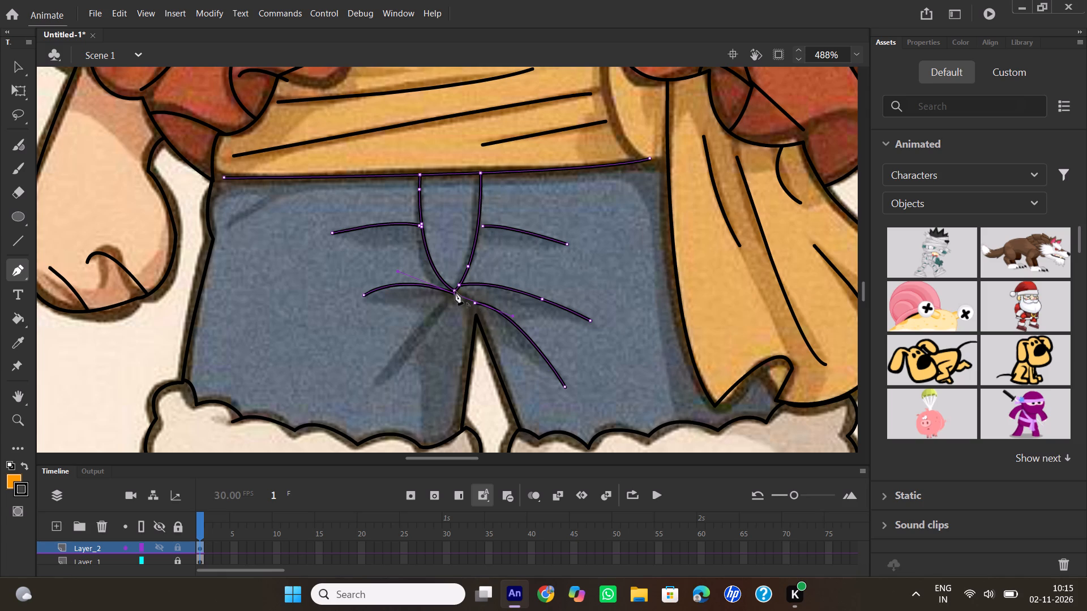
click(376, 384)
drag(464, 298, 491, 292)
drag(491, 292, 492, 292)
double_click(464, 296)
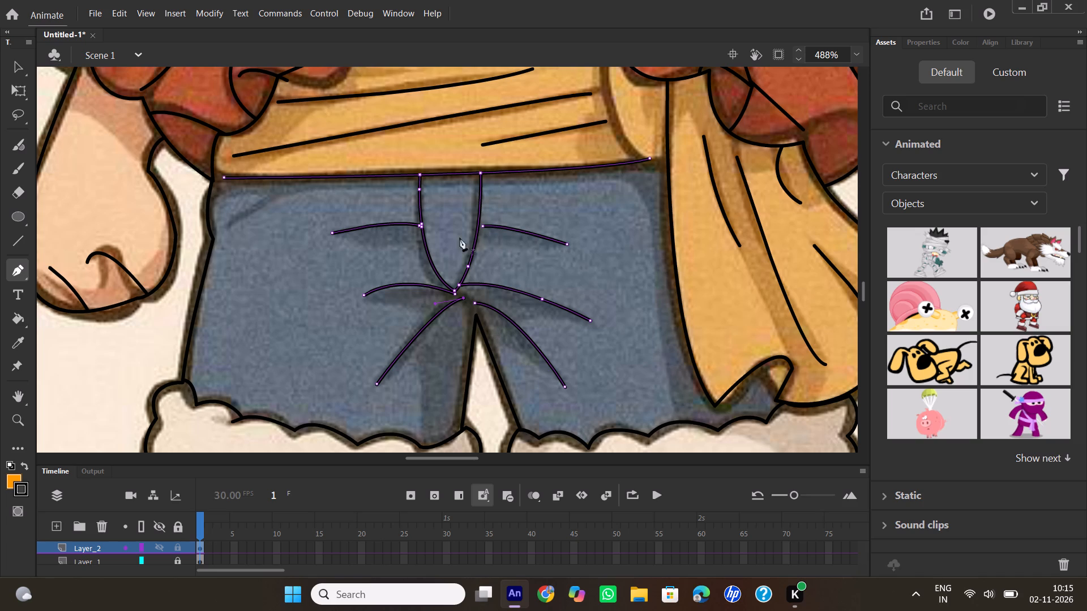
Trace the short curved crease just below the waistline at the outer corner of the shorts' leg opposite the sash.
click(230, 226)
drag(305, 180, 331, 180)
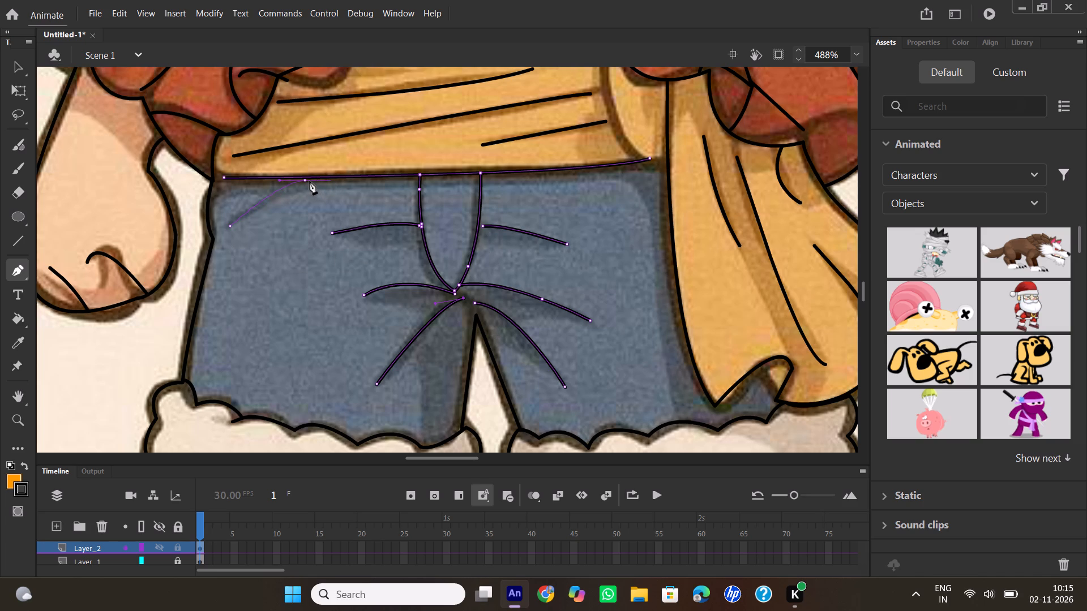
double_click(306, 181)
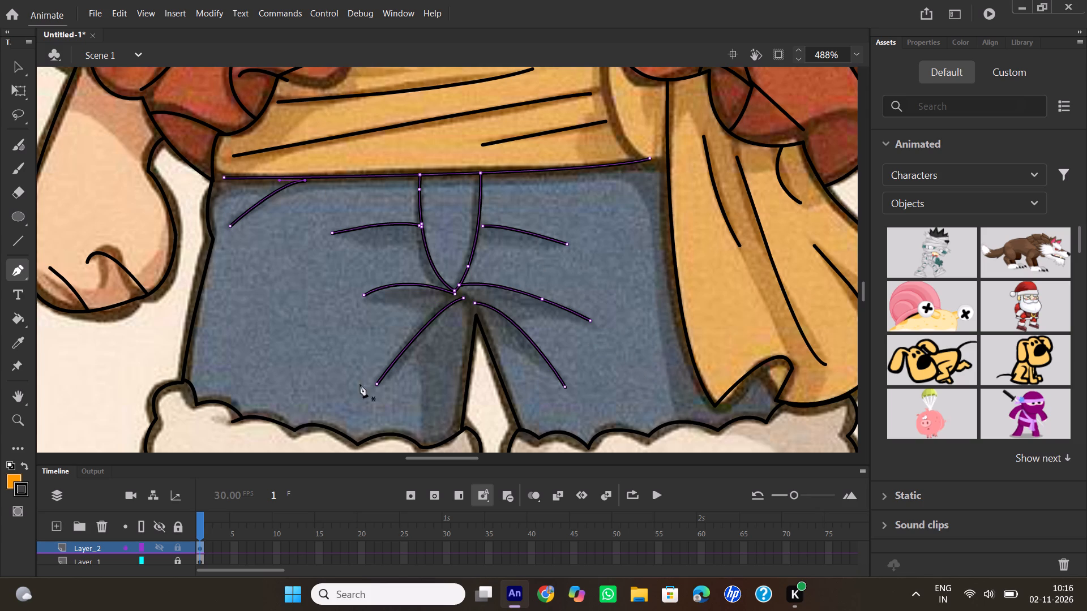
Outline the shadow on the leg opposite the sash from the middle crease's tip to the fur cuff, bending its segments to the shading.
click(363, 296)
drag(422, 447, 427, 555)
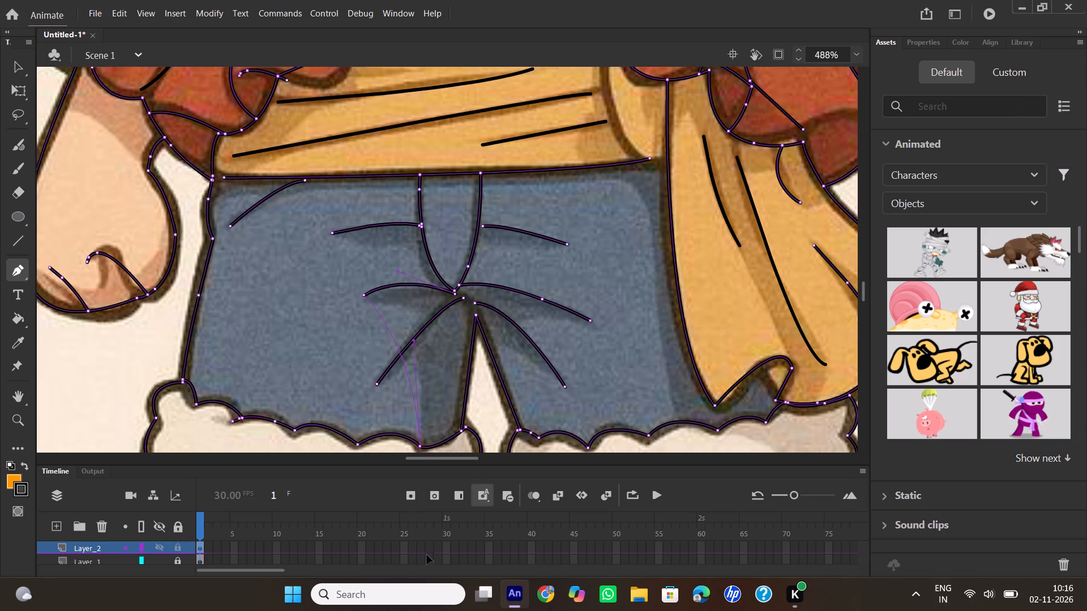
drag(427, 555, 427, 560)
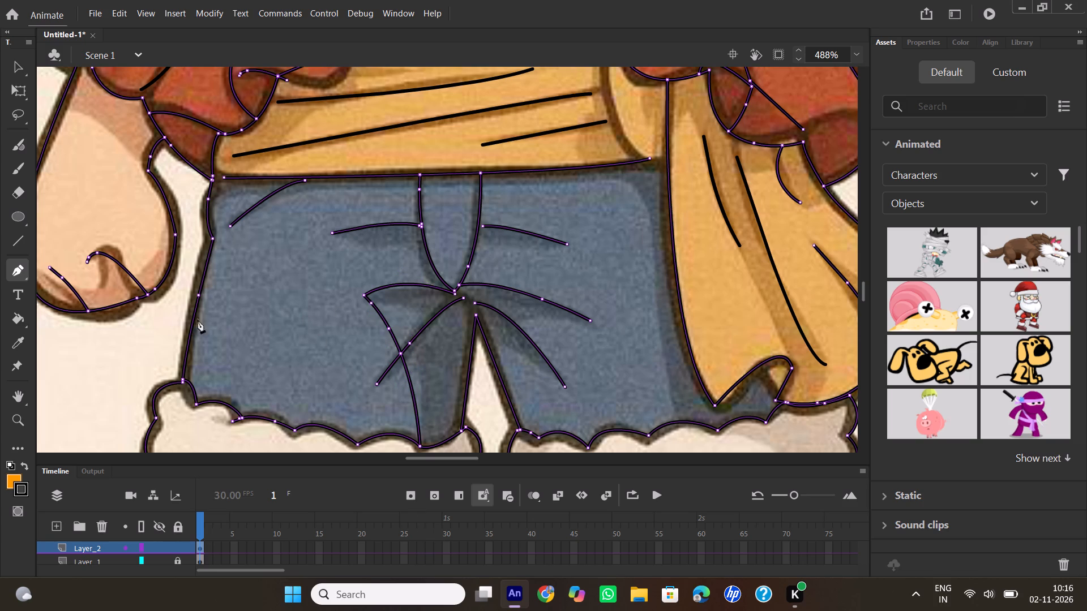
click(25, 68)
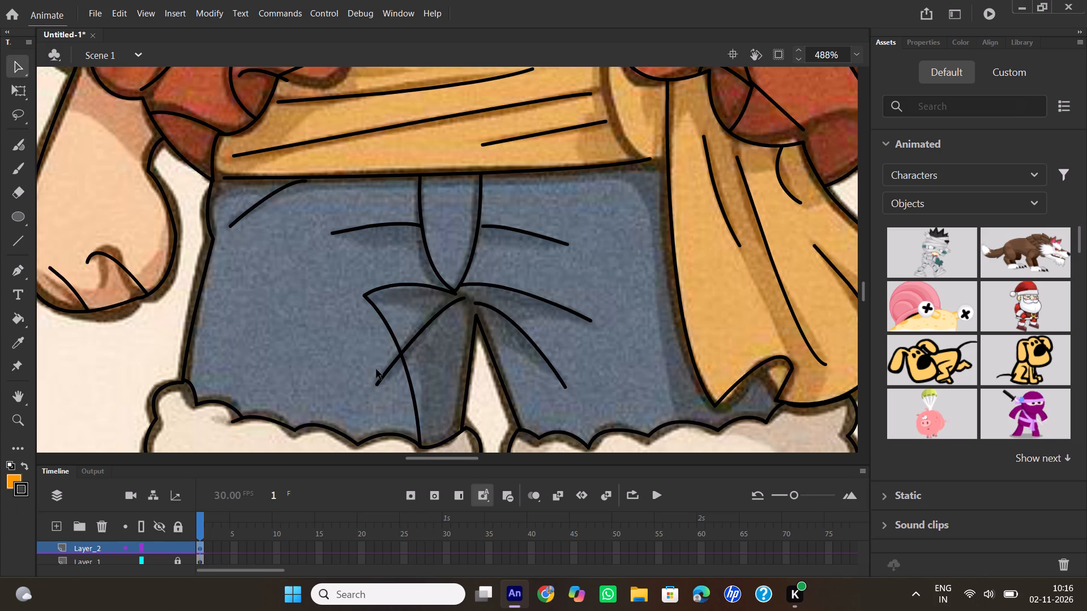
drag(406, 371, 426, 351)
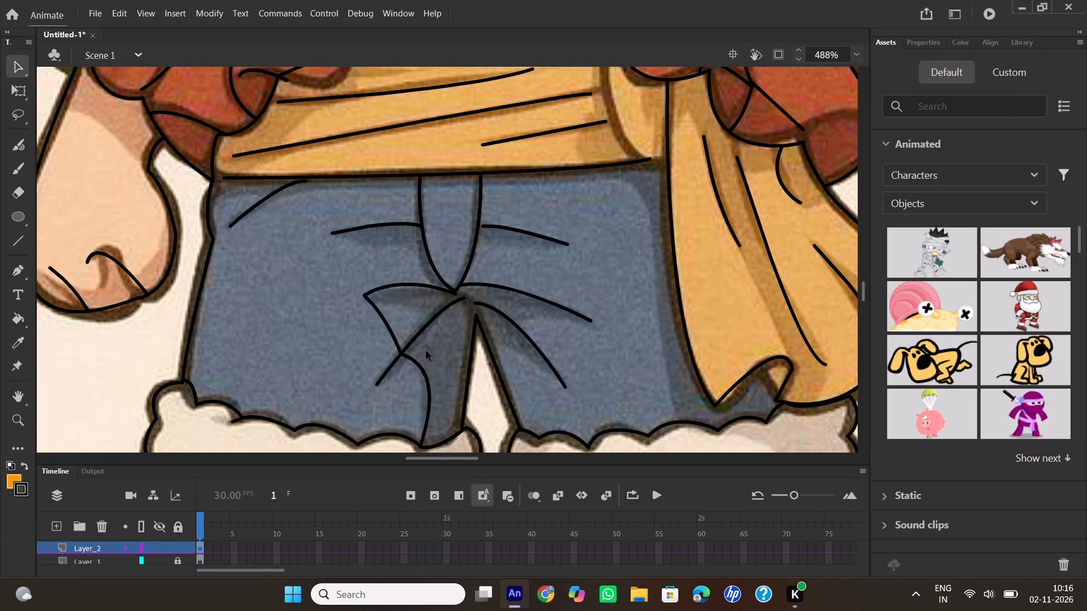
drag(426, 351, 424, 311)
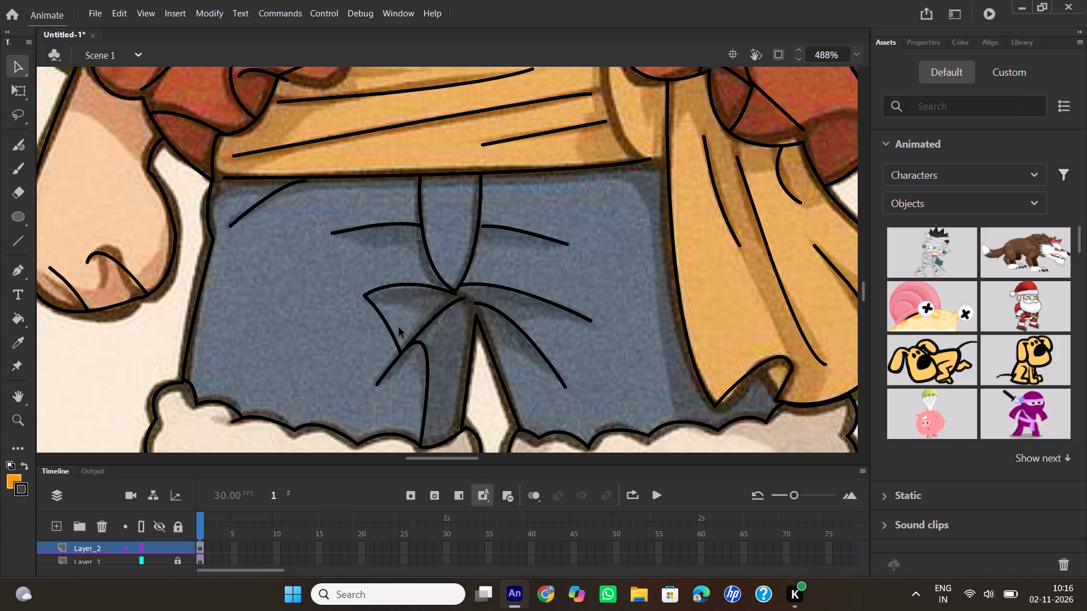
drag(387, 329, 422, 317)
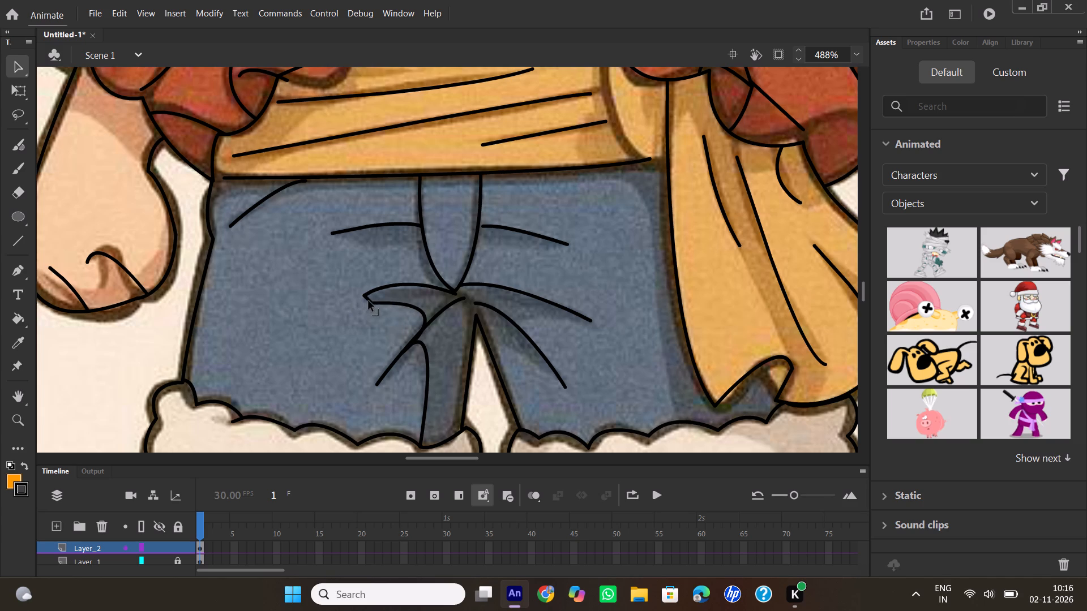
click(369, 301)
Trace the shadow edges under the sash-side leg's lower two creases with the Pen tool, ending each at its crease's outer tip.
click(20, 273)
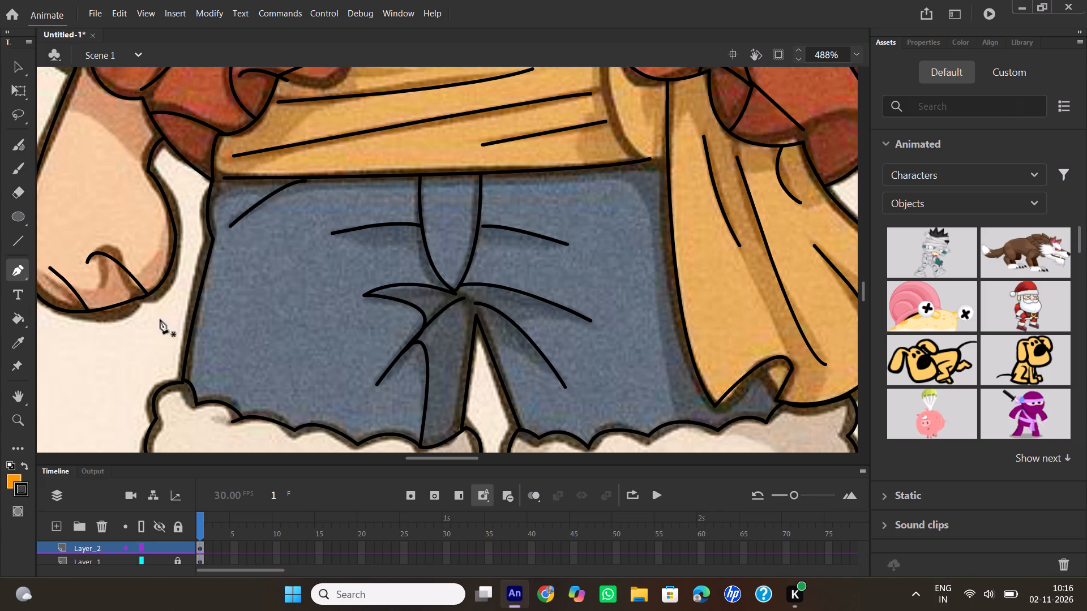
click(491, 345)
drag(561, 384, 601, 431)
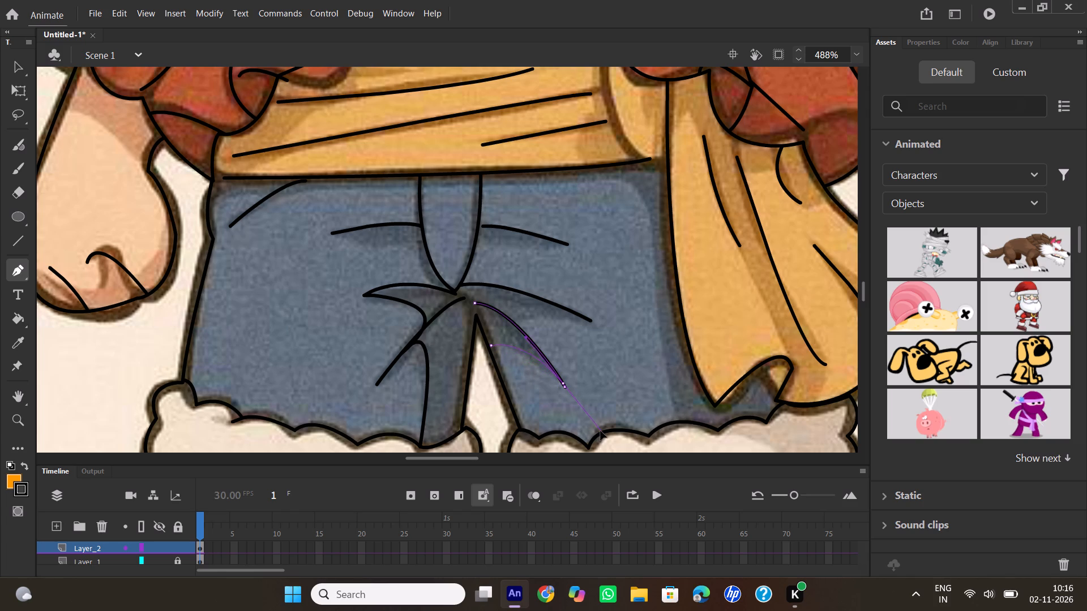
drag(601, 431, 605, 433)
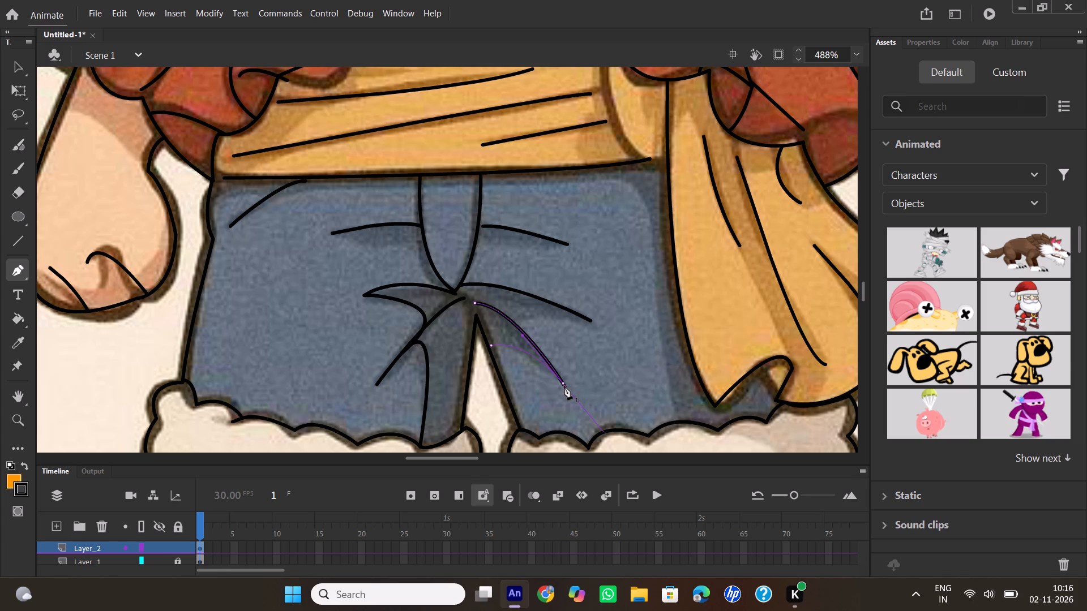
click(564, 386)
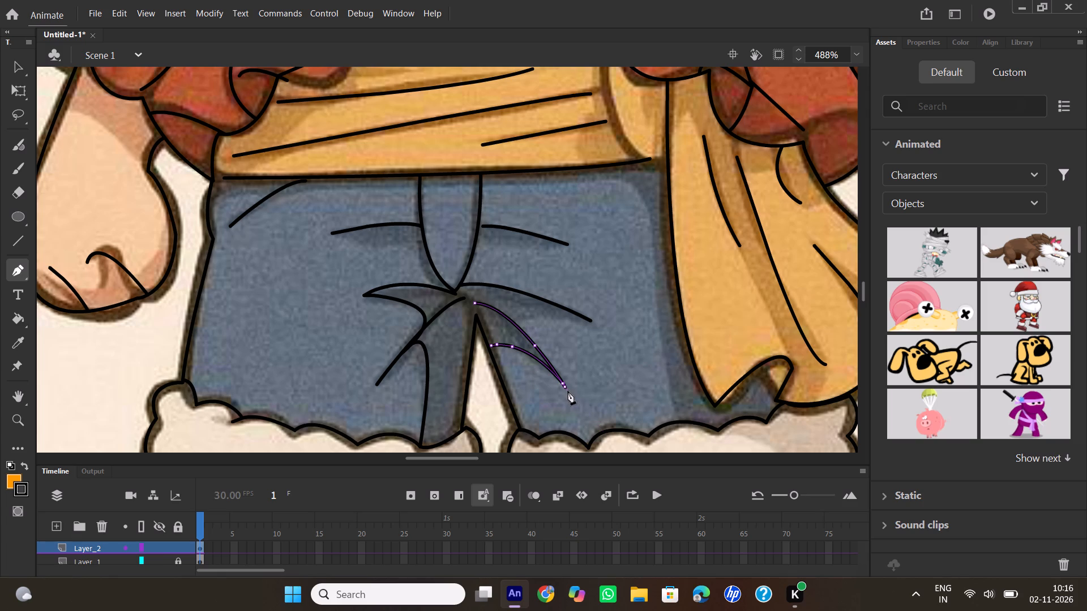
double_click(563, 384)
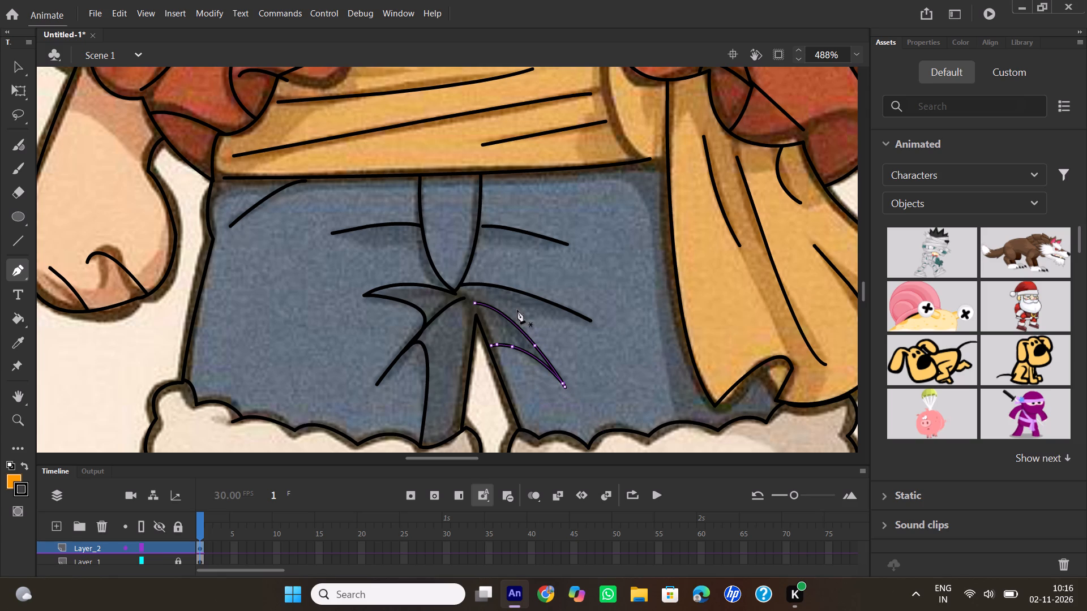
click(516, 319)
drag(590, 320, 645, 329)
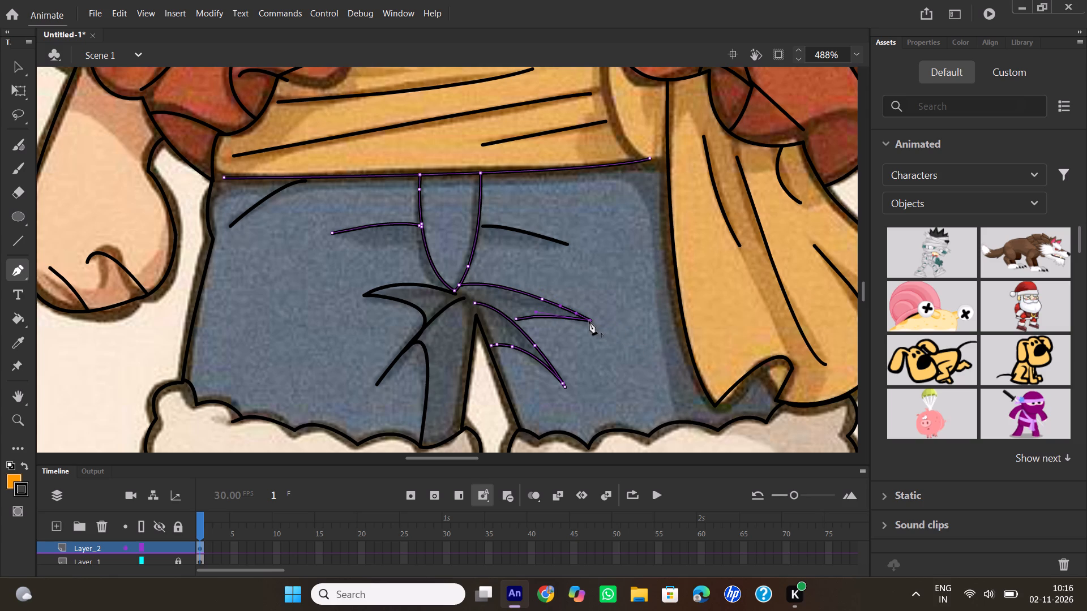
double_click(589, 321)
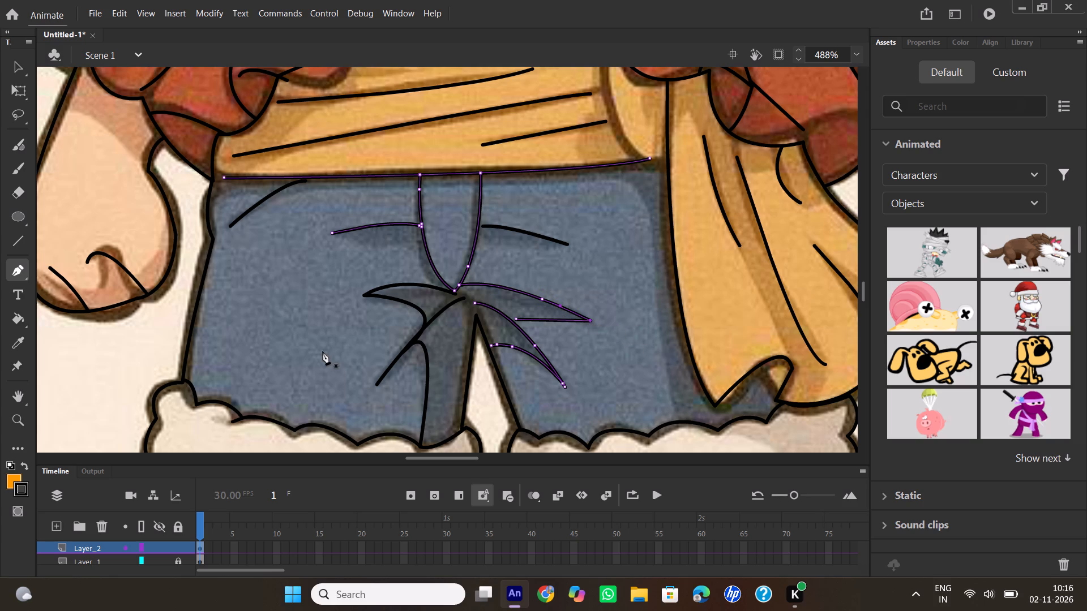
Trace the shadow edges under the upper crease on both legs, curving each from the crease's outer tip to the fly.
click(329, 231)
drag(425, 252, 457, 266)
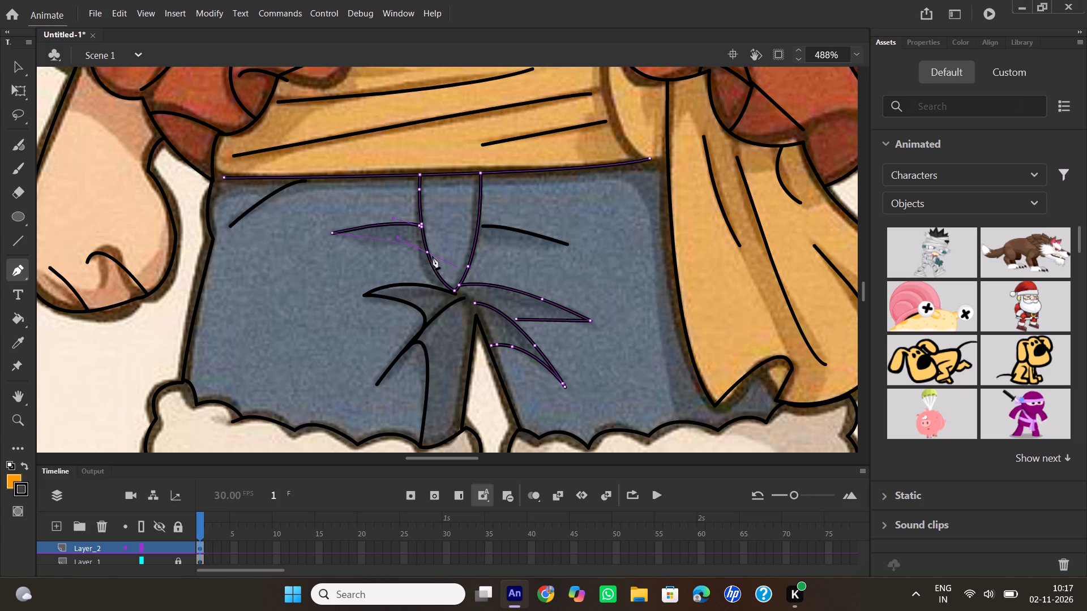
double_click(425, 252)
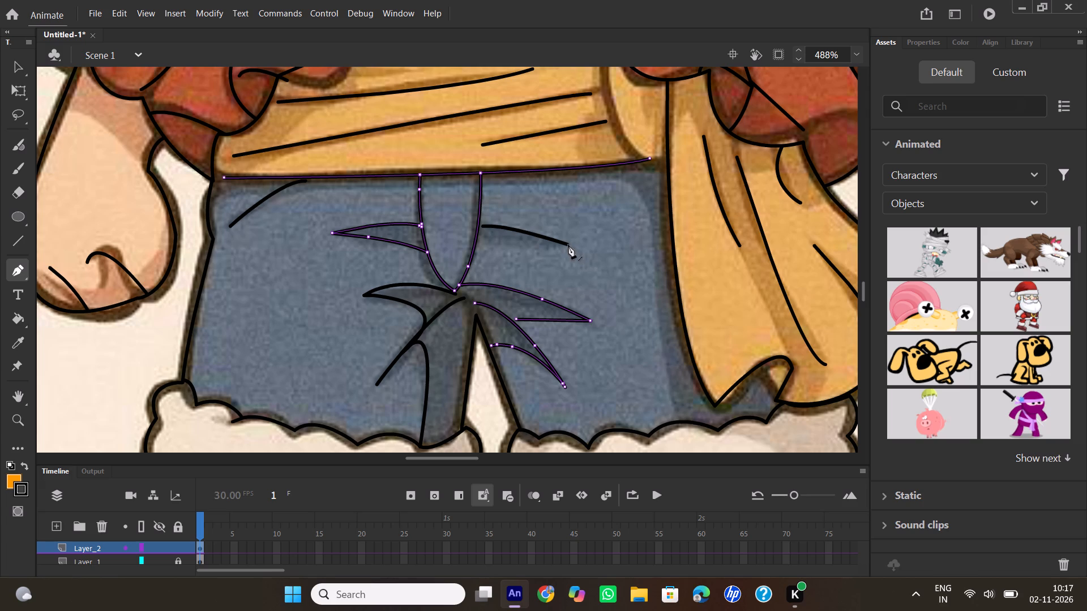
click(568, 245)
drag(473, 253, 436, 265)
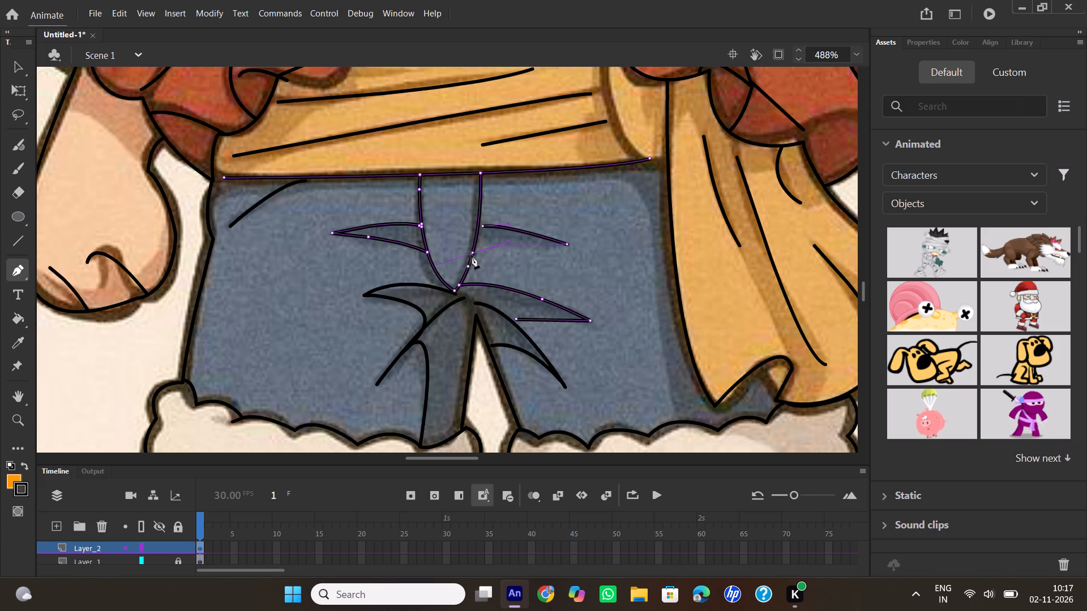
double_click(473, 254)
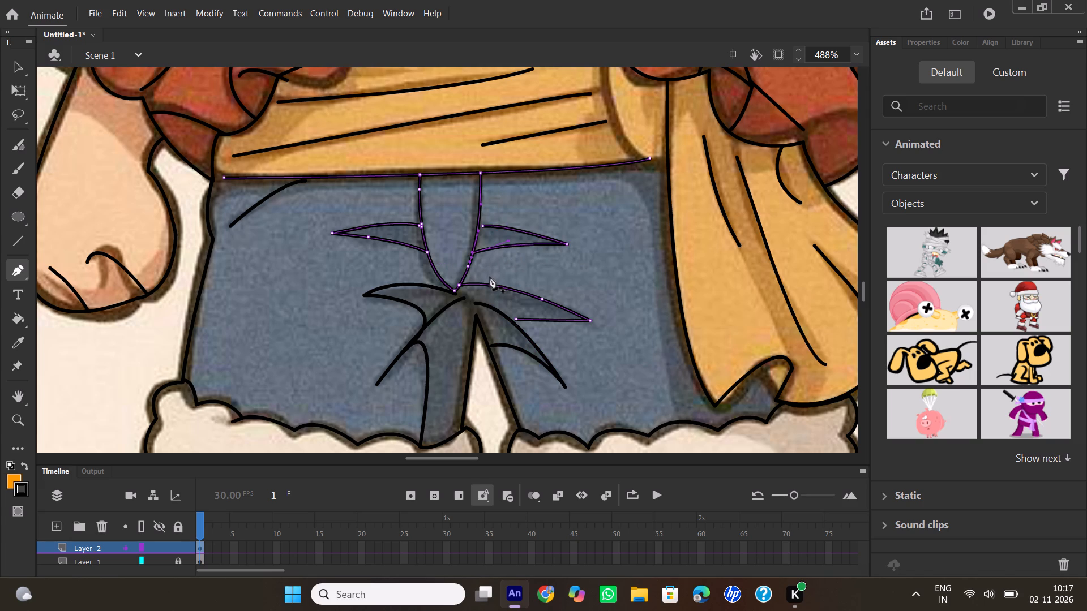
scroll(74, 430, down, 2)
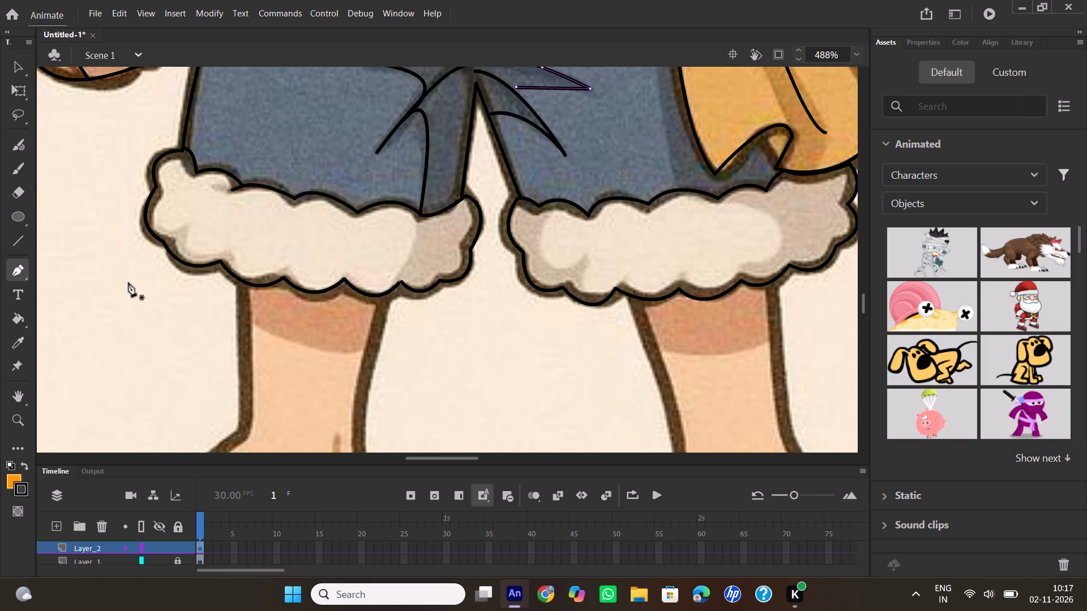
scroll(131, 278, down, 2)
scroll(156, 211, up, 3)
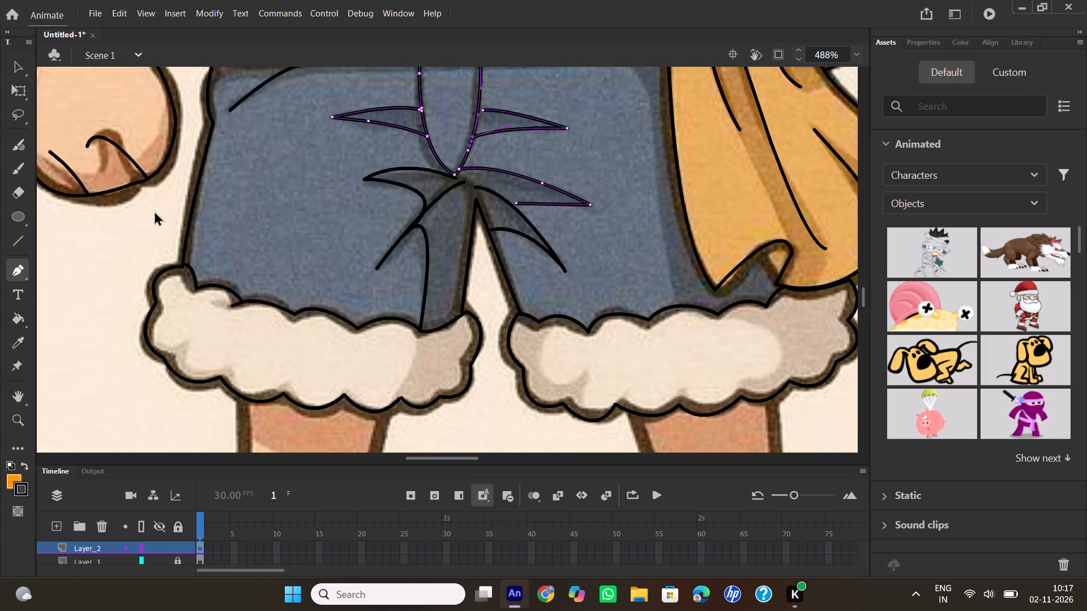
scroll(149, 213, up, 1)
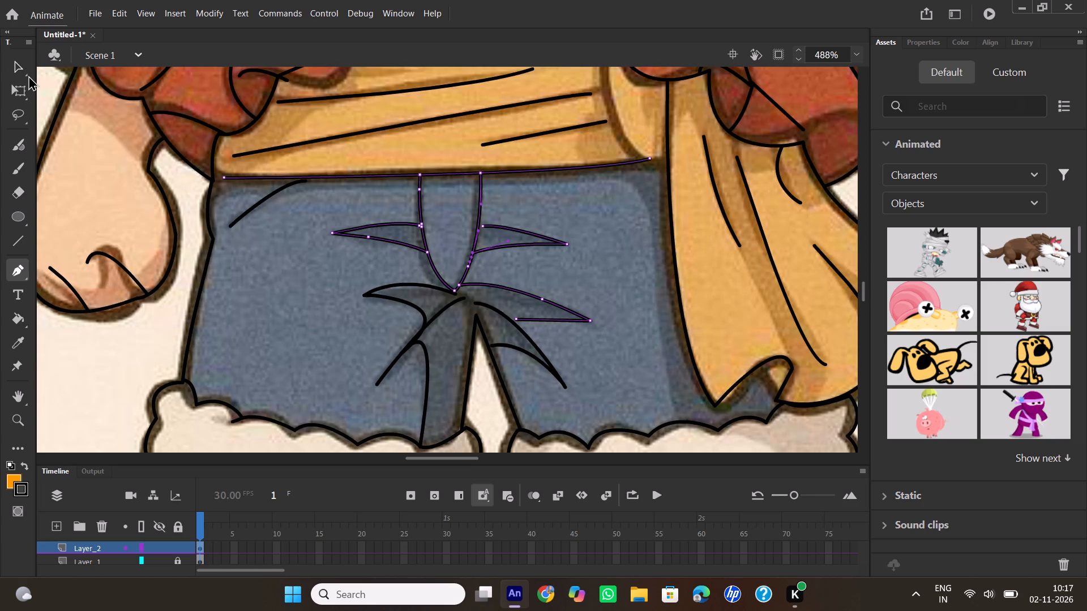
Reshape the two finger crease lines on the fist beside the shorts with the Selection tool, bending them to match the reference.
click(22, 71)
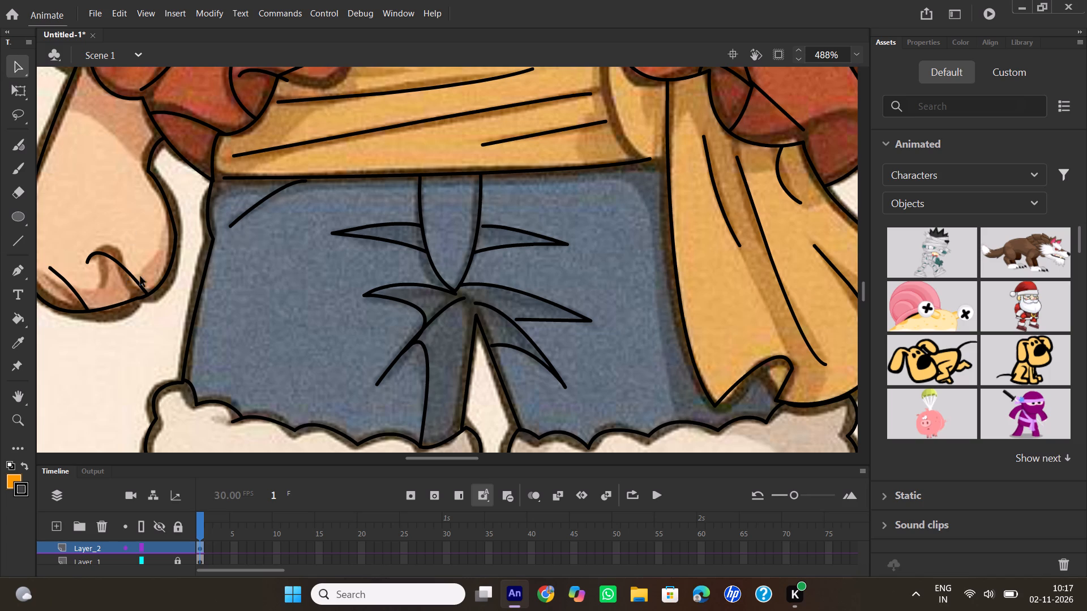
drag(139, 281, 130, 270)
drag(130, 270, 139, 273)
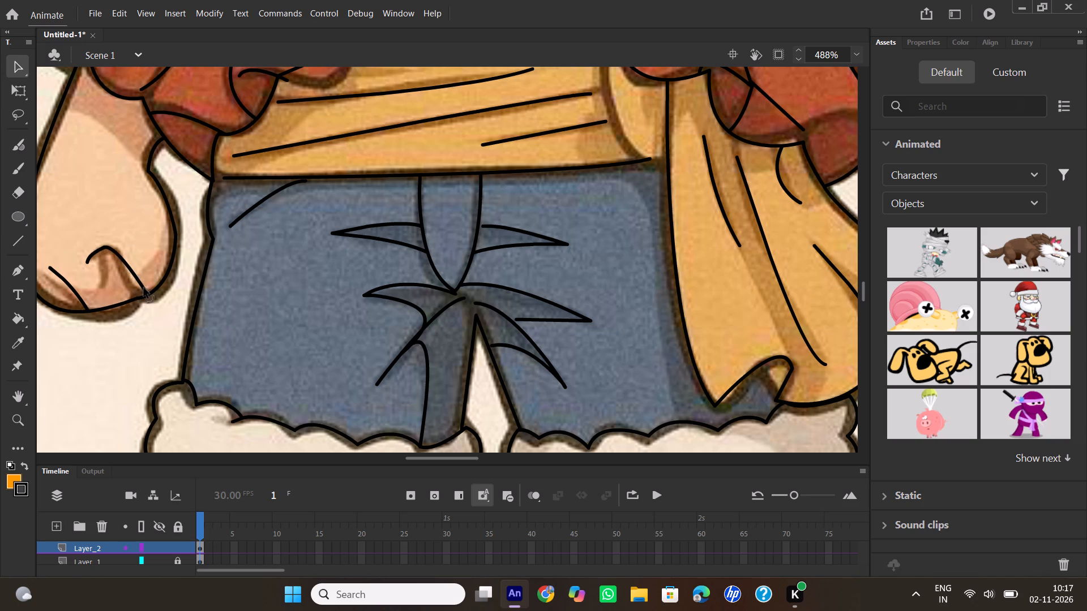
click(144, 289)
drag(69, 282, 63, 289)
drag(61, 275, 55, 277)
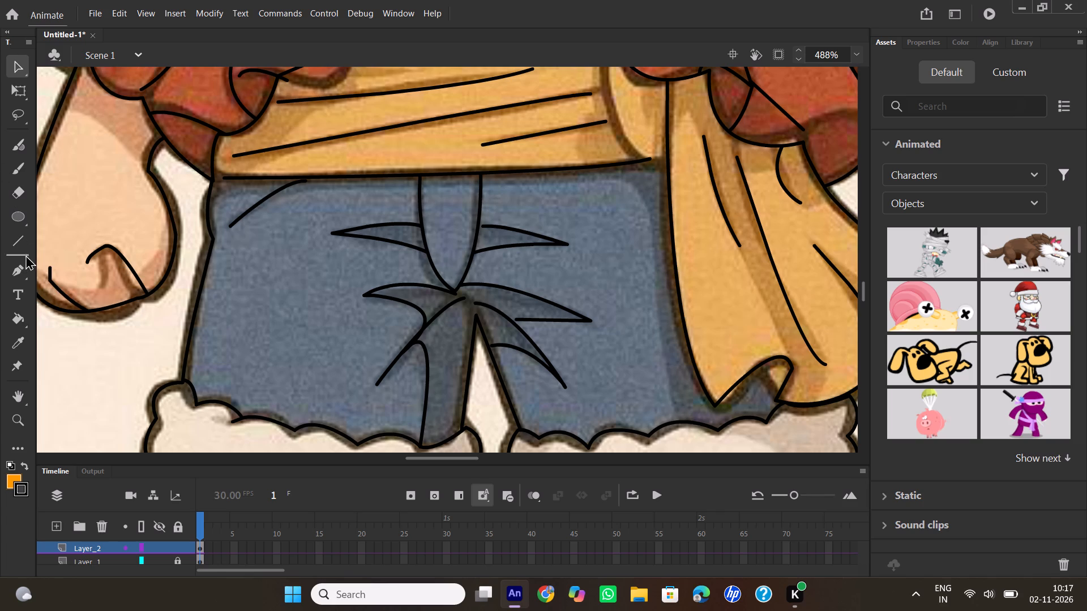
Draw a short curved Pen line inside the finger crease on the fist beside the shorts, ending at the crease's peak.
click(18, 276)
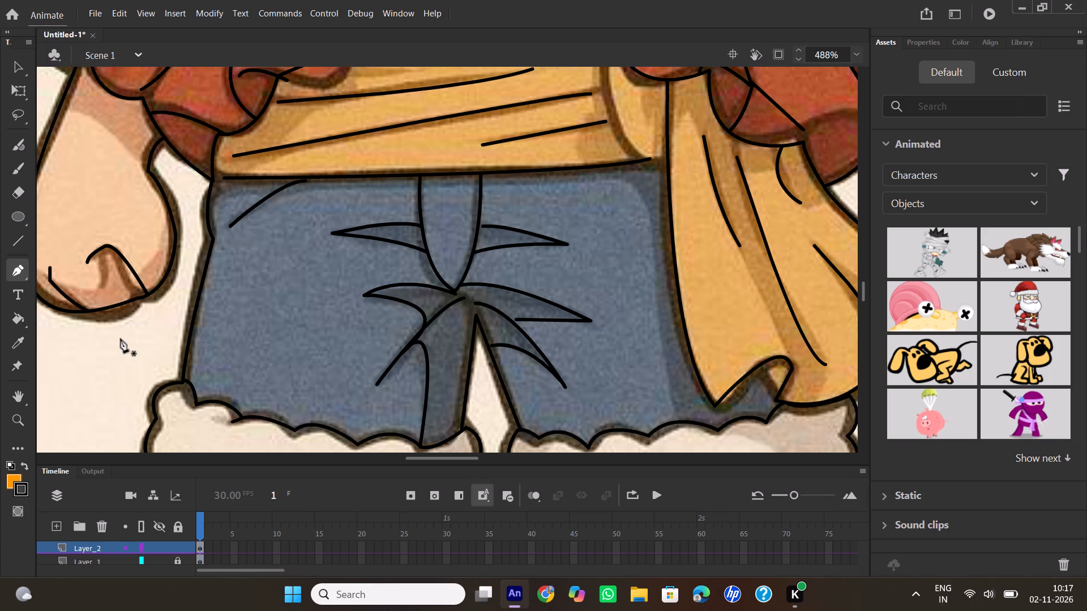
click(99, 284)
drag(104, 246, 84, 220)
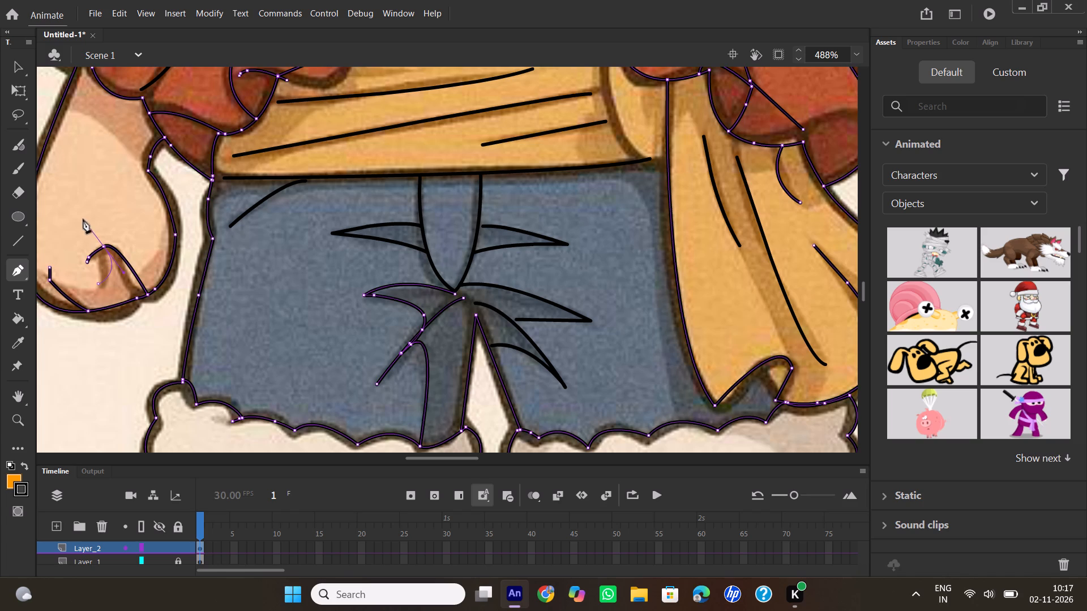
double_click(105, 248)
Reshape the finger crease line running from the peak to the fist's outer edge with the Selection tool, following the reference.
click(22, 68)
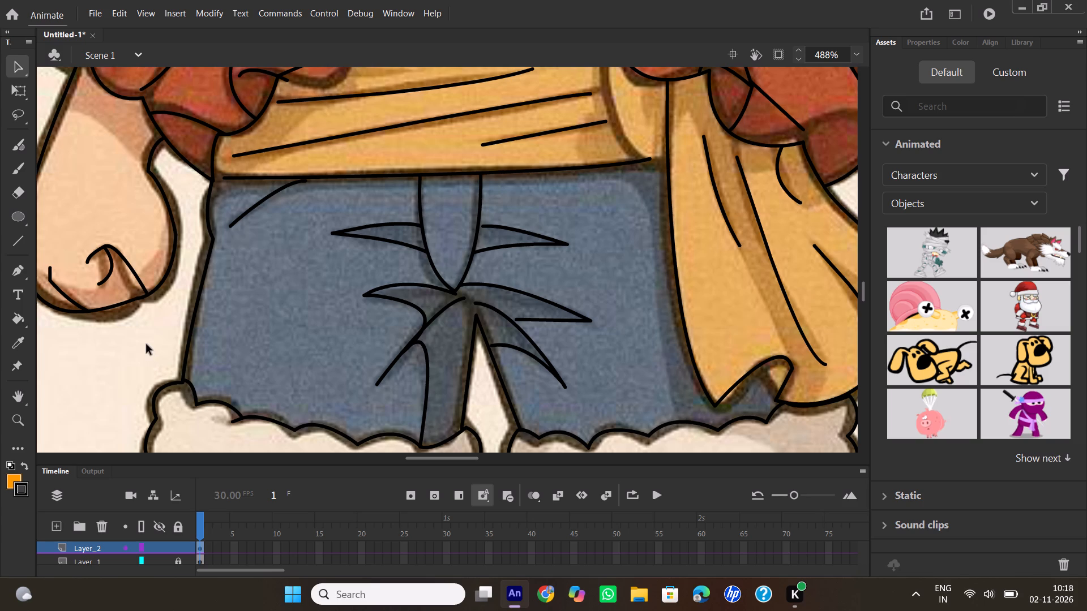
click(112, 265)
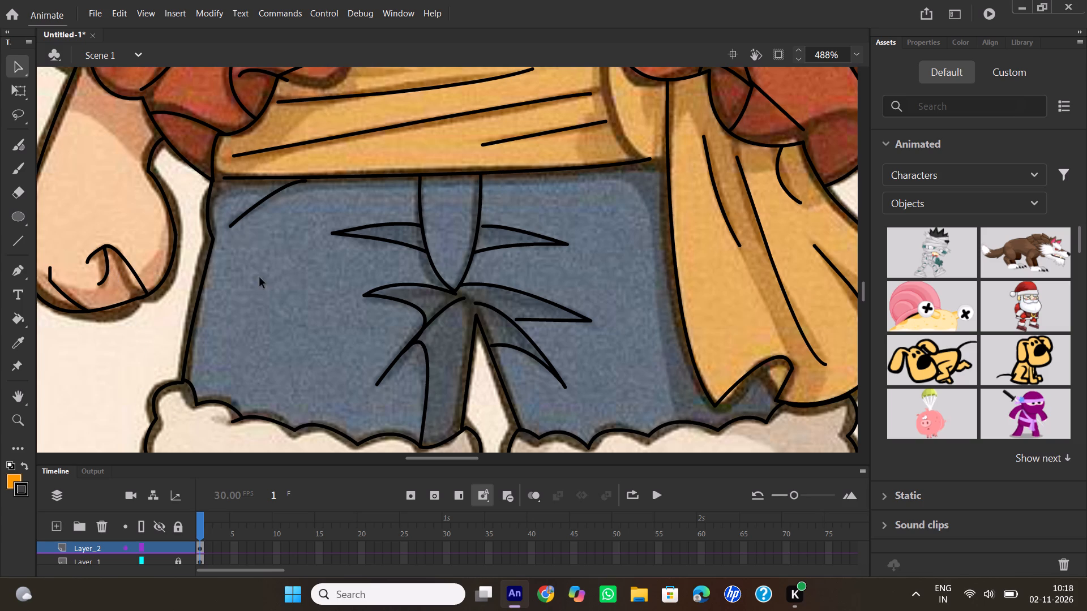
click(134, 270)
drag(140, 284, 130, 288)
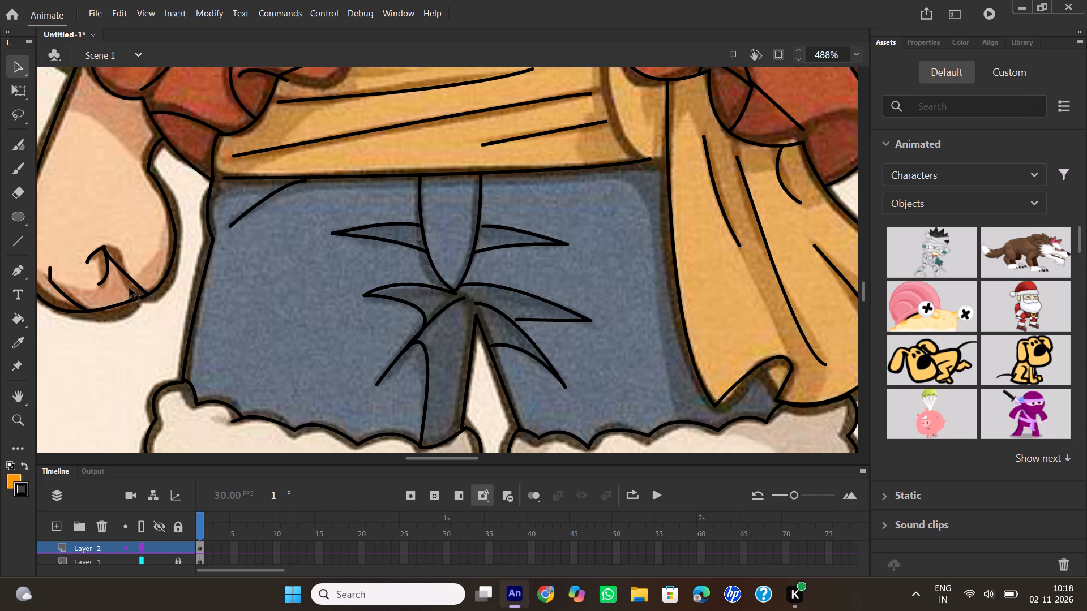
drag(130, 288, 135, 283)
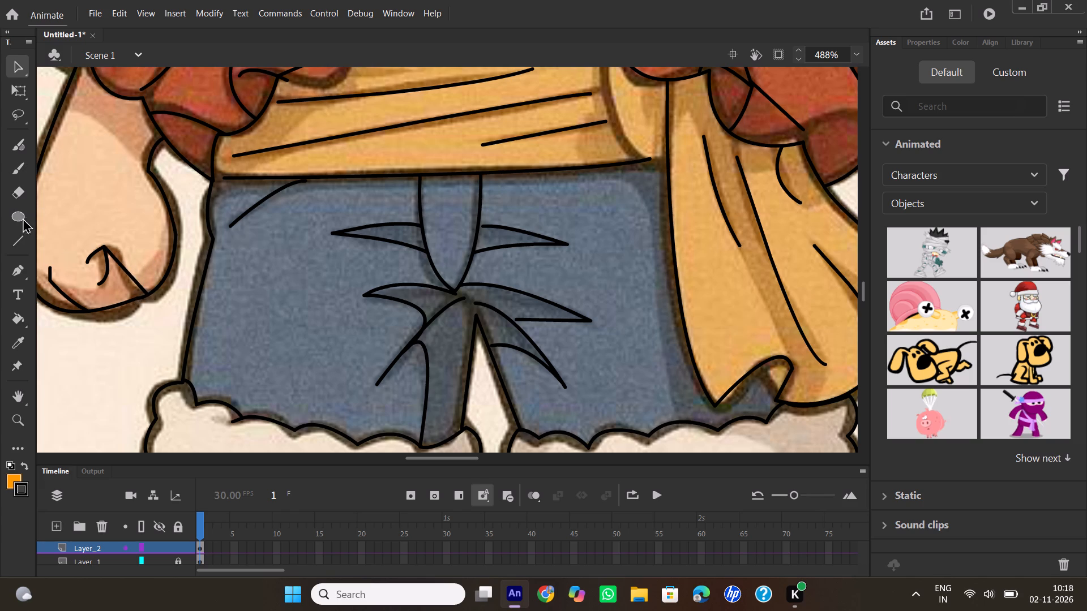
Trace the outer edge of the leg opposite the sash with the Pen tool, from the fur cuff to the sandal strap.
click(22, 271)
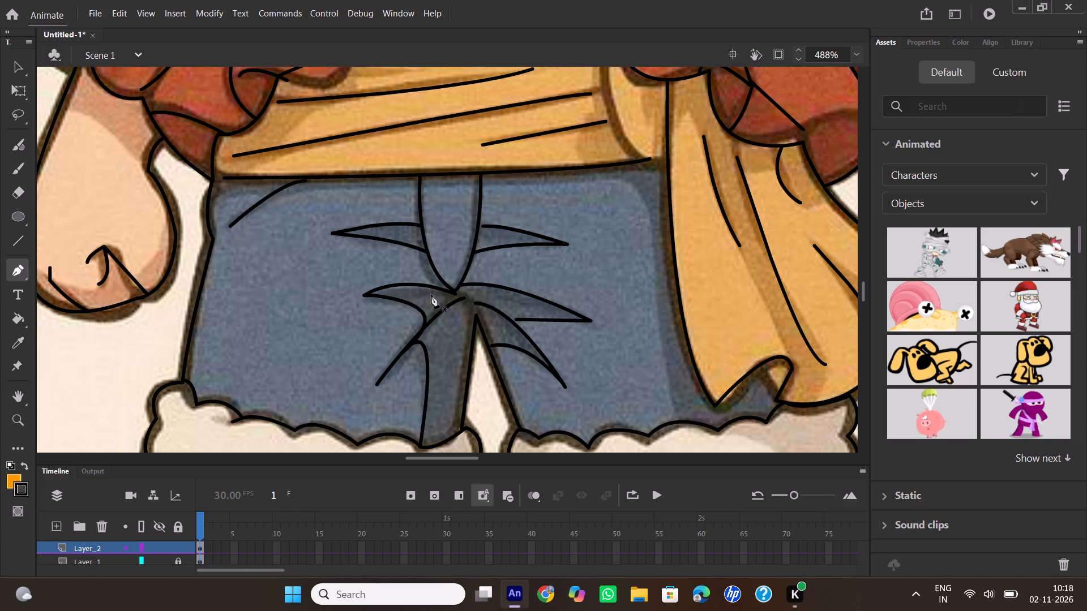
scroll(426, 368, down, 3)
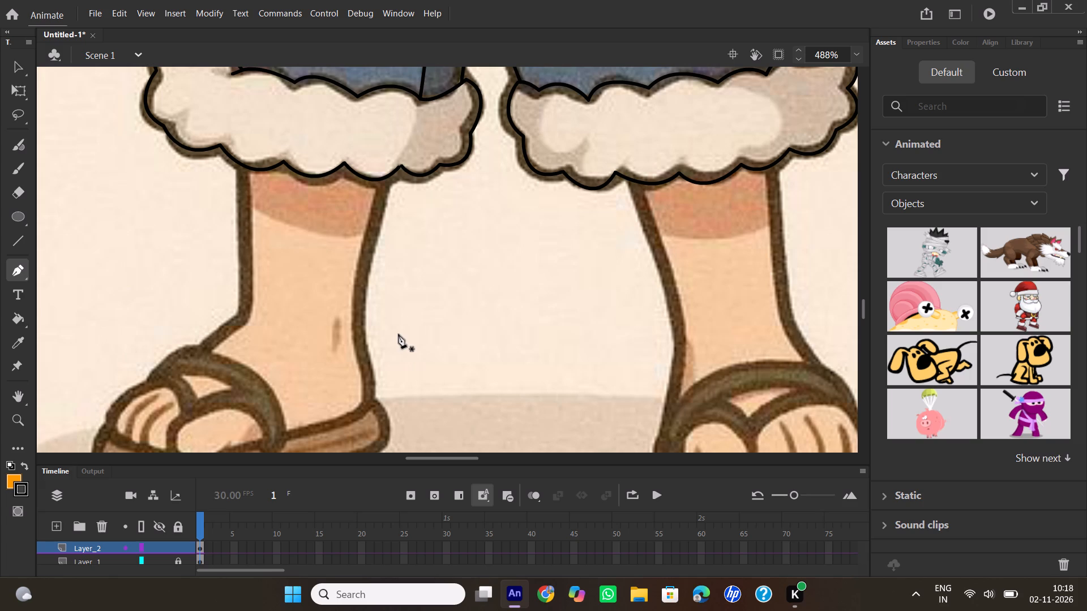
scroll(262, 214, down, 1)
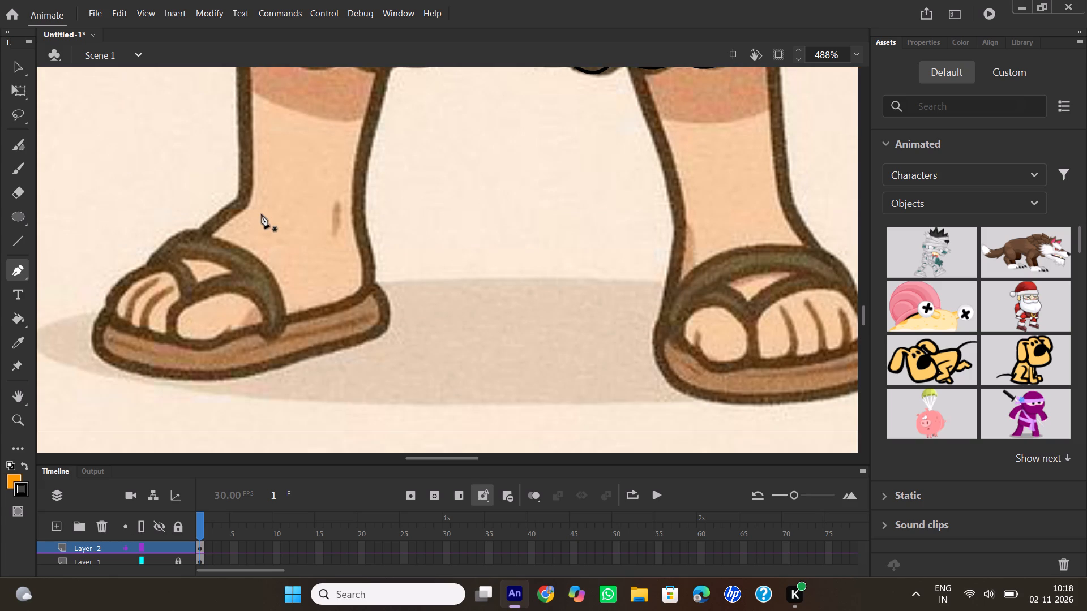
scroll(262, 214, up, 1)
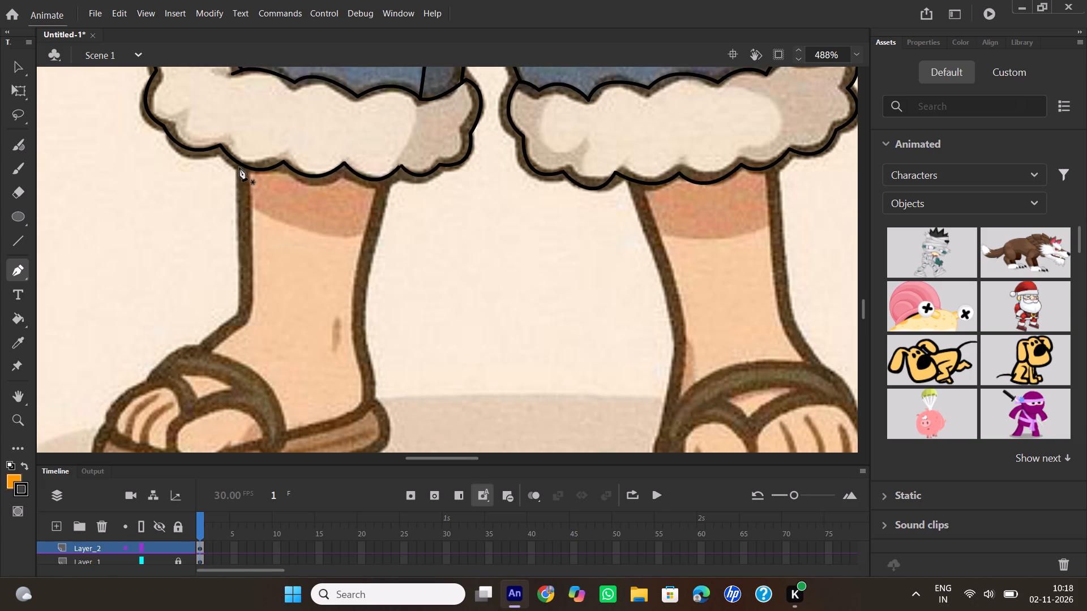
click(239, 167)
click(241, 316)
scroll(261, 287, down, 1)
drag(203, 232, 192, 233)
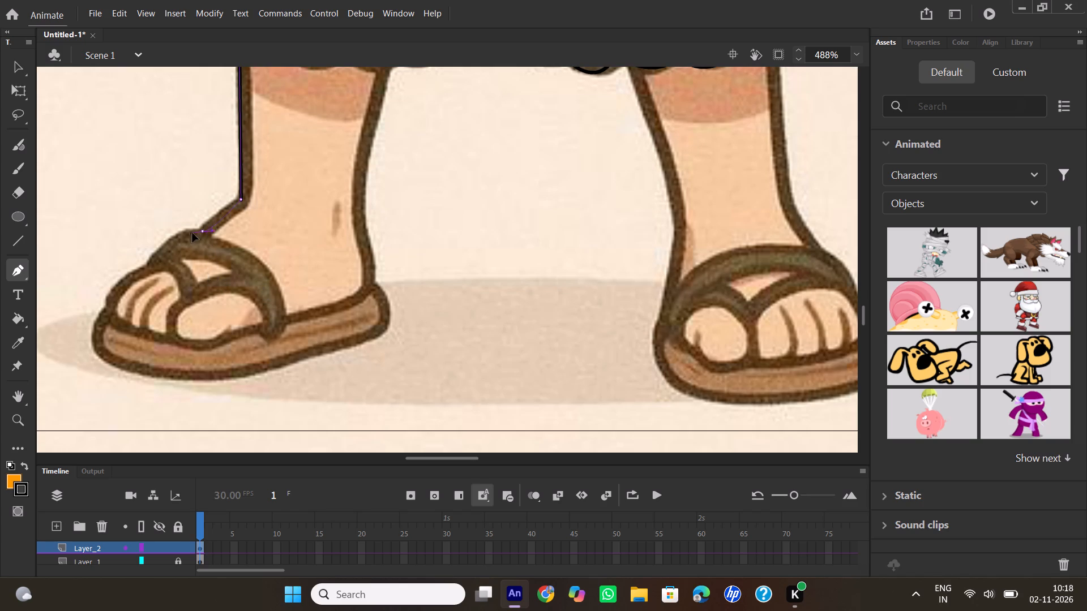
drag(192, 233, 186, 236)
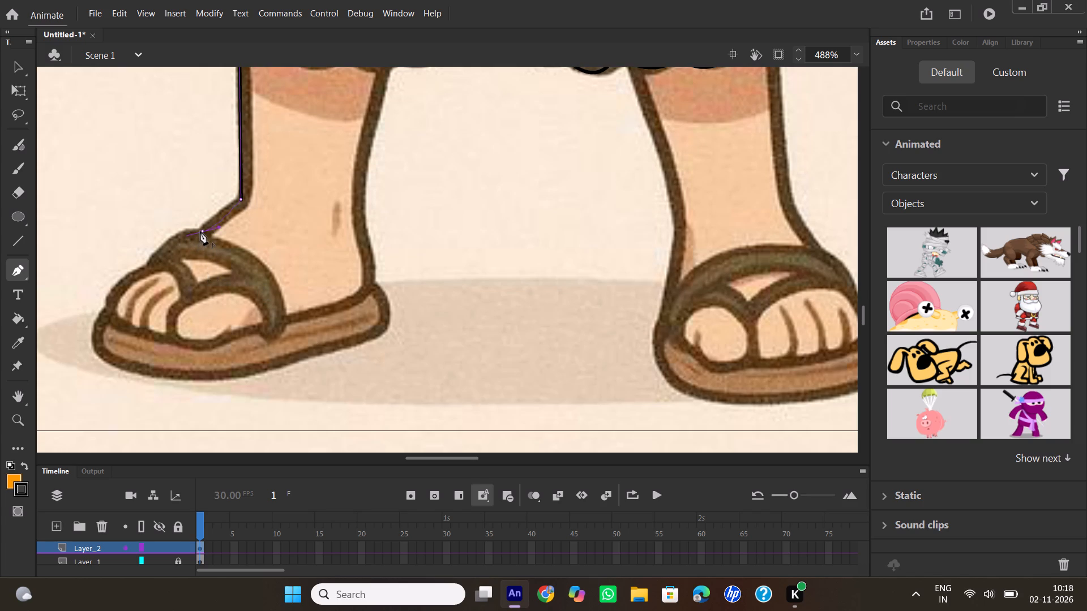
click(200, 231)
Continue the outline over the sandal strap and toes, curving around the toe end to the underside of the sole.
drag(155, 256, 142, 276)
drag(142, 276, 142, 279)
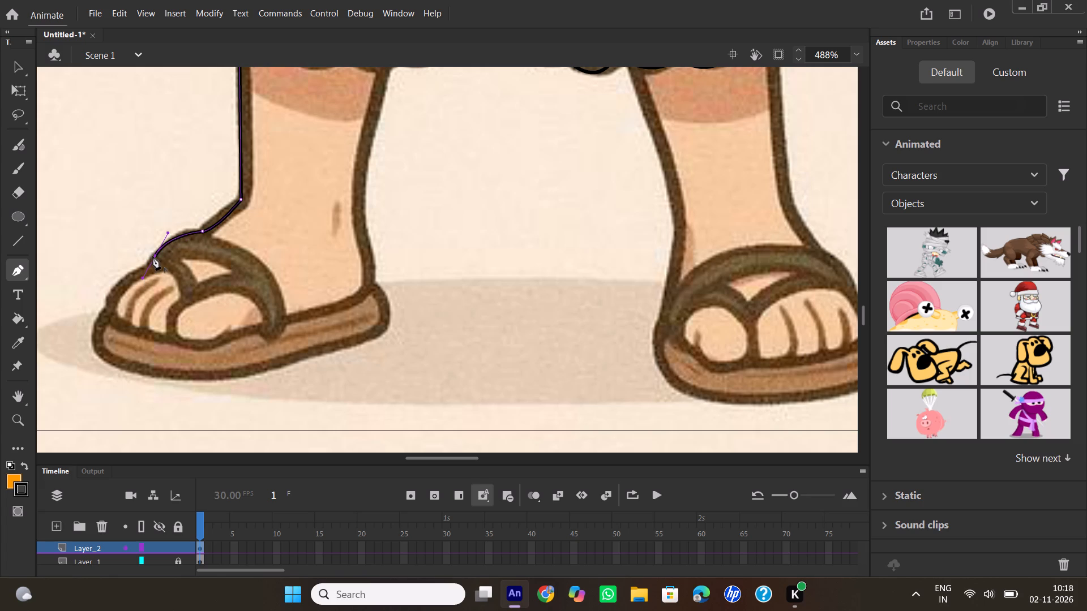
click(153, 256)
drag(109, 307, 113, 328)
click(108, 305)
drag(113, 364, 124, 375)
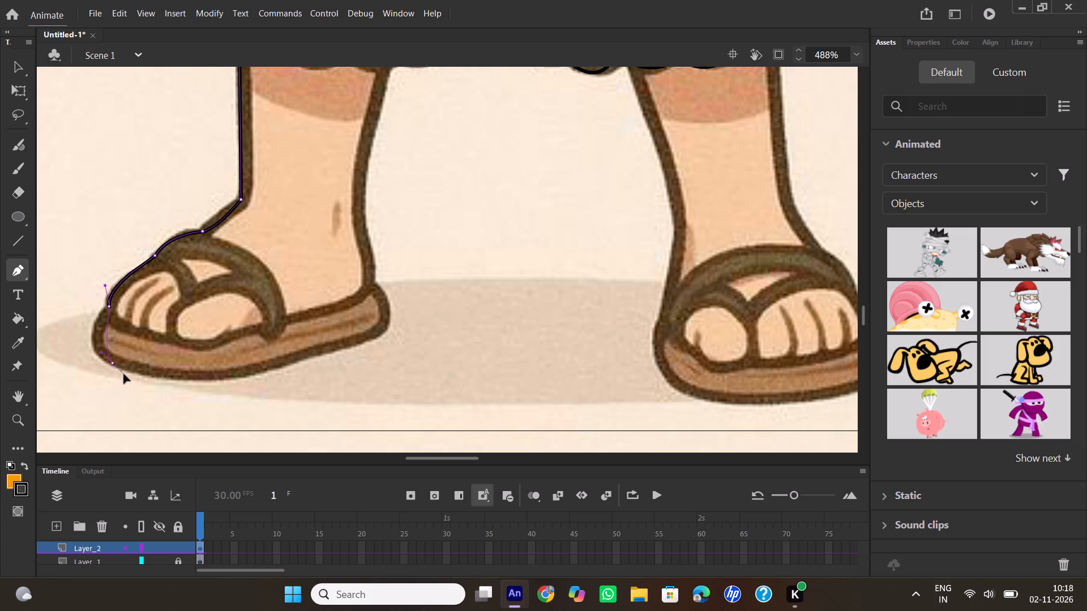
drag(124, 375, 151, 386)
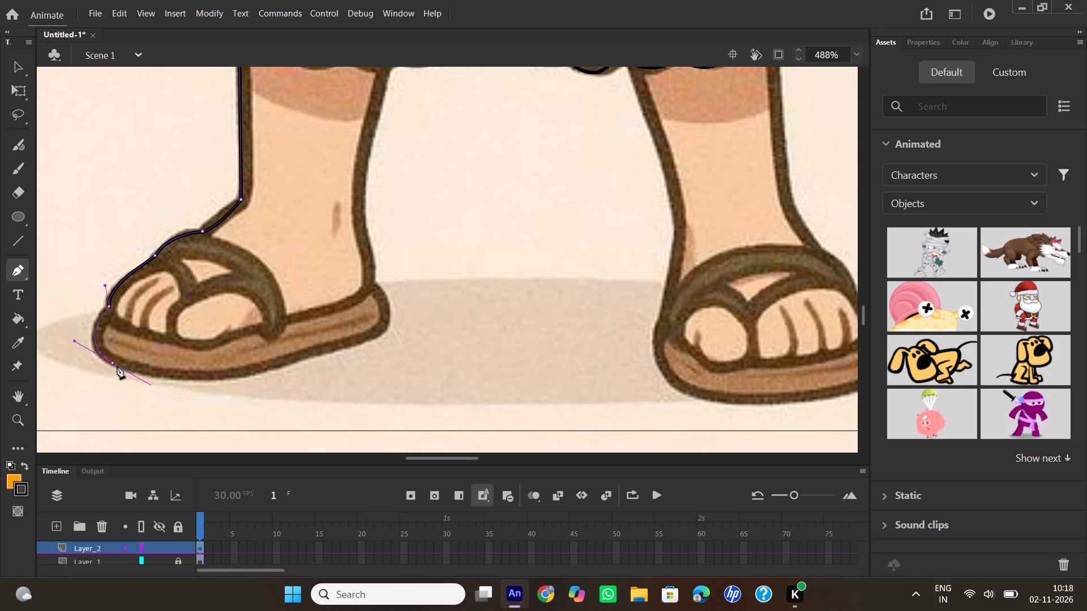
click(112, 364)
Continue the outline along the underside of the sandal sole and around the heel to the back of the ankle.
drag(279, 358, 316, 325)
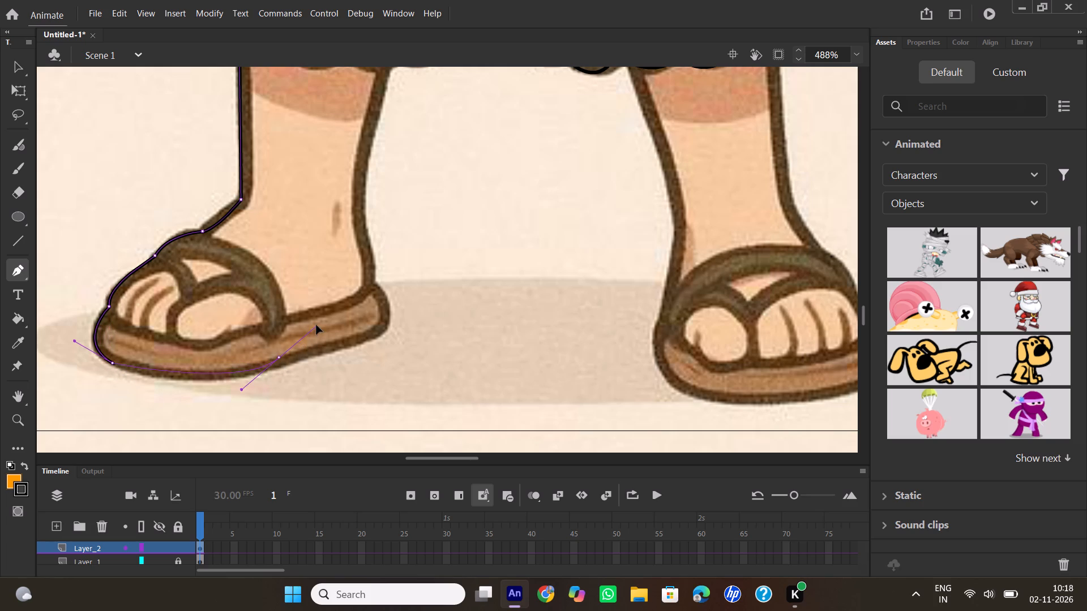
drag(316, 325, 317, 322)
click(280, 356)
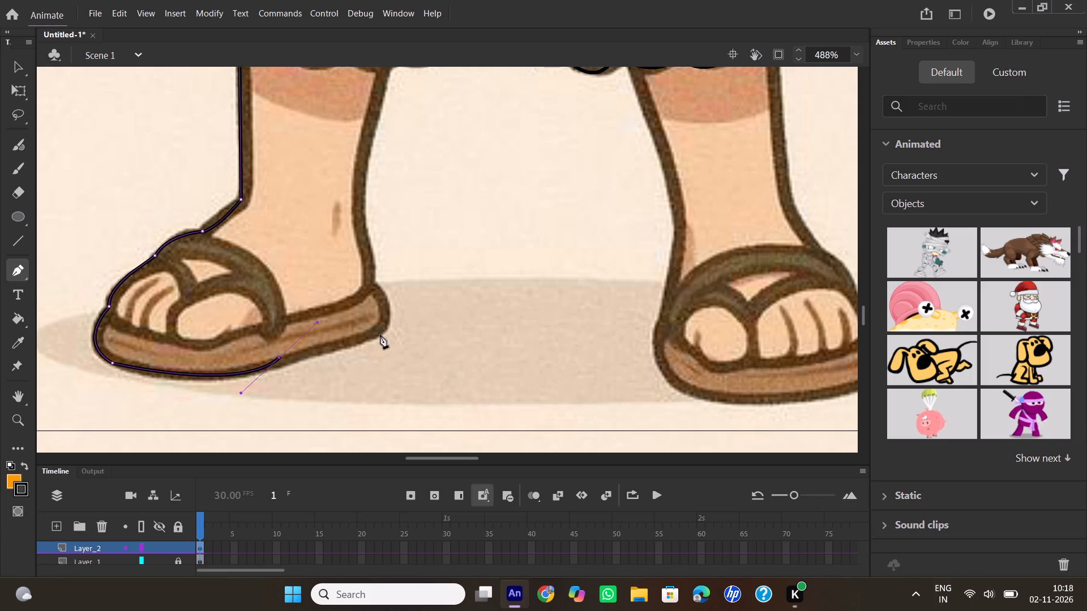
drag(383, 330, 414, 315)
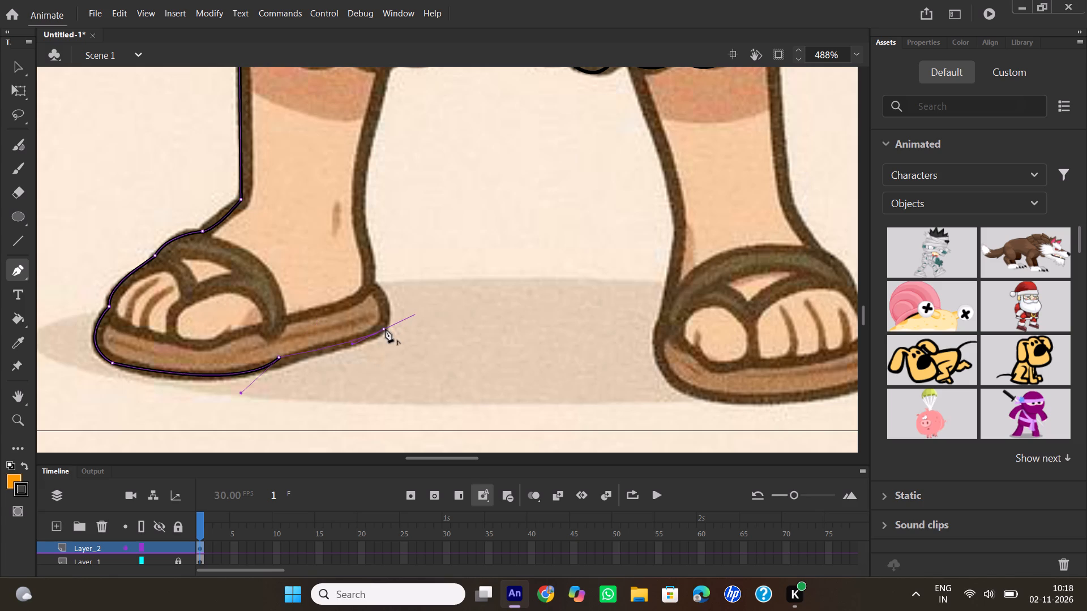
click(383, 329)
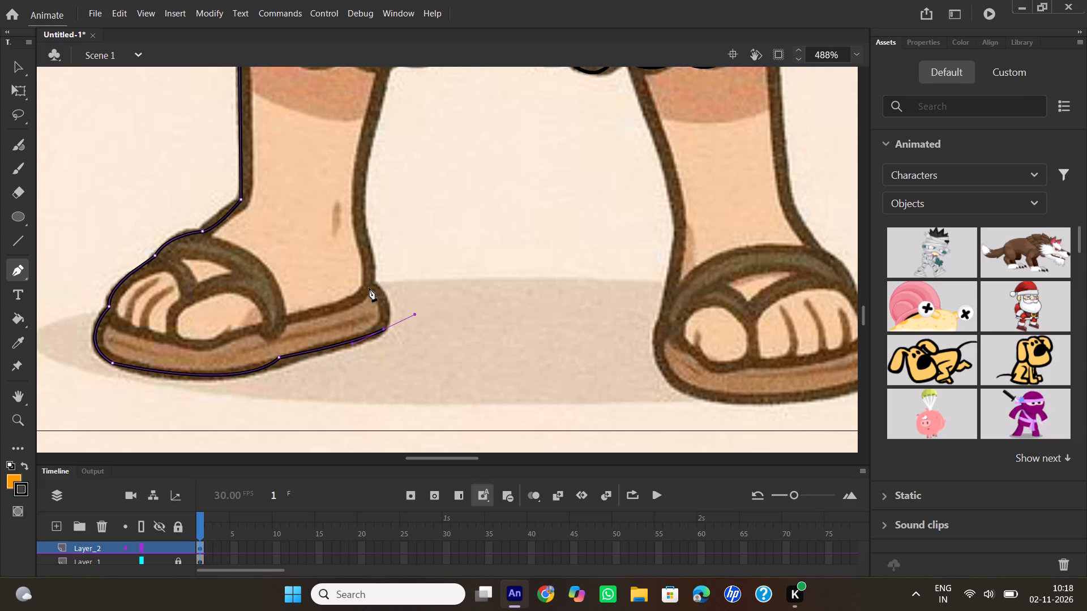
drag(373, 288, 354, 289)
drag(354, 289, 354, 287)
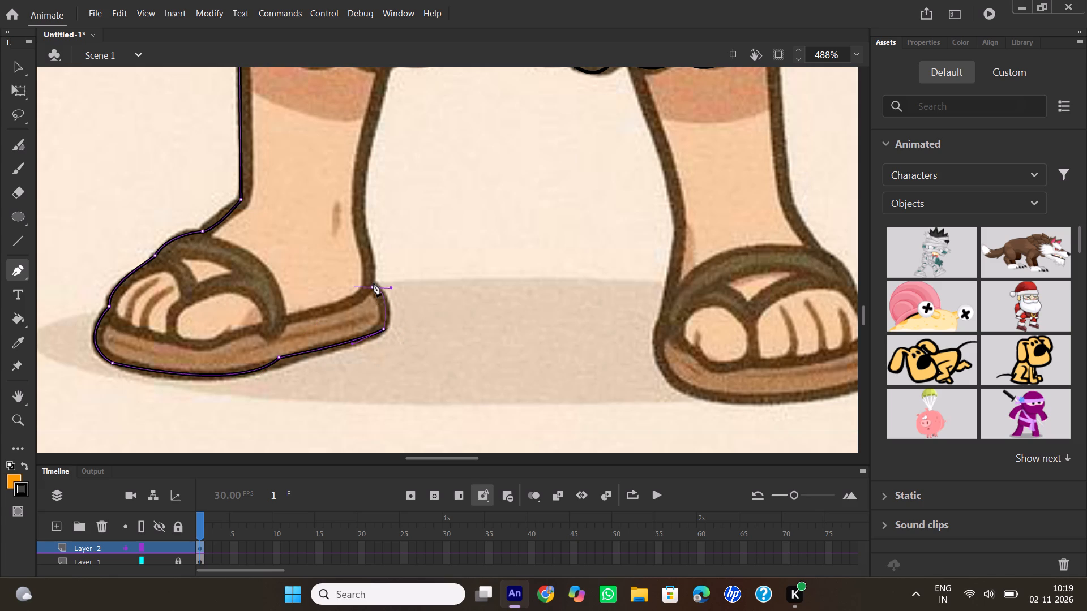
click(373, 286)
Trace the inner edge of the same leg from the heel up to the fur cuff, curving it along the ankle and calf.
drag(366, 229, 353, 185)
click(367, 227)
scroll(379, 145, up, 1)
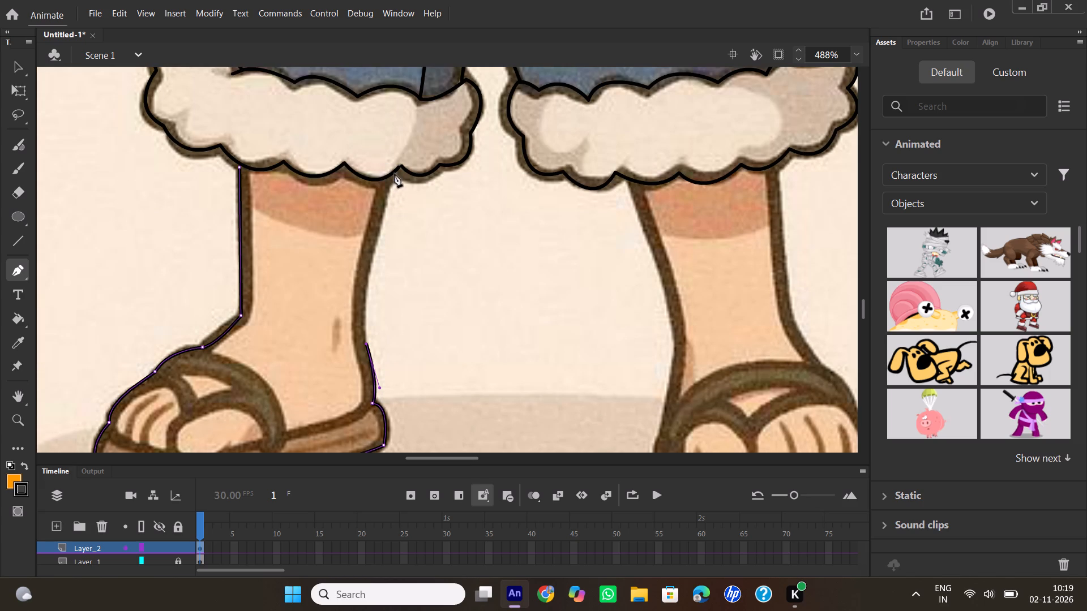
drag(393, 172, 421, 144)
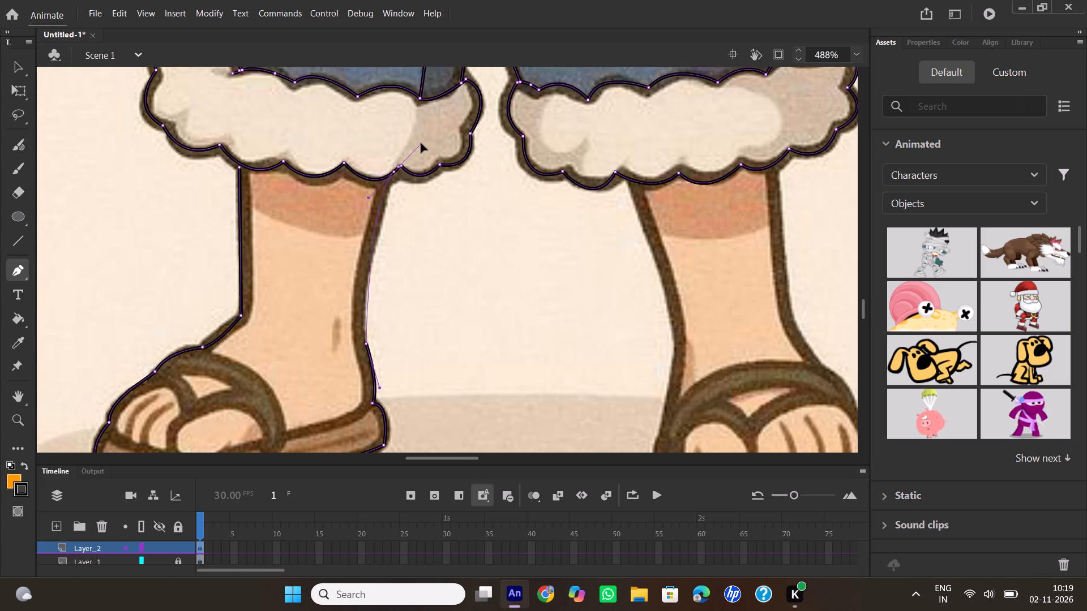
drag(421, 144, 429, 139)
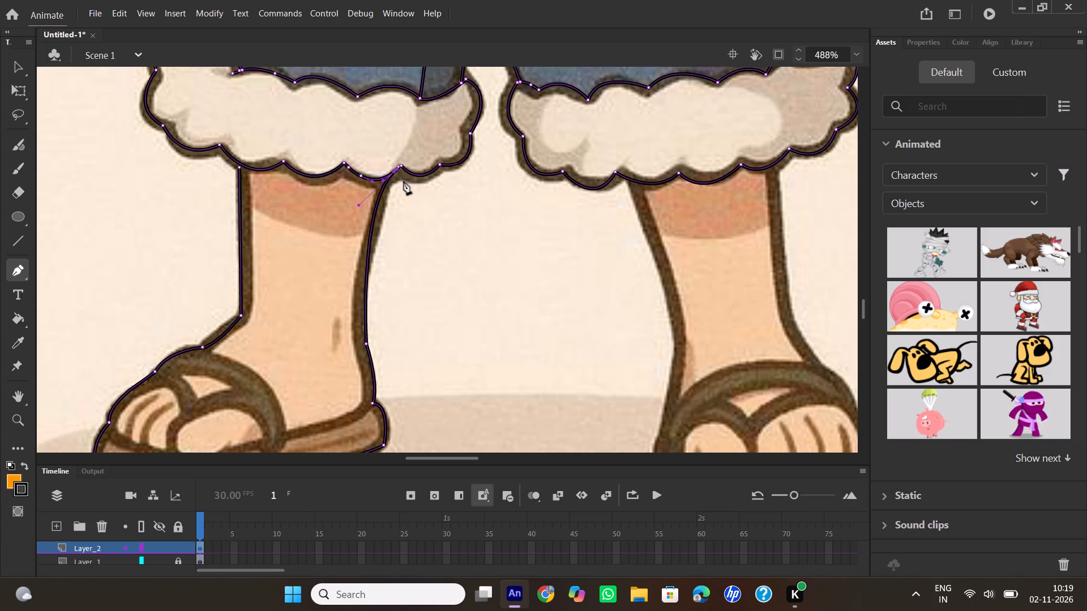
Outline the sandal strap across the foot with the Pen tool, curving its lower edge, rounded end and upper edge.
click(19, 74)
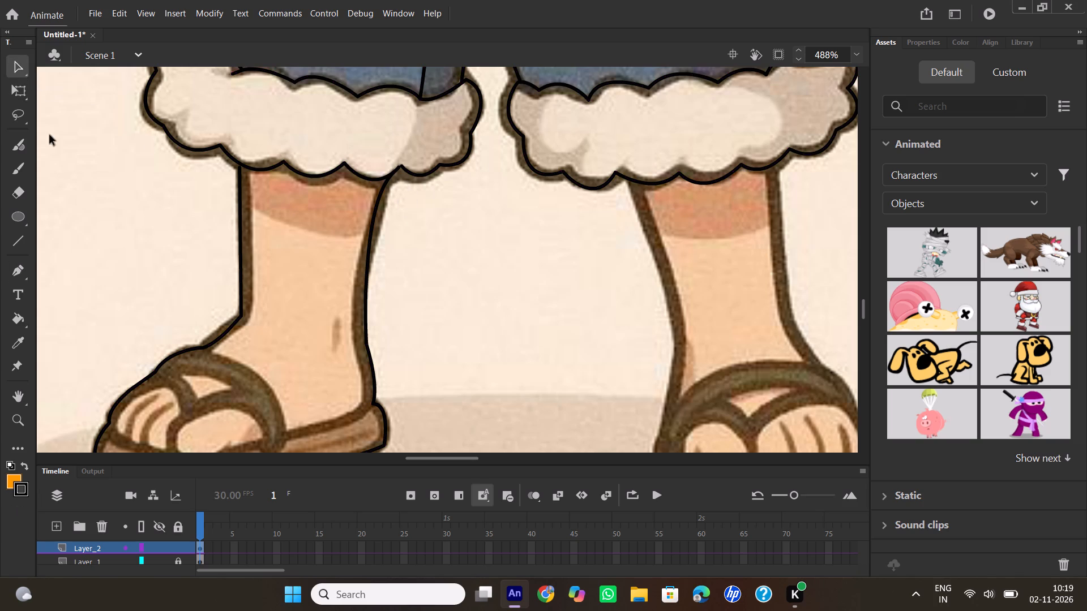
click(15, 268)
scroll(257, 295, down, 1)
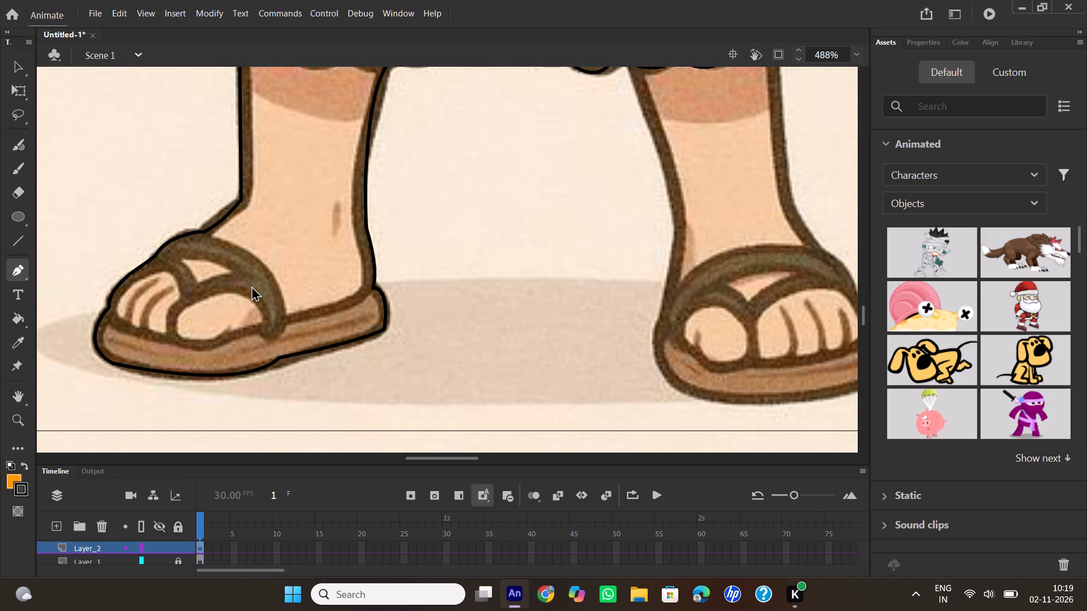
click(160, 256)
drag(266, 326, 277, 372)
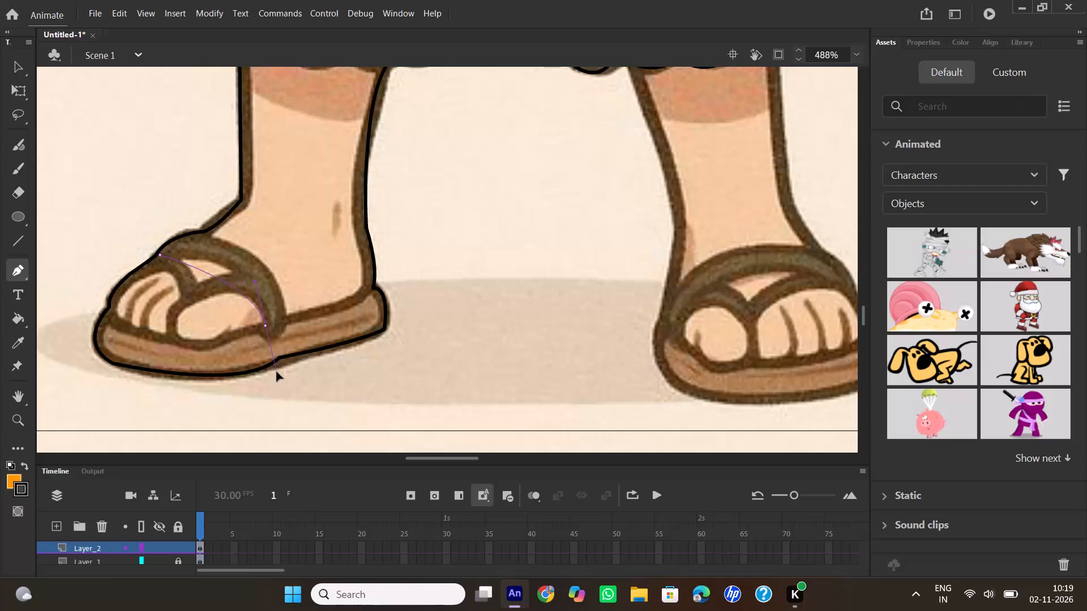
drag(277, 372, 294, 409)
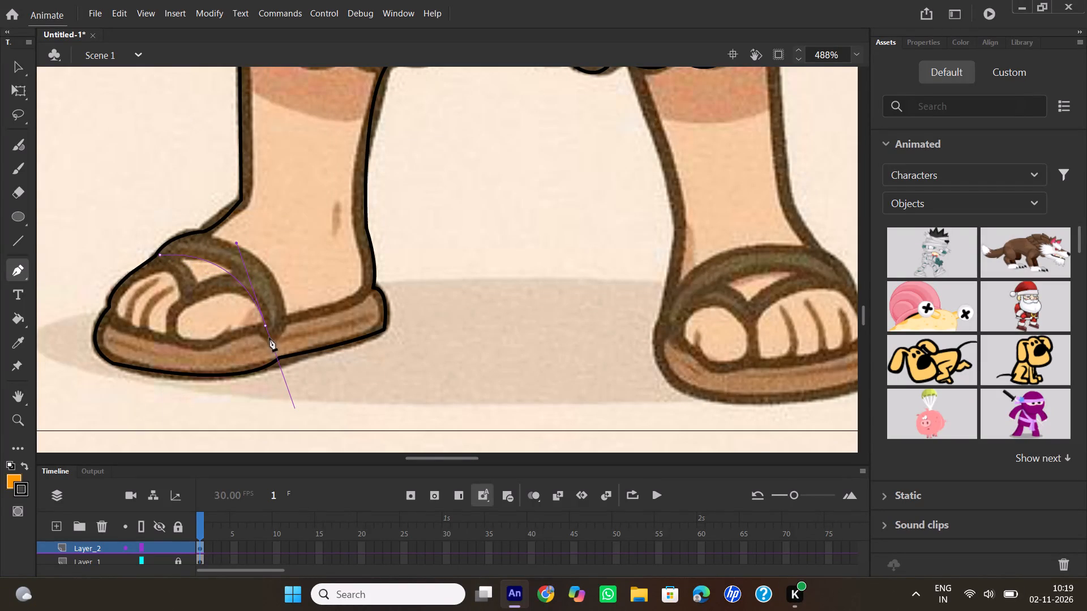
click(264, 326)
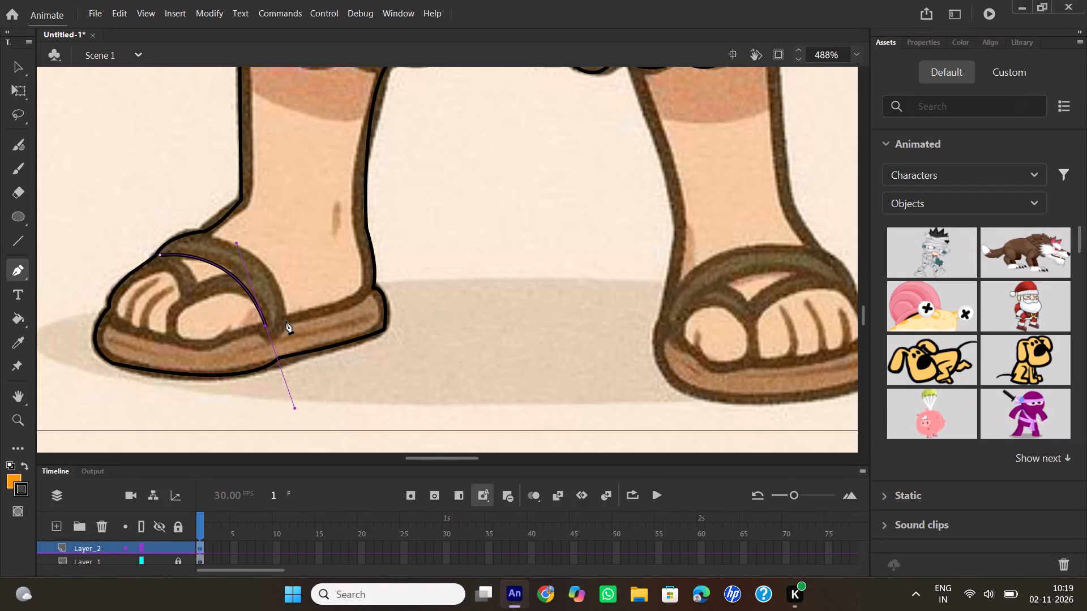
drag(285, 326, 294, 288)
click(285, 325)
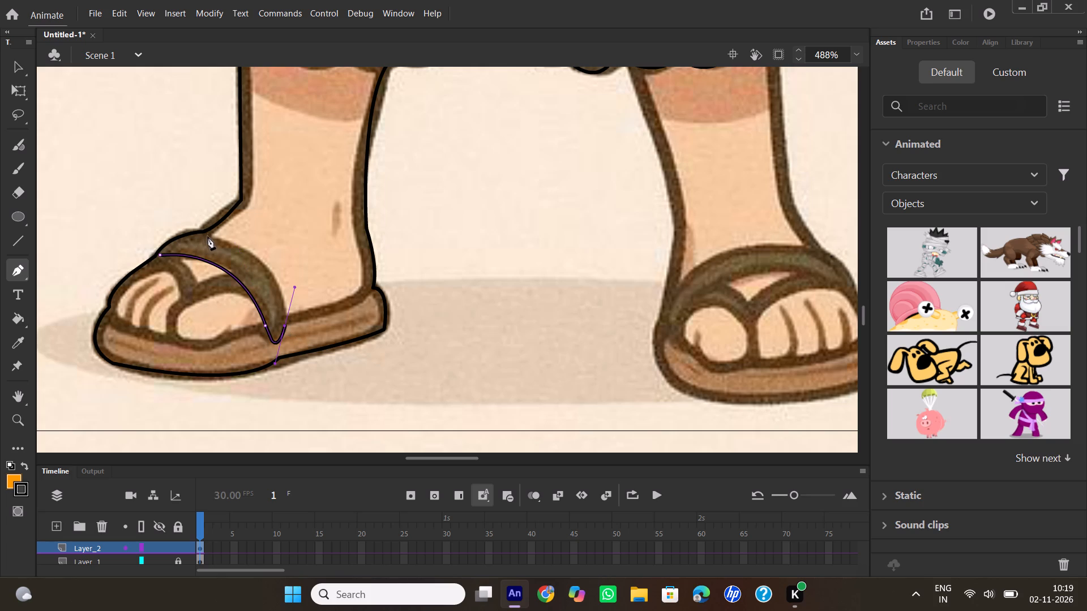
drag(206, 231, 139, 225)
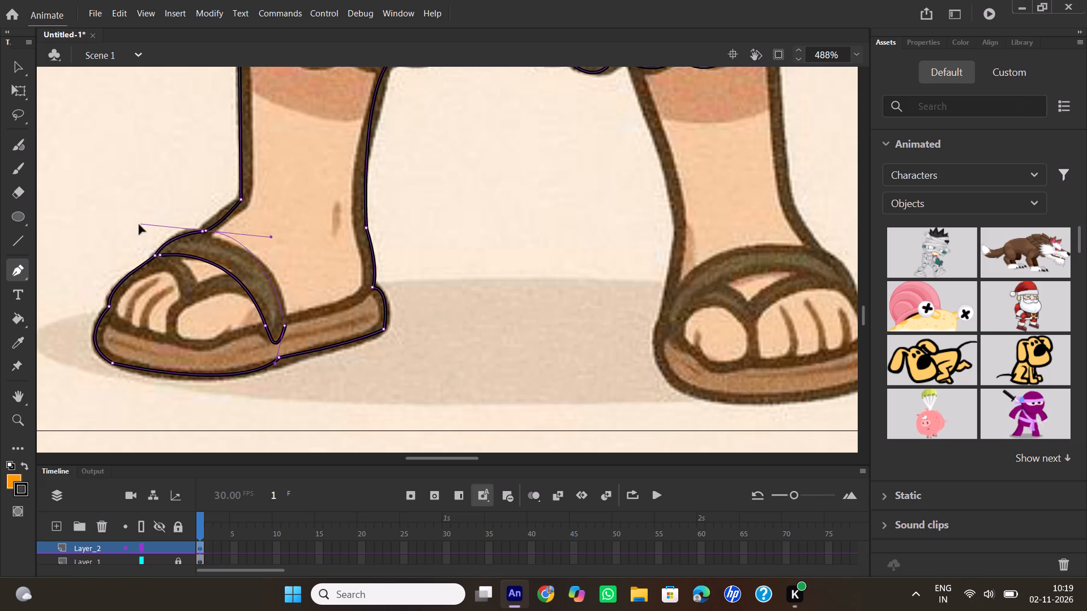
drag(139, 225, 107, 186)
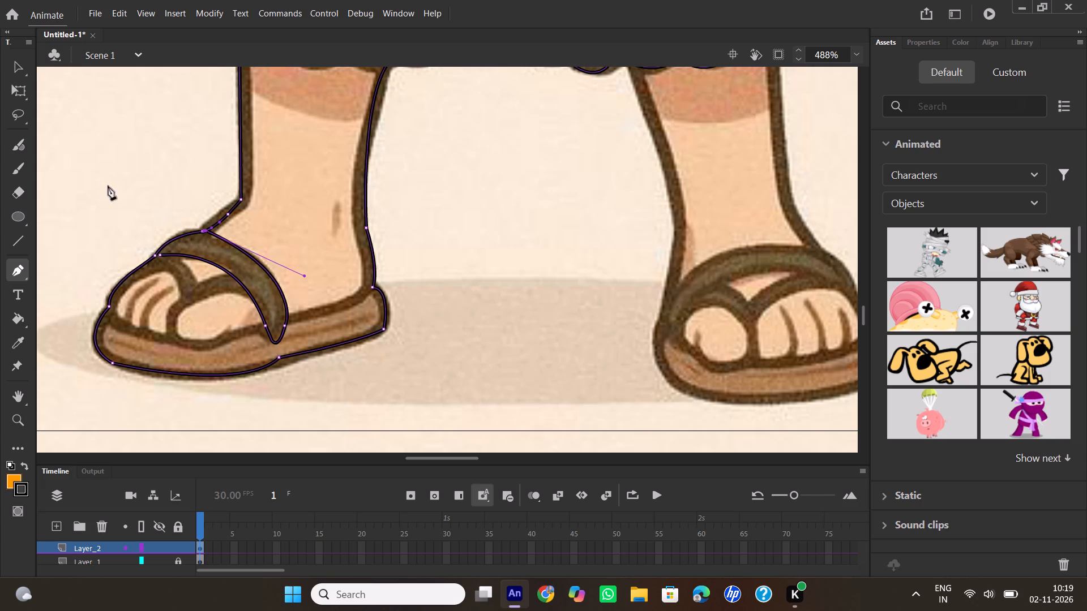
double_click(203, 231)
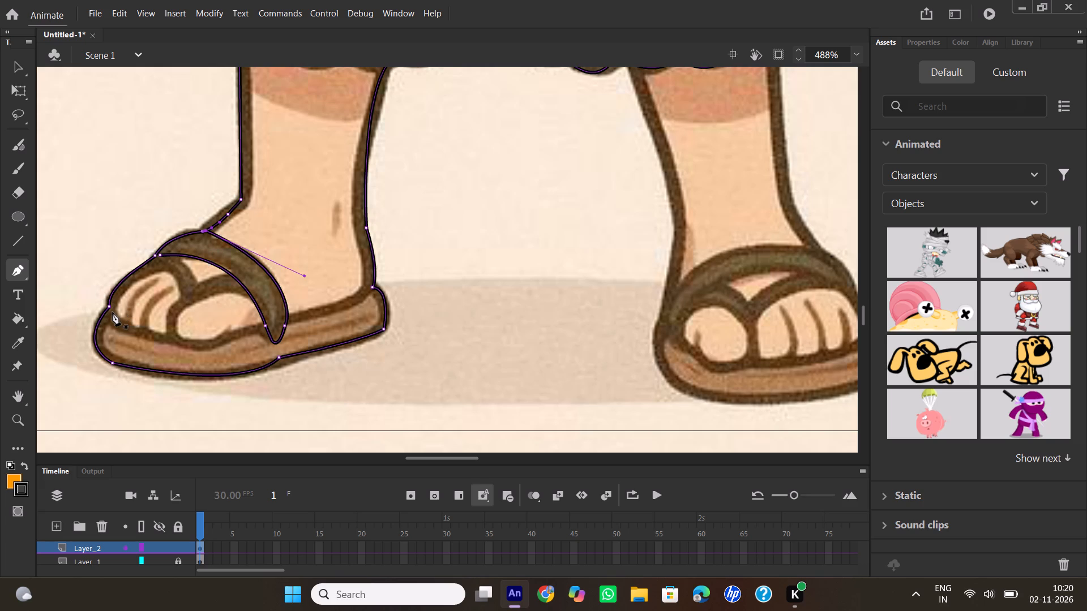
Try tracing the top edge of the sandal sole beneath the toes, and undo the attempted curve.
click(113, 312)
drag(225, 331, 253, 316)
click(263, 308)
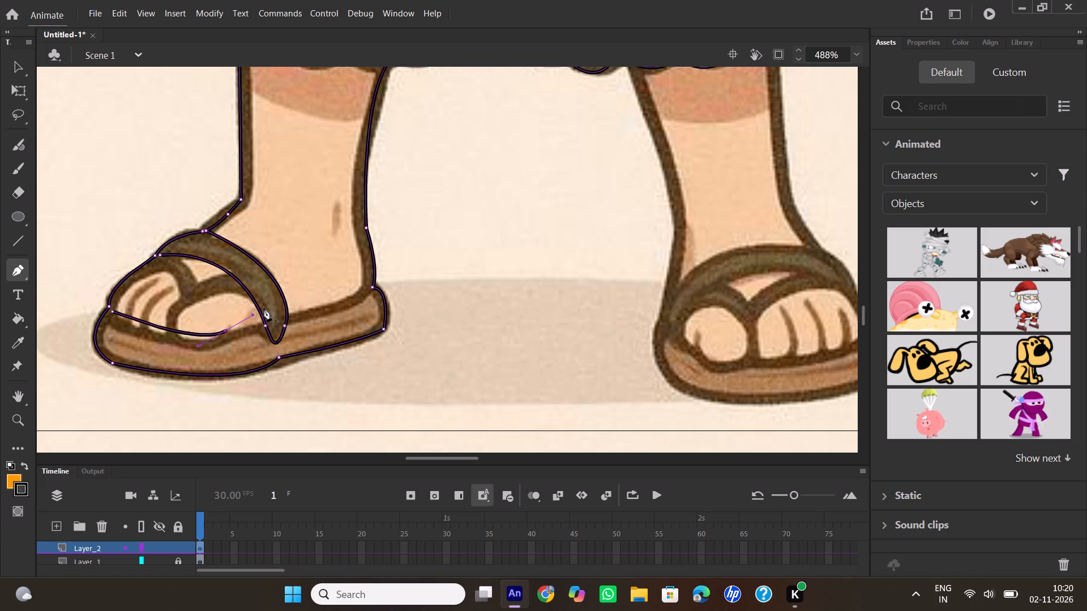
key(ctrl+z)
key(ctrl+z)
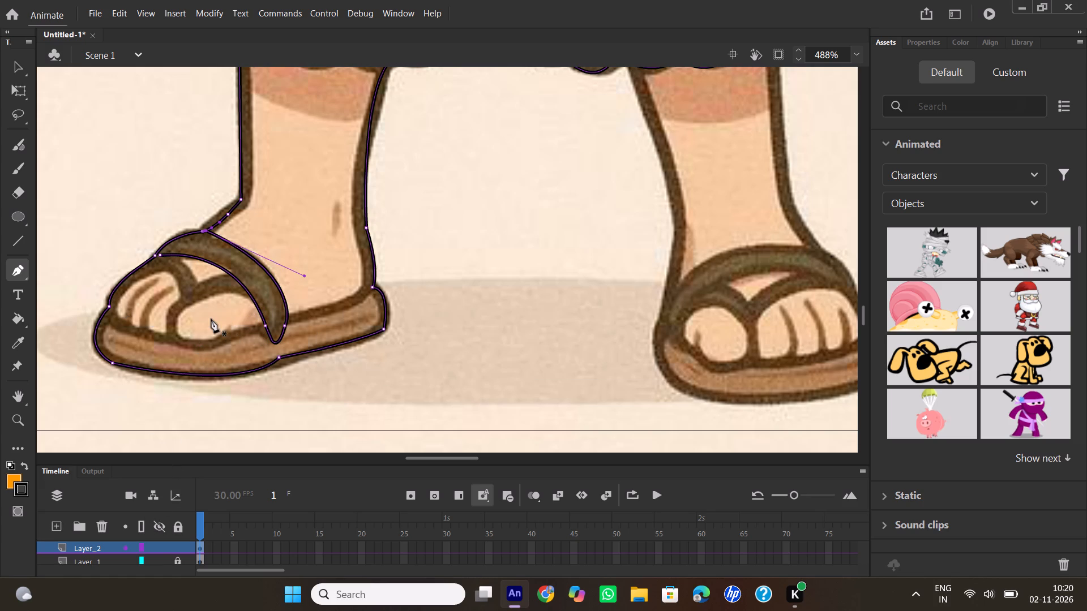
Trace the top edge of the sandal sole from the toe end, beneath the toes and strap, to the heel.
click(114, 315)
drag(228, 337, 271, 309)
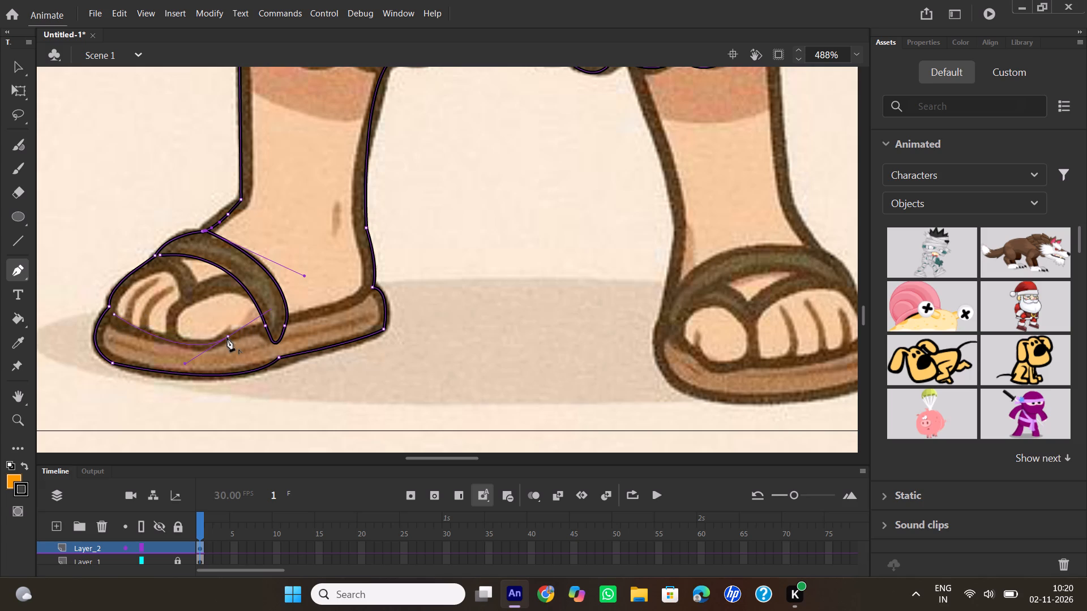
click(227, 338)
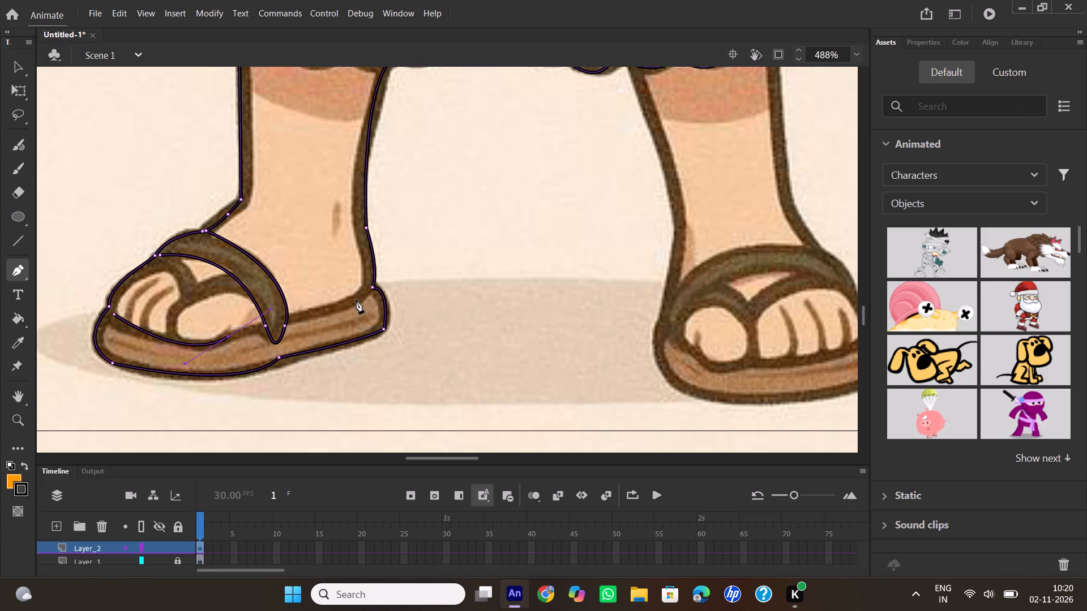
drag(345, 303, 362, 308)
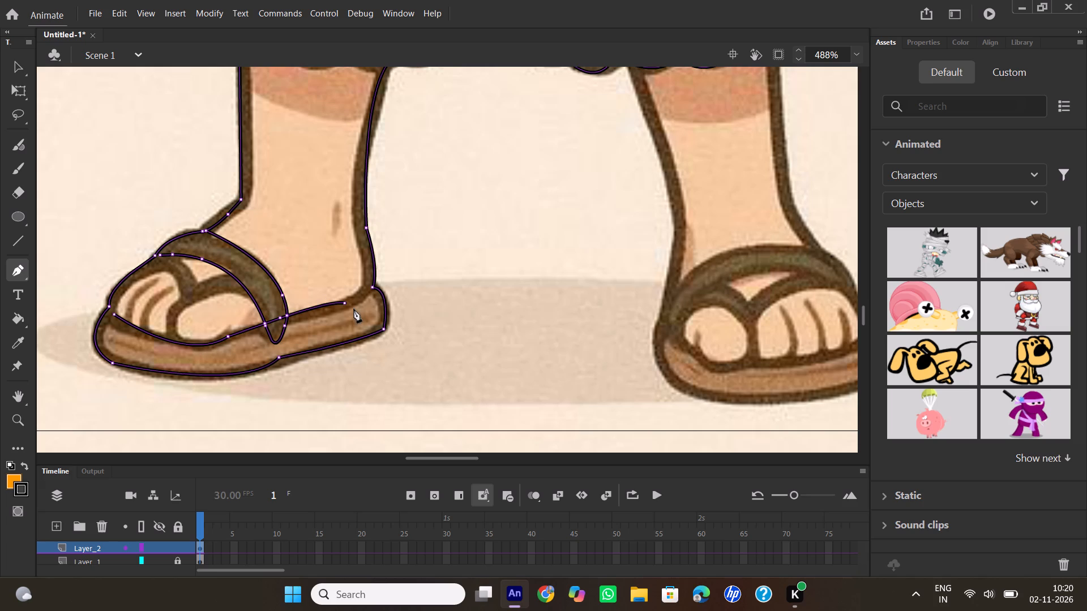
click(345, 303)
click(370, 287)
double_click(371, 287)
Draw three straight Pen lines for the toe divisions, from below the strap down to the sole.
click(158, 279)
double_click(125, 320)
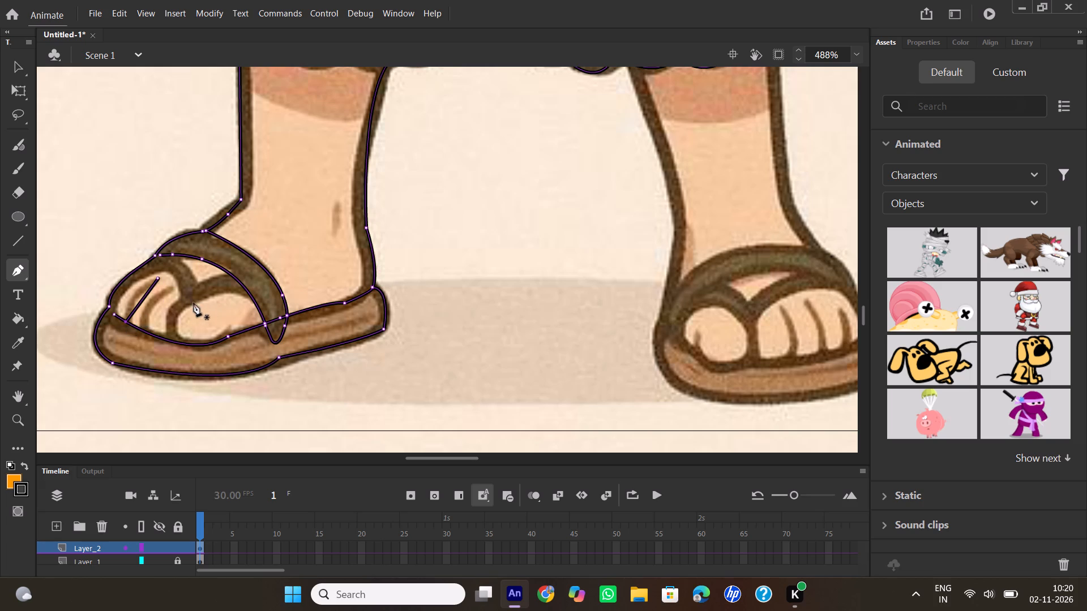
click(166, 288)
double_click(151, 330)
click(203, 293)
double_click(181, 339)
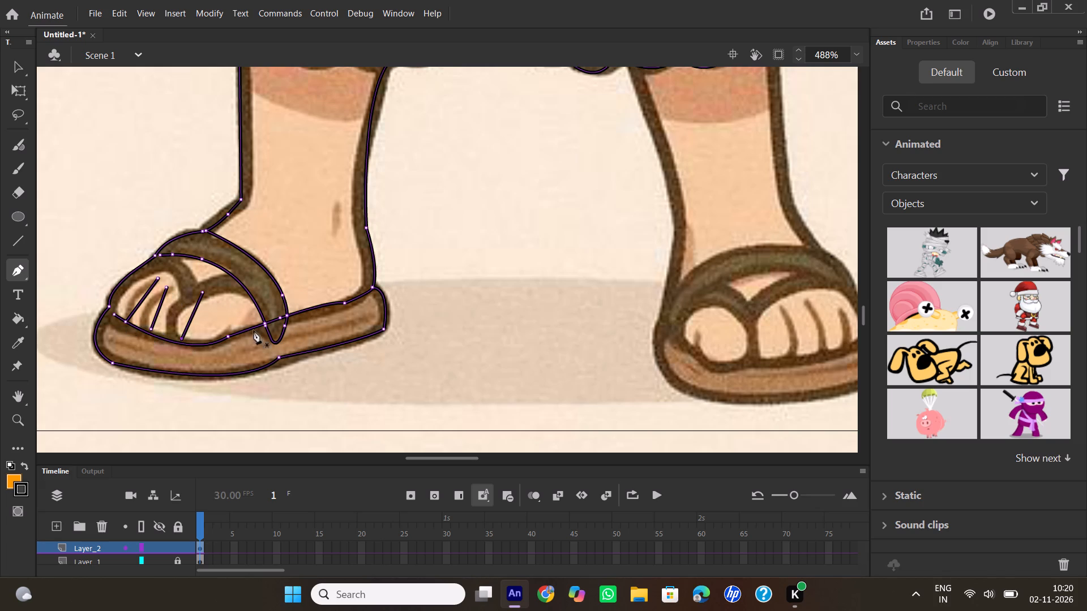
Bend the outermost toe line into a curve following the small toe's edge.
click(20, 62)
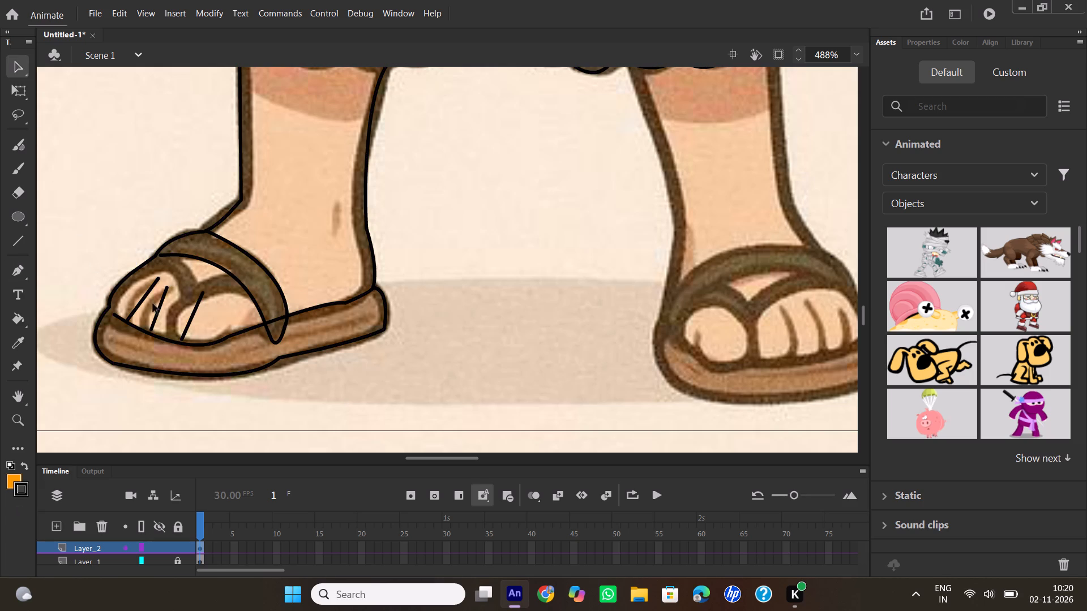
drag(144, 298, 134, 295)
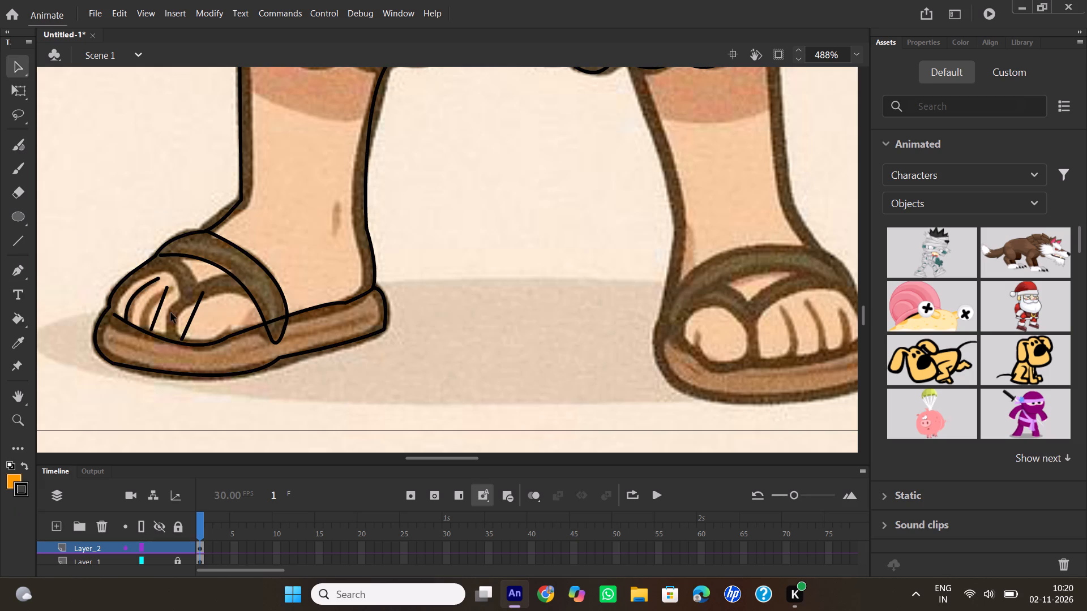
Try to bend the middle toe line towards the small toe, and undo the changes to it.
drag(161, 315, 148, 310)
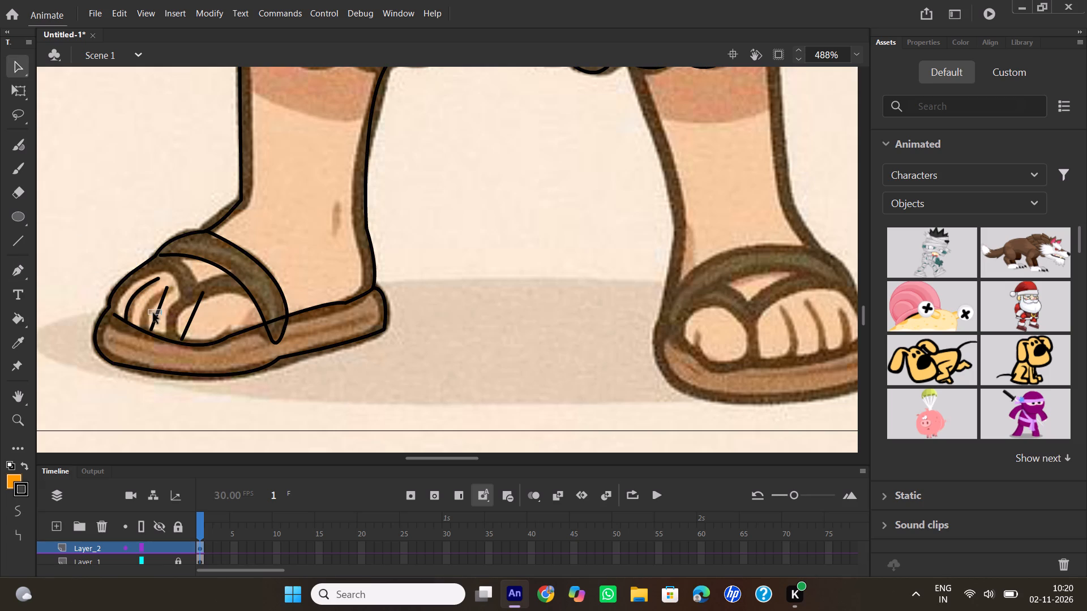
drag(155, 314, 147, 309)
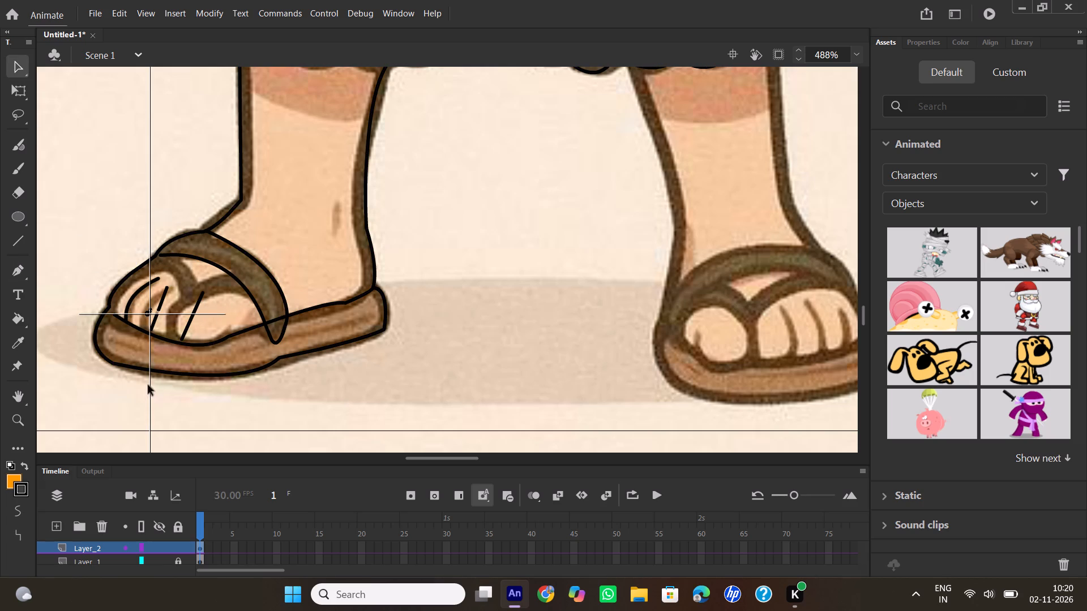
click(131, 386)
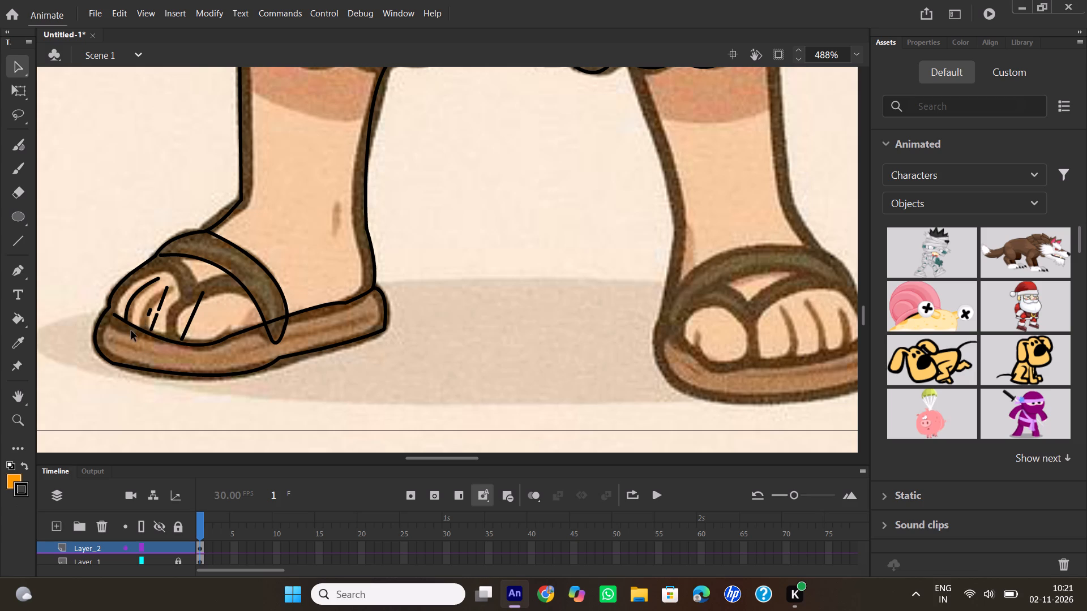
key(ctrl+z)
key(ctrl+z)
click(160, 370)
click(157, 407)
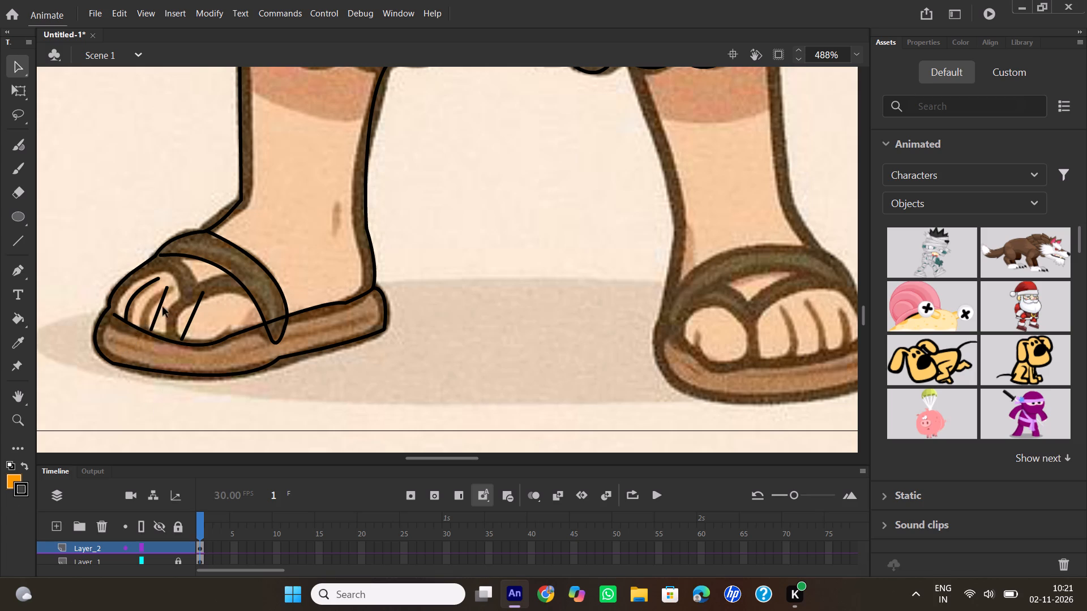
Bend the middle toe line and the big-toe line into curves matching the toe edges.
drag(161, 308, 153, 304)
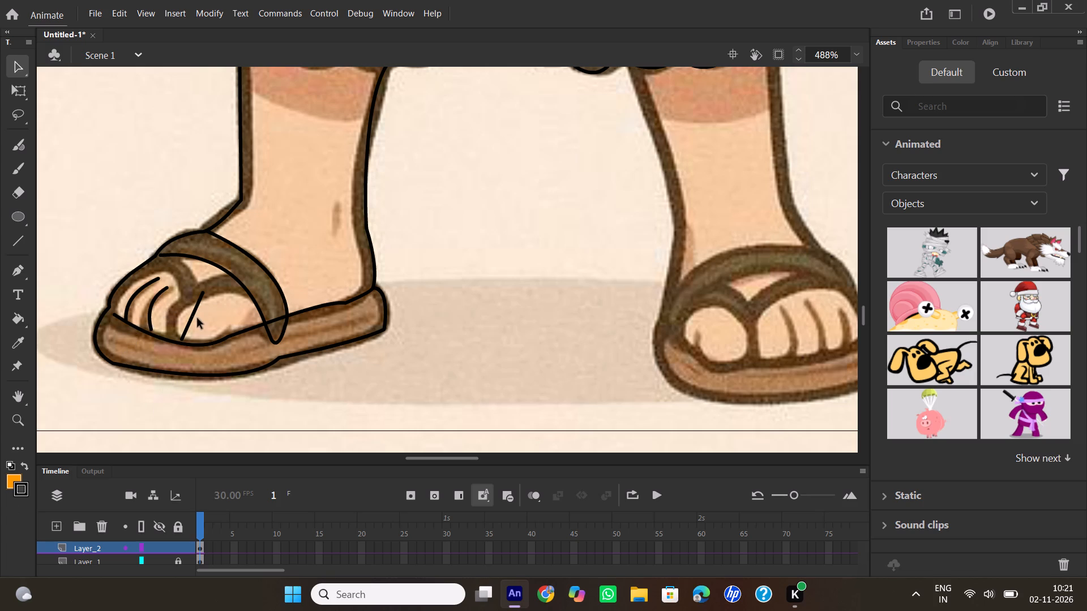
drag(192, 317, 177, 313)
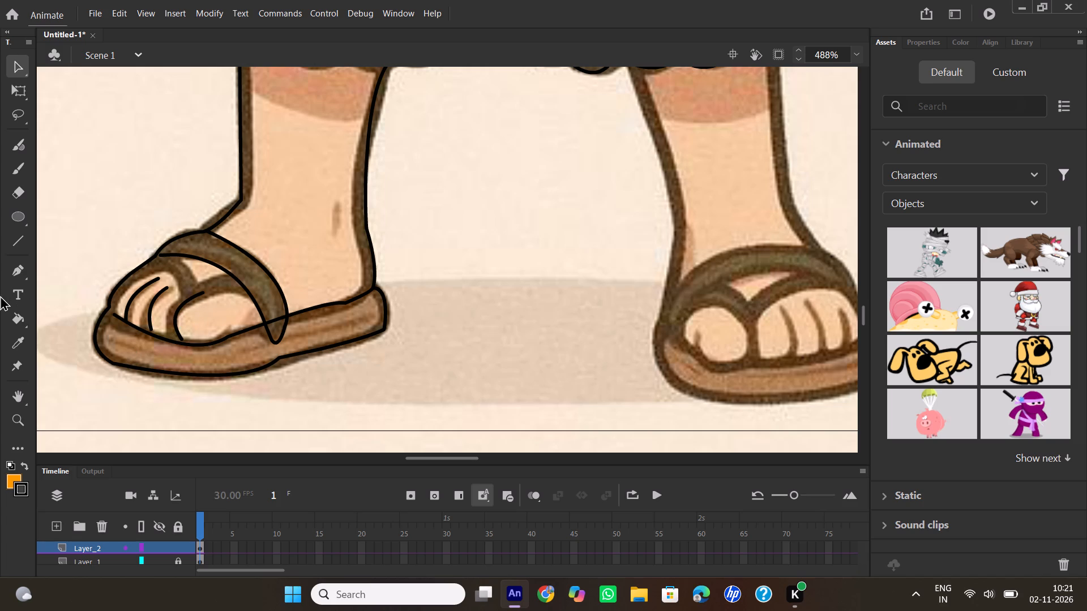
Trace the right-hand leg with the Pen tool from the fur cuff down its inner side and around the sandal sole to its outer corner.
click(24, 272)
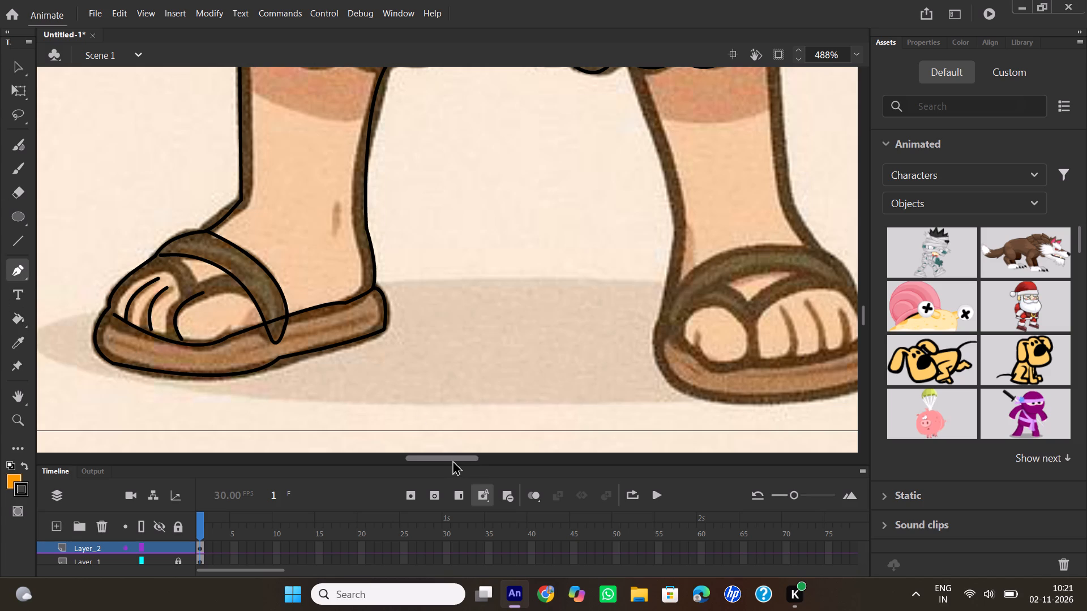
drag(452, 460, 473, 455)
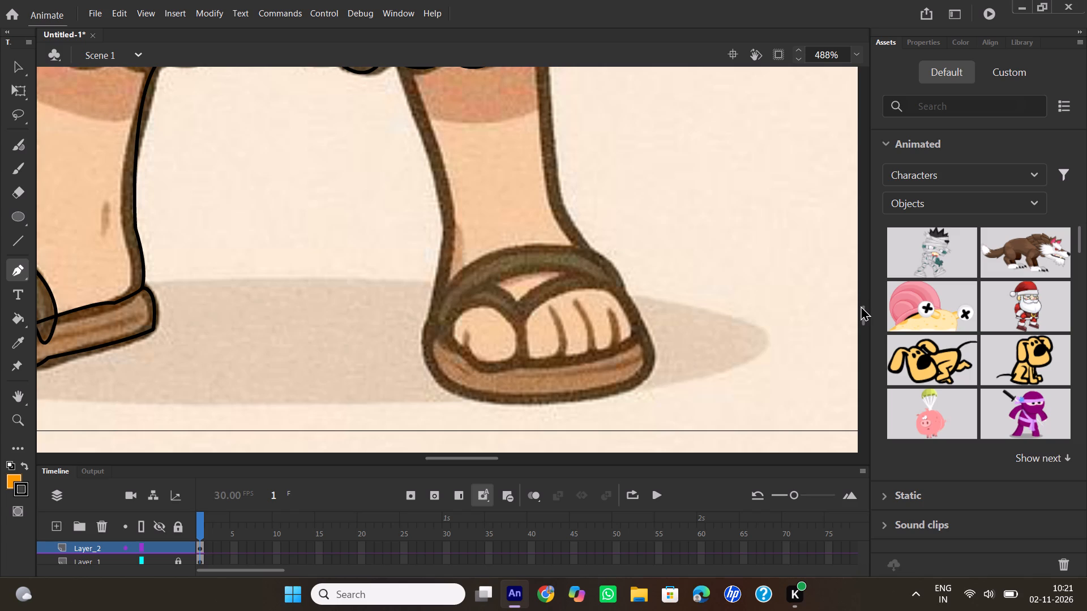
click(862, 311)
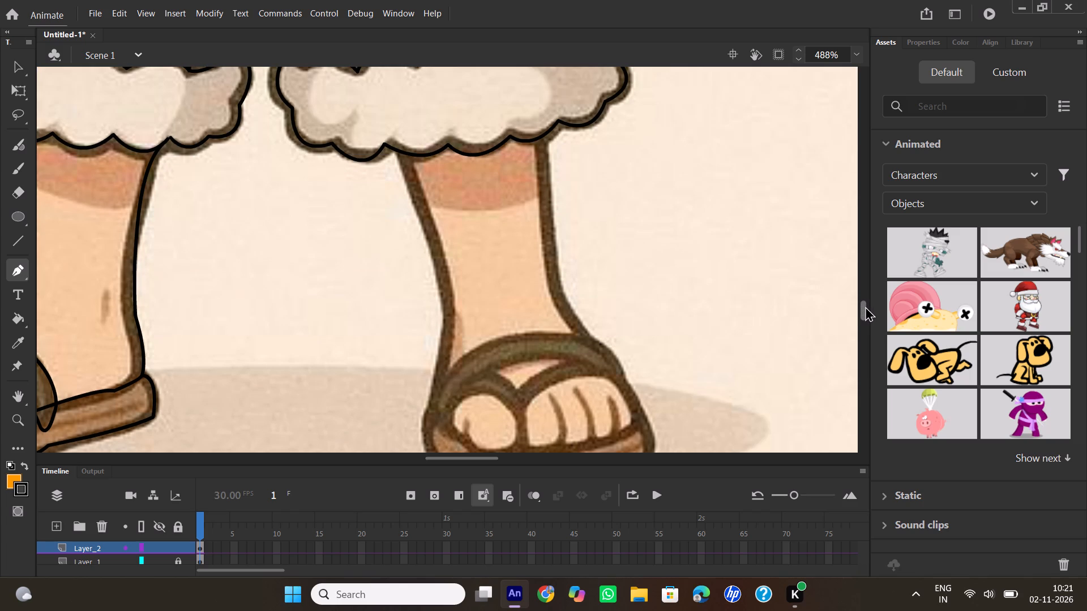
scroll(616, 298, down, 1)
ctrl+scroll(610, 290, down, 1)
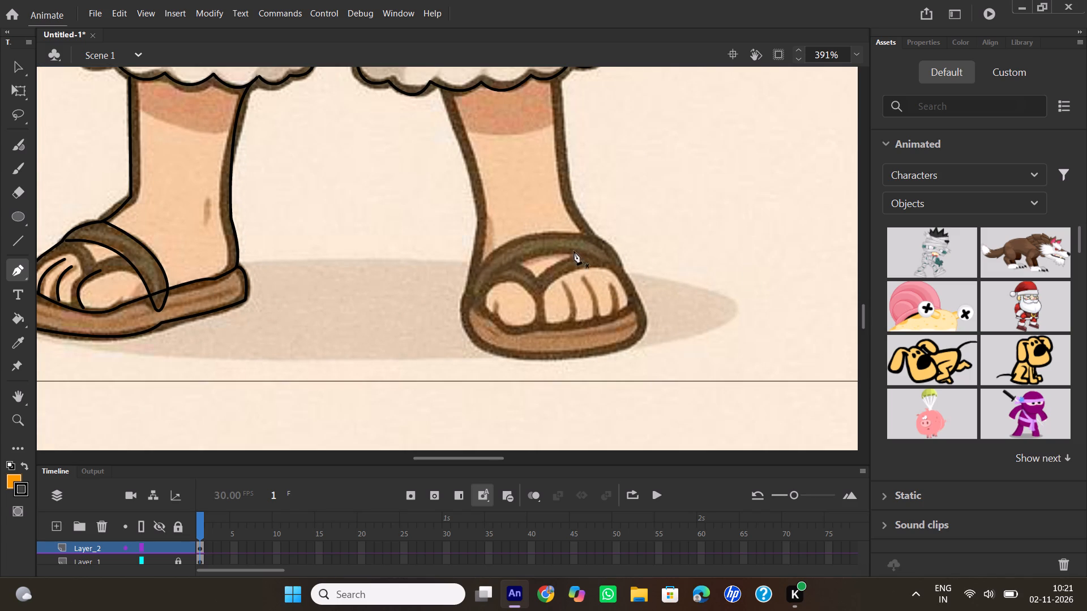
scroll(573, 251, up, 1)
click(860, 303)
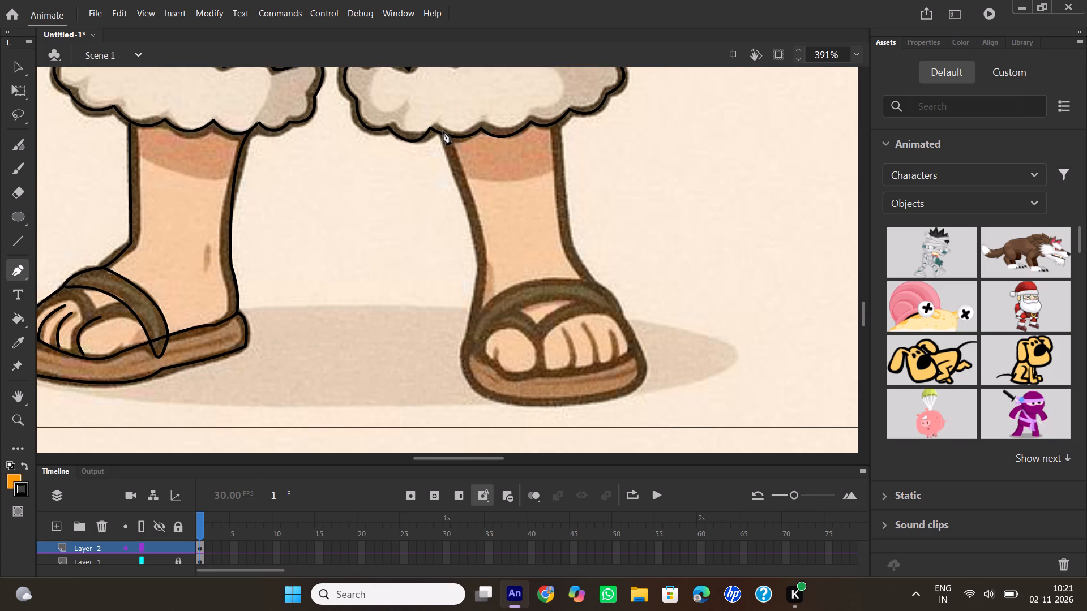
click(443, 140)
drag(477, 315, 455, 407)
click(474, 315)
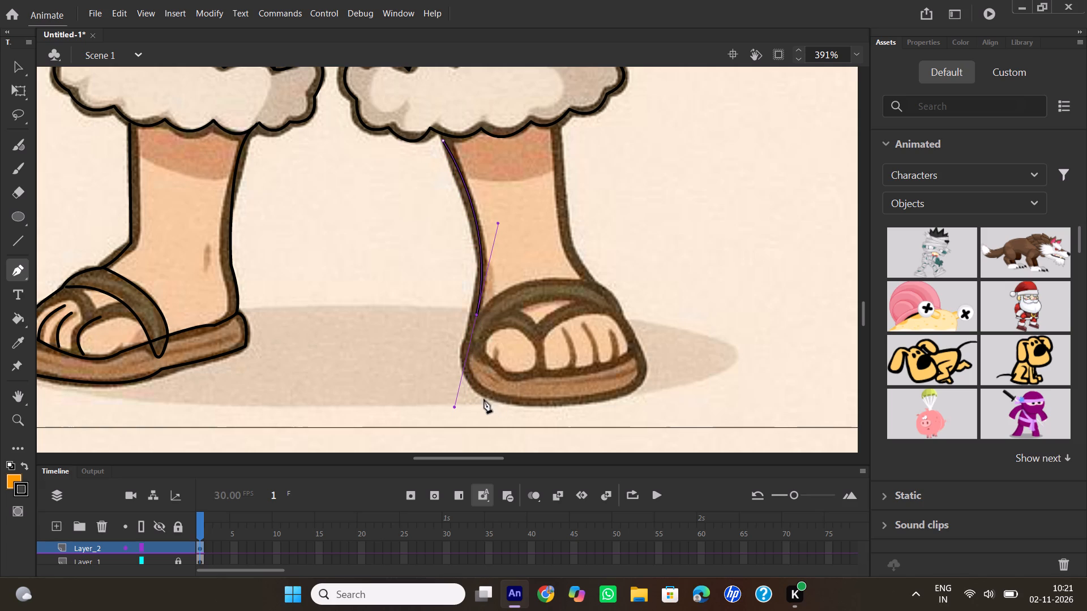
drag(483, 395, 530, 431)
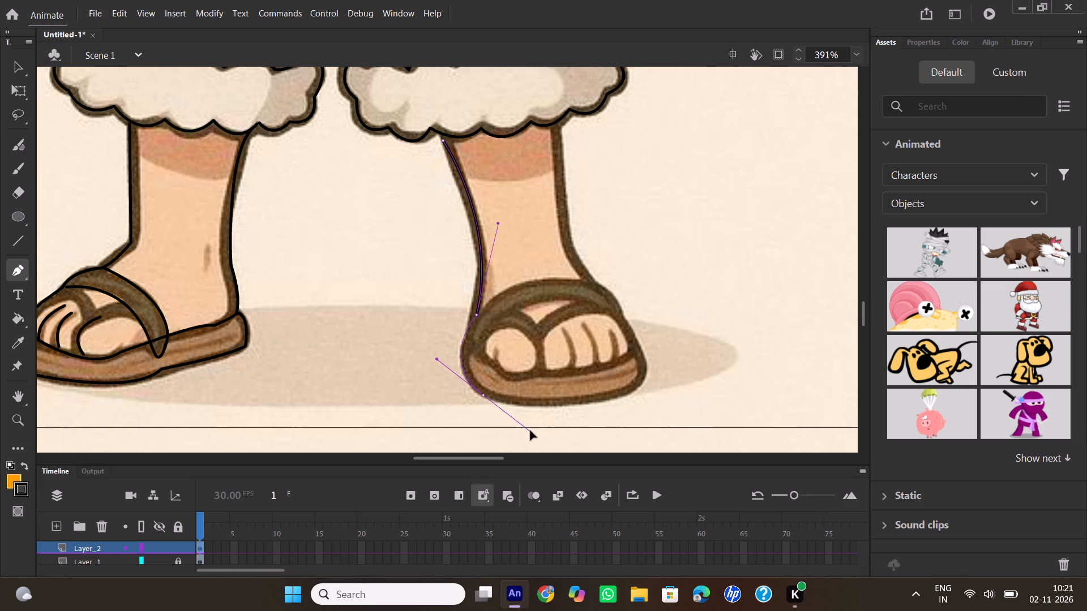
drag(530, 431, 530, 432)
click(485, 396)
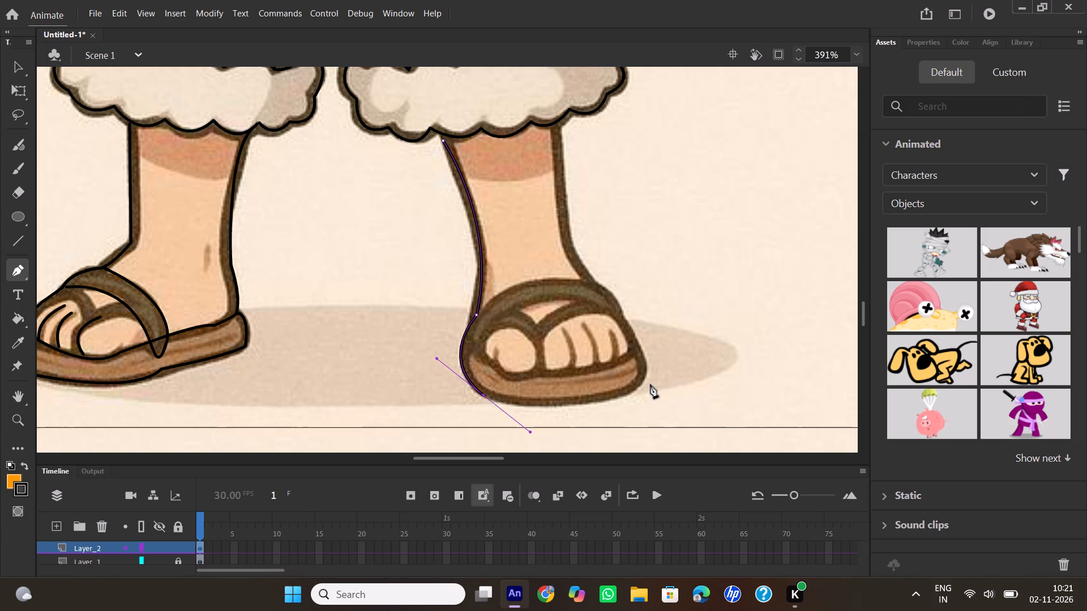
drag(640, 379, 679, 348)
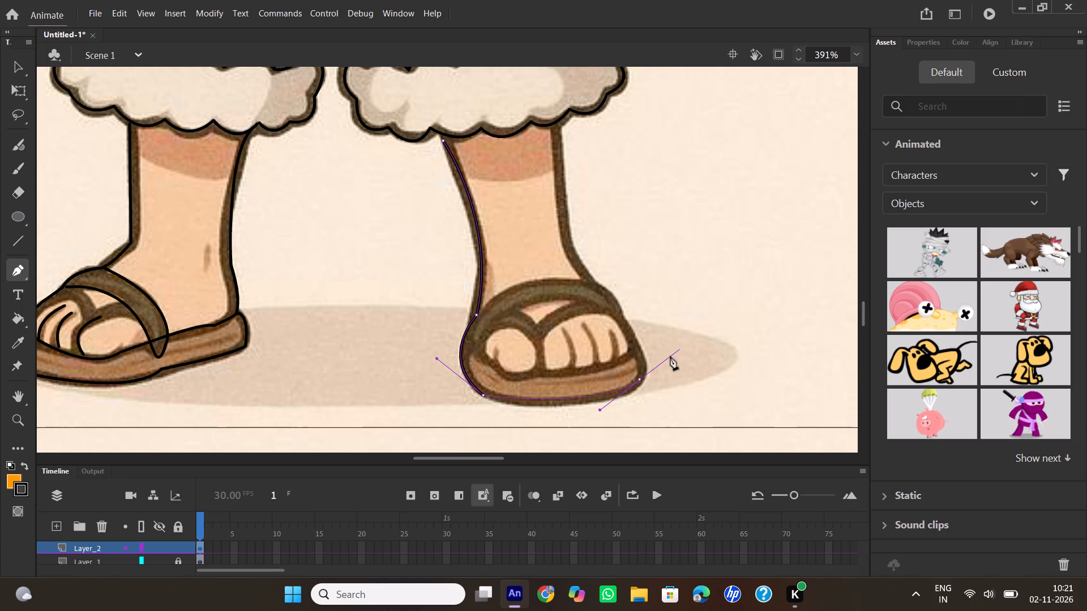
click(640, 378)
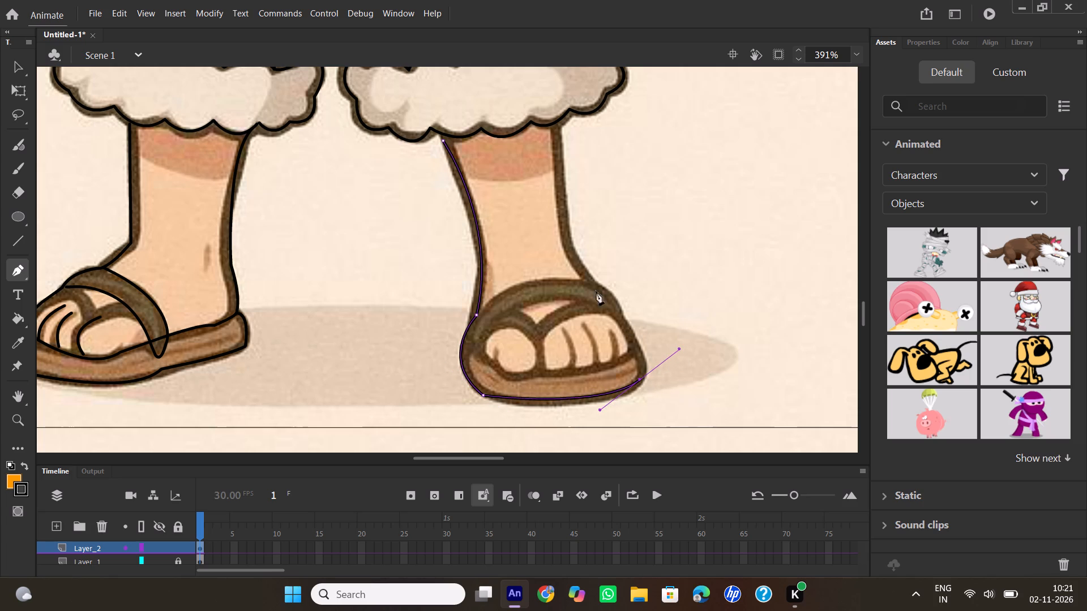
Continue the Pen outline from the sole's outer corner past the strap and up the outer ankle and leg to the fur cuff.
drag(621, 317, 591, 291)
drag(591, 291, 589, 272)
click(622, 317)
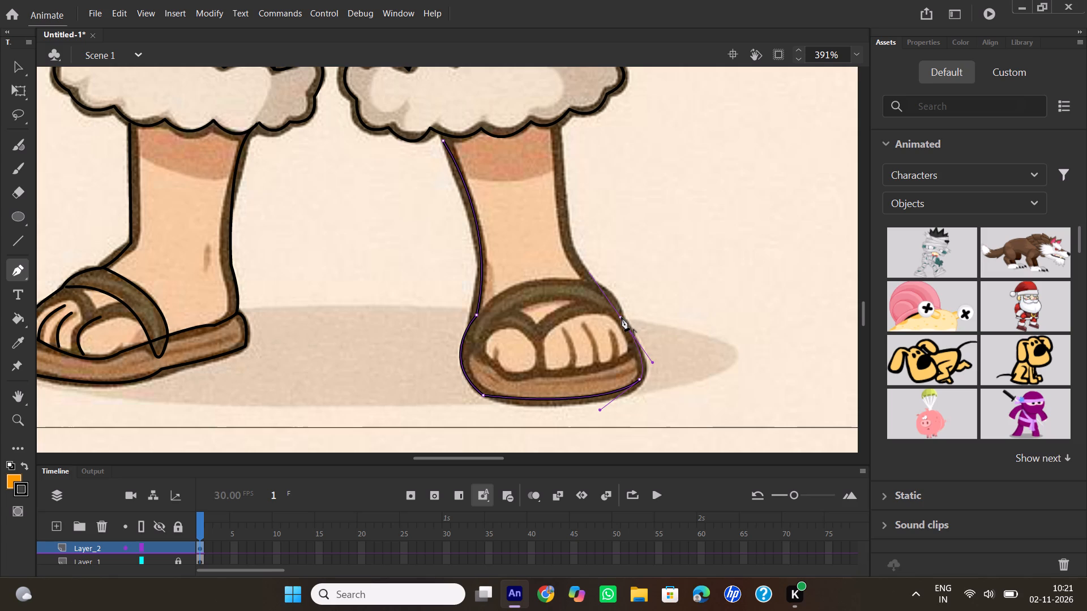
drag(588, 277, 563, 265)
drag(563, 265, 563, 264)
click(588, 277)
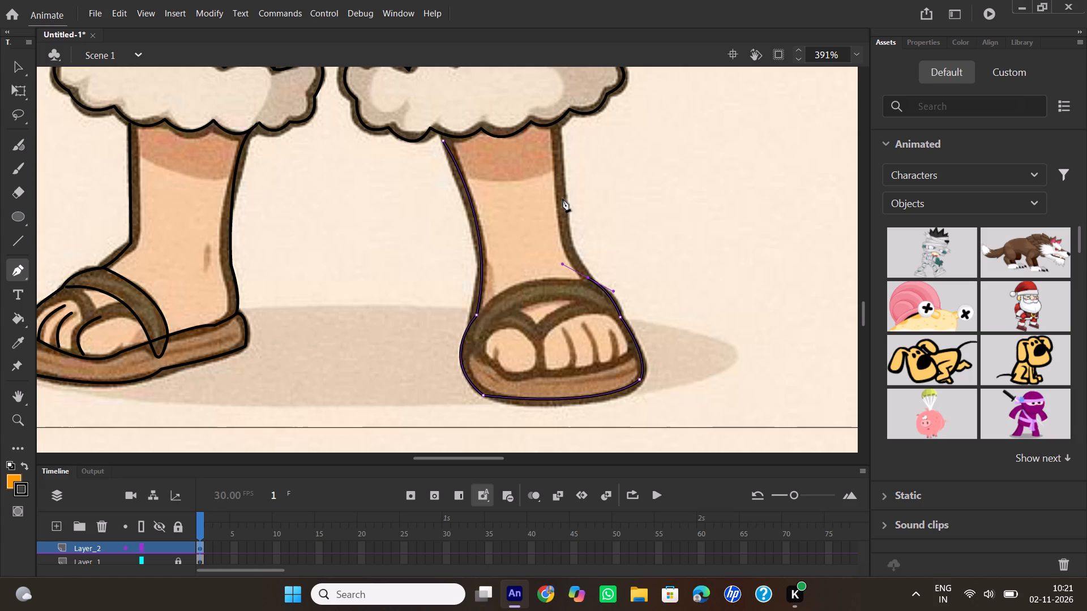
drag(563, 199, 568, 157)
click(565, 200)
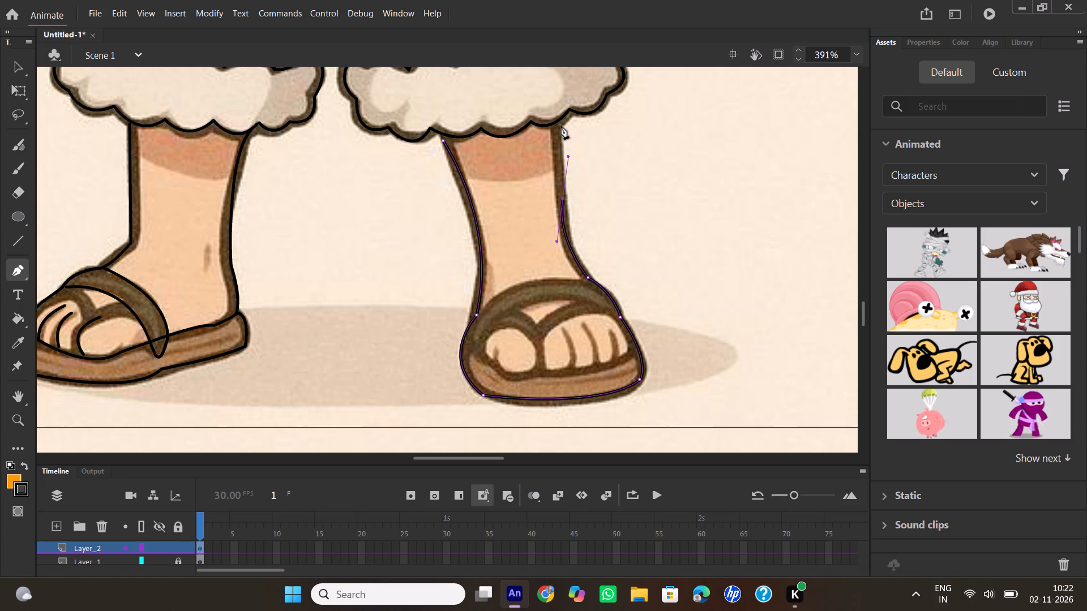
double_click(558, 124)
Trace the upper and lower edges of the right-hand sandal's strap as two Pen curves across the foot.
click(478, 310)
drag(599, 284, 657, 311)
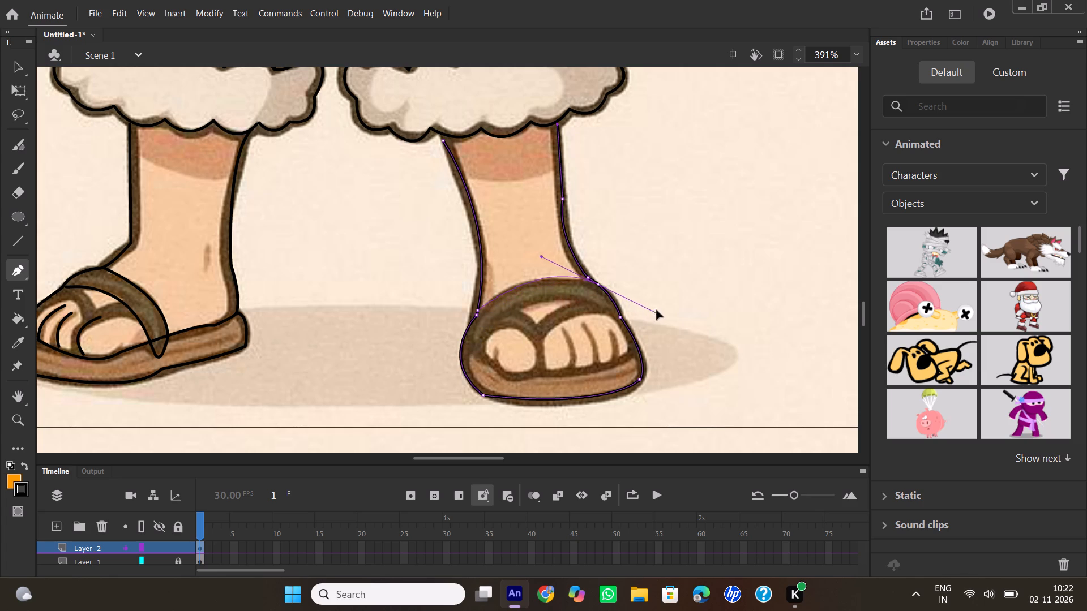
drag(657, 311, 660, 309)
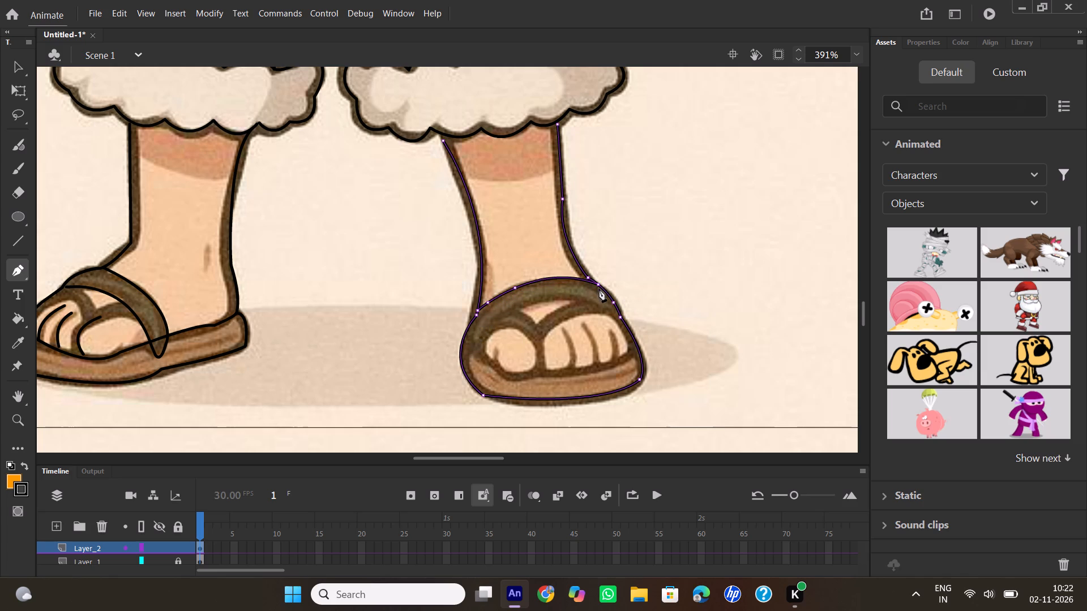
double_click(598, 285)
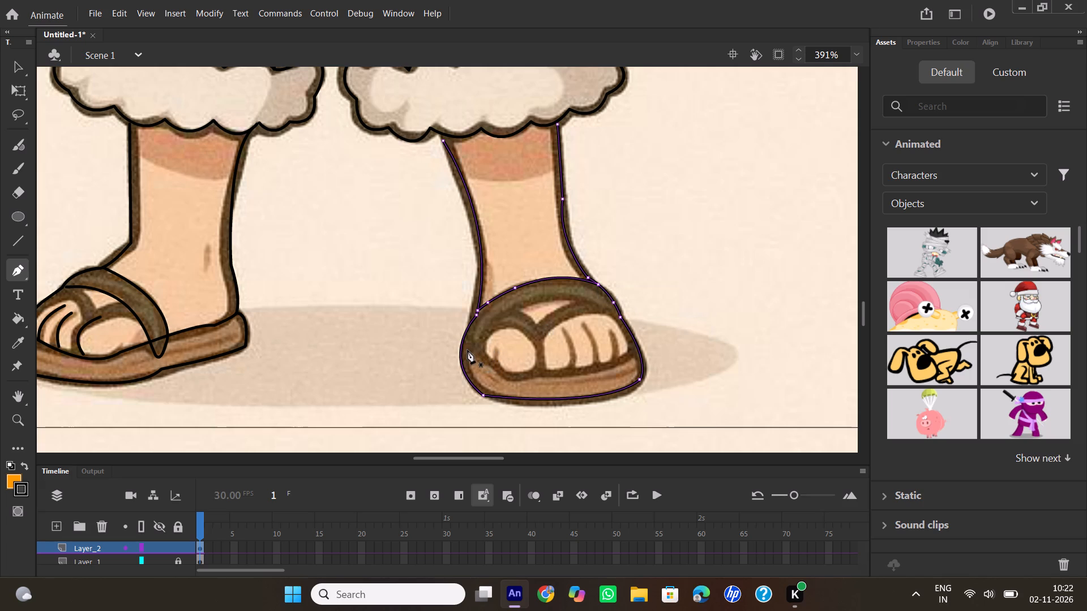
click(468, 350)
drag(627, 326, 718, 395)
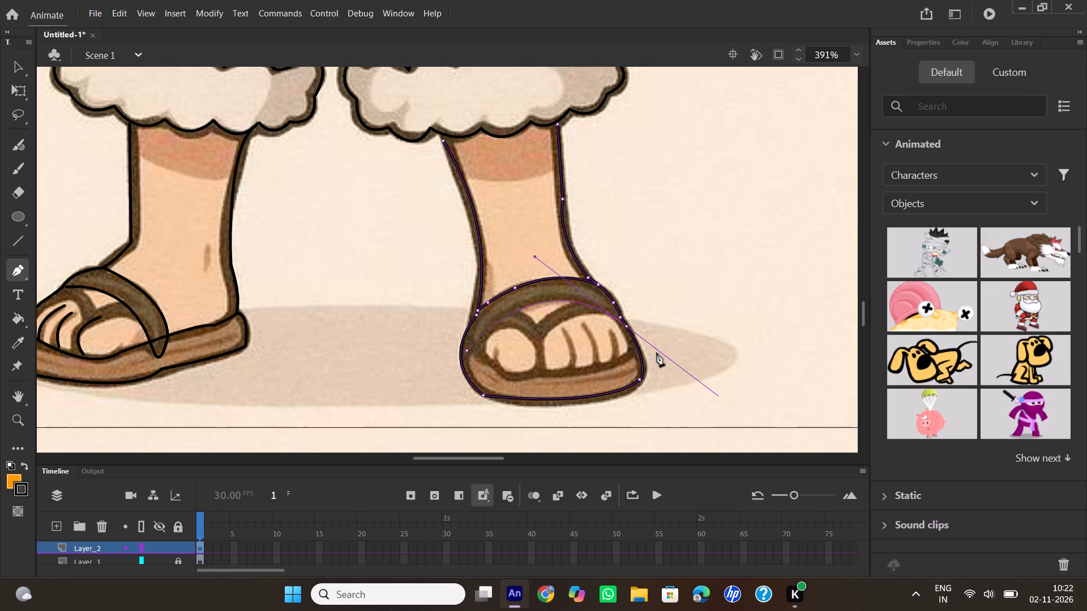
double_click(627, 325)
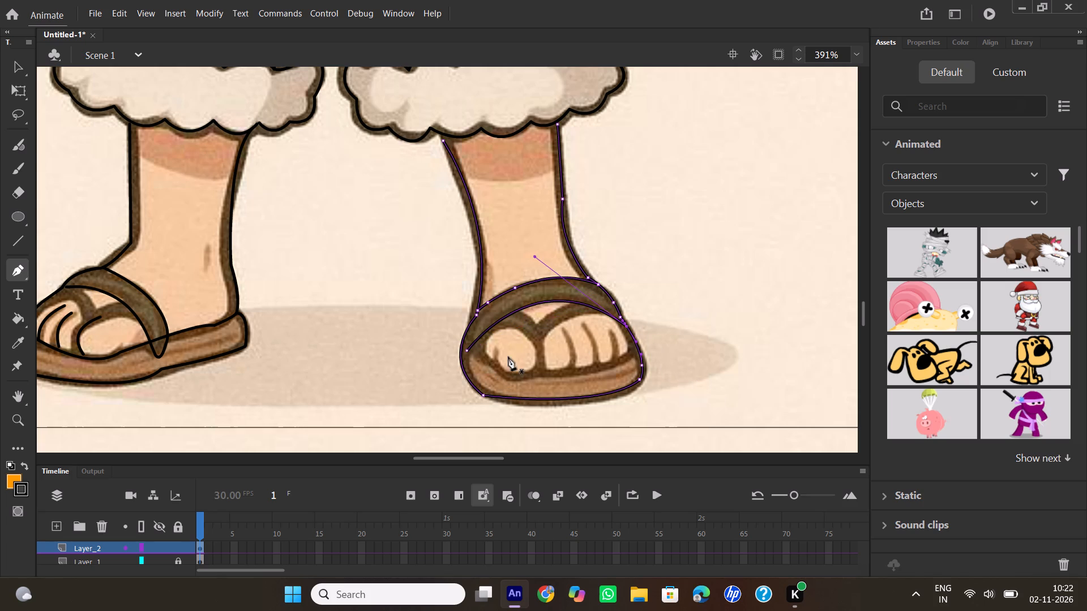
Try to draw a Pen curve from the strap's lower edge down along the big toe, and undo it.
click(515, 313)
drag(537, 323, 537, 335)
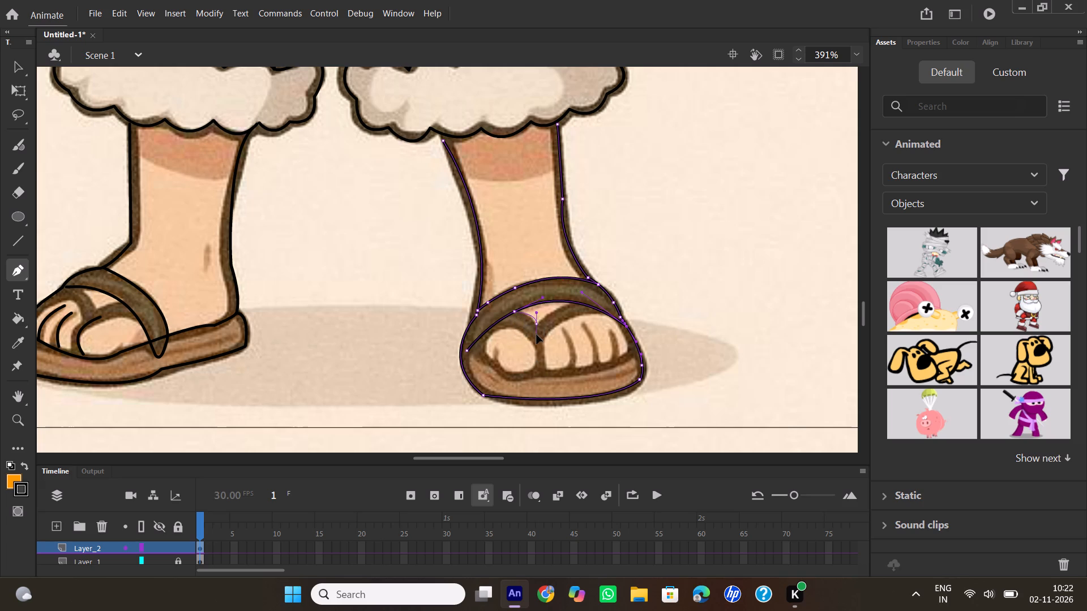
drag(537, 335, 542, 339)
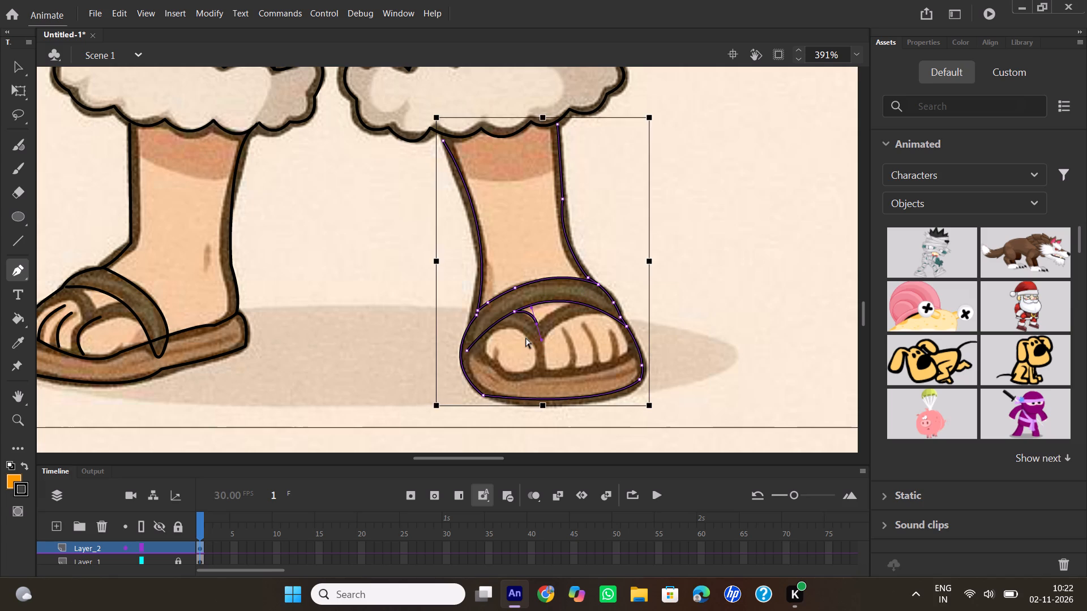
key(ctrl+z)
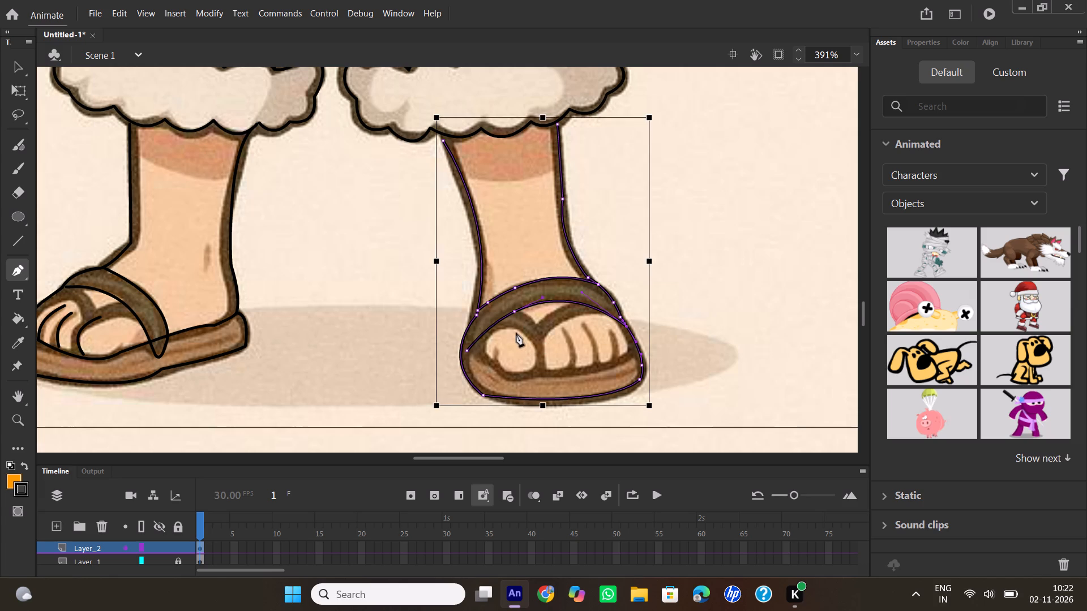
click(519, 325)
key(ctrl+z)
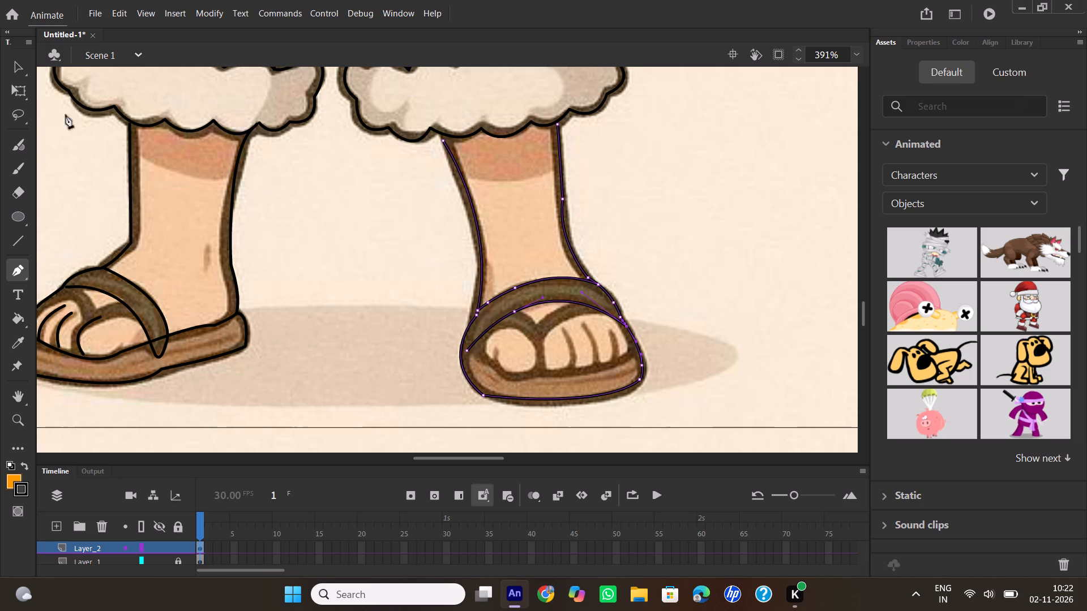
Draw a separate Pen curve along the big toe's inner edge from below the strap down to the sole of the right-hand sandal.
click(23, 70)
click(19, 264)
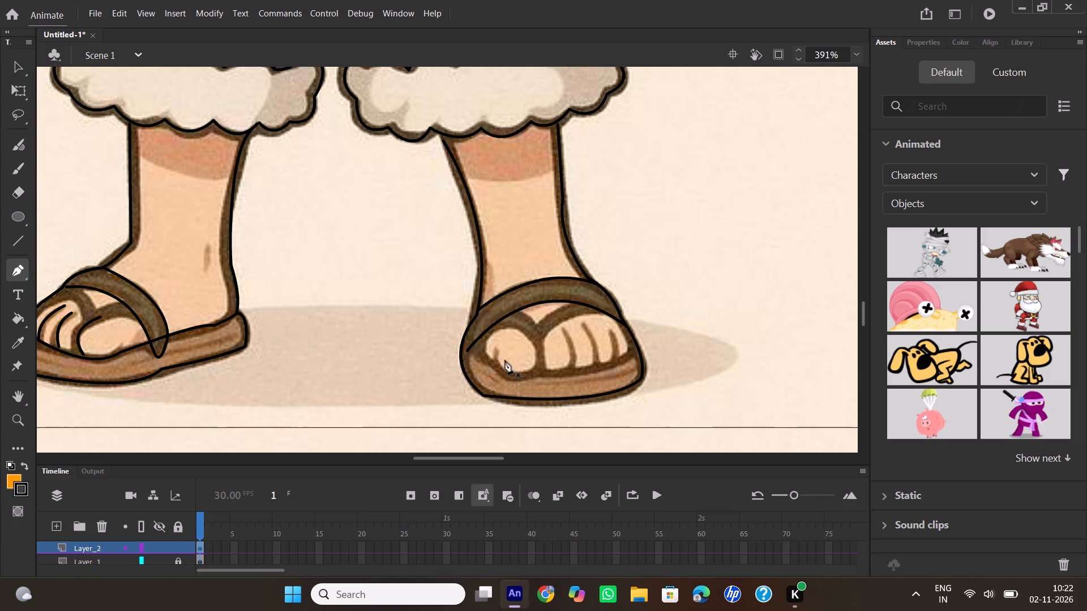
click(525, 325)
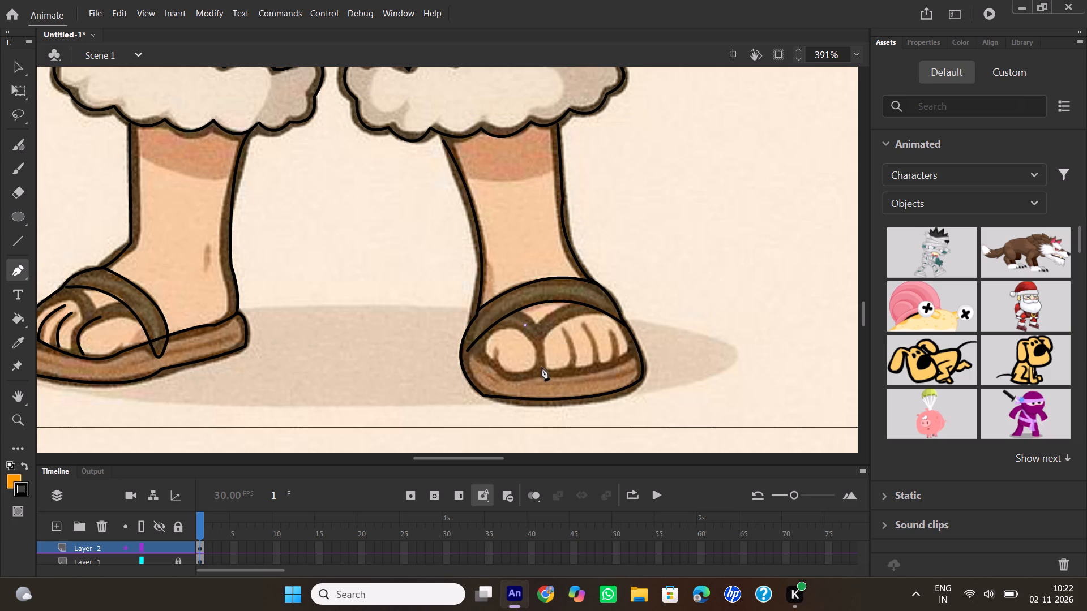
drag(542, 367, 537, 386)
click(542, 369)
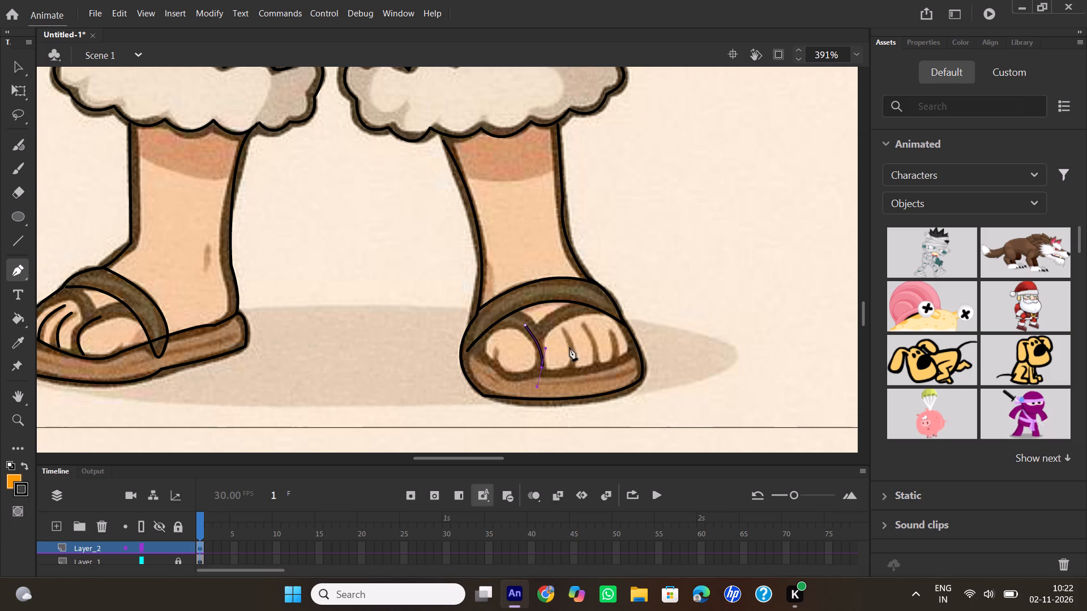
double_click(542, 368)
Draw three short Pen lines separating the small toes of the right-hand foot, from below the strap down to the sole.
click(563, 329)
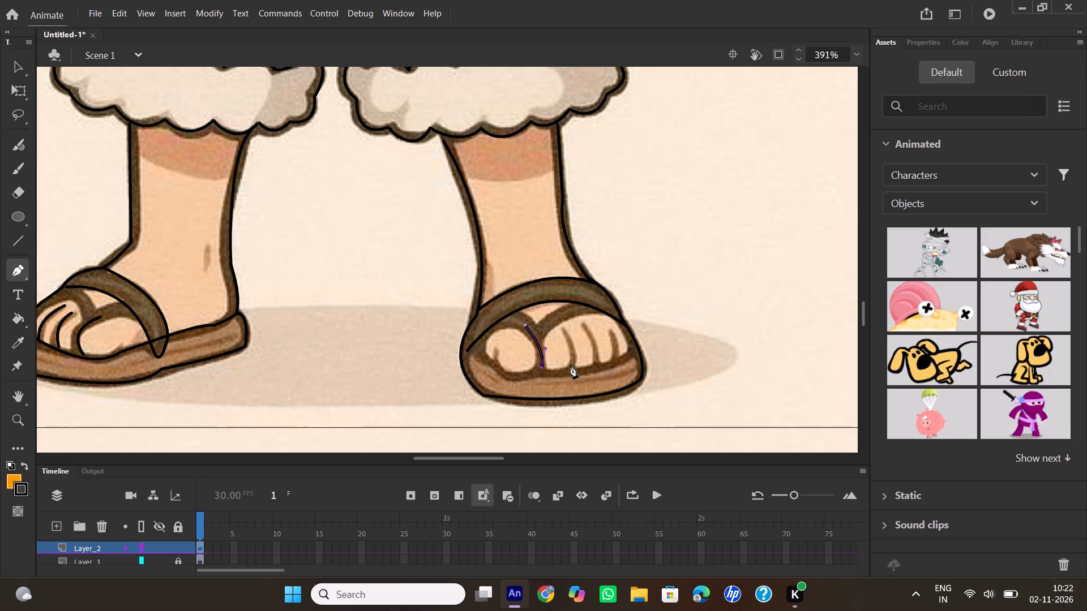
double_click(574, 366)
click(583, 322)
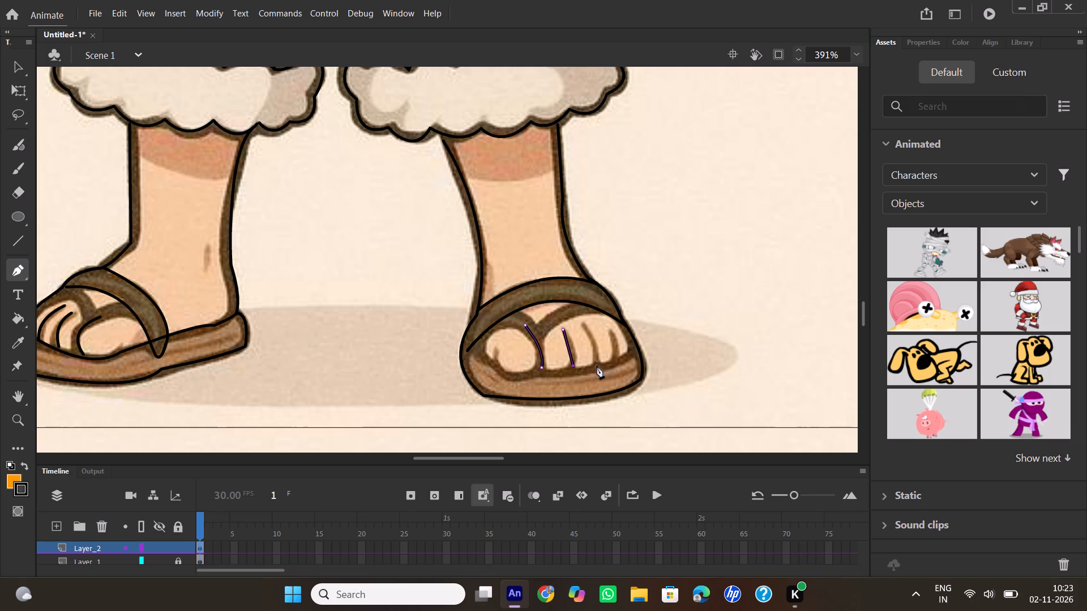
click(597, 365)
click(586, 350)
key(ctrl+z)
click(608, 330)
key(ctrl+z)
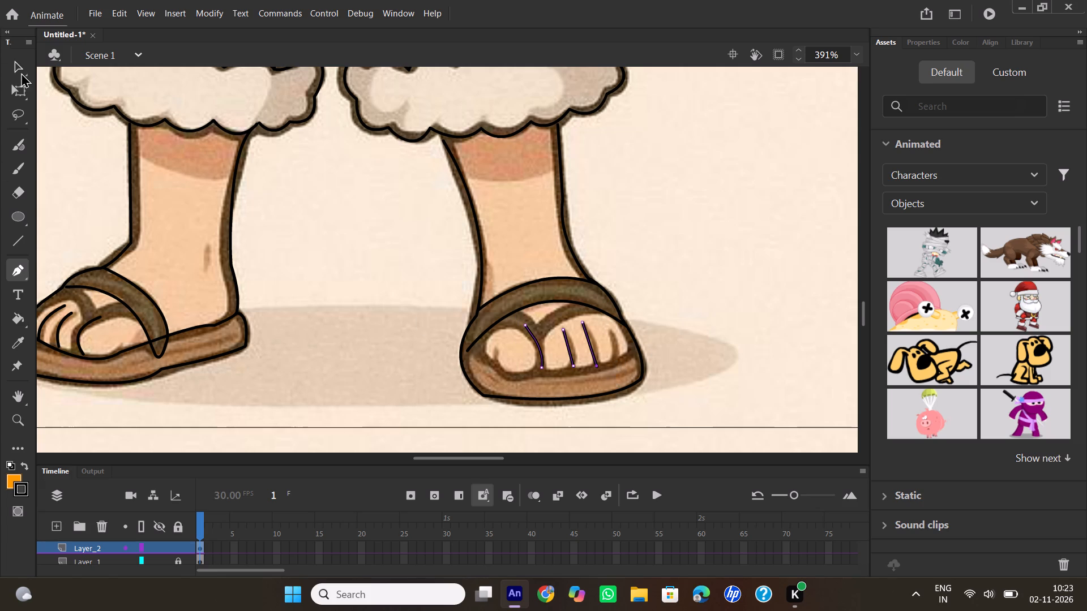
click(18, 67)
click(19, 266)
click(611, 333)
click(615, 367)
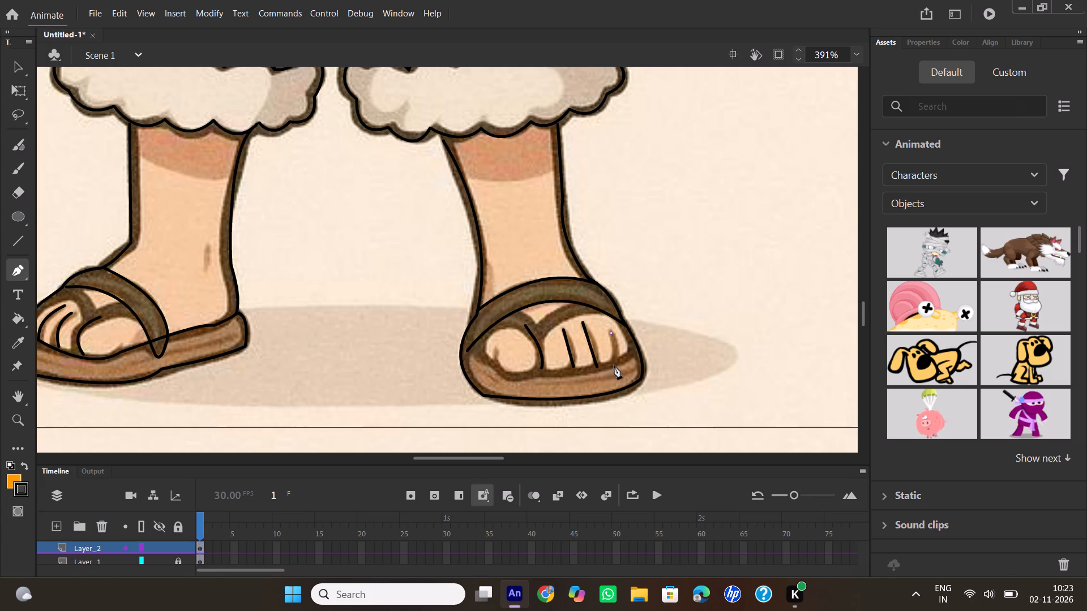
click(614, 365)
Draw a Pen curve under the toes along the upper edge of the right-hand sandal's sole, from its inner to its outer side.
click(472, 348)
key(ctrl+z)
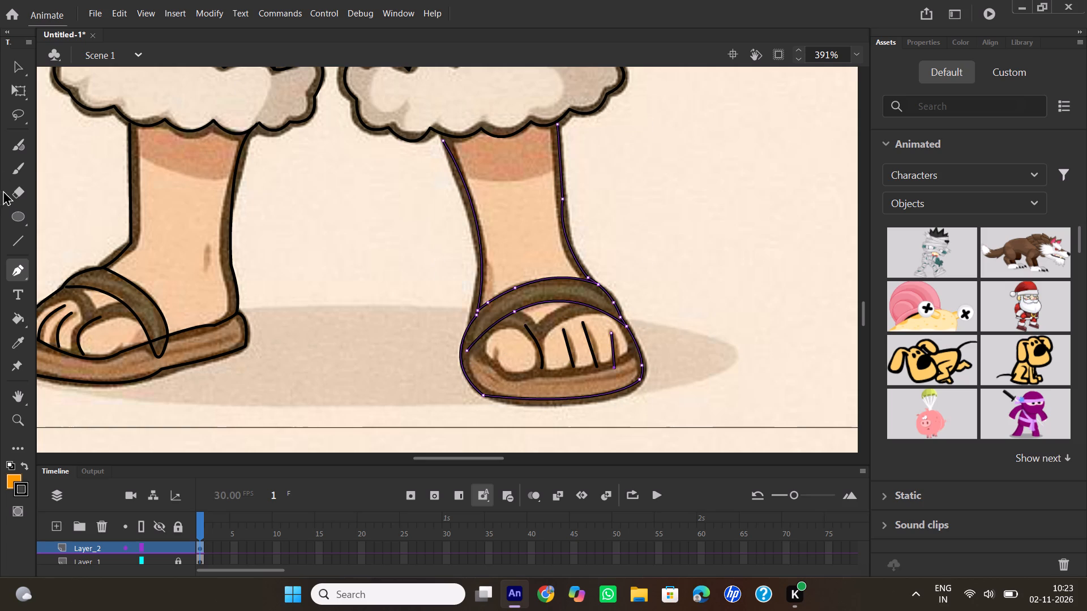
click(26, 75)
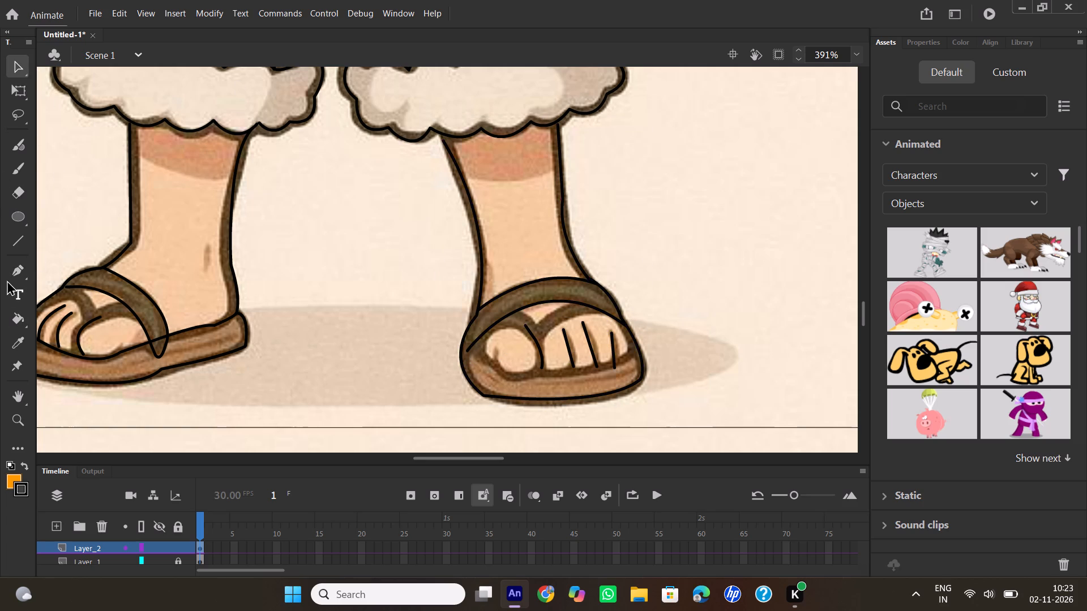
click(12, 275)
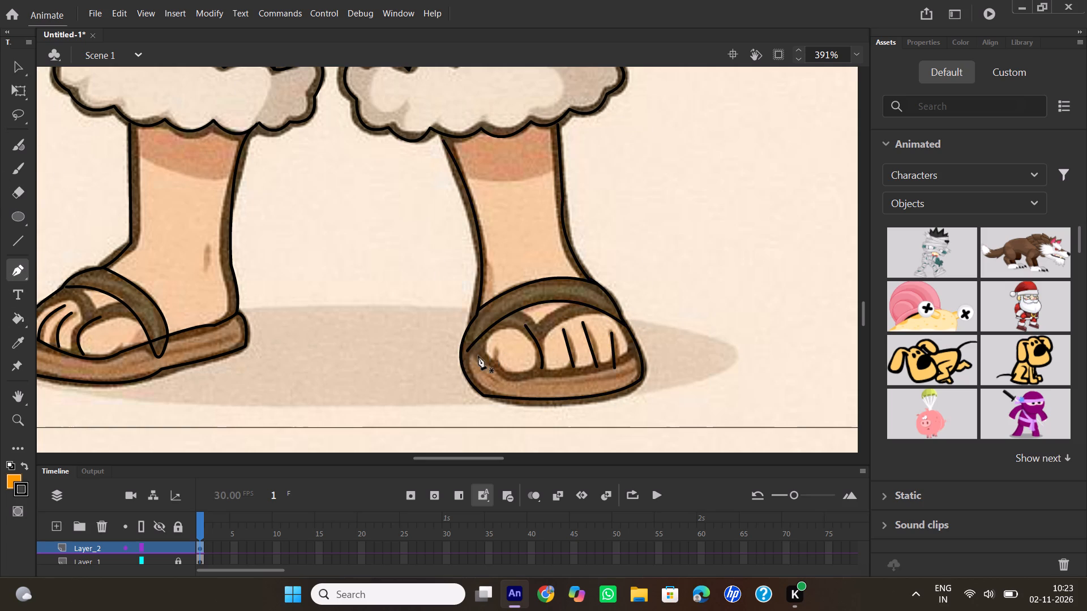
click(470, 349)
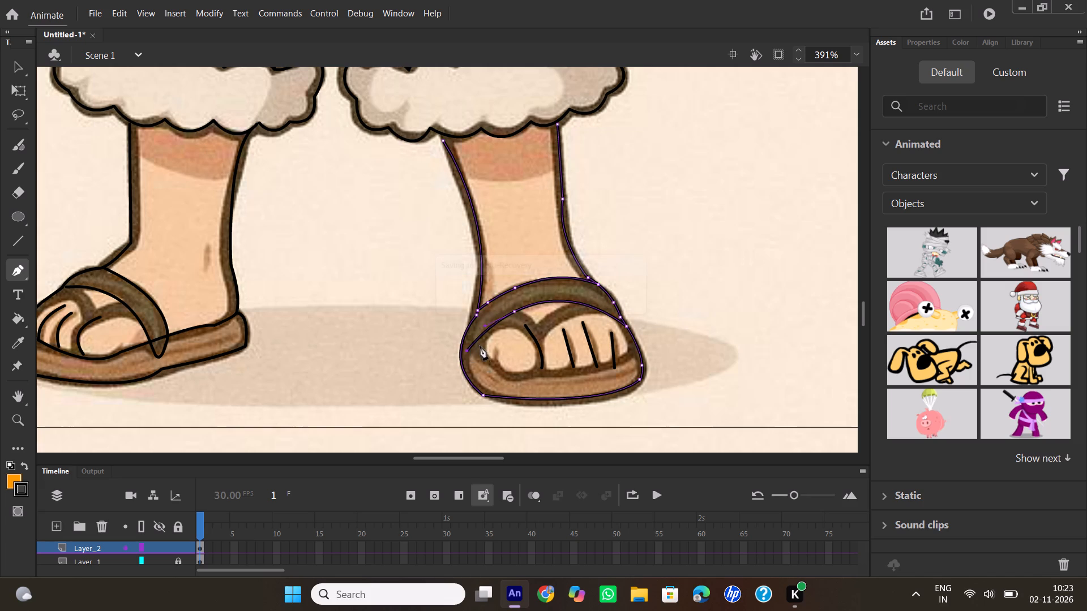
drag(555, 370, 631, 356)
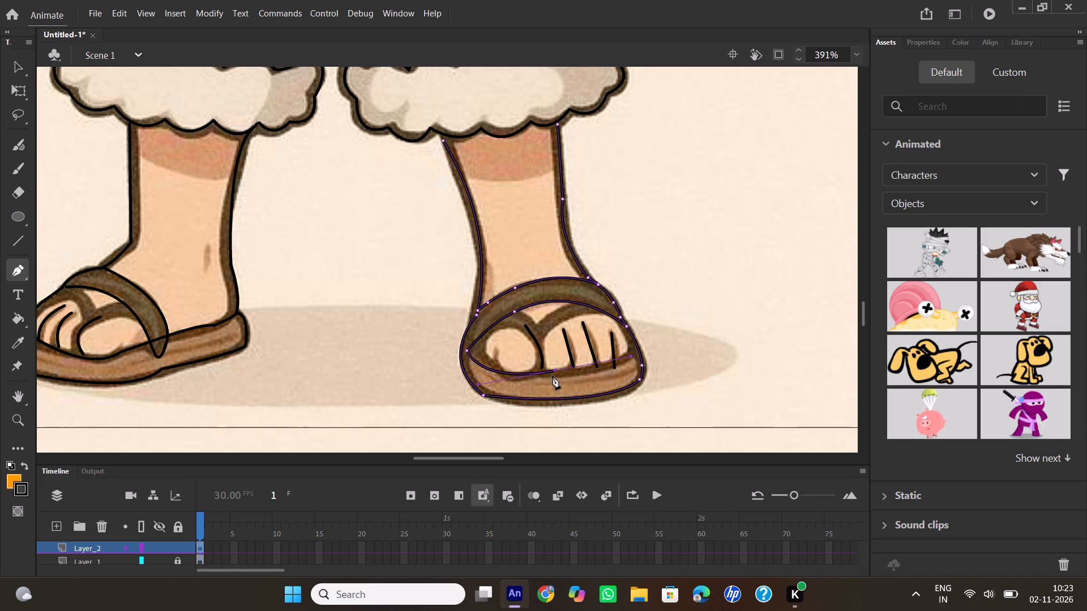
click(555, 371)
drag(638, 354, 671, 330)
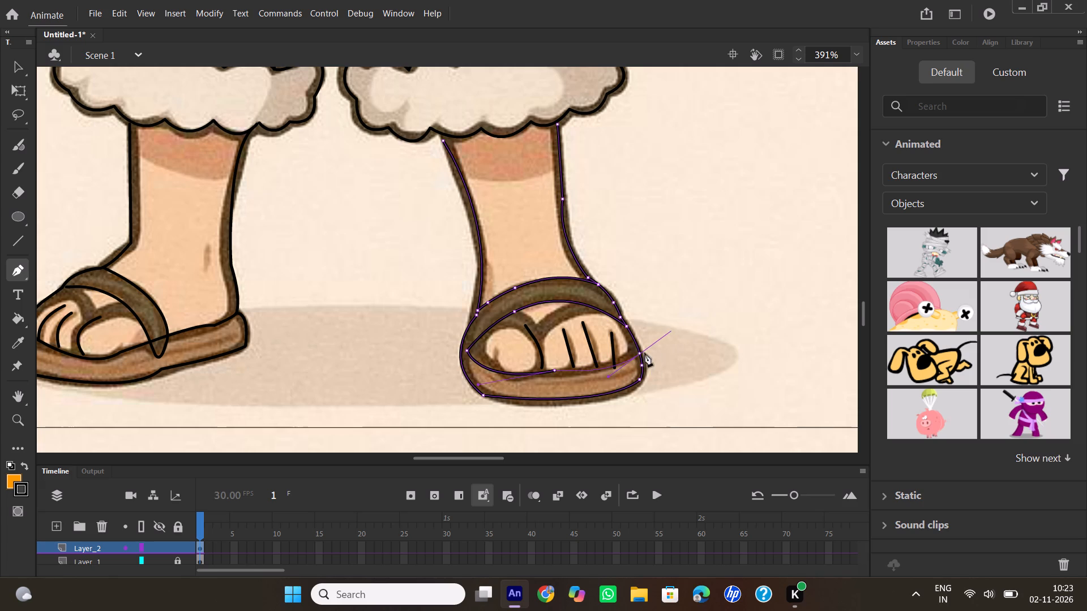
double_click(641, 355)
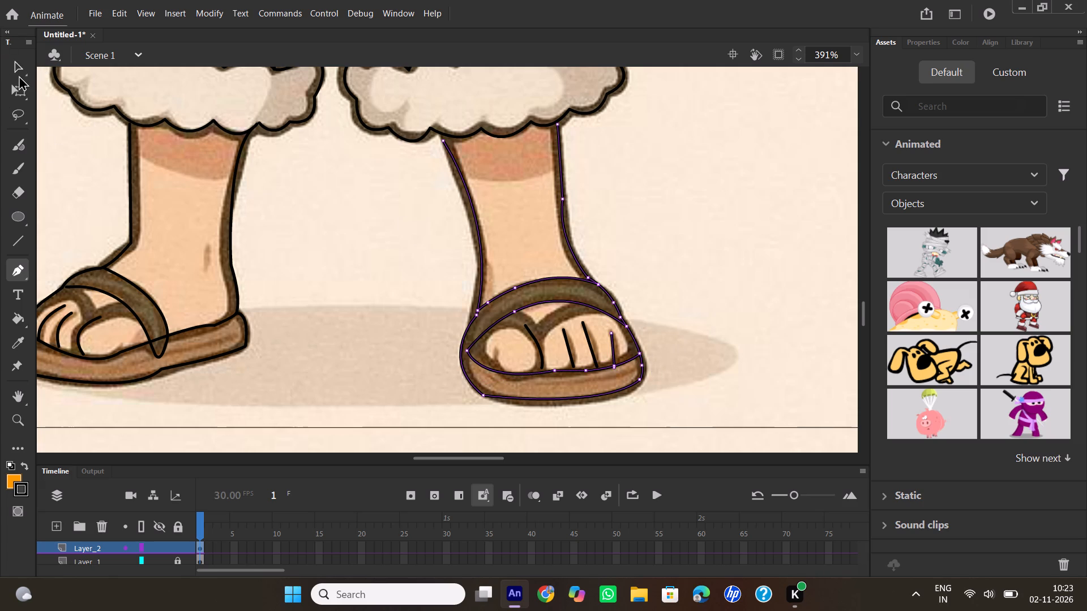
Bend the three small-toe lines into slight outward curves and shift the upper end of the big toe's curve with the Selection tool.
click(17, 70)
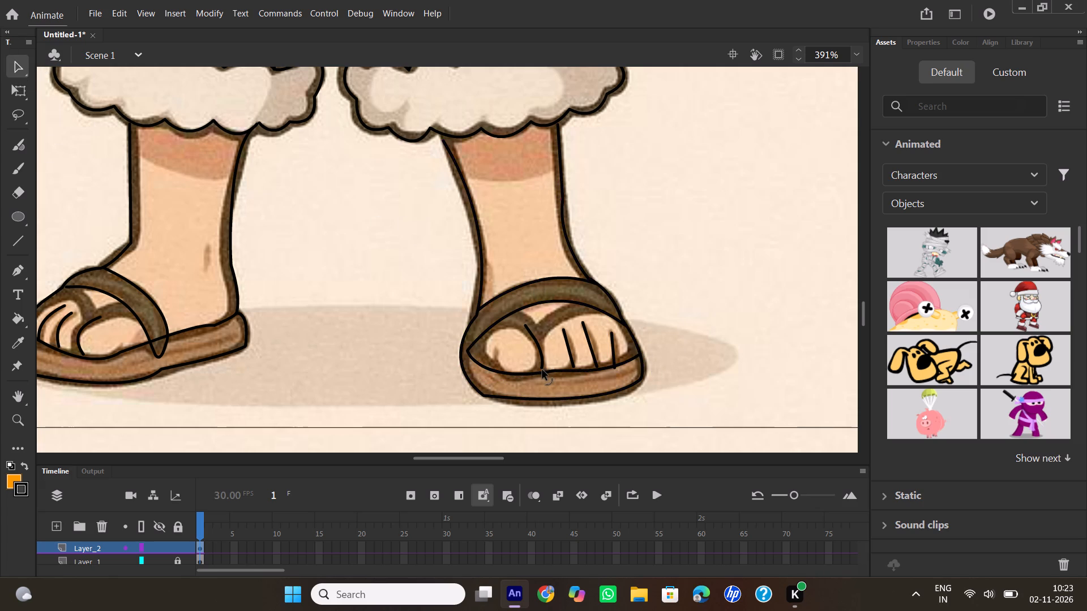
click(542, 370)
drag(571, 352, 576, 352)
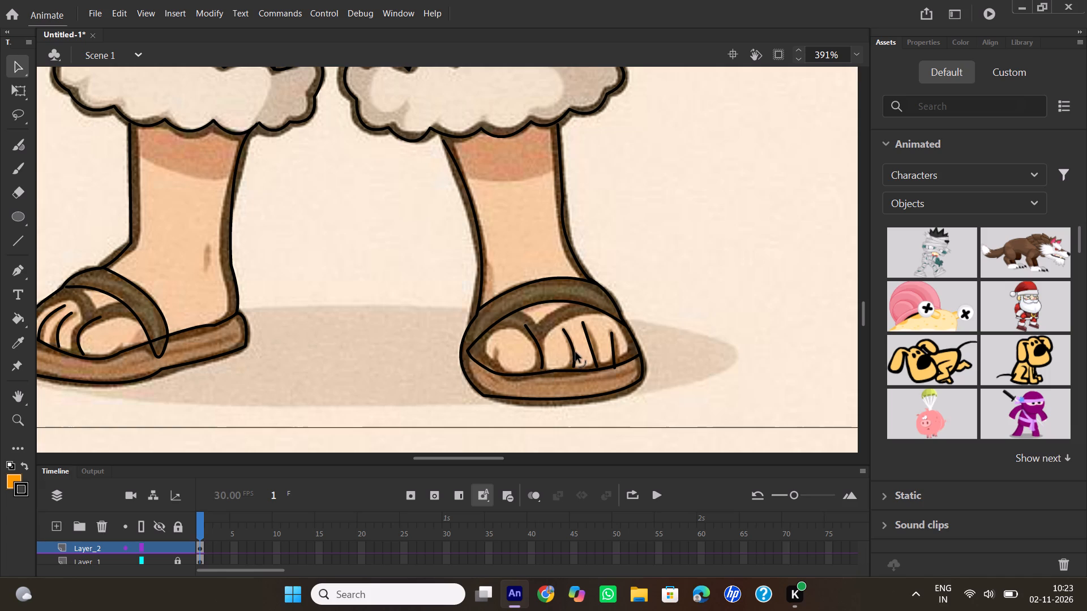
drag(588, 346, 598, 350)
click(614, 352)
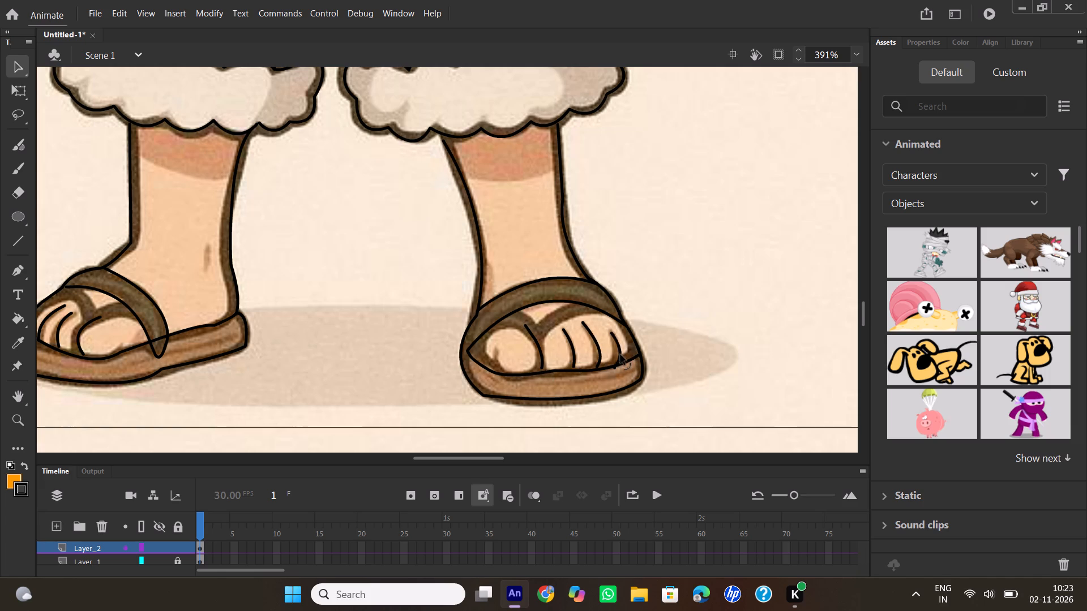
drag(527, 326, 521, 329)
drag(521, 329, 520, 330)
Hide the reference picture on Layer_1, leaving only the traced line art on Layer_2.
scroll(574, 220, up, 3)
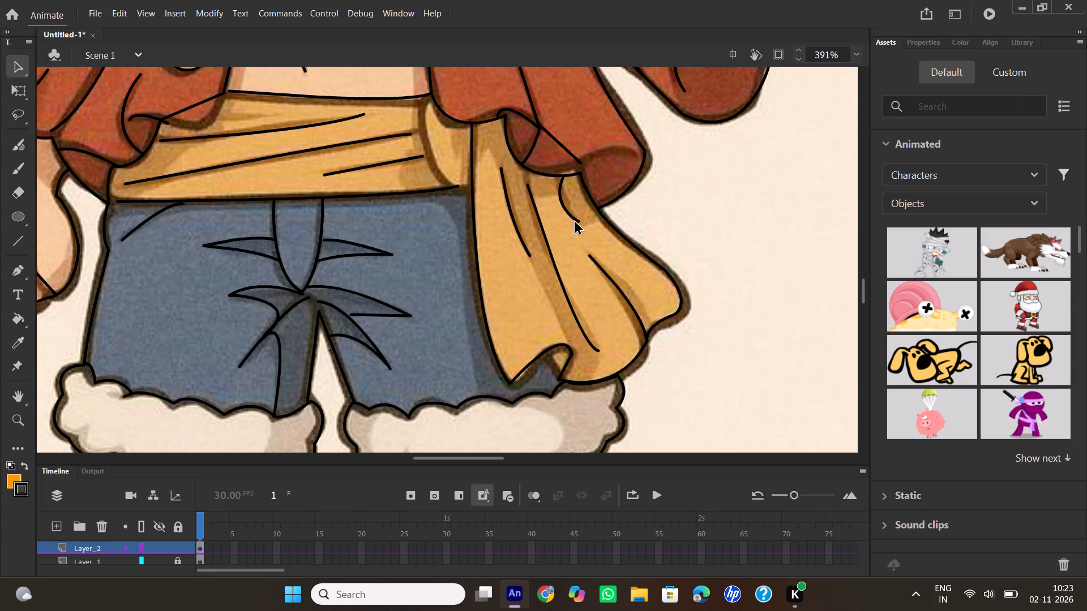
scroll(560, 249, up, 2)
ctrl+scroll(554, 255, down, 4)
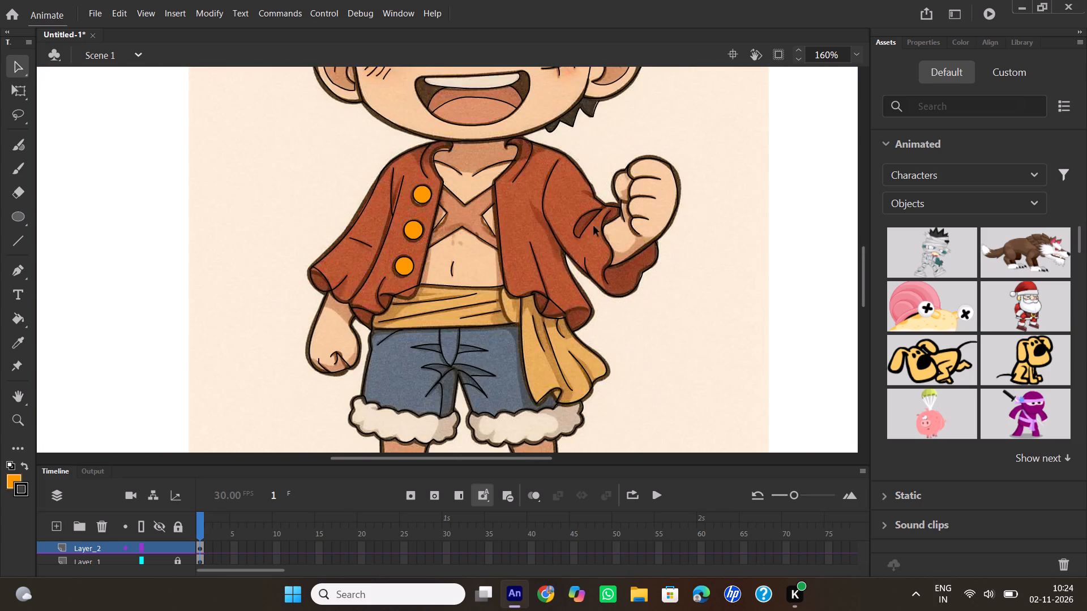
scroll(616, 207, down, 2)
scroll(614, 206, up, 2)
ctrl+scroll(613, 206, down, 3)
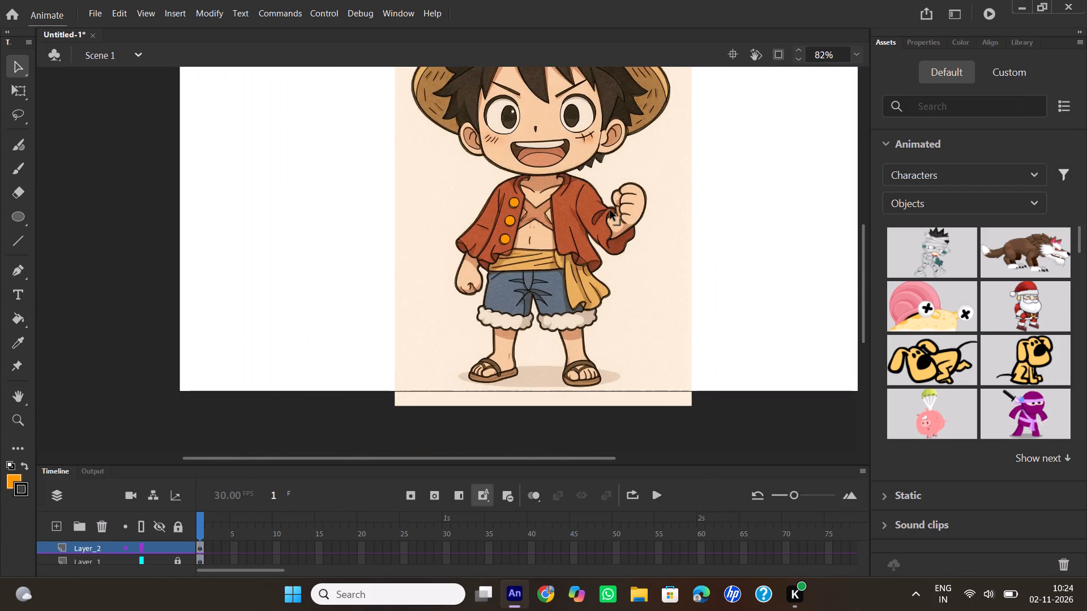
ctrl+scroll(610, 210, down, 1)
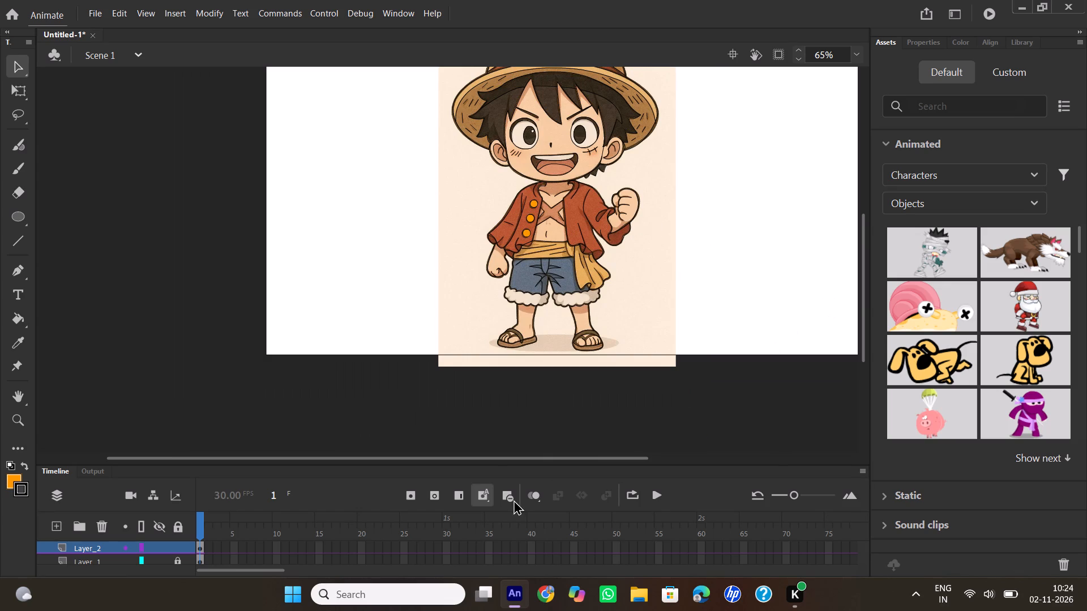
drag(488, 459, 540, 455)
ctrl+scroll(559, 292, up, 2)
drag(867, 292, 880, 269)
ctrl+scroll(708, 278, down, 1)
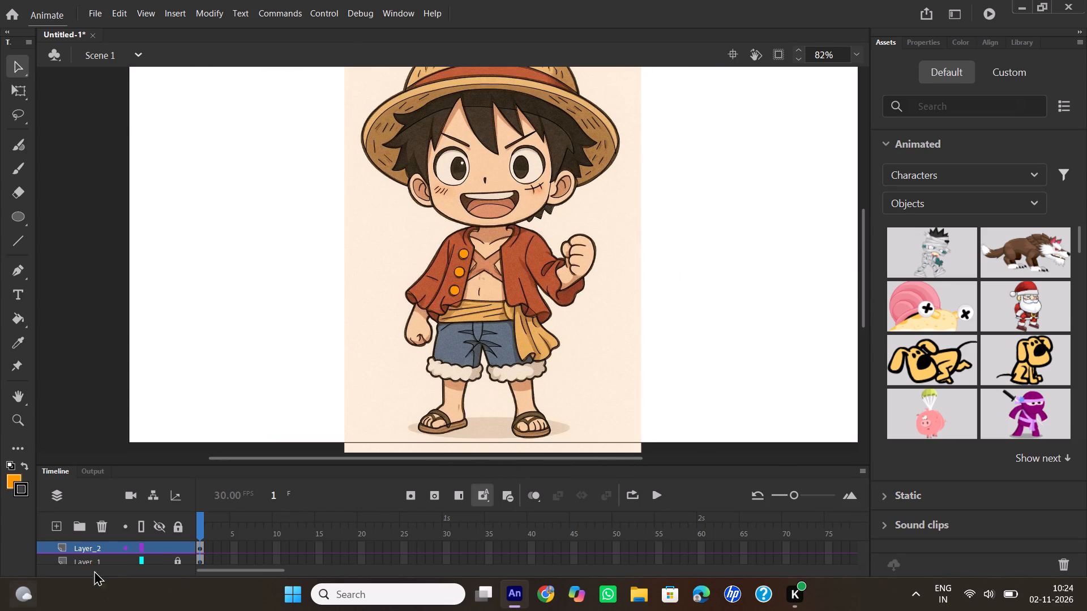
click(157, 562)
Examine the traced line art from the sandals and jacket up to the face and straw hat for gaps or stray lines.
scroll(679, 407, down, 1)
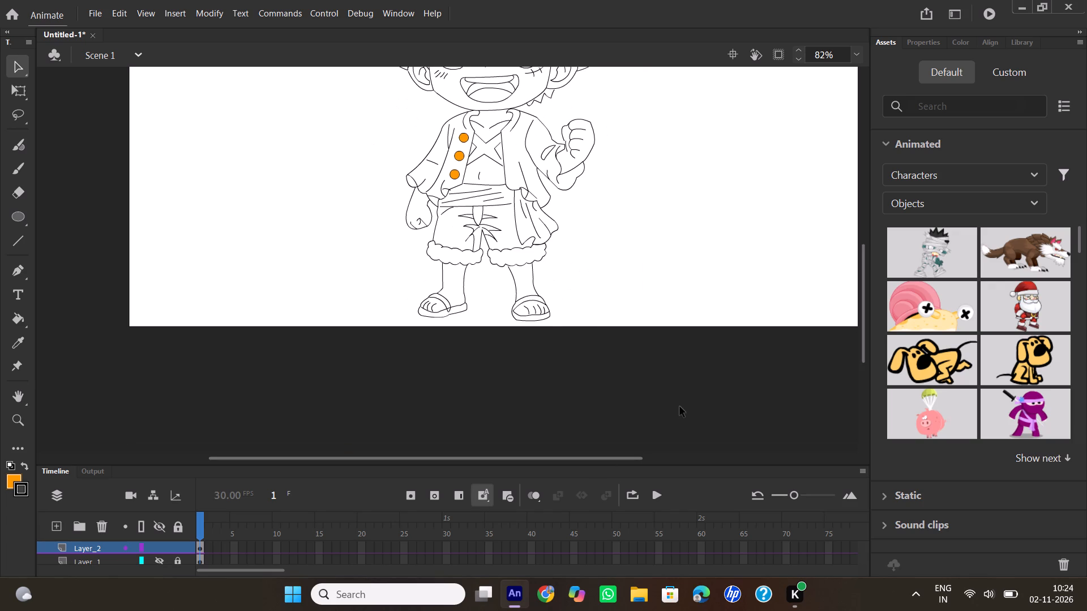
scroll(632, 263, up, 1)
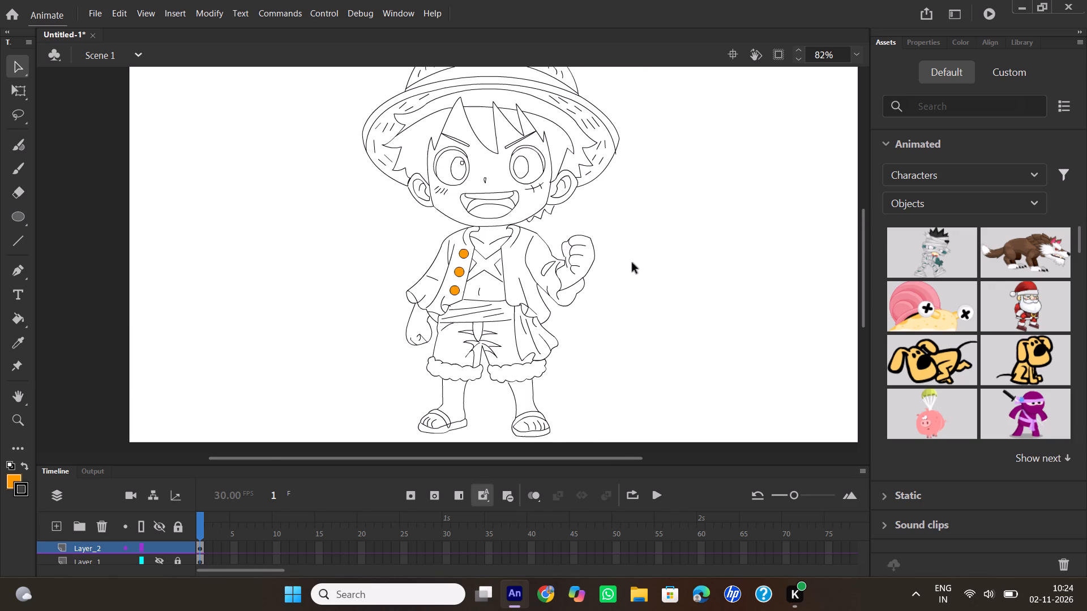
ctrl+scroll(632, 263, up, 6)
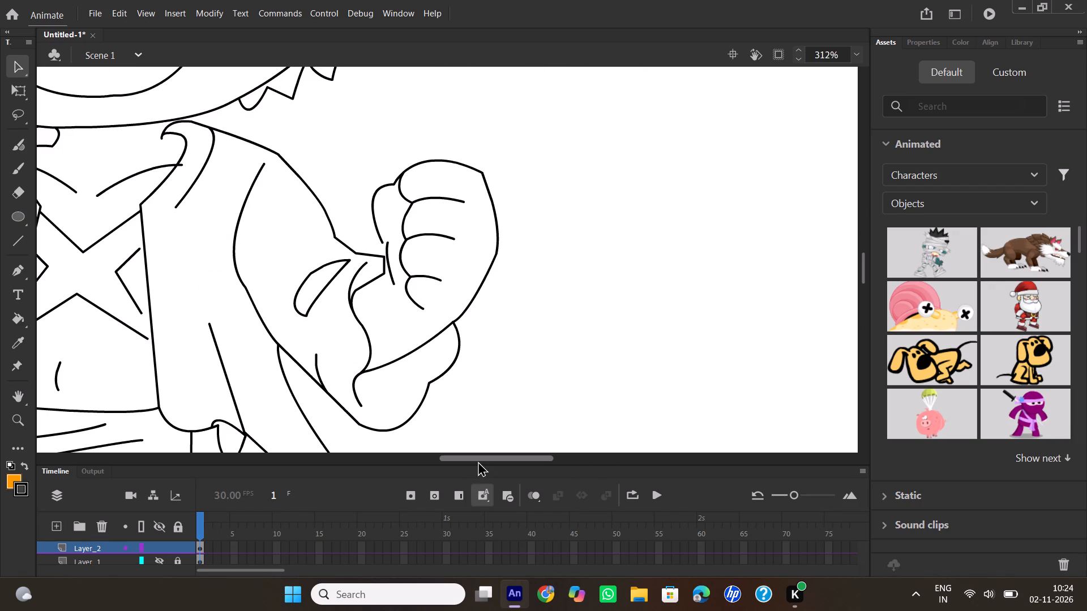
drag(478, 461, 430, 454)
ctrl+scroll(603, 296, up, 2)
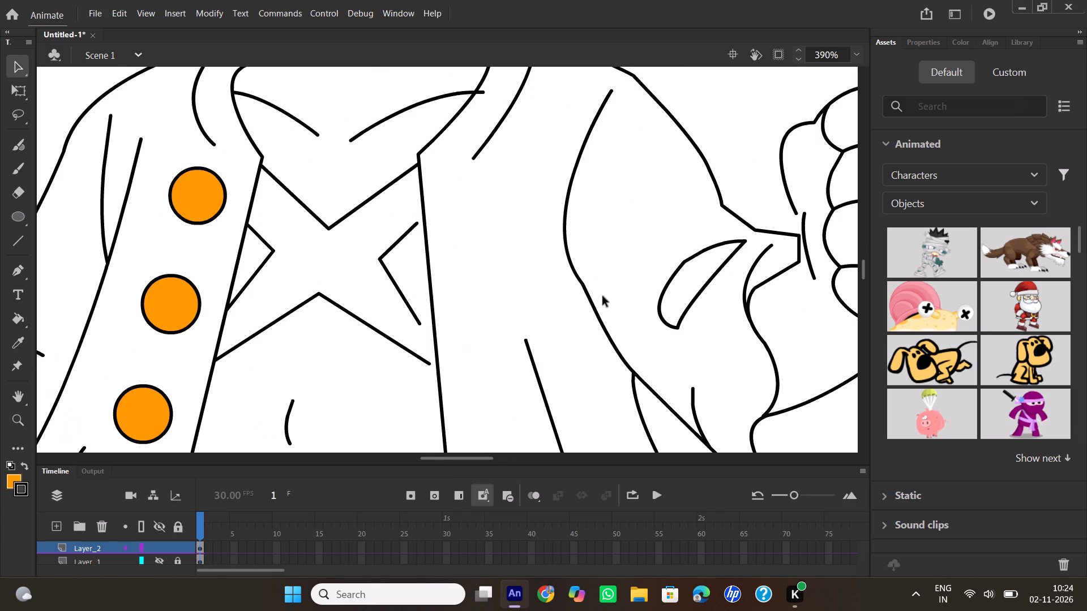
ctrl+scroll(602, 298, down, 2)
scroll(601, 299, up, 5)
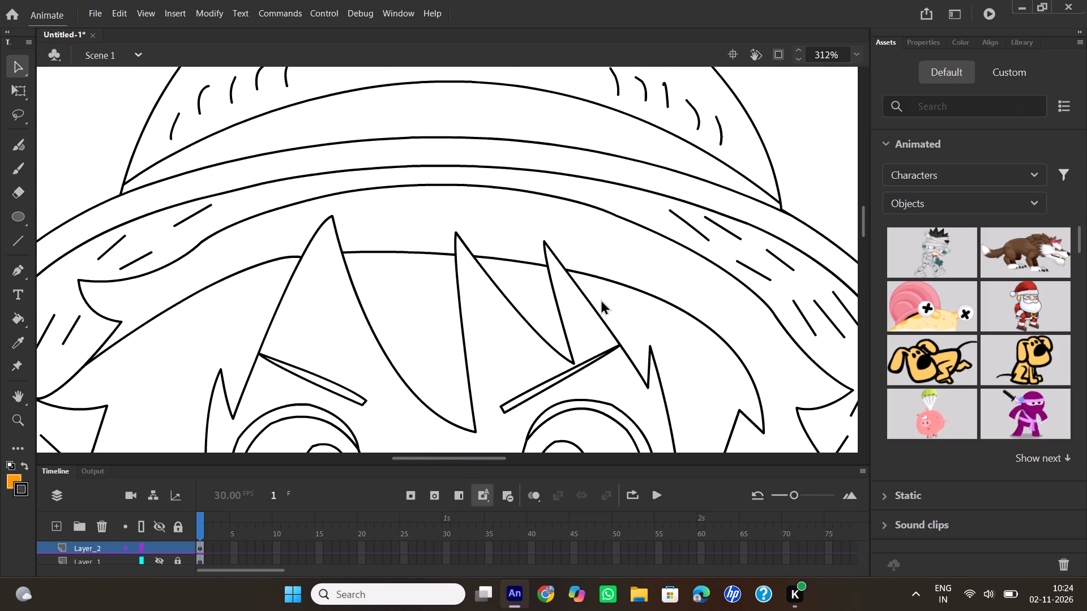
ctrl+scroll(601, 299, down, 2)
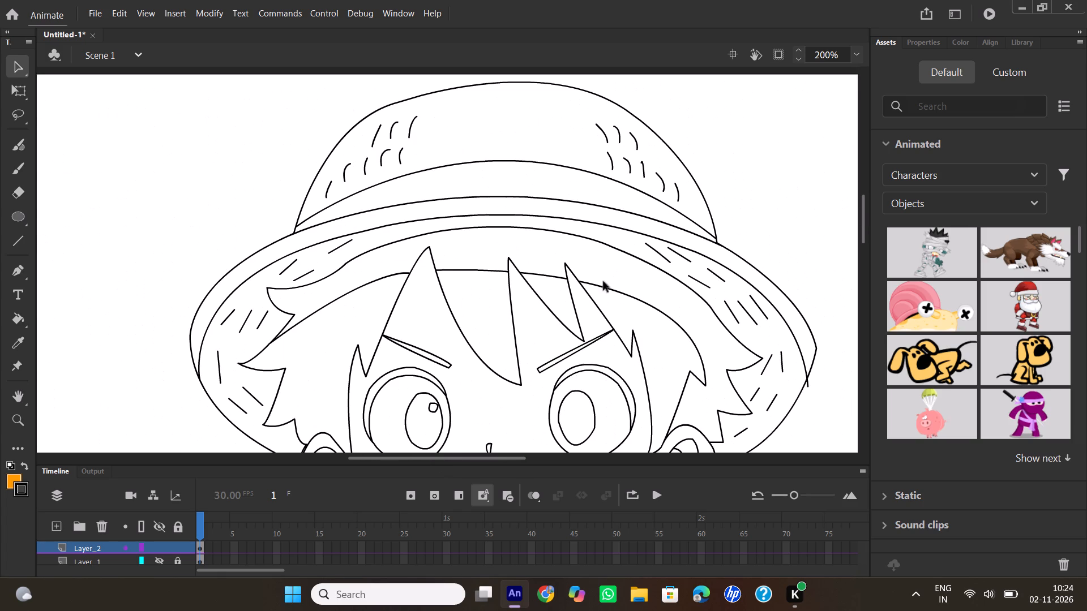
Bend the nine straight straw marks on the left half of the hat brim's underside into small outward curves with the Selection tool.
click(17, 61)
click(661, 253)
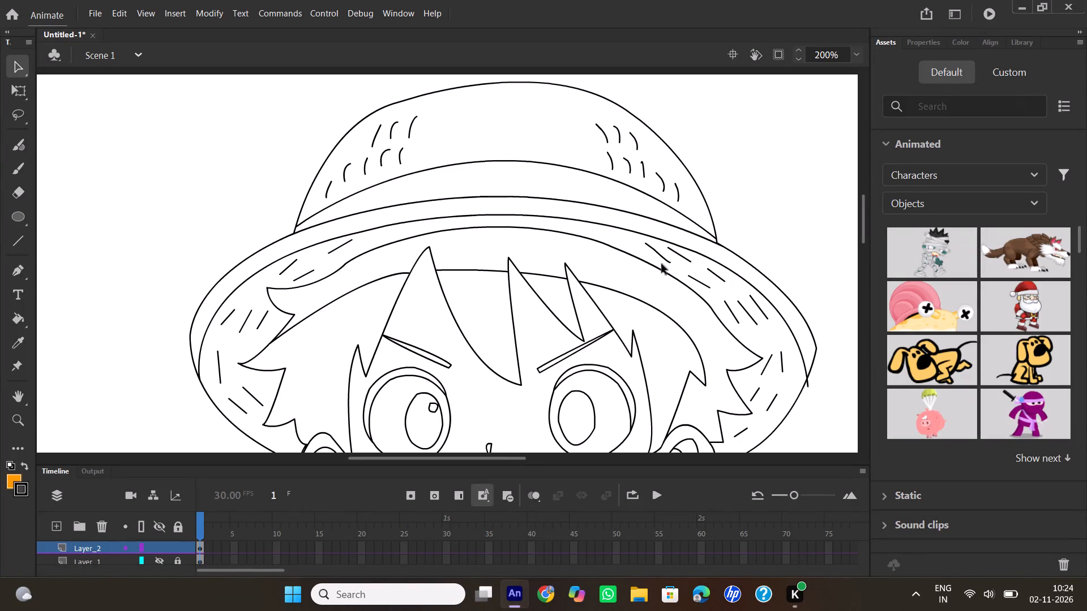
click(340, 246)
click(289, 266)
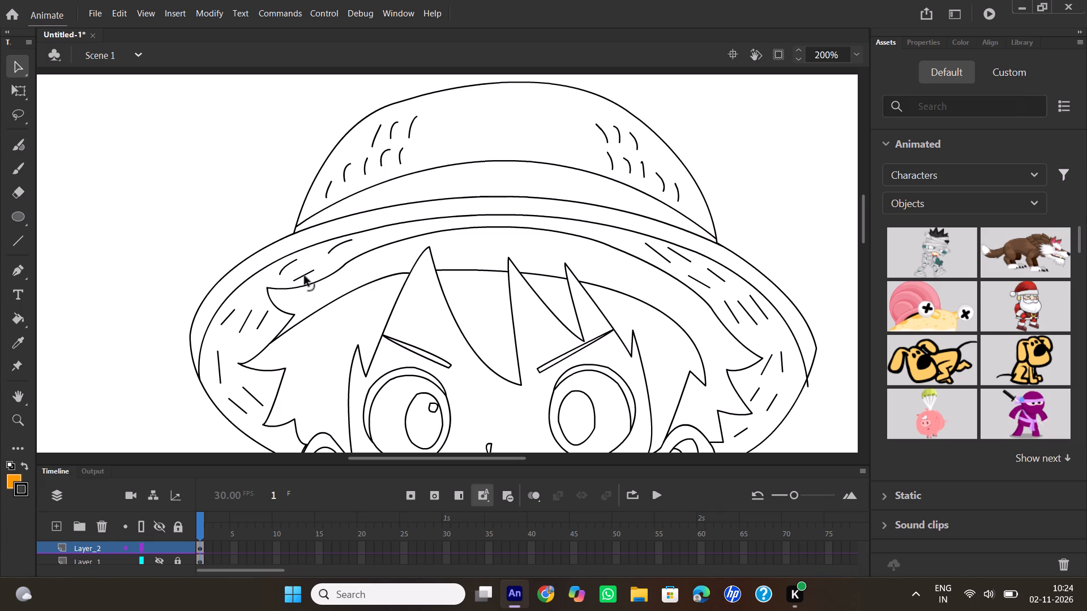
click(305, 276)
drag(220, 369, 213, 371)
drag(256, 399, 253, 404)
drag(237, 406, 236, 411)
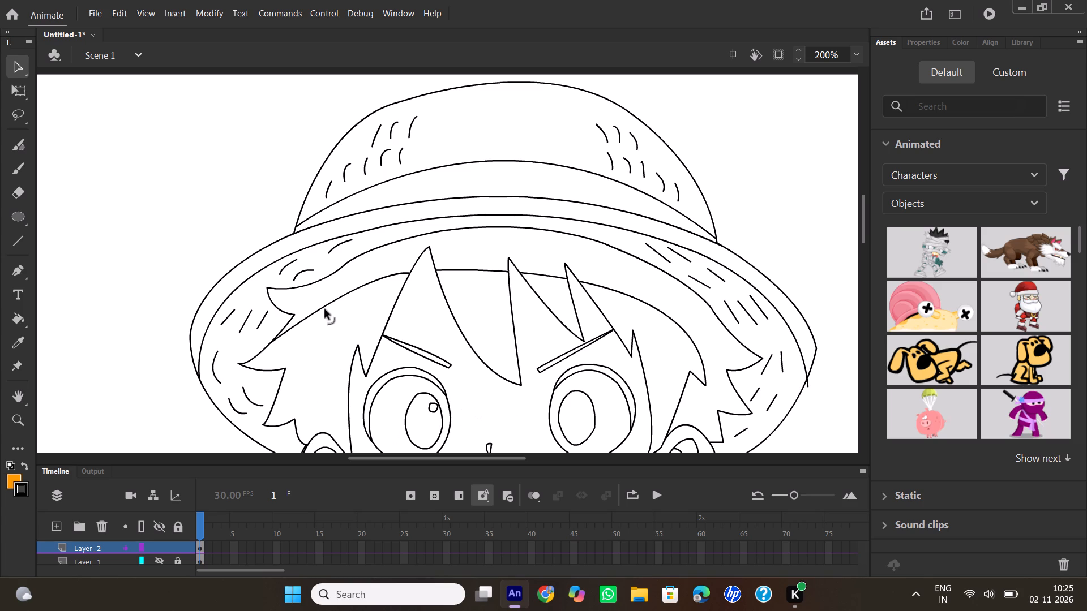
drag(250, 317, 244, 315)
drag(265, 319, 263, 319)
drag(263, 319, 259, 317)
drag(229, 317, 227, 316)
drag(227, 316, 226, 312)
Curve the seven upper straw marks on the right half of the brim's underside, bowing them outward toward the brim's edge.
click(662, 255)
click(681, 256)
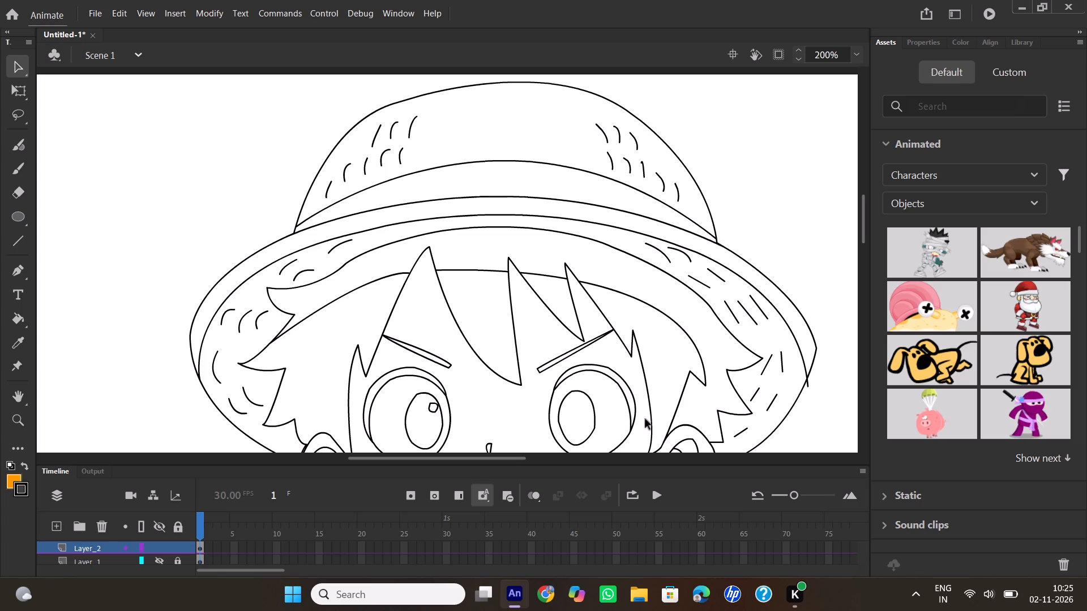
click(700, 279)
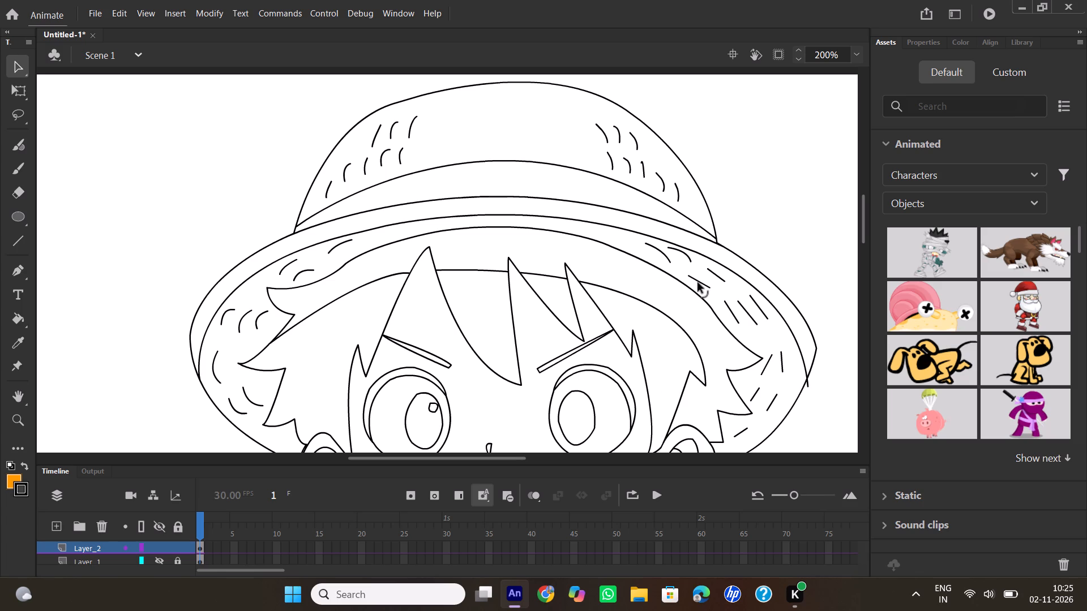
click(698, 283)
drag(716, 273, 721, 271)
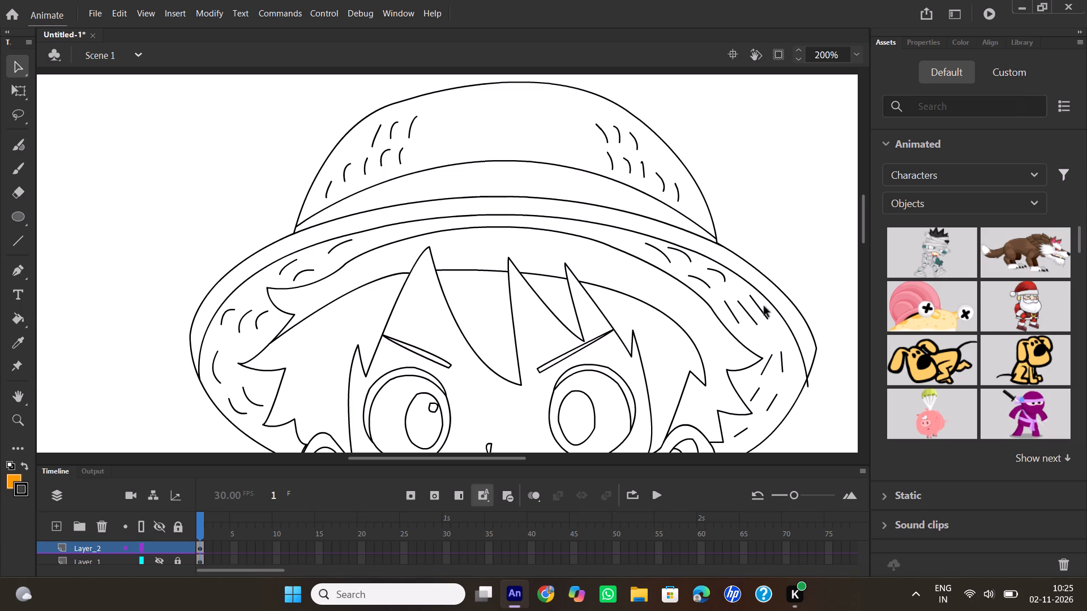
drag(761, 308, 768, 308)
drag(747, 316, 752, 316)
drag(729, 313, 735, 312)
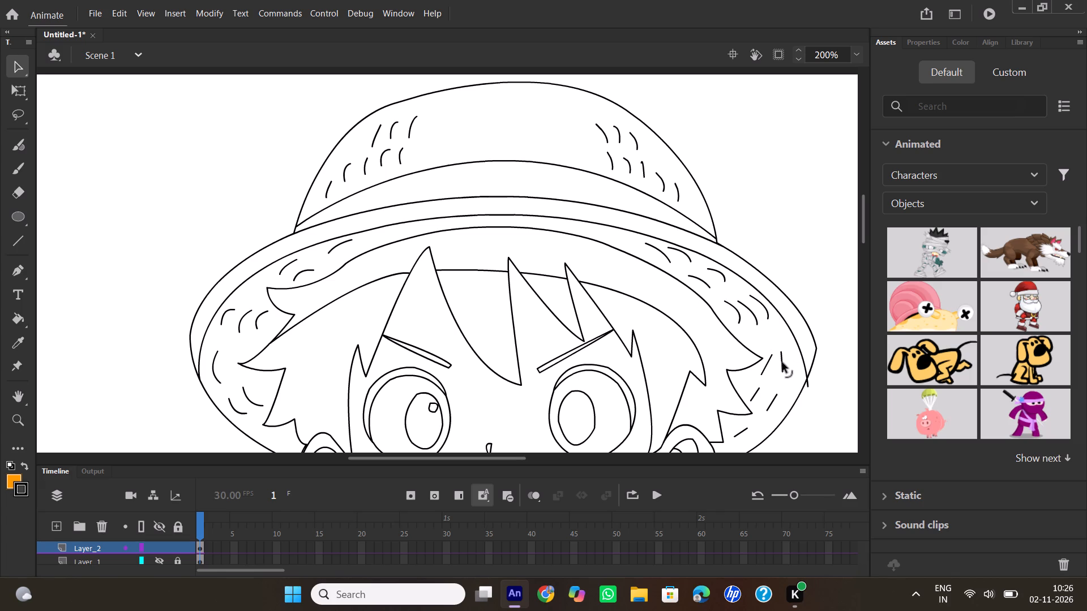
Curve the five lower straw marks on the right side of the brim, beside the hair tips, outward.
drag(782, 363, 789, 363)
click(769, 365)
scroll(781, 322, down, 1)
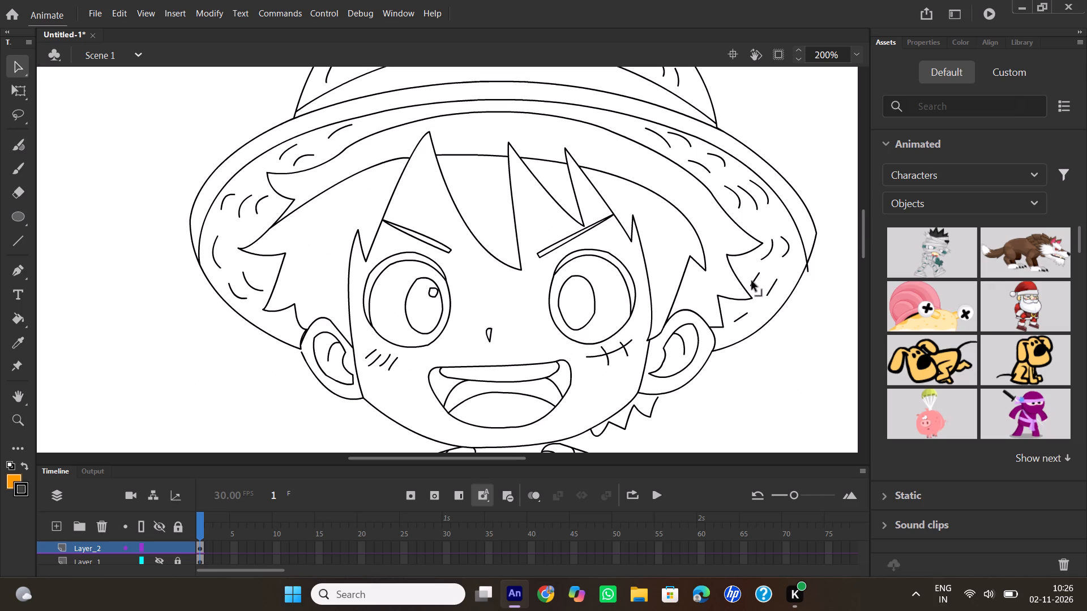
click(752, 281)
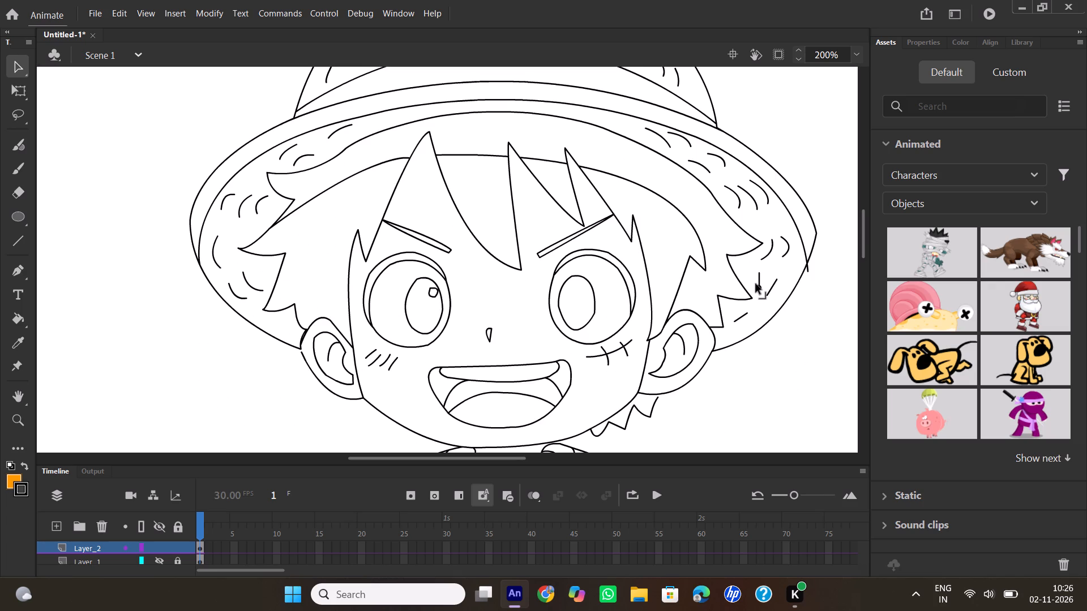
click(760, 283)
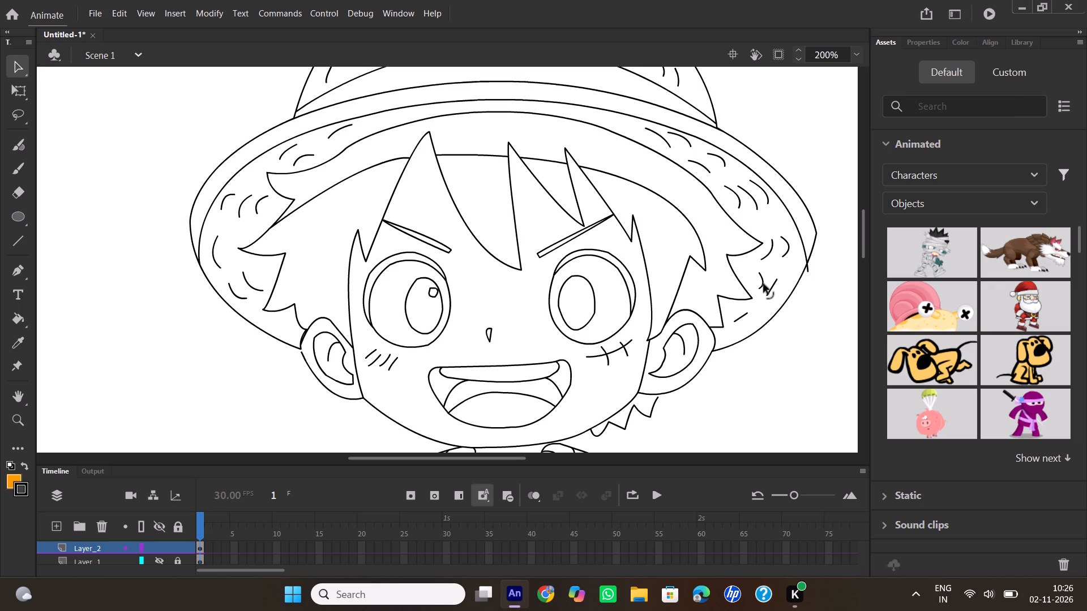
click(773, 289)
click(742, 317)
Delete the stray line end that sticks out past the hat brim's outer edge on the right side.
scroll(813, 271, up, 2)
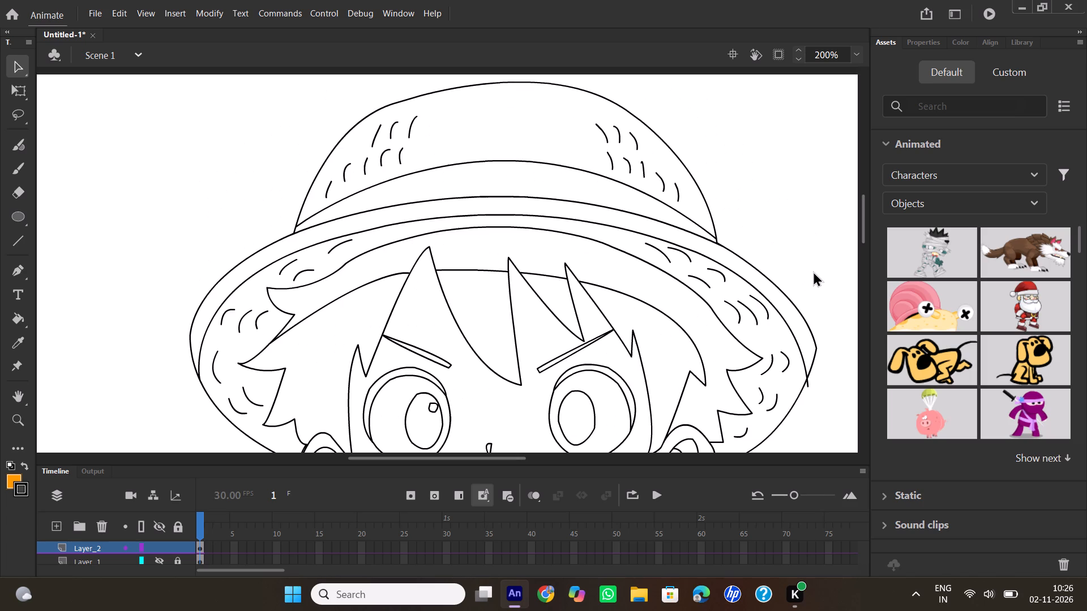
scroll(813, 271, down, 2)
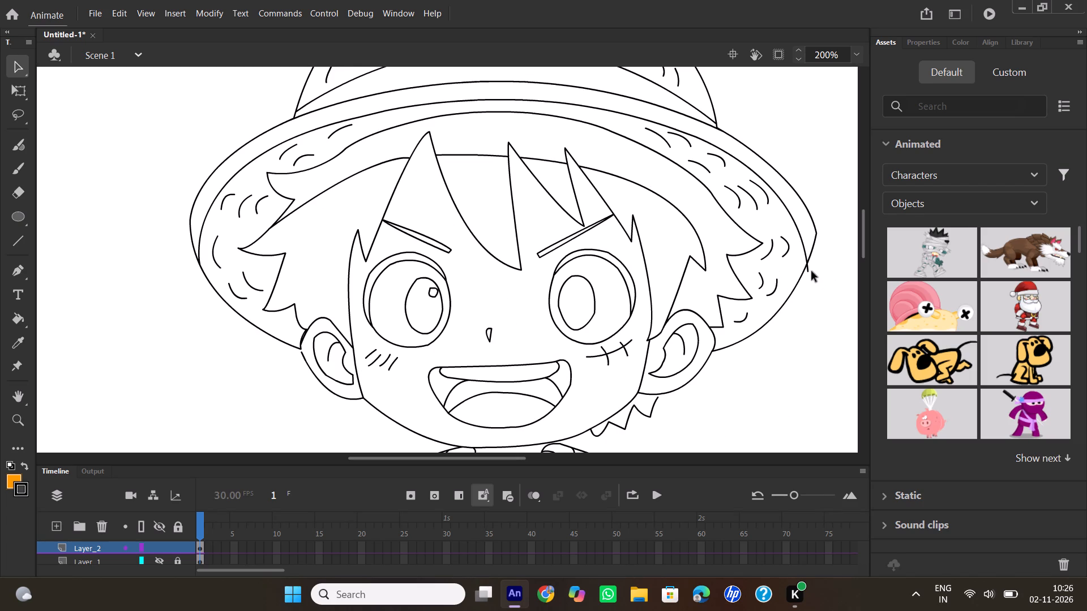
click(808, 270)
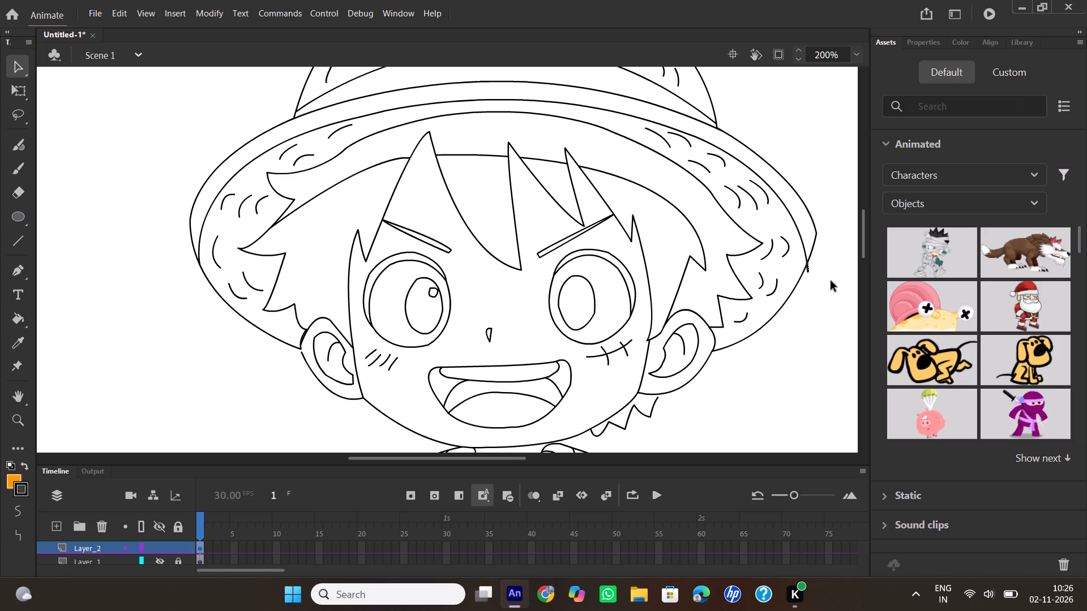
key(Delete)
Close the gap beside the left-hand ear by joining the upper end of its outer line to the brim's corner.
scroll(447, 223, up, 1)
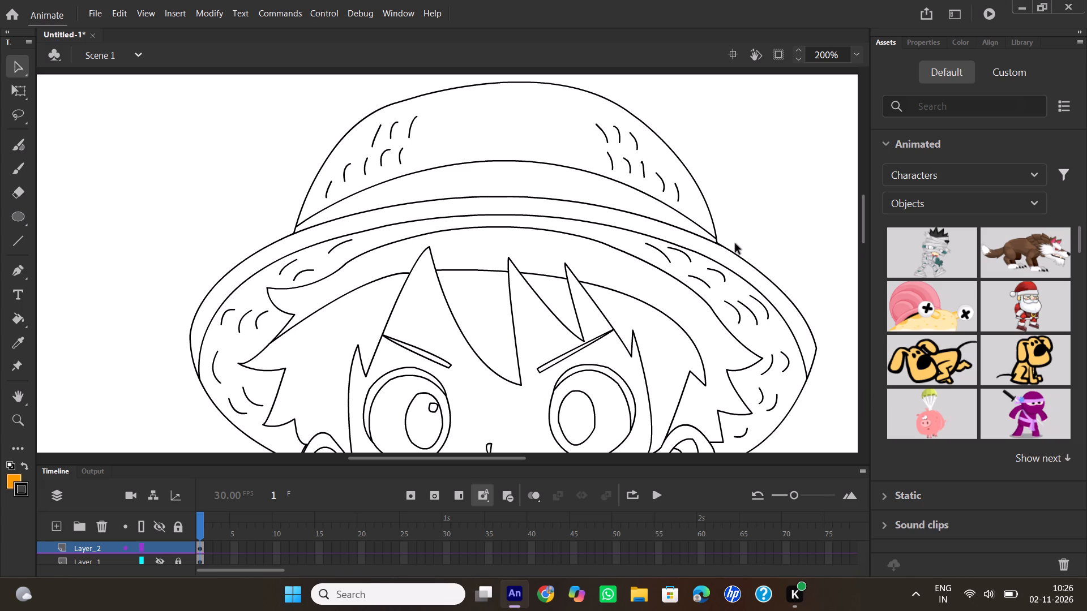
scroll(427, 237, up, 3)
scroll(426, 237, down, 4)
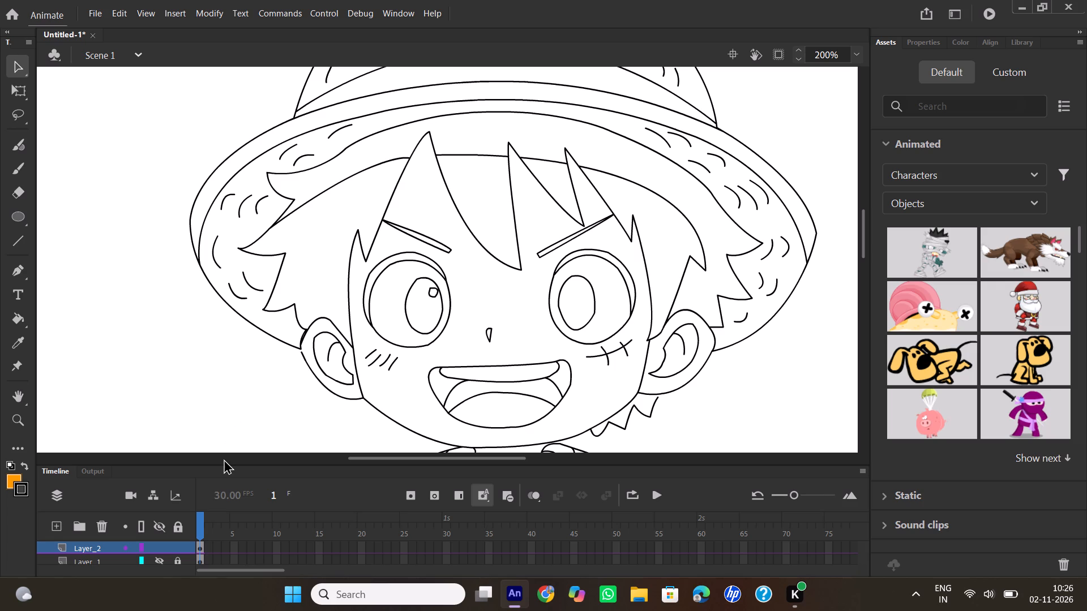
ctrl+scroll(266, 343, up, 3)
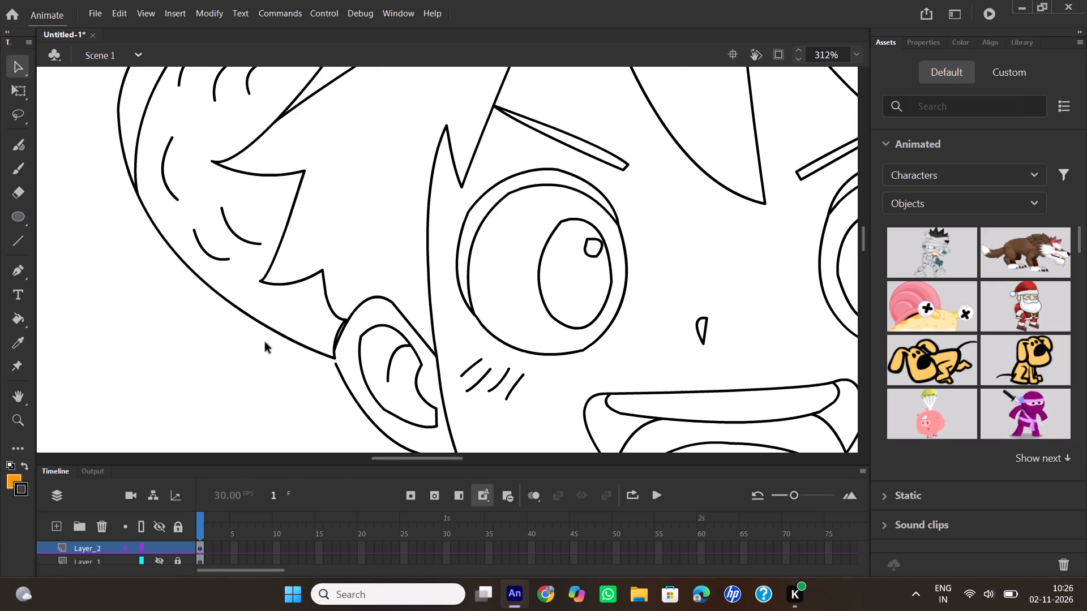
ctrl+scroll(266, 341, up, 1)
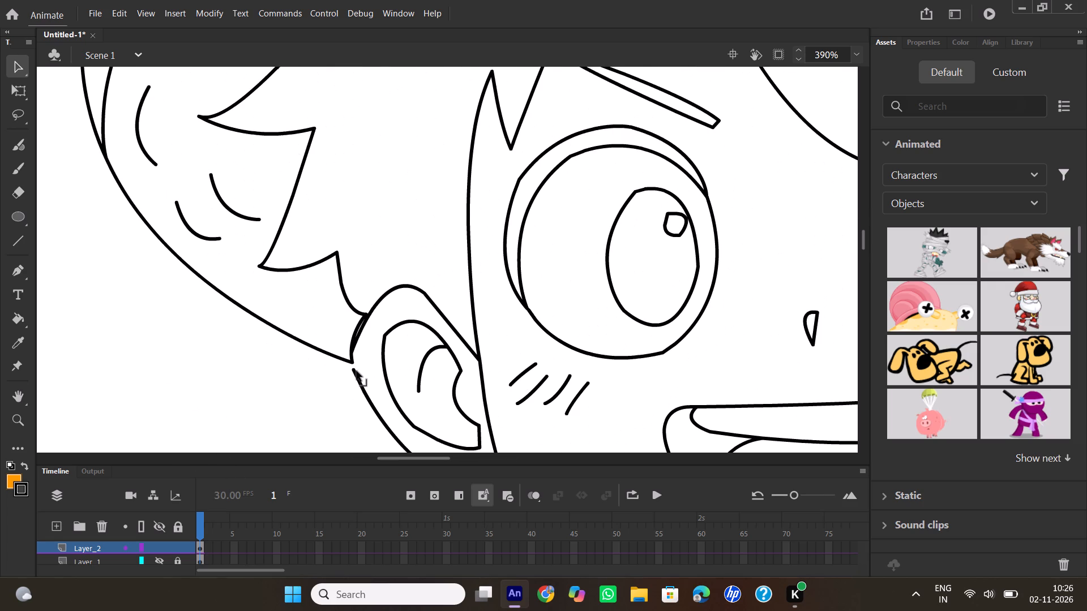
drag(357, 371, 356, 365)
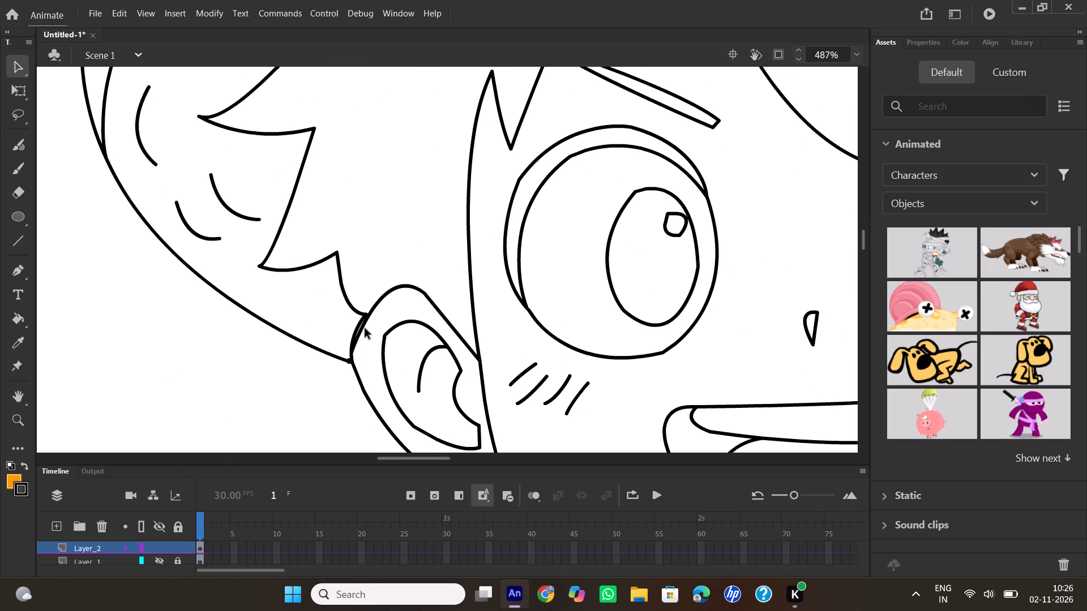
Delete the doubled short line along the left-hand ear's outer edge, between the hair tip and the brim's corner.
click(358, 325)
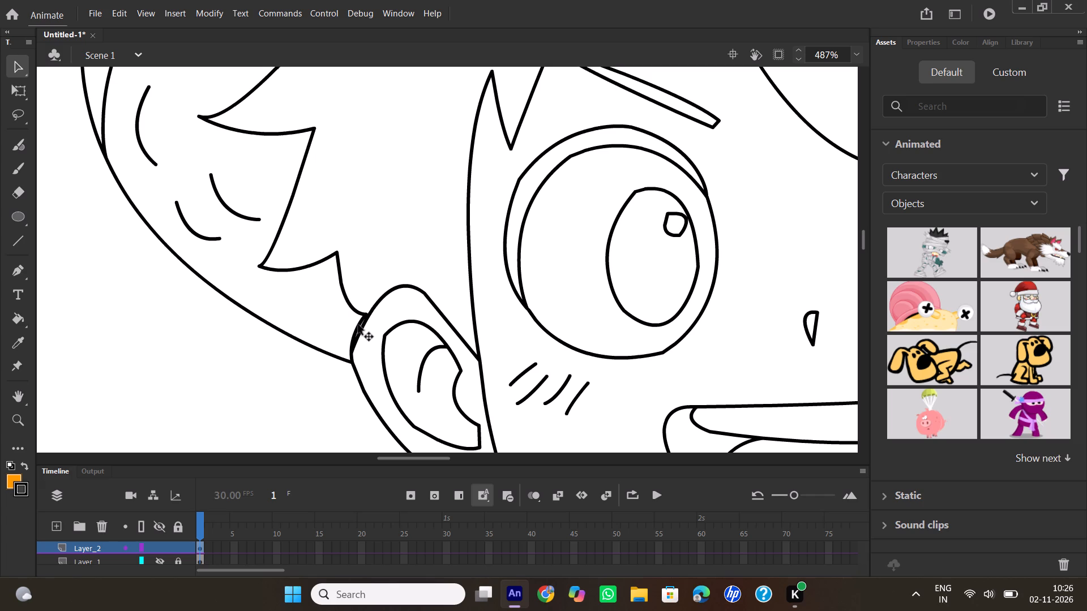
key(Delete)
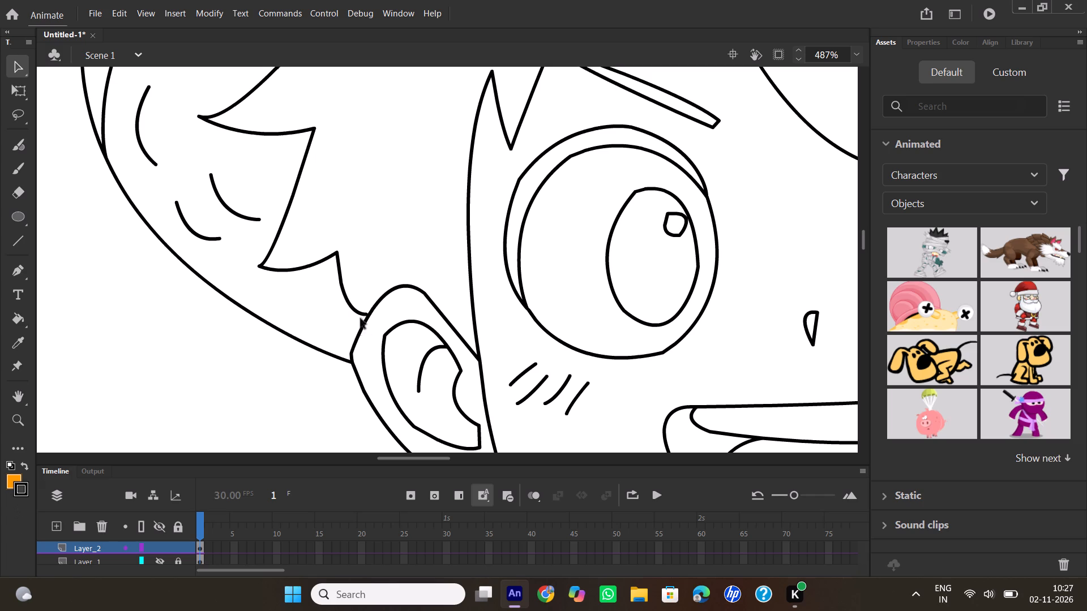
Reshape the left-hand ear by lowering the top of its outer line and adjusting the bottom corner of its inner line.
click(363, 321)
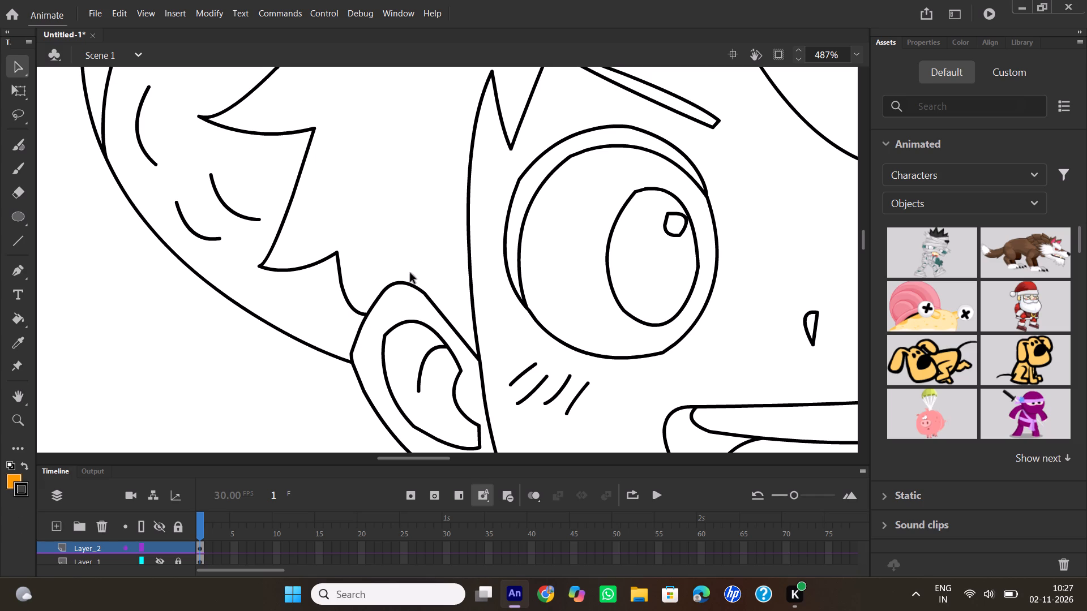
drag(400, 283, 401, 291)
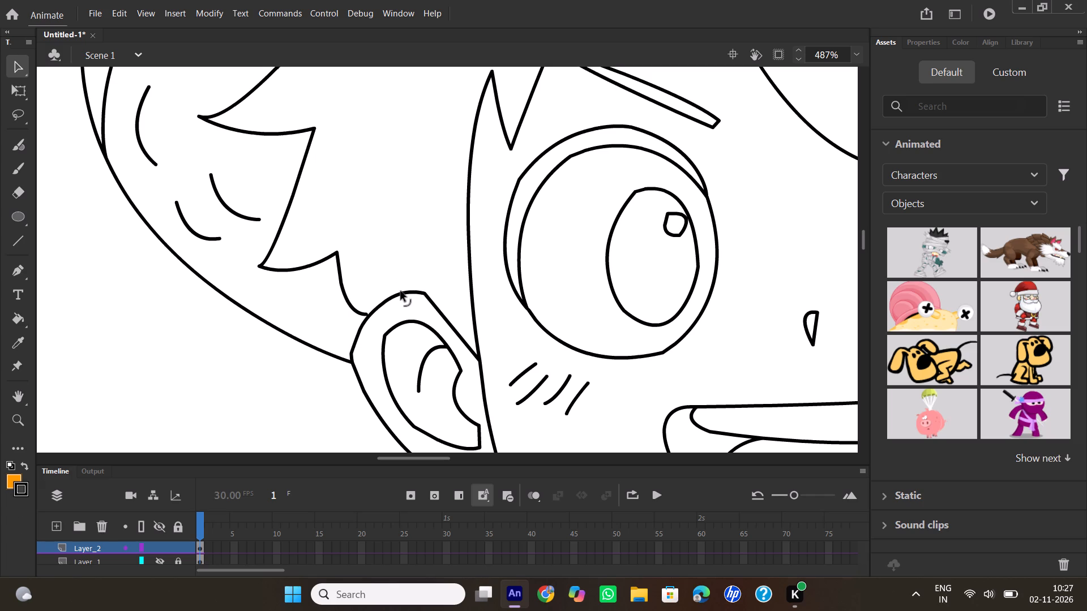
drag(401, 291, 398, 291)
drag(427, 292, 427, 299)
scroll(426, 334, down, 1)
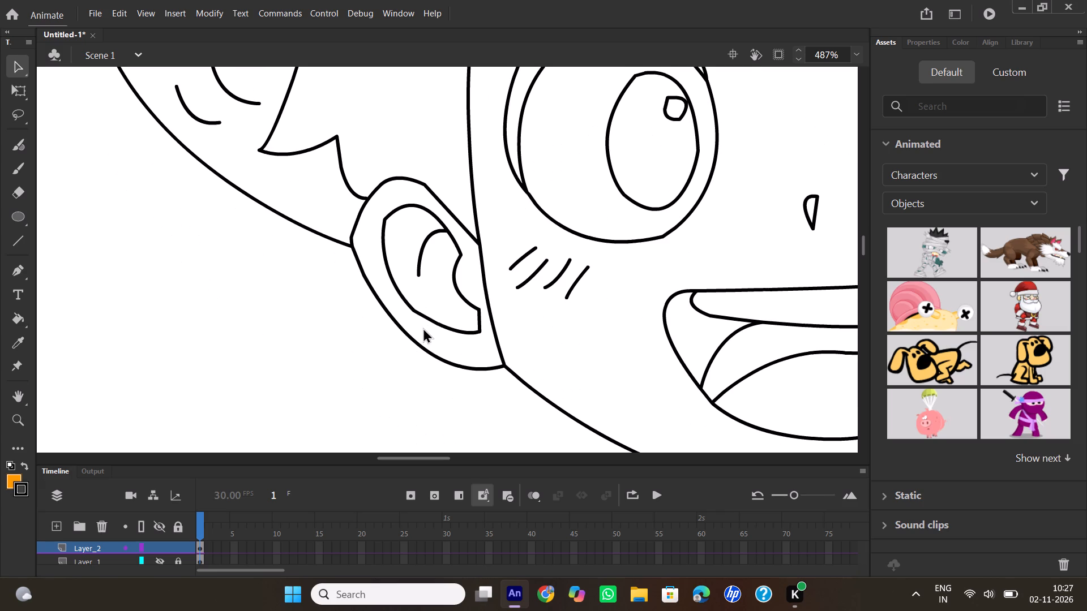
drag(439, 322, 442, 329)
Examine the line art across the eyes, fringe, right-hand ear and right side of the hat for remaining flaws.
scroll(403, 221, up, 2)
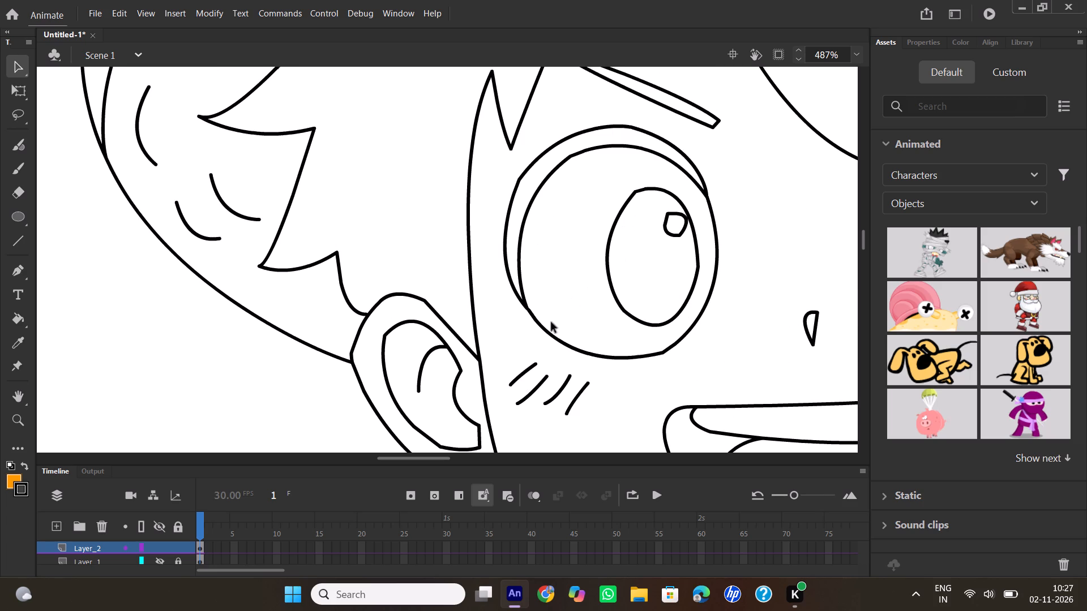
scroll(644, 311, down, 1)
drag(434, 459, 450, 457)
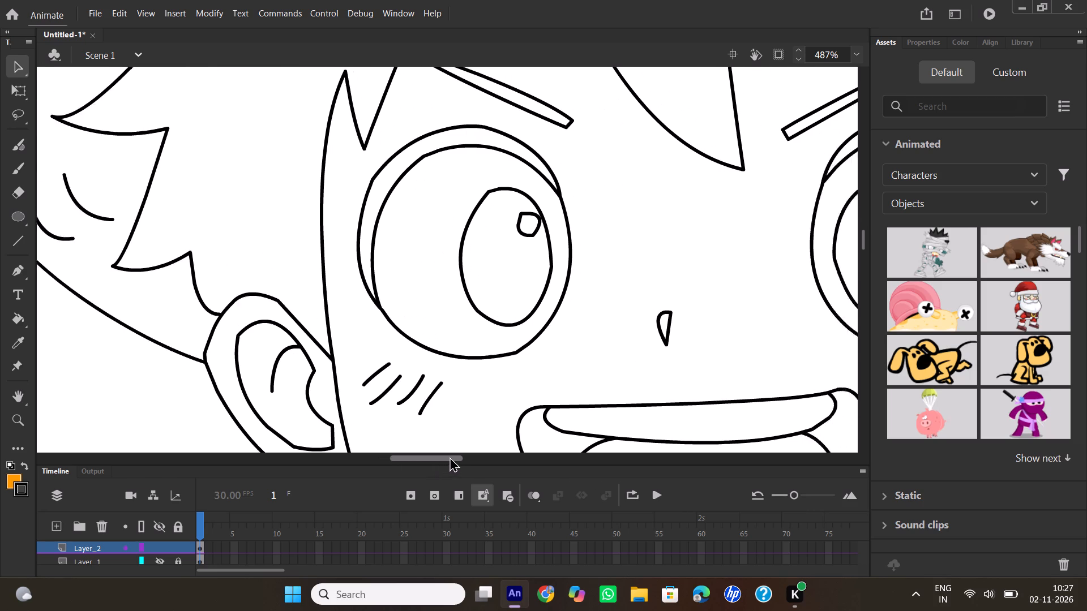
drag(450, 457, 464, 457)
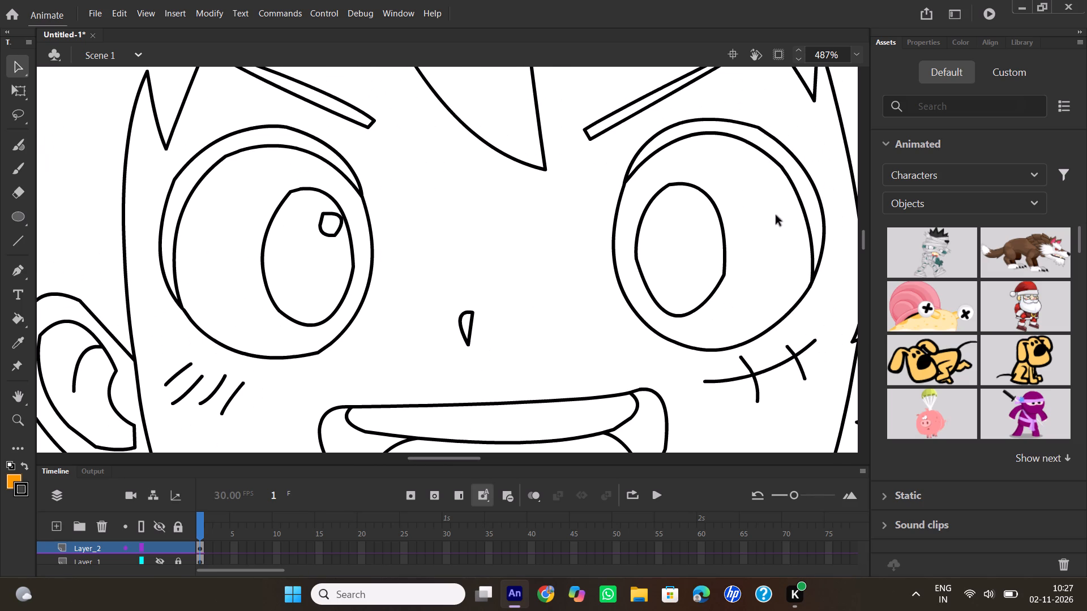
scroll(732, 242, up, 2)
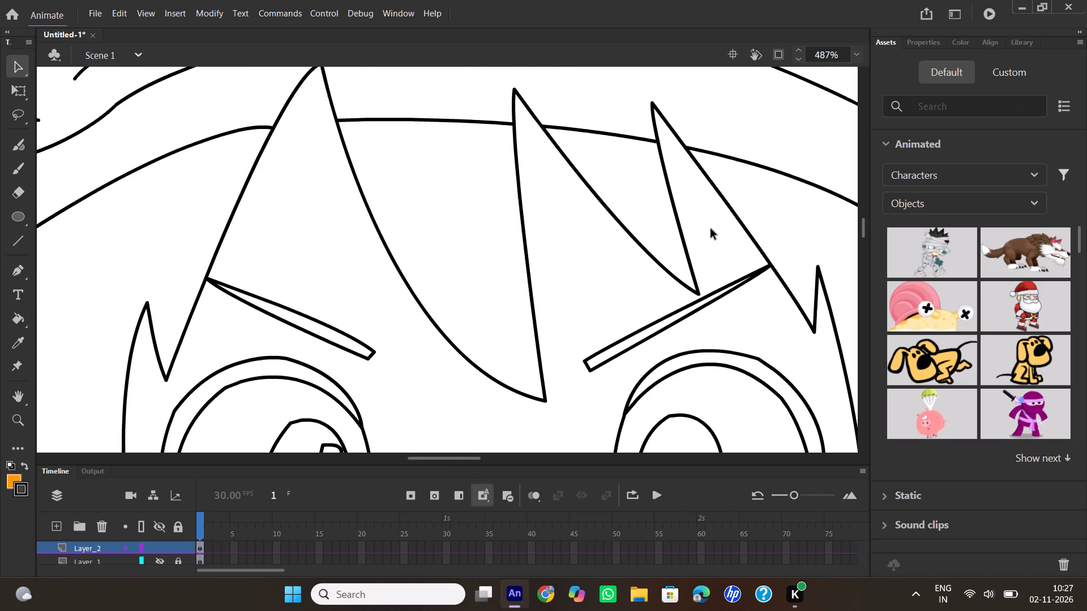
scroll(711, 229, down, 2)
drag(451, 461, 487, 457)
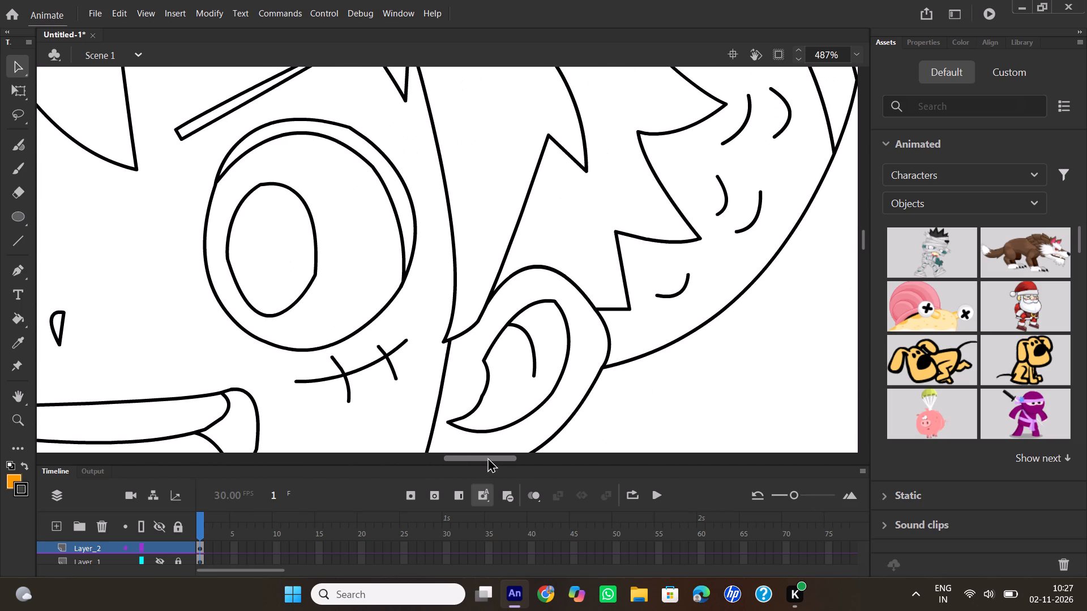
scroll(558, 263, up, 2)
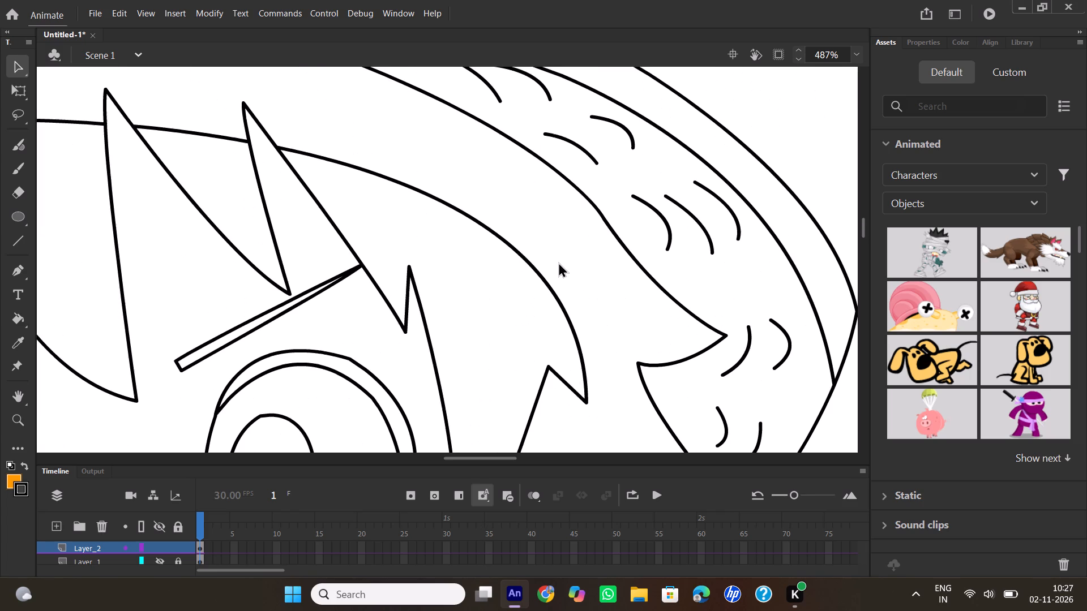
scroll(558, 262, up, 2)
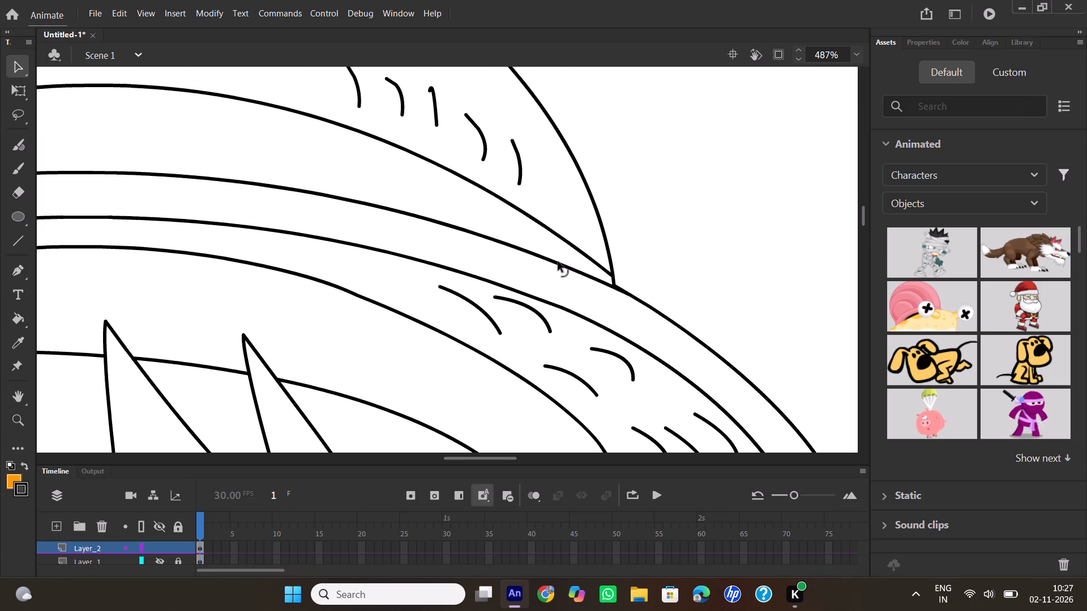
Close the gap under the right-hand ear by joining the end of the hair spikes to the ear's lower edge.
scroll(558, 262, down, 3)
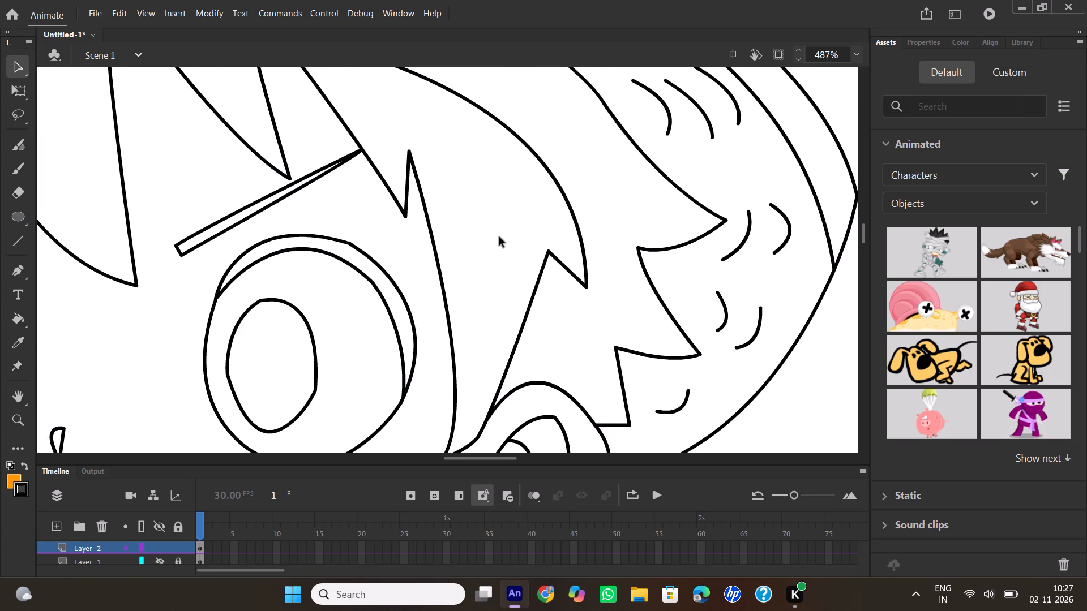
scroll(500, 236, down, 2)
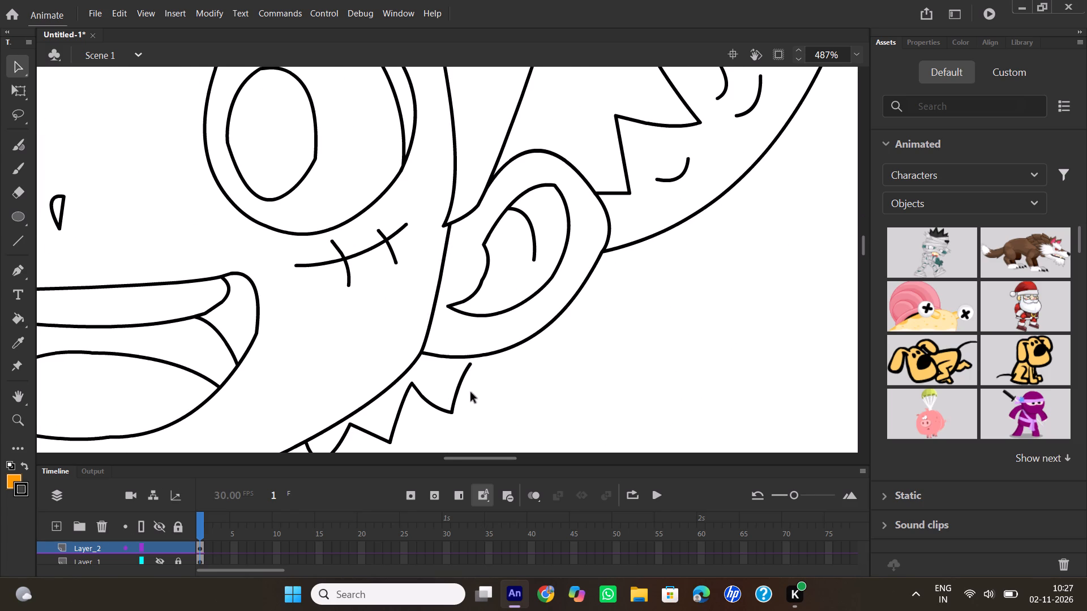
drag(471, 364, 476, 359)
Delete the stray end of the right-hand collarbone line that sticks out past the collar's inner edge.
drag(486, 457, 473, 461)
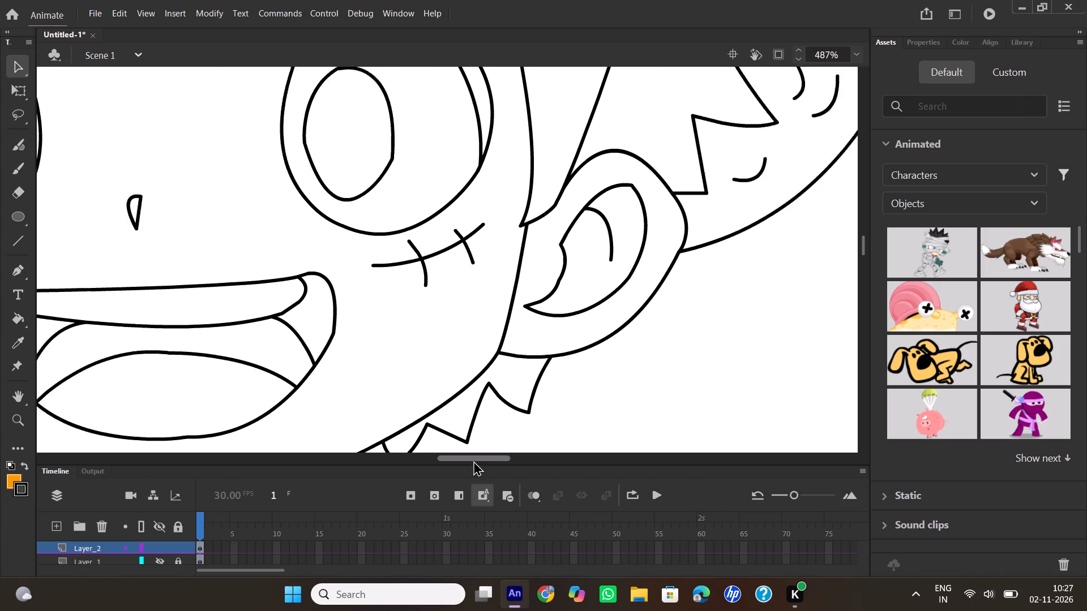
drag(473, 461, 455, 463)
scroll(549, 230, down, 2)
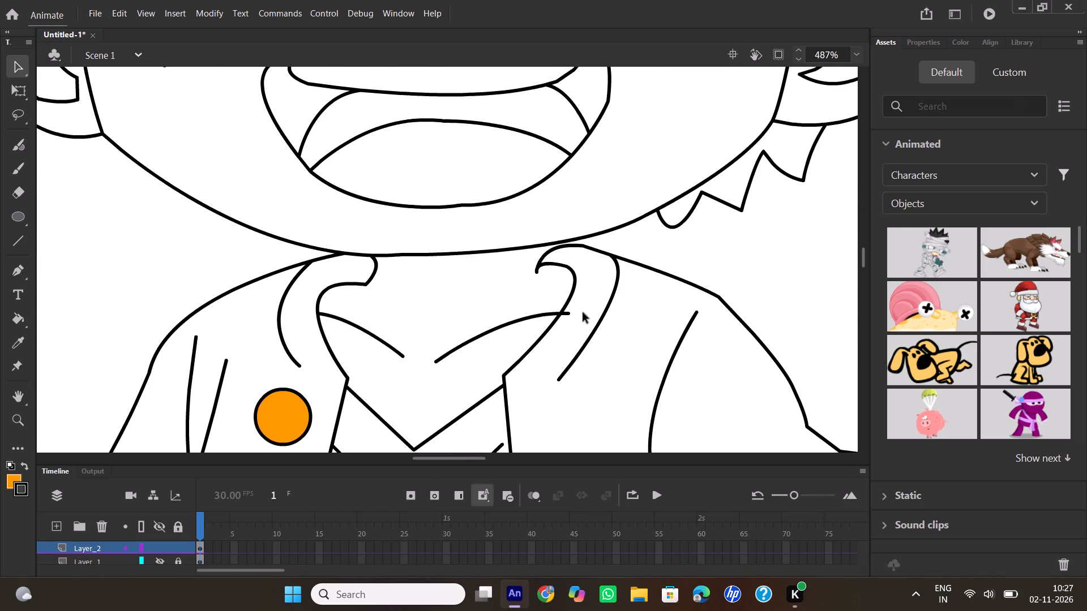
click(569, 313)
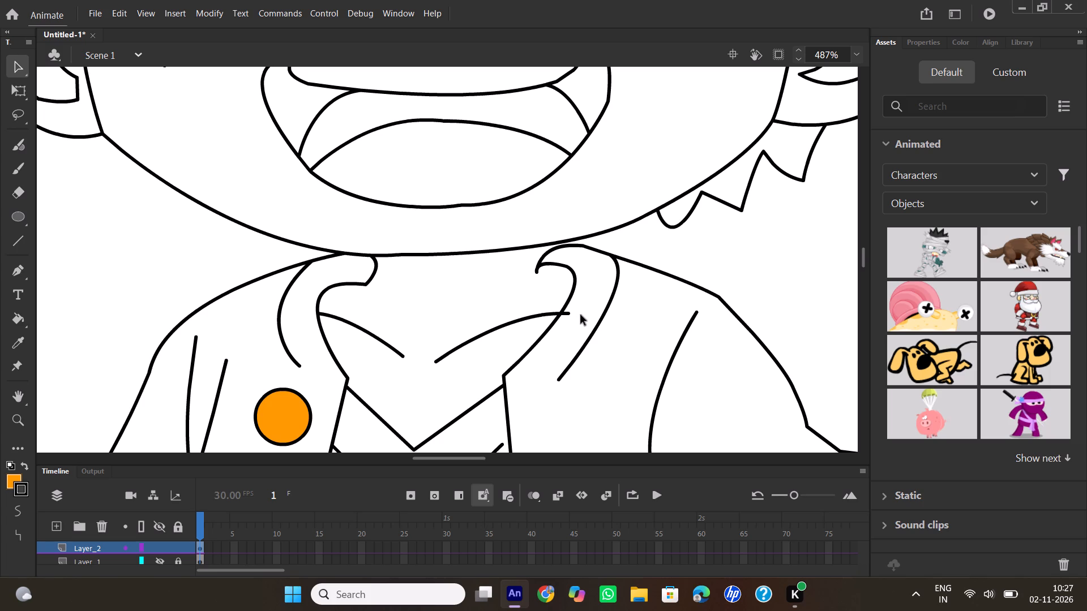
key(Delete)
Move the top point of the right-hand collar up to meet the chin line.
drag(586, 246, 585, 239)
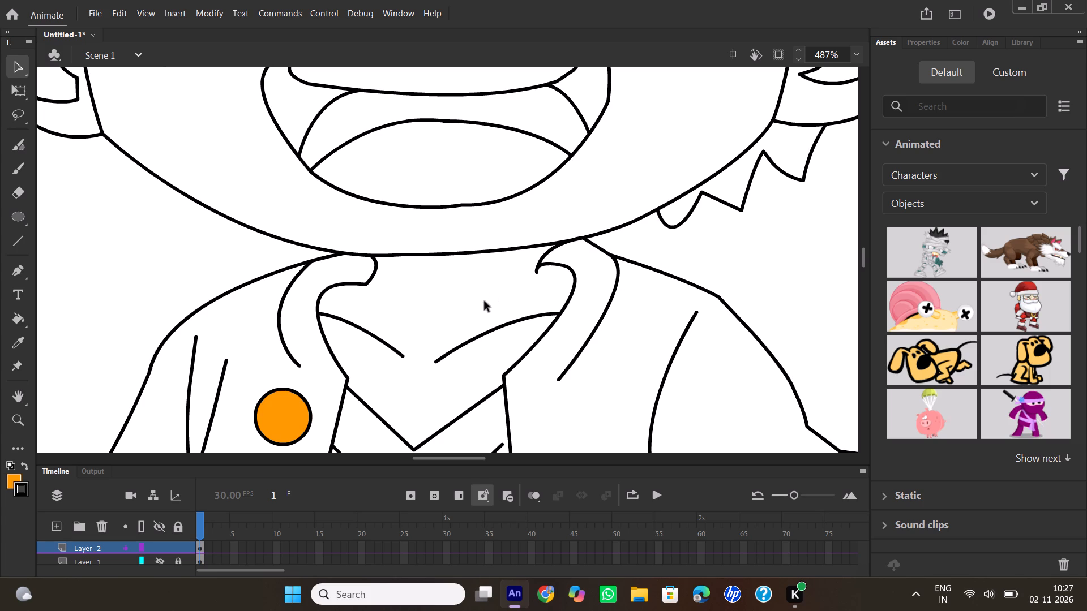
Join the three loose line ends of the X-shaped chest scar to the right-hand jacket edge.
scroll(481, 289, down, 1)
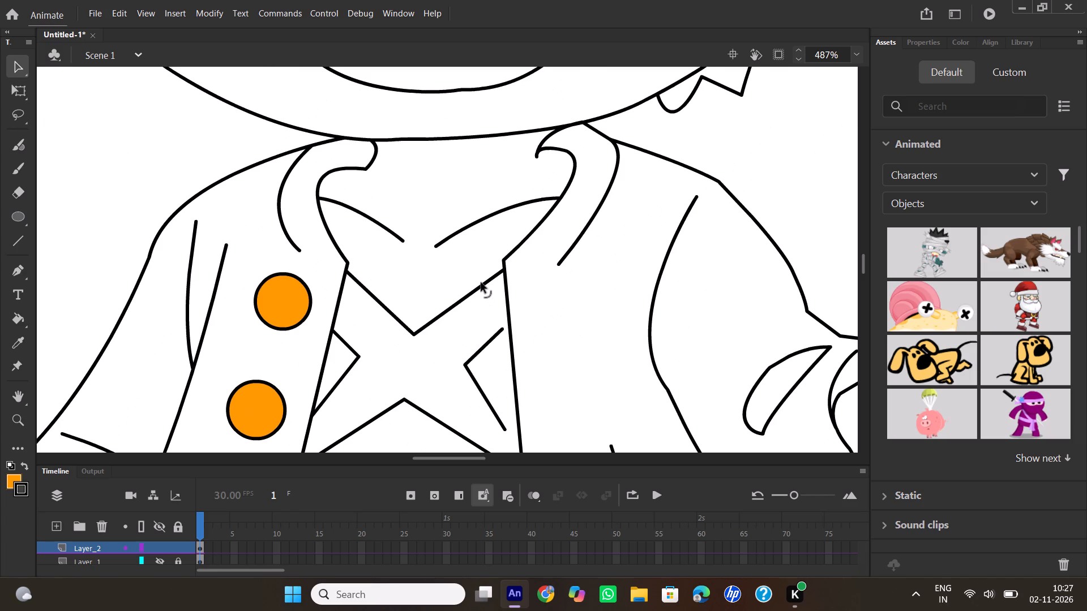
scroll(539, 264, down, 2)
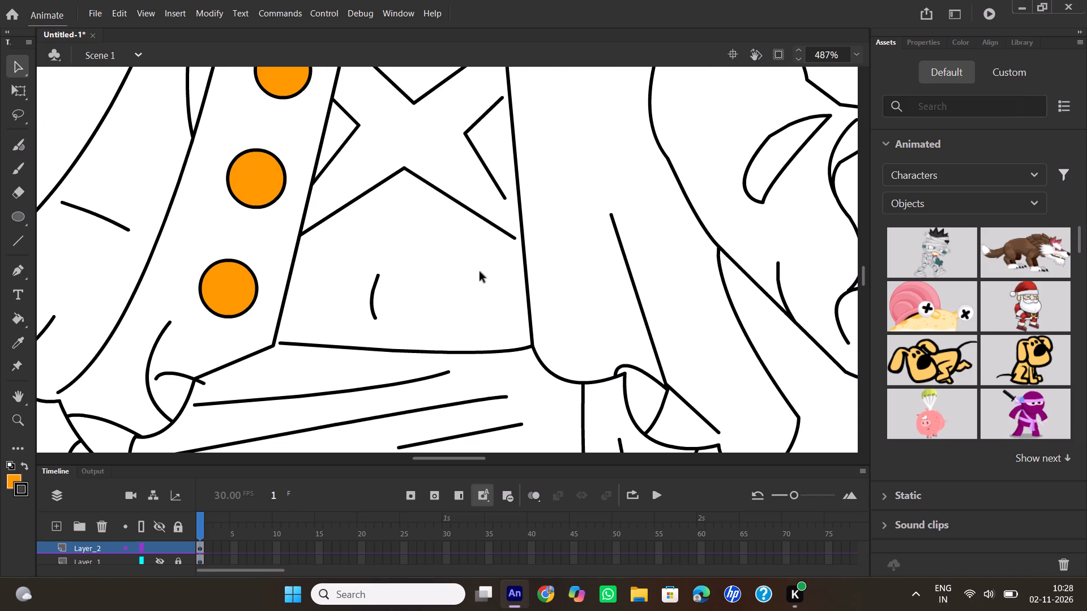
scroll(480, 272, up, 1)
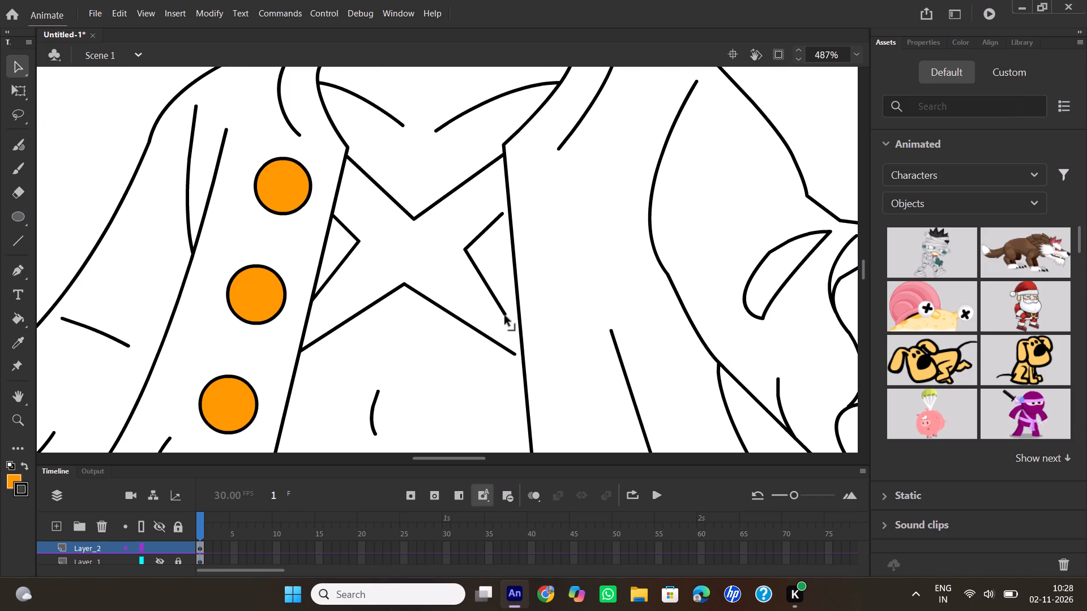
drag(505, 316, 517, 322)
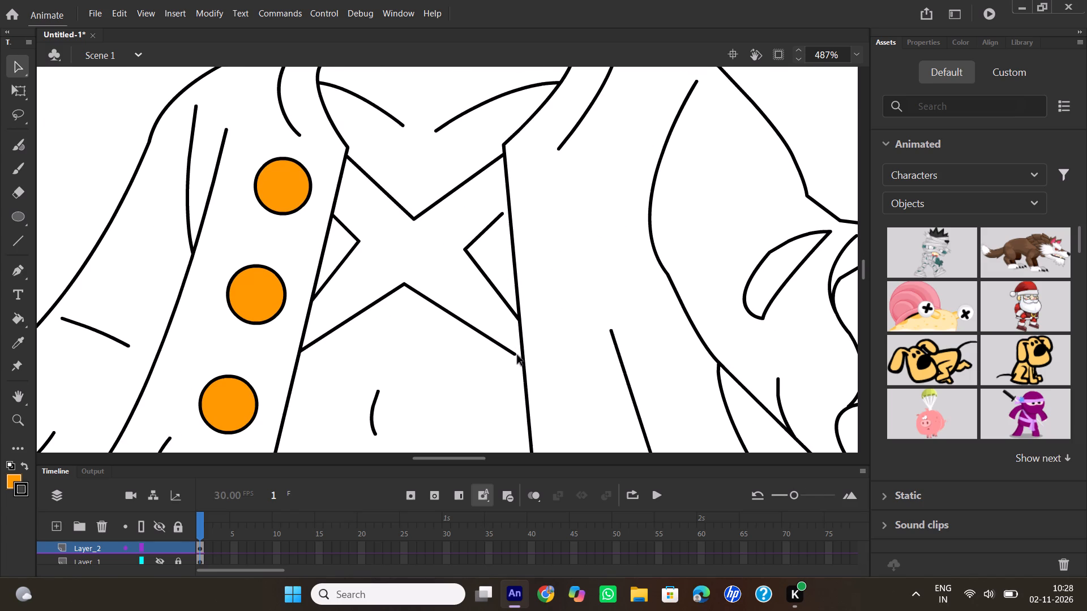
drag(516, 354, 520, 362)
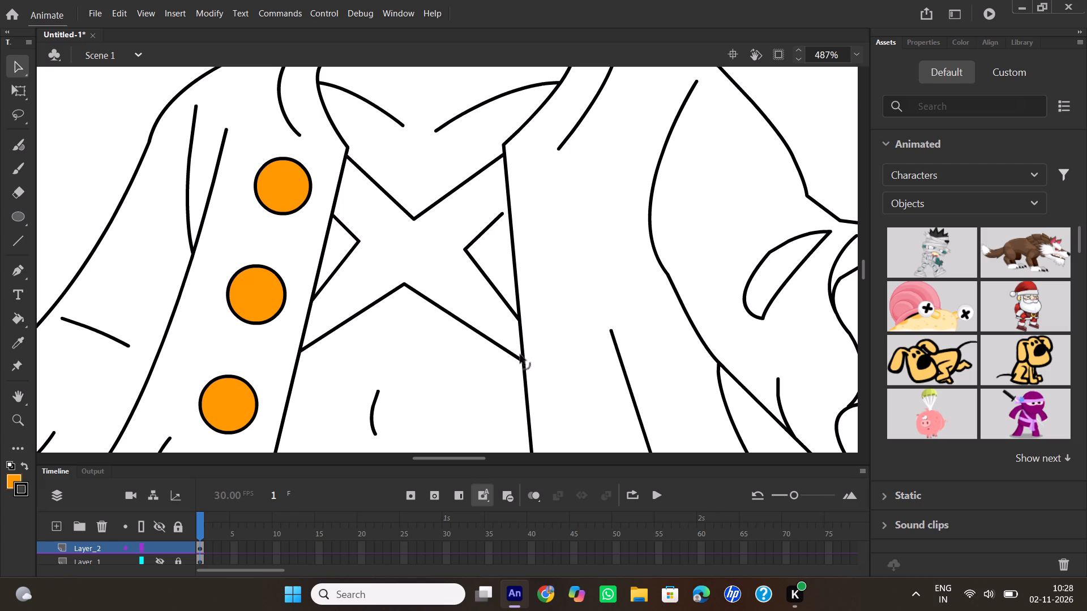
drag(503, 213, 510, 210)
drag(510, 210, 510, 210)
Reshape the short crease line on the left-hand sleeve into an upward-bulging curve.
drag(448, 461, 423, 463)
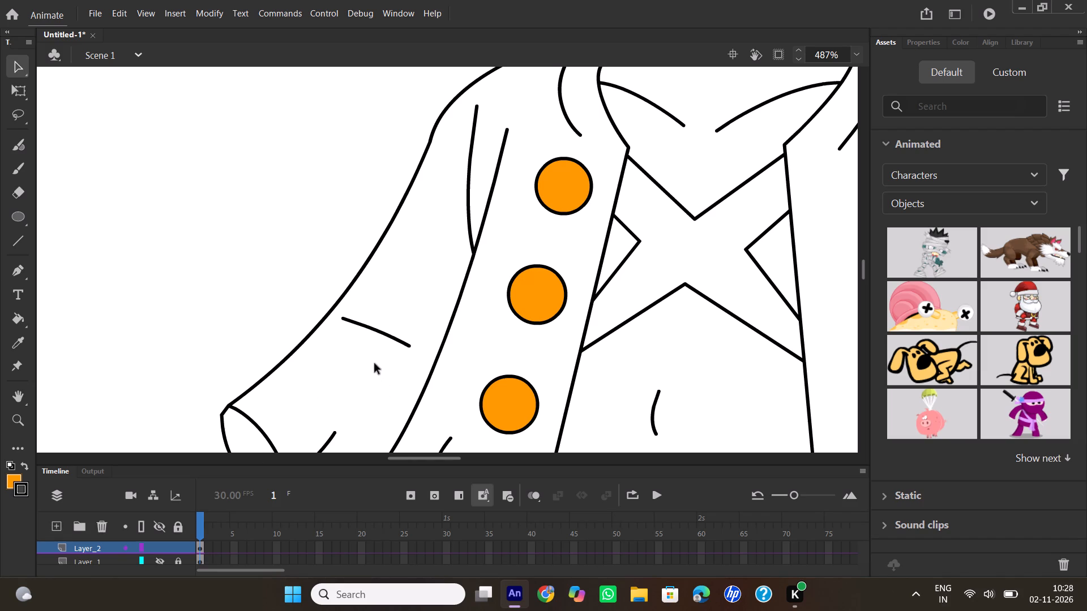
click(374, 329)
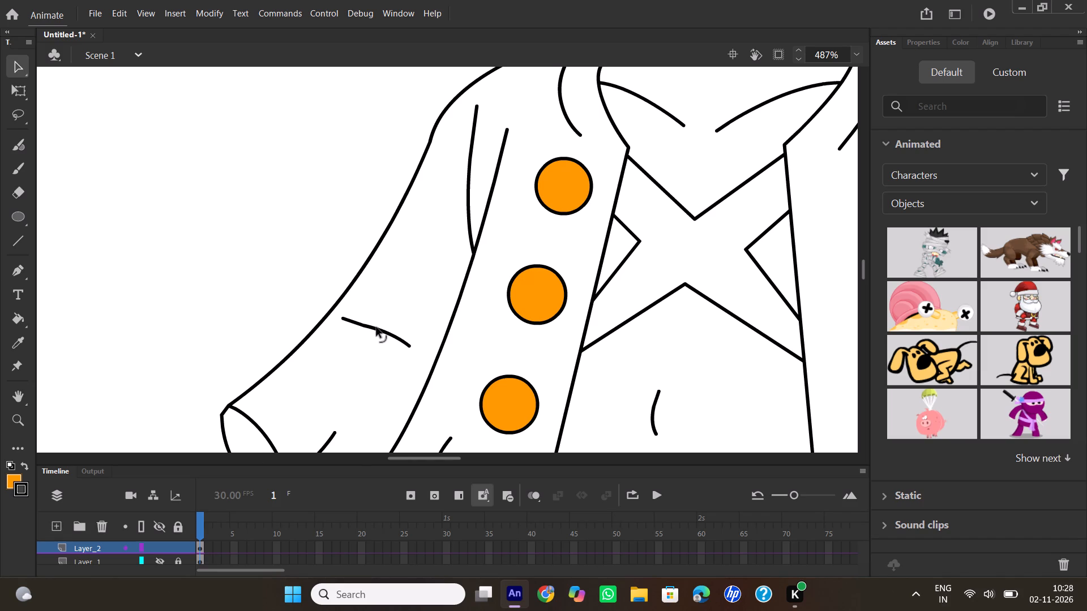
click(366, 327)
drag(387, 332, 392, 328)
Join the lower end of the left-hand sleeve's inner line to the hem corner below it.
scroll(392, 328, down, 1)
scroll(213, 315, down, 1)
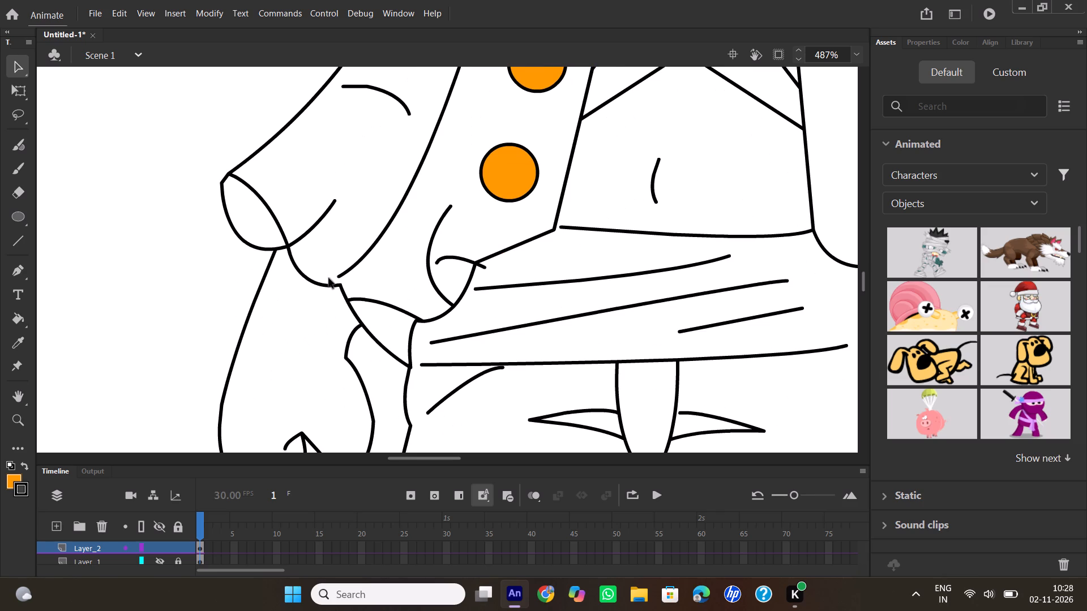
drag(339, 278, 339, 285)
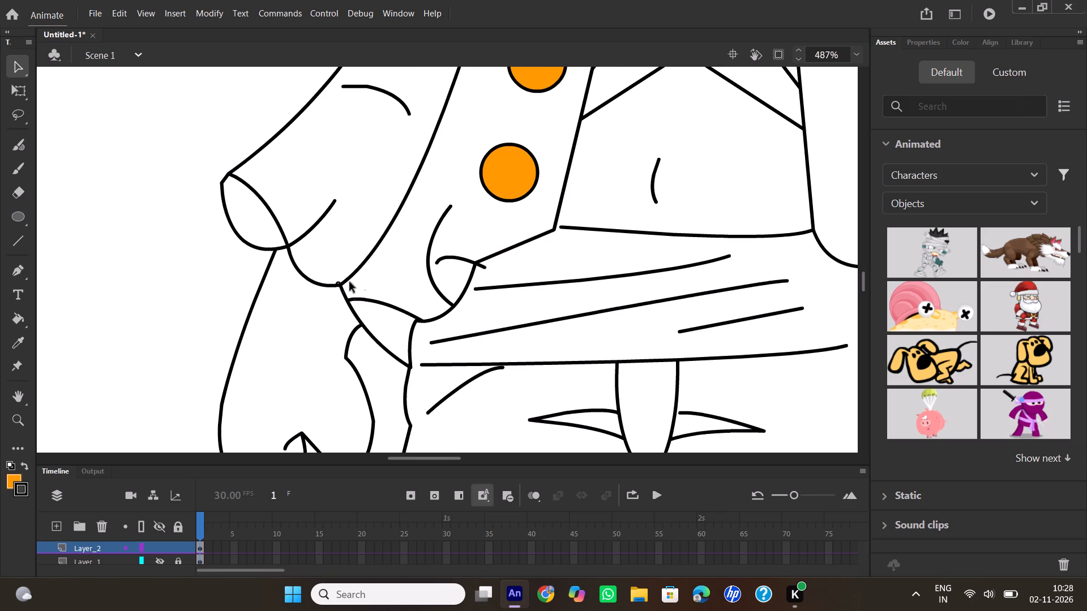
Delete the stray line end overshooting the folded lower corner of the left-hand jacket front.
scroll(366, 277, down, 1)
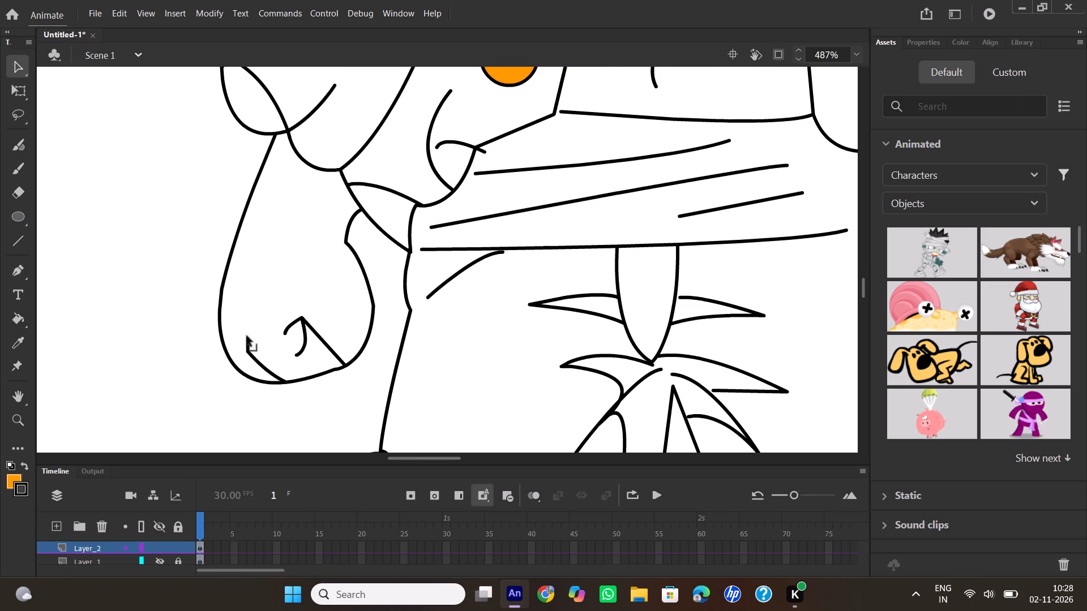
click(483, 154)
key(Delete)
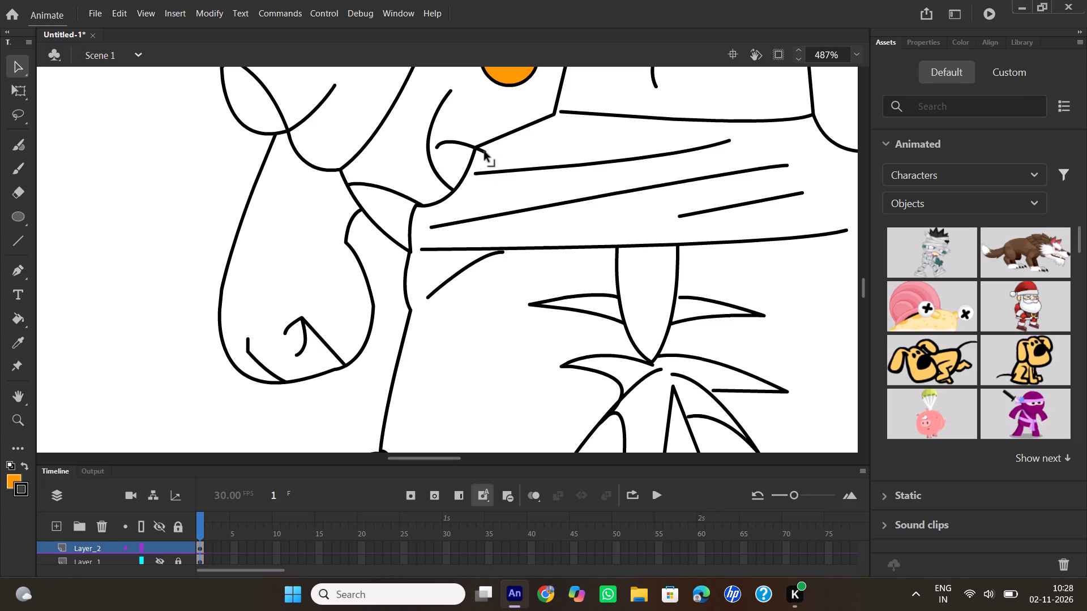
click(485, 152)
key(Delete)
Close the sash's left-hand gaps, joining its upper edge to the jacket corner and its lower edge to the side outline and crease below.
click(504, 251)
drag(421, 248, 414, 248)
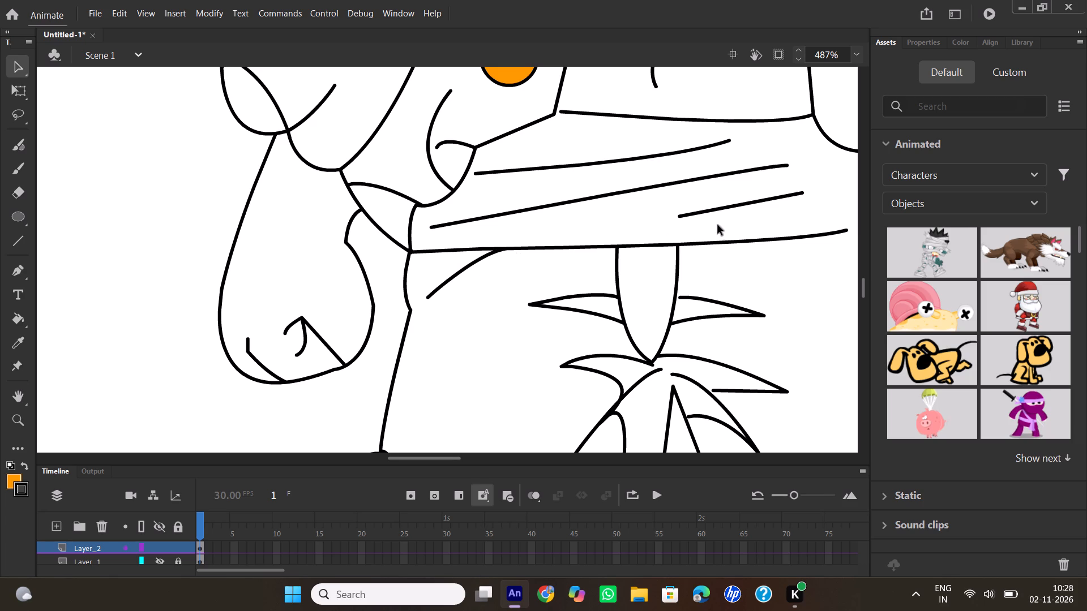
scroll(679, 209, up, 1)
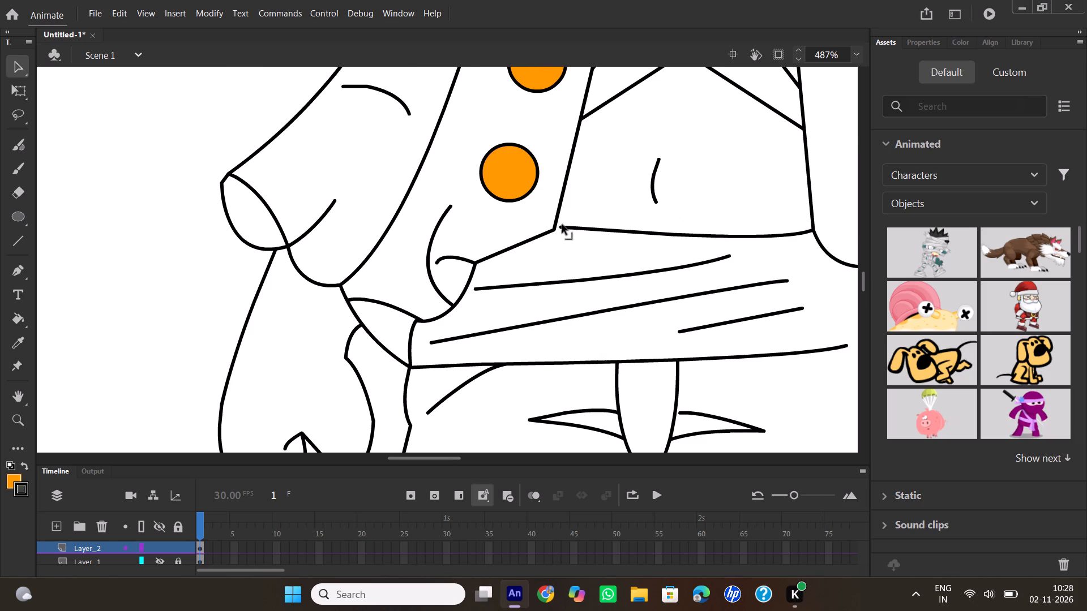
scroll(562, 225, up, 2)
scroll(562, 223, down, 1)
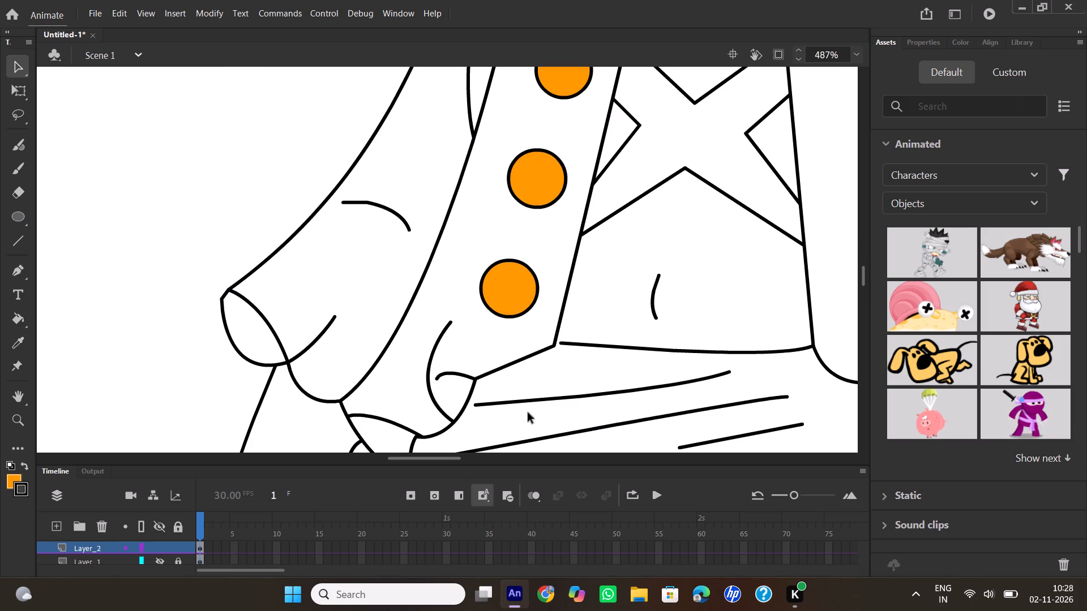
drag(563, 342, 558, 345)
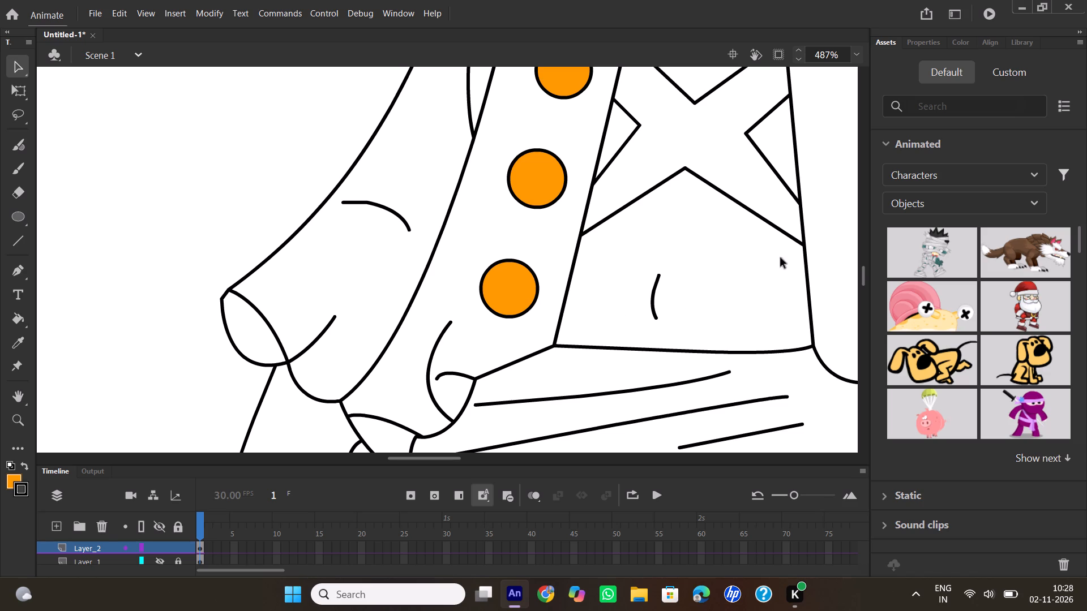
Reshape the right-hand jacket hem fold into a raised peak with a sagging lower curve, extending that curve toward the jacket's outer edge.
drag(440, 458, 455, 457)
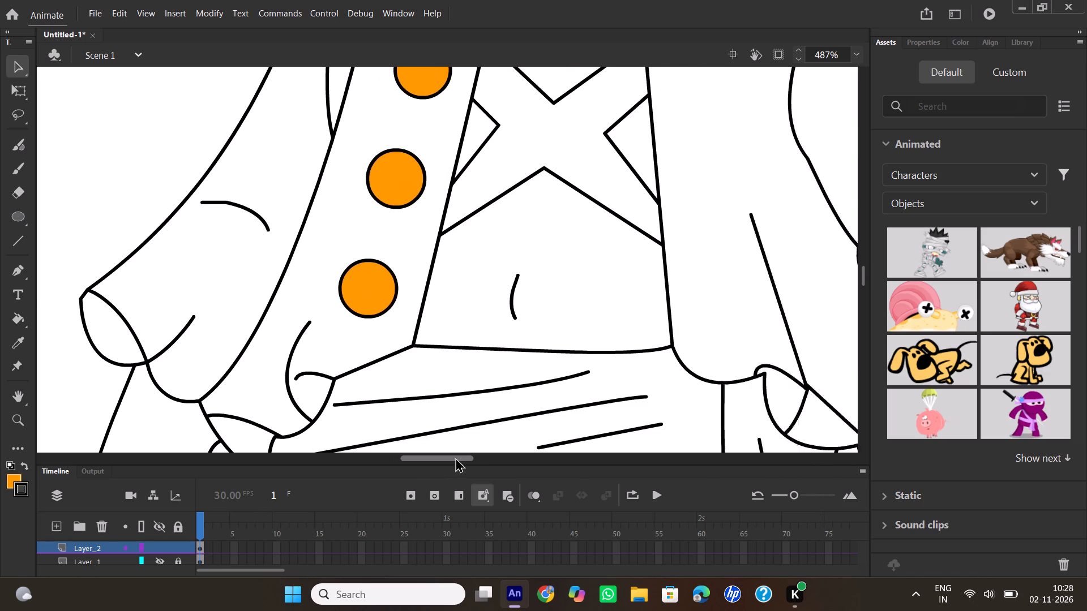
drag(455, 457, 472, 457)
scroll(681, 289, down, 1)
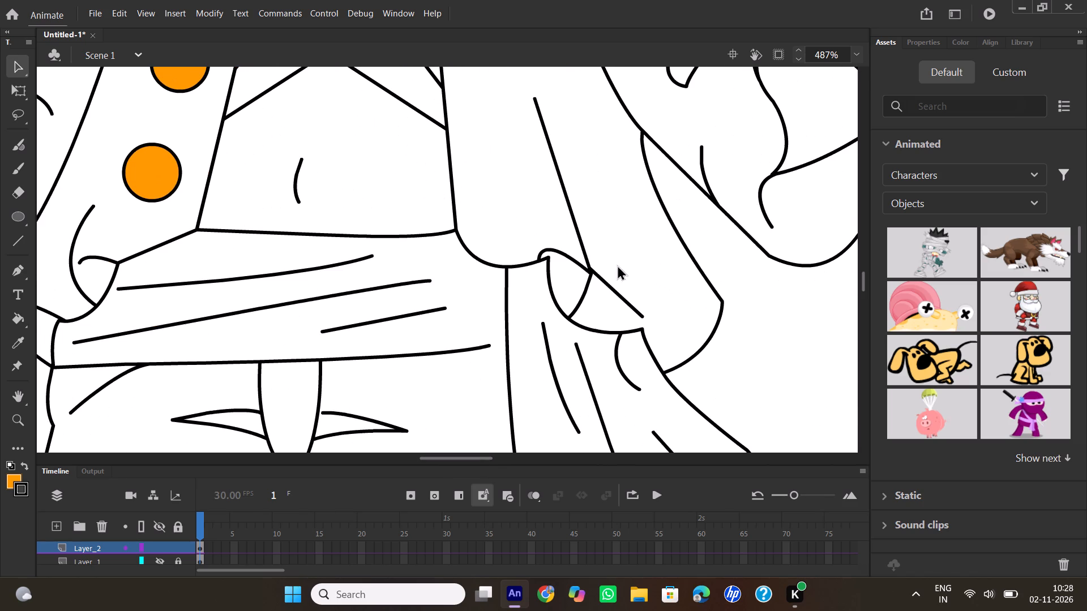
drag(550, 249, 560, 252)
drag(560, 252, 563, 257)
drag(619, 292, 619, 302)
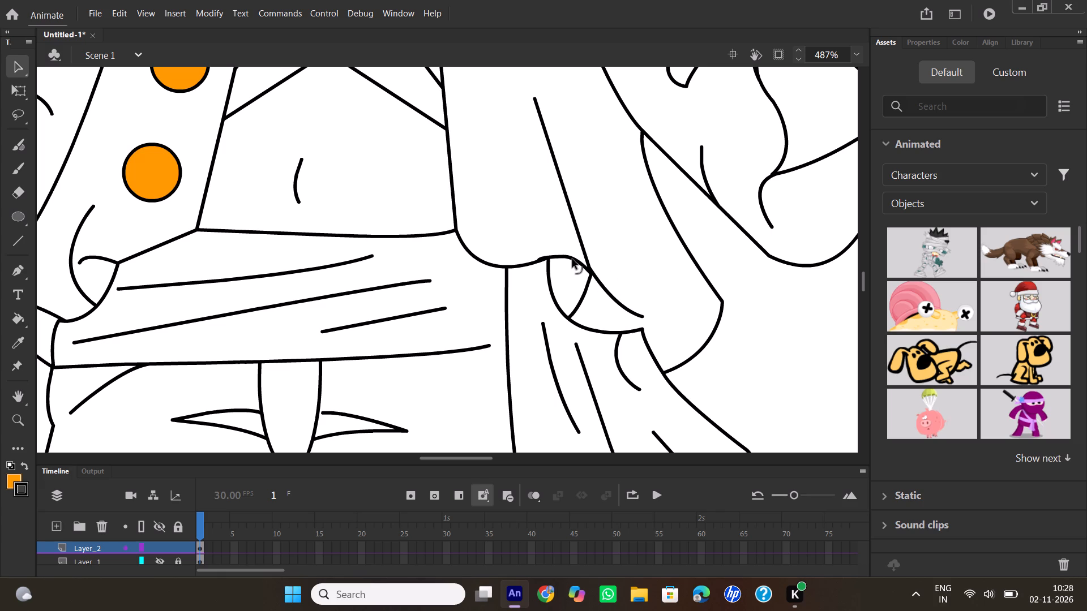
drag(572, 259, 572, 247)
drag(572, 247, 575, 246)
drag(643, 318, 688, 341)
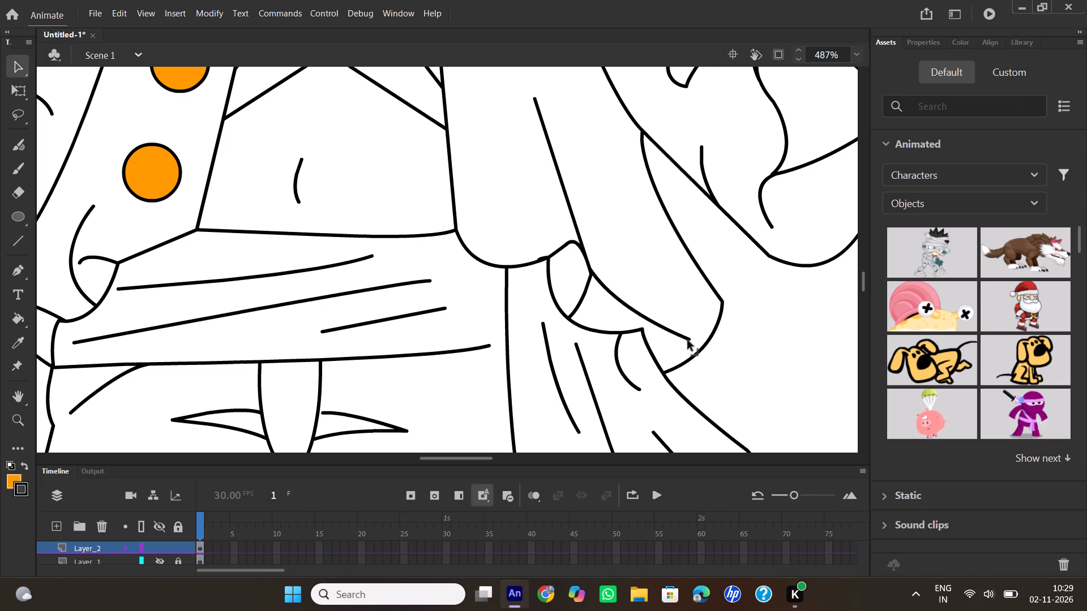
drag(688, 341, 687, 339)
Extend the right end of the sash's lower edge to meet the vertical cloth line.
drag(489, 344, 506, 347)
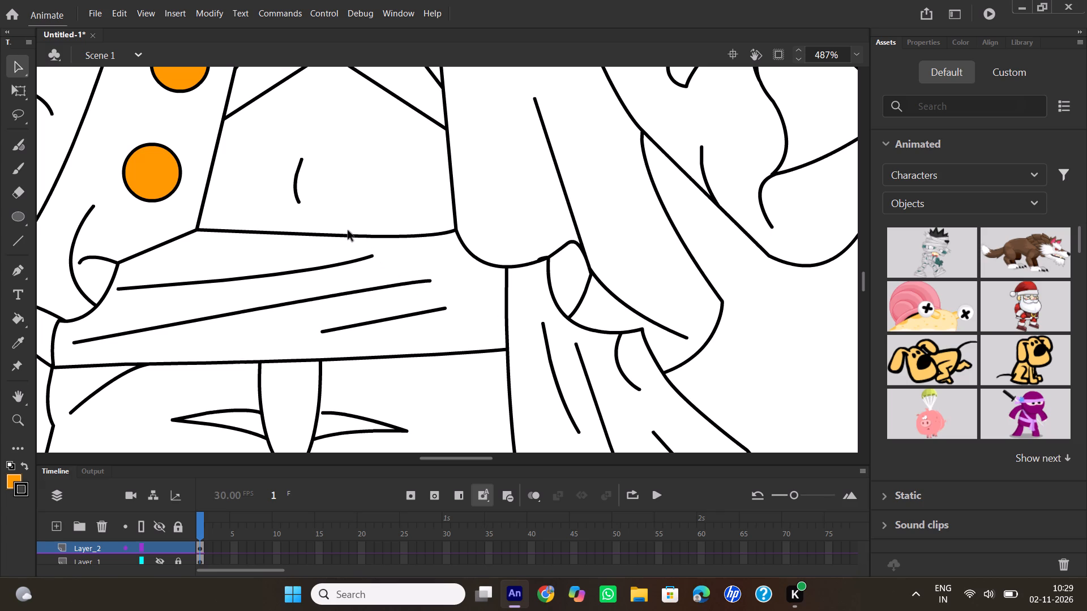
Join the fist's thumb top to the index finger outline and delete the two leftover stray segments beside it.
scroll(348, 231, up, 1)
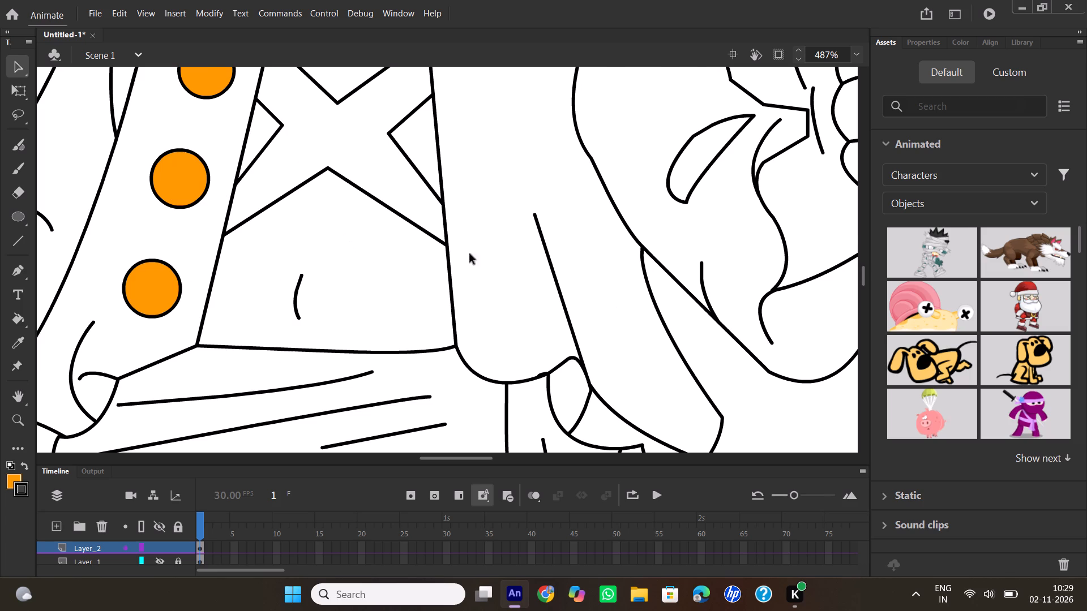
scroll(590, 243, down, 1)
drag(483, 457, 509, 449)
scroll(453, 352, up, 2)
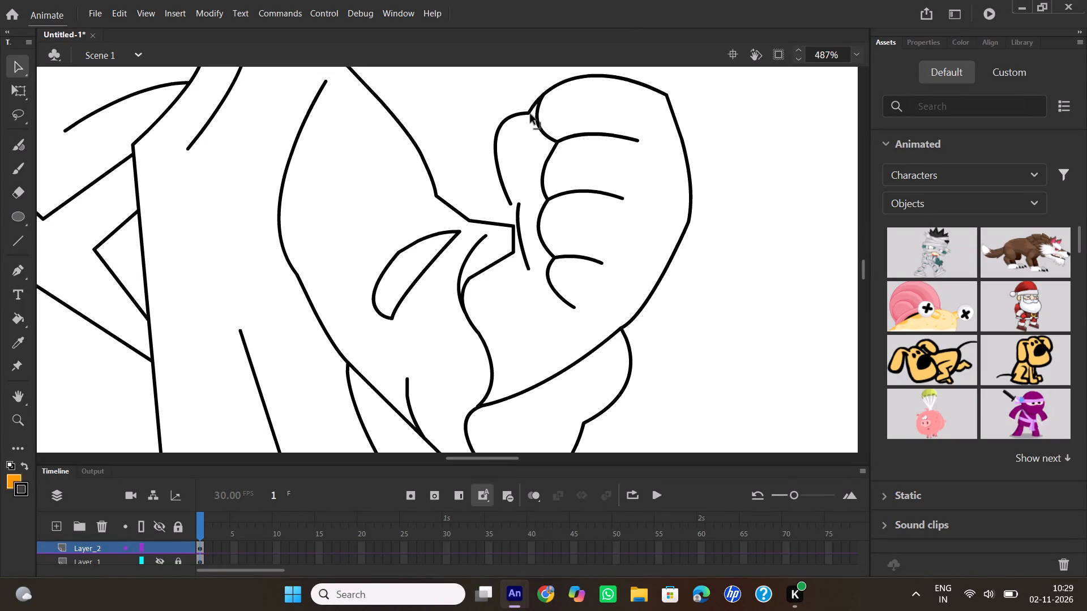
drag(530, 114, 536, 128)
click(532, 108)
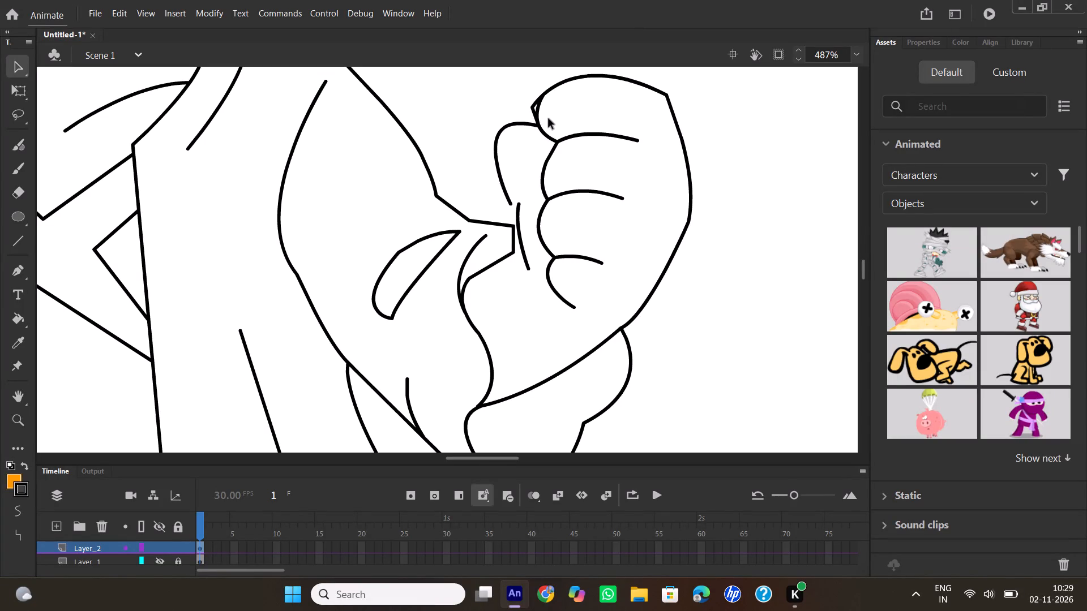
key(Delete)
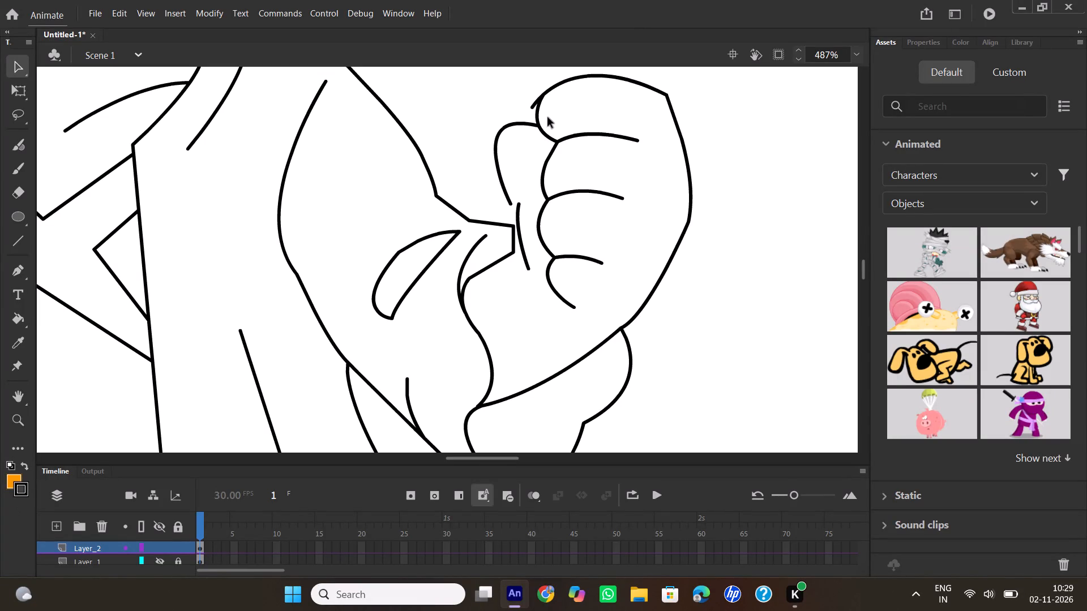
click(533, 104)
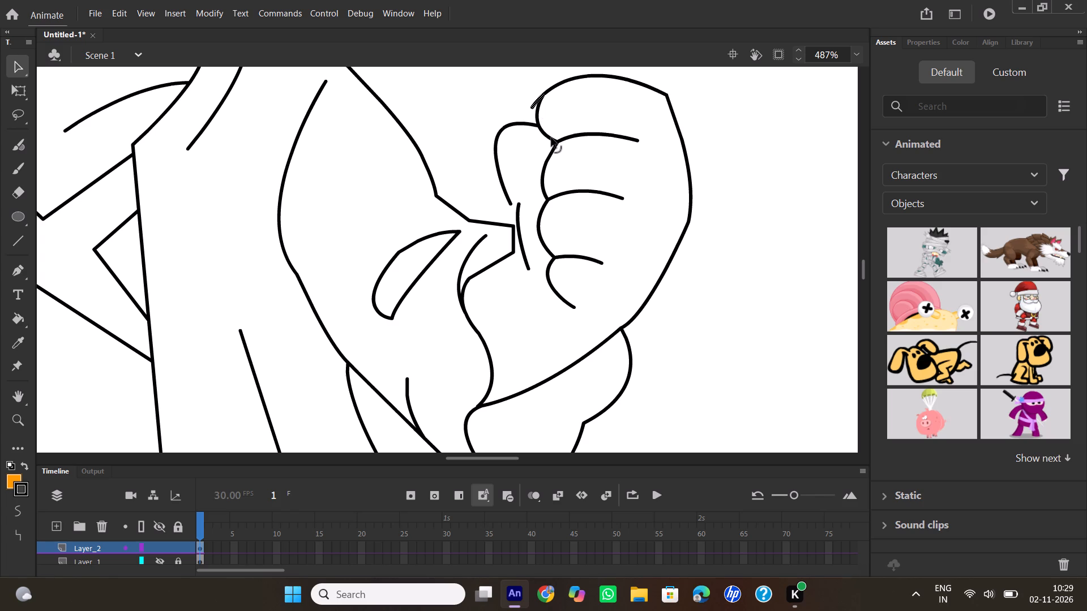
key(Delete)
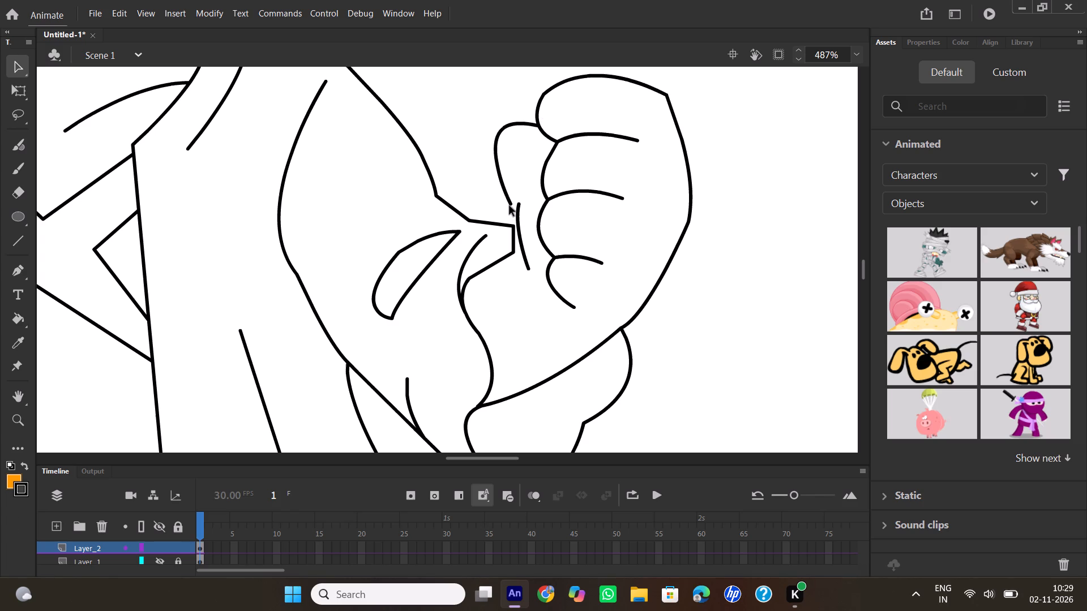
Join the thumb's lower end to the short palm line and bend that line to meet the cuff corner.
drag(510, 203, 517, 209)
click(519, 223)
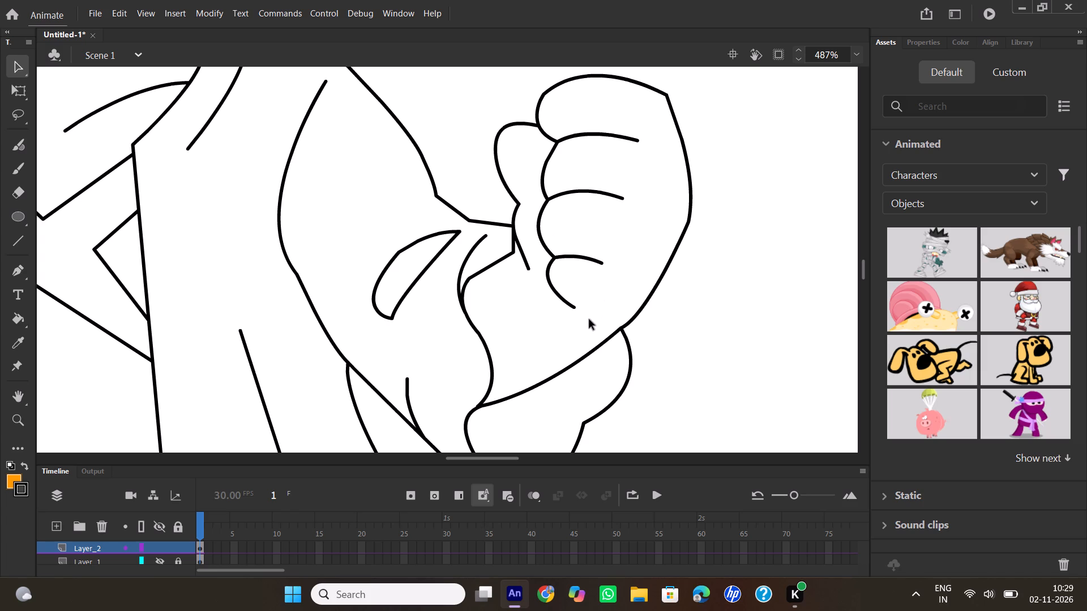
Extend the lower end of the fist's little finger curve outward into a nearly horizontal line.
drag(574, 309, 589, 309)
drag(589, 309, 596, 303)
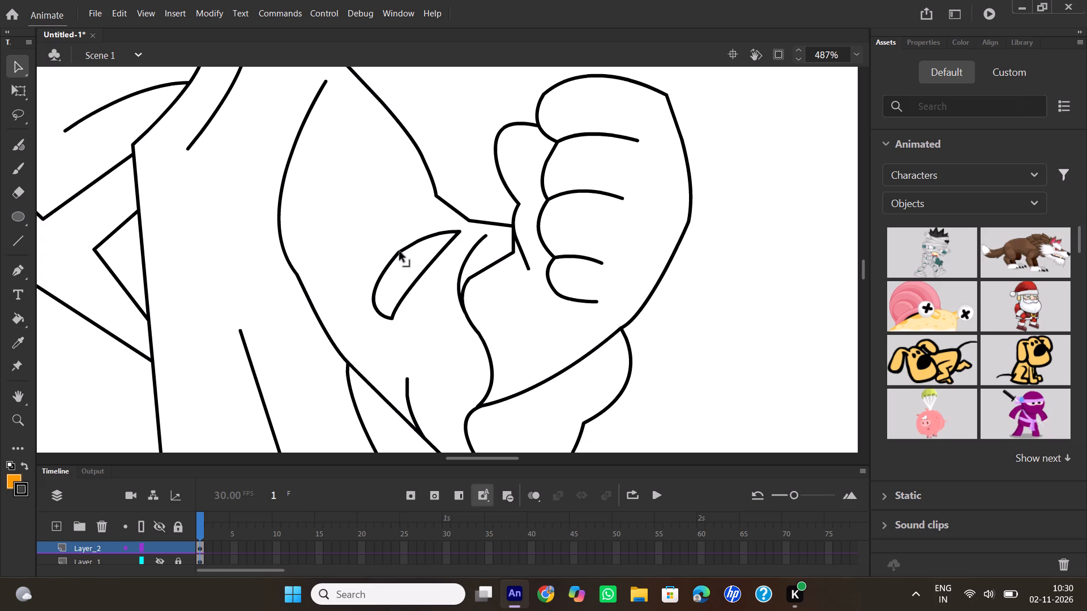
Reshape the closed fold on the right-hand sleeve into a narrower crescent, bowing its inner edge toward the outer one.
drag(400, 251, 400, 253)
drag(400, 253, 392, 262)
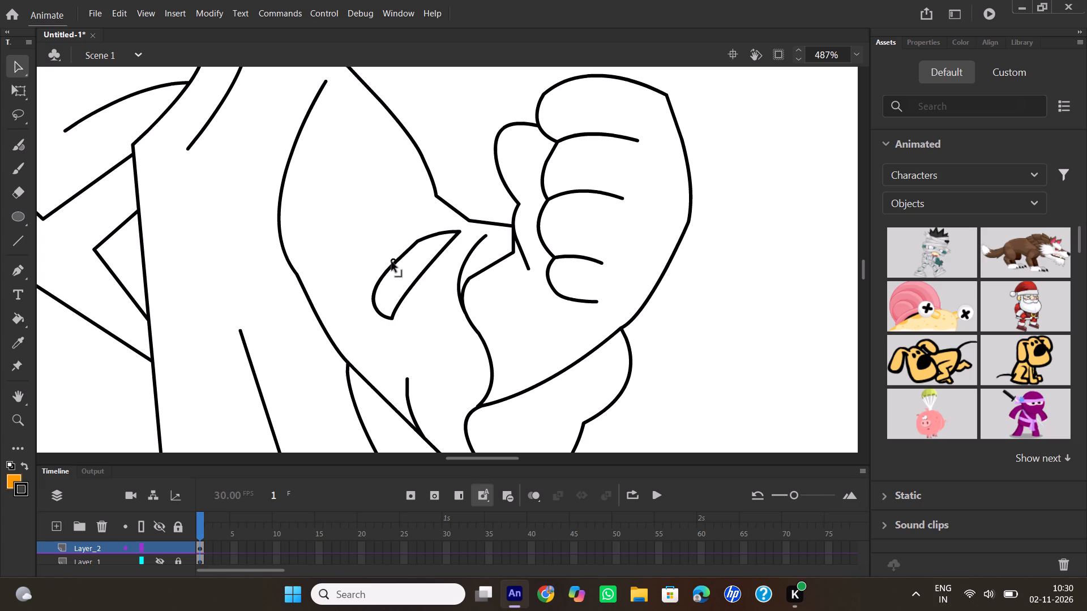
drag(392, 262, 390, 260)
drag(419, 275, 410, 267)
click(403, 254)
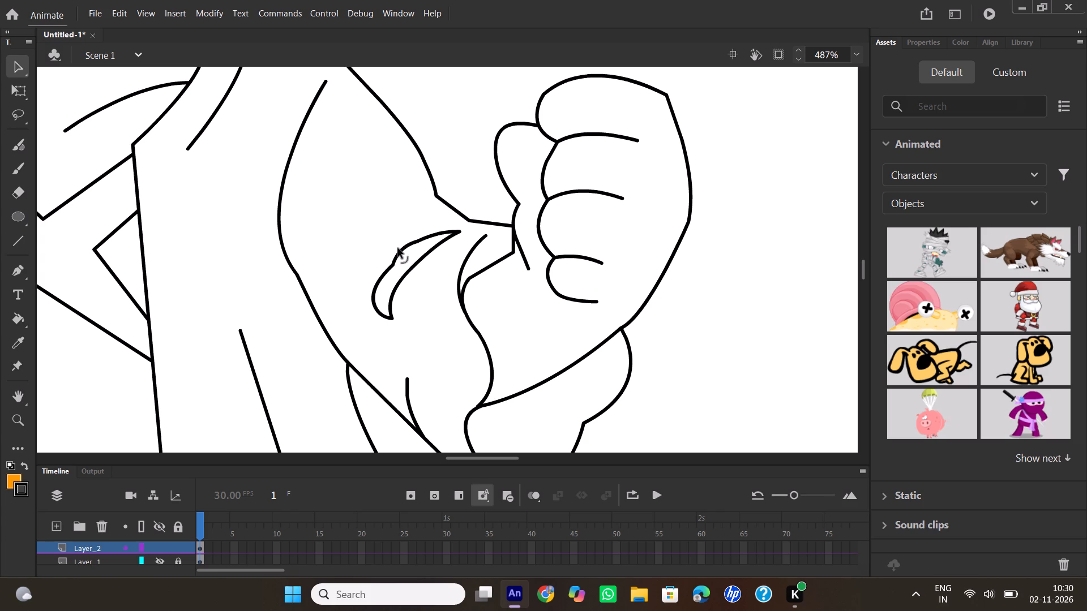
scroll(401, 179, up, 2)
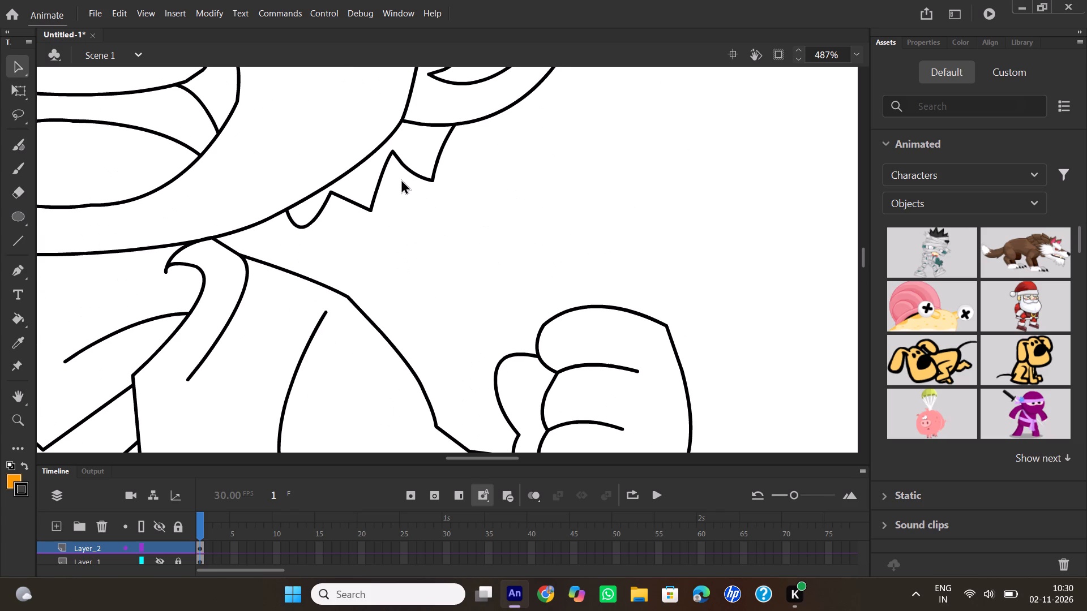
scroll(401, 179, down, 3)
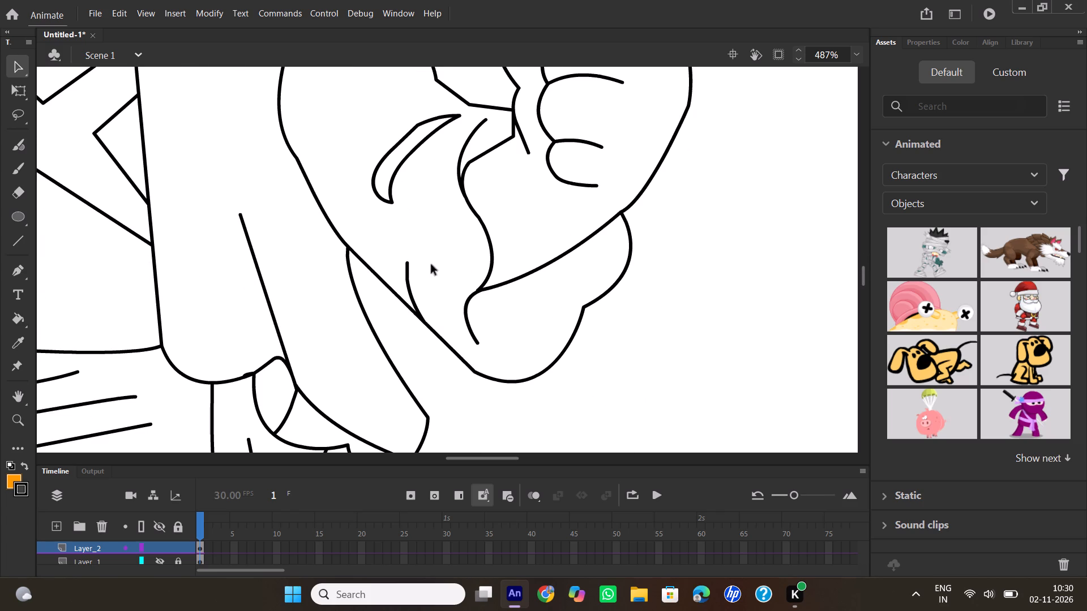
Extend the short fold line on the right-hand sleeve's lower edge upward and bend it into one smooth curve.
drag(408, 262, 416, 231)
drag(416, 231, 418, 222)
drag(412, 252, 411, 249)
drag(411, 249, 408, 244)
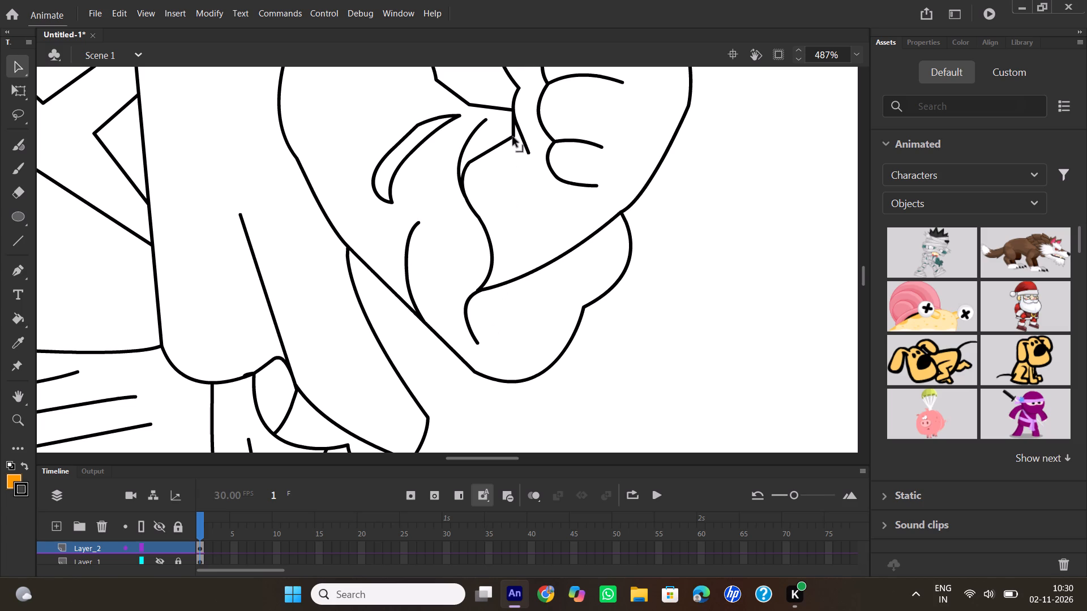
Extend the lower end of the curl inside the right-hand sleeve's bottom bulge and round it into a hook.
drag(479, 342, 517, 357)
drag(517, 357, 530, 351)
drag(498, 341, 498, 341)
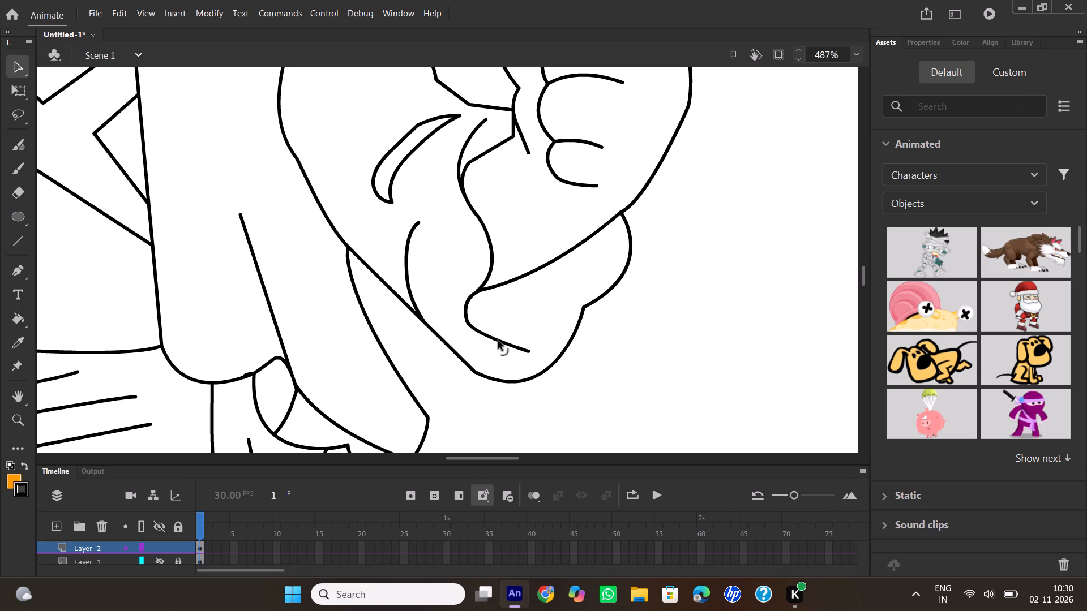
drag(498, 341, 512, 369)
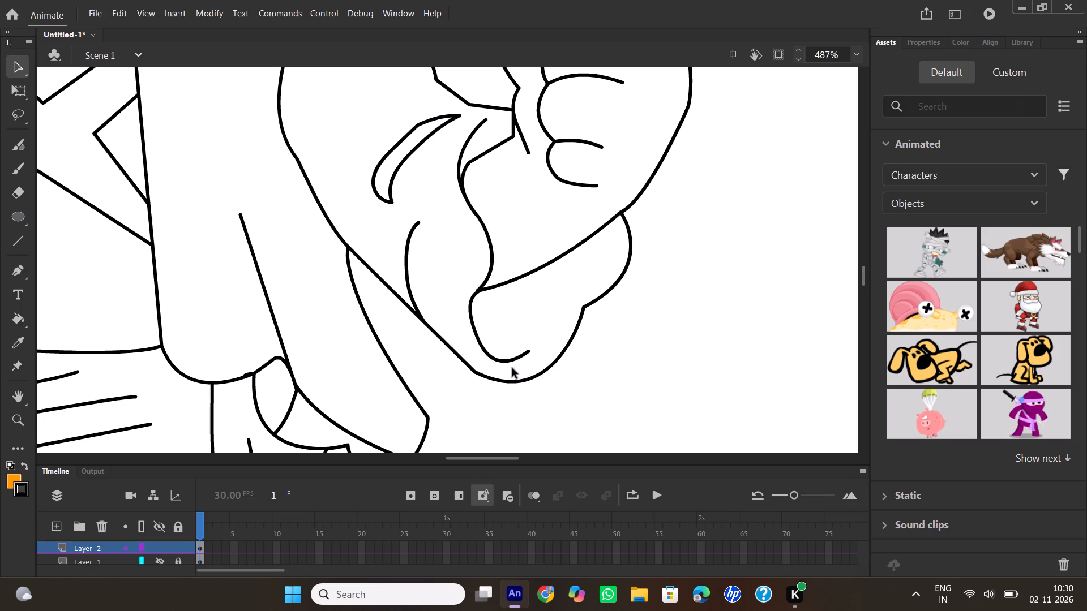
Delete the stray stub where the vest's bottom edge meets the sash knot.
drag(459, 458, 440, 459)
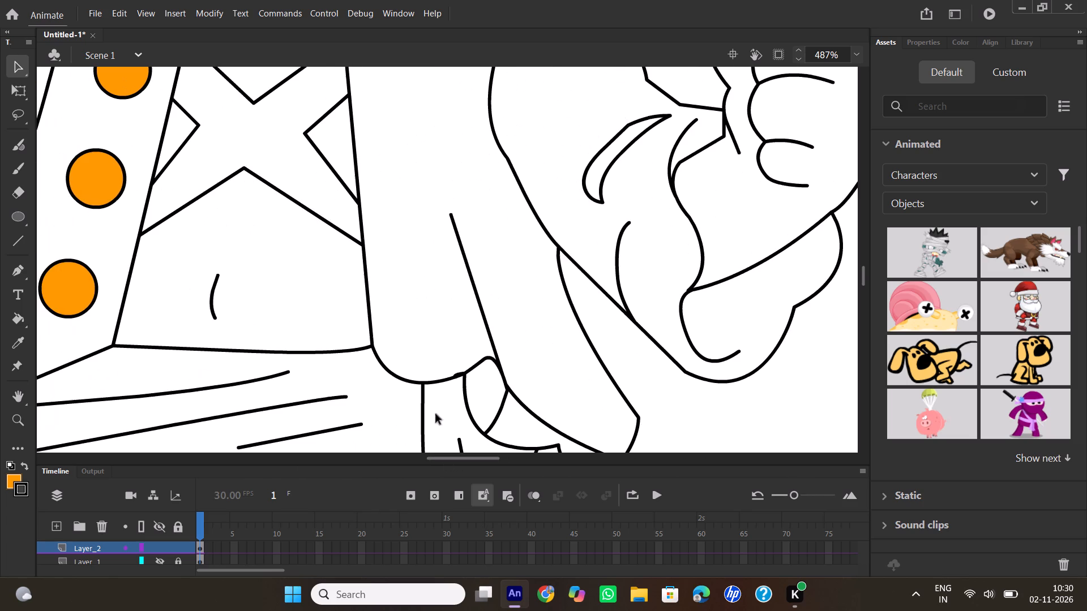
scroll(435, 315, down, 1)
click(457, 257)
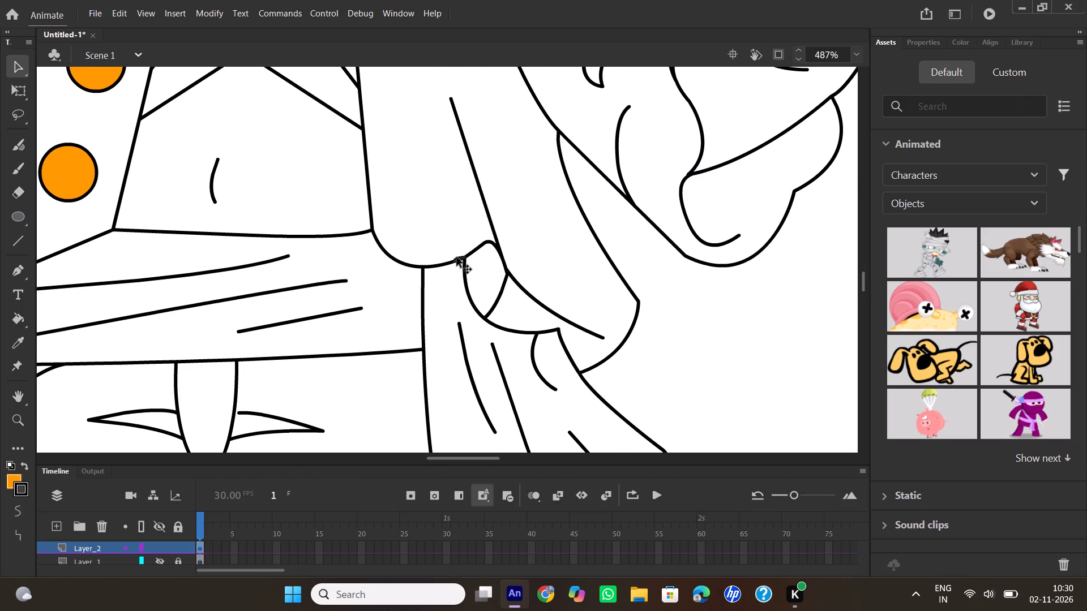
key(Delete)
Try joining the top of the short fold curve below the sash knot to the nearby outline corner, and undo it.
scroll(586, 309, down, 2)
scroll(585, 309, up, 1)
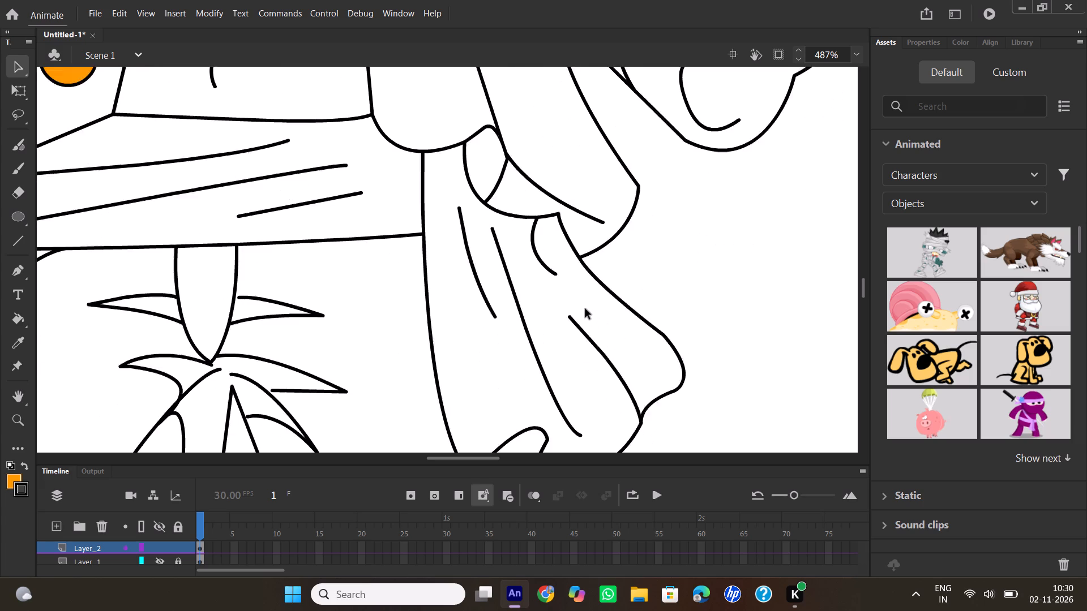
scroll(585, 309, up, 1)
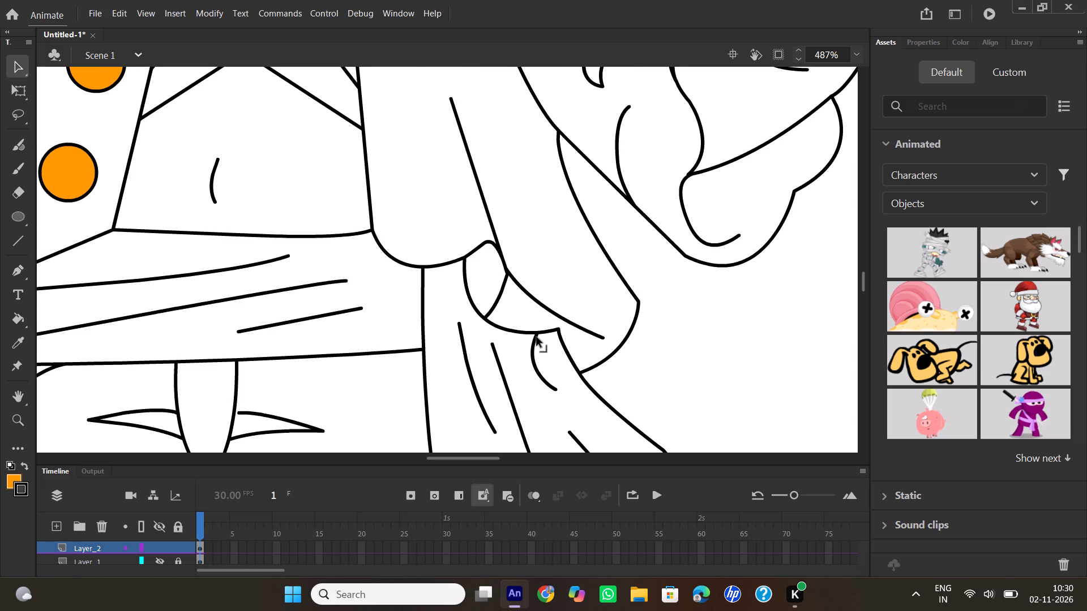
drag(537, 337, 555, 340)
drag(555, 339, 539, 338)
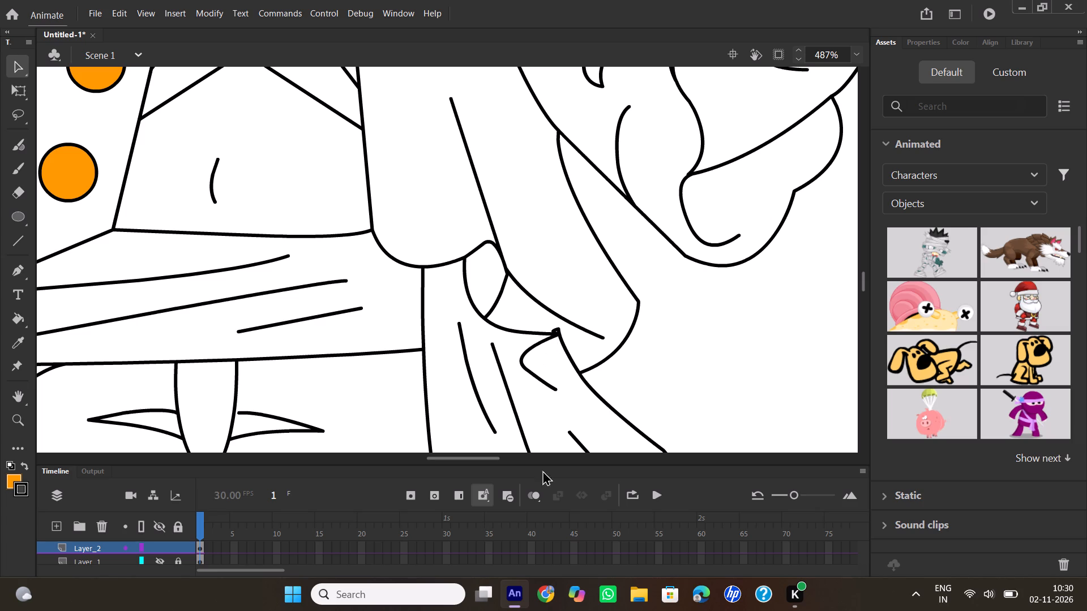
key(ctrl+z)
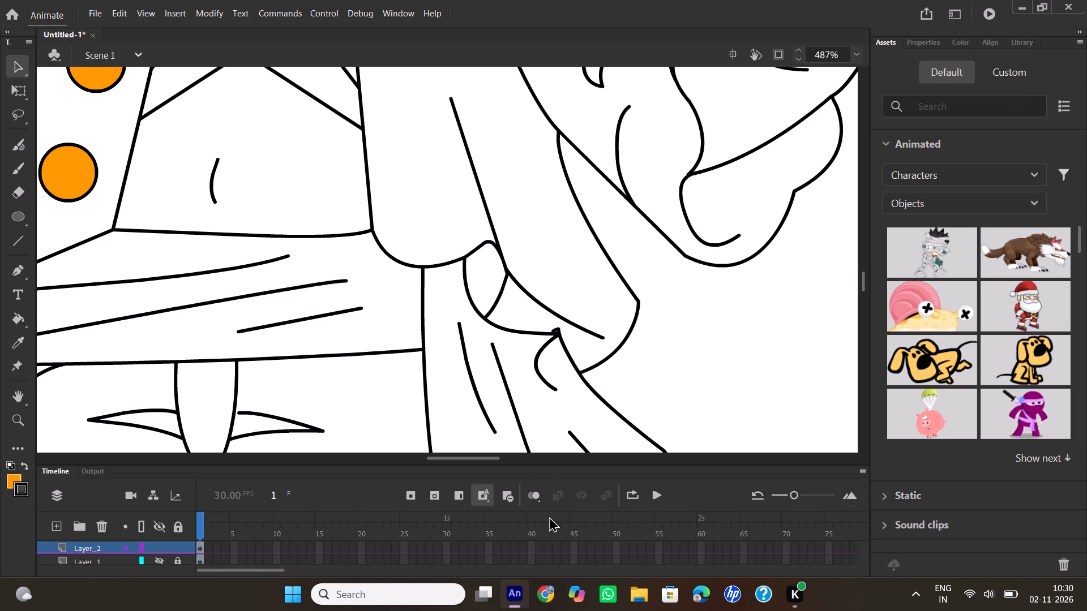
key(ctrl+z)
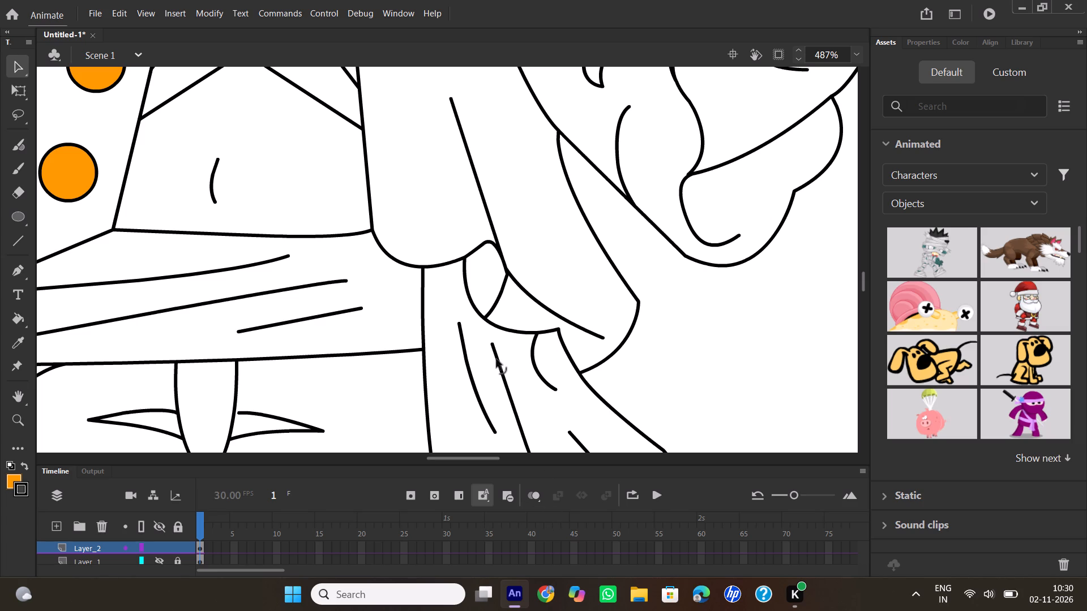
Bow the short left fold line and the long middle fold line of the hanging sash into smoother curves.
drag(495, 457, 480, 458)
scroll(524, 329, down, 1)
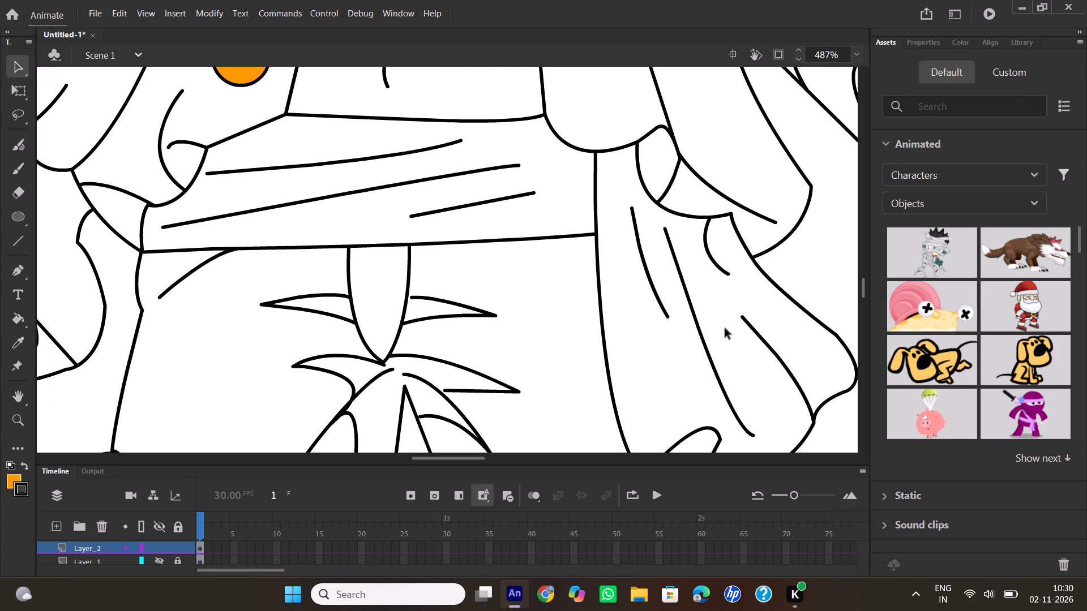
drag(653, 281, 644, 287)
drag(639, 242, 630, 244)
drag(704, 347, 698, 355)
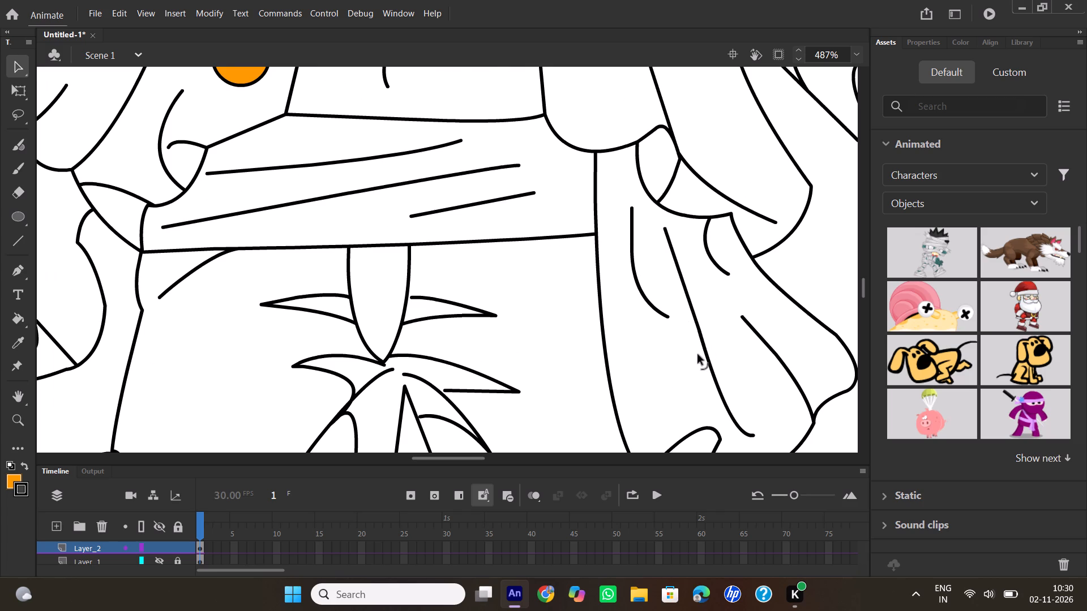
drag(698, 355, 689, 333)
drag(695, 317, 688, 320)
click(700, 332)
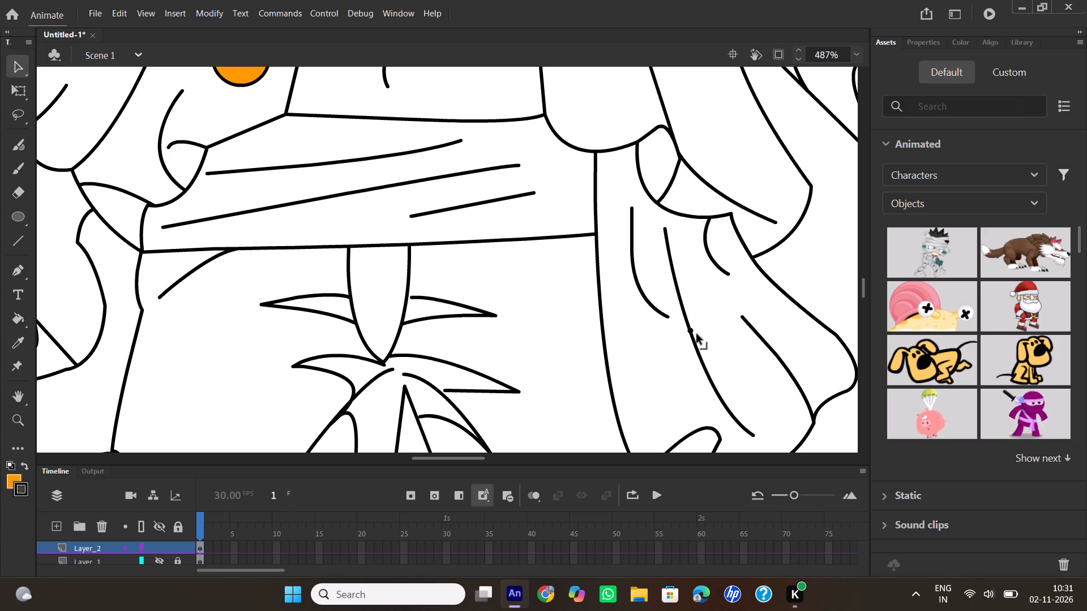
Delete the stray duplicate line along the hanging sash's bottom edge.
scroll(848, 322, down, 1)
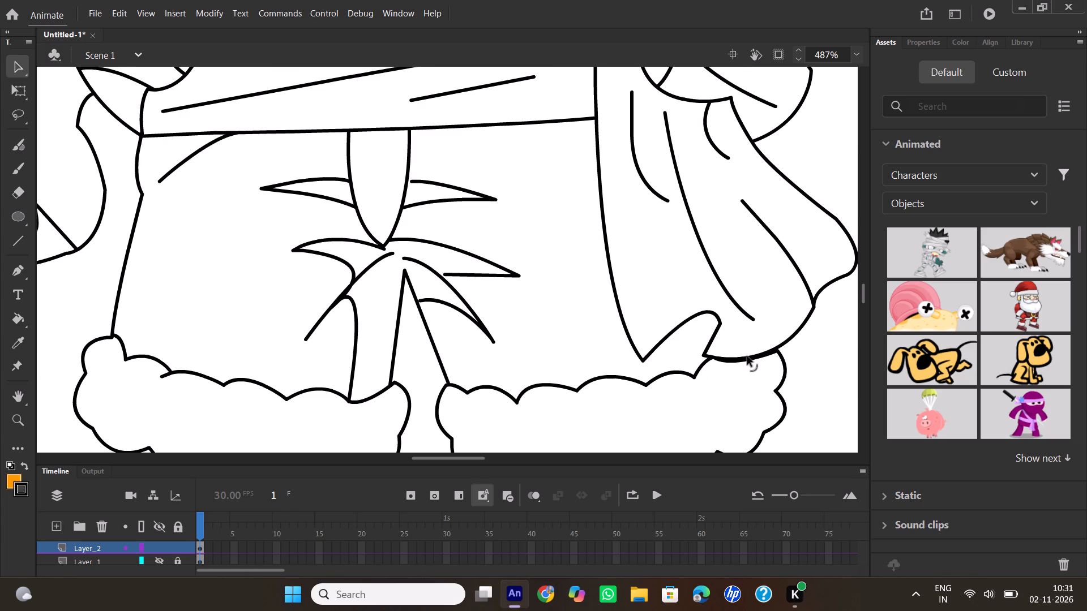
click(747, 361)
key(Delete)
Pull the inner corner of the hanging sash's bottom fold inward and bend its edge into a rounded curl.
drag(703, 355, 687, 347)
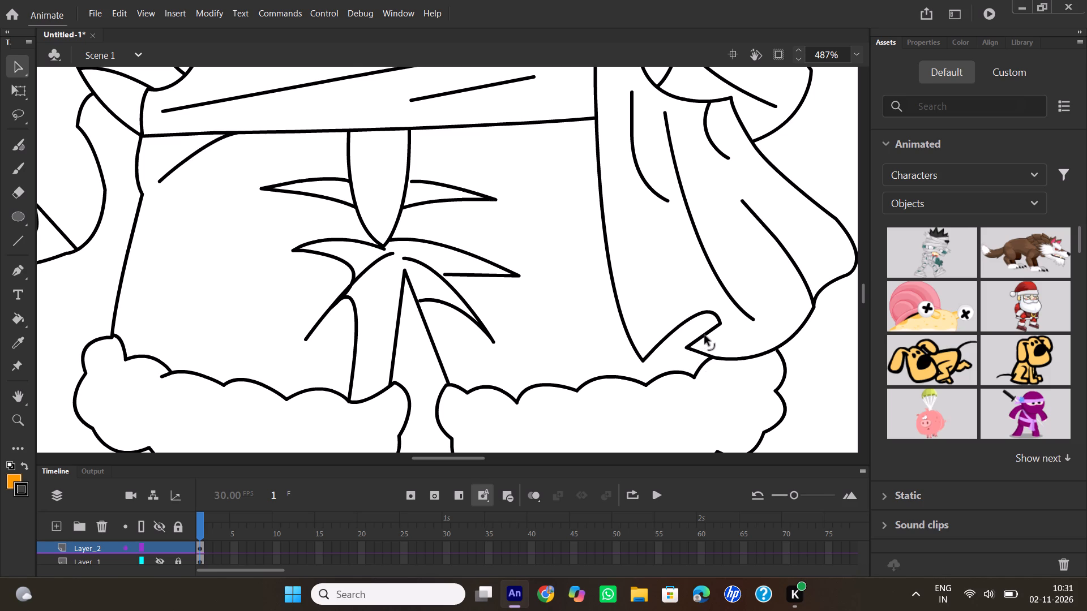
drag(705, 335, 714, 343)
Join the loose crease ends and the apex of the inner leg lines at the pointed bottom of the shorts' fly.
drag(403, 257, 398, 255)
drag(398, 255, 392, 253)
drag(387, 242, 393, 251)
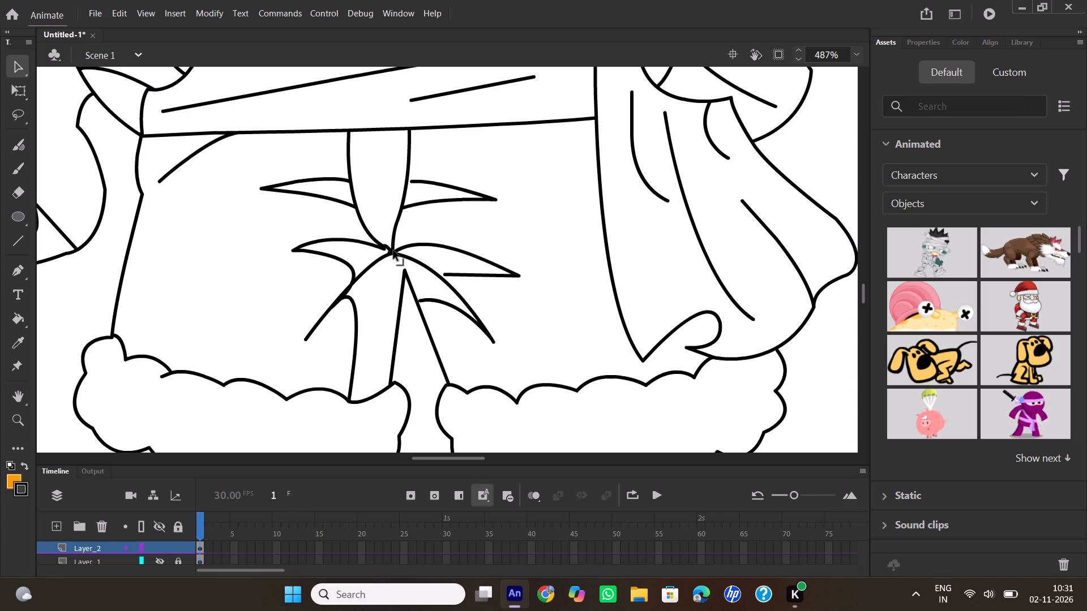
drag(393, 251, 387, 251)
click(388, 253)
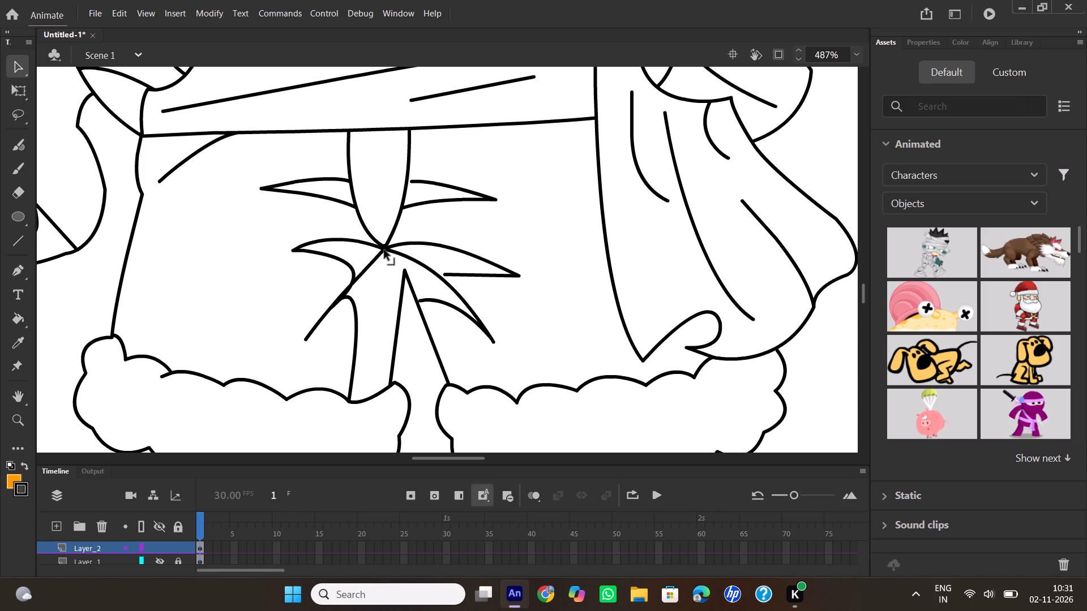
drag(406, 274, 401, 268)
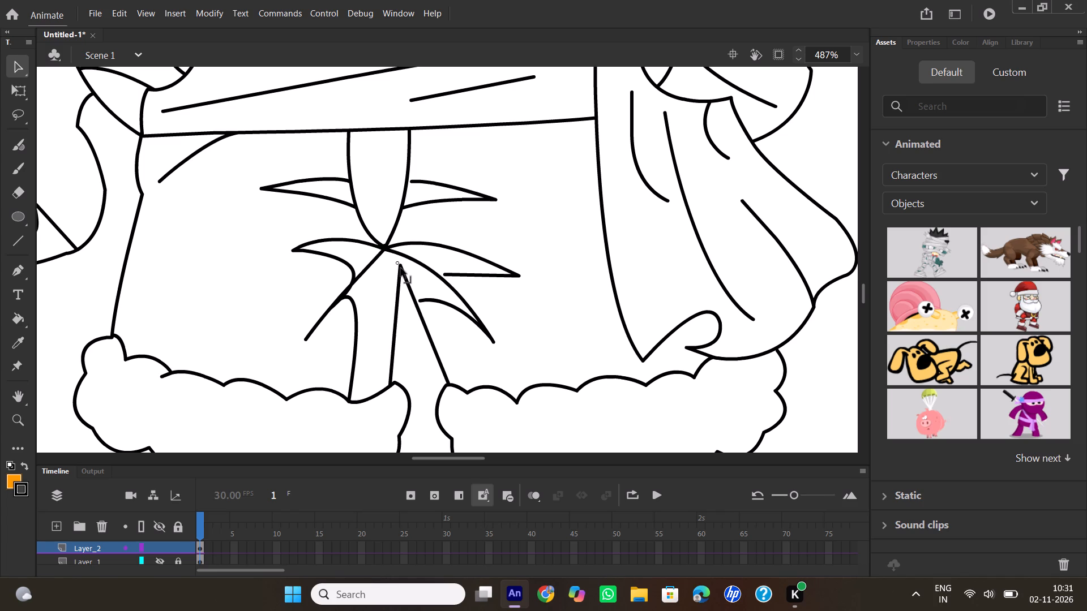
drag(401, 268, 391, 259)
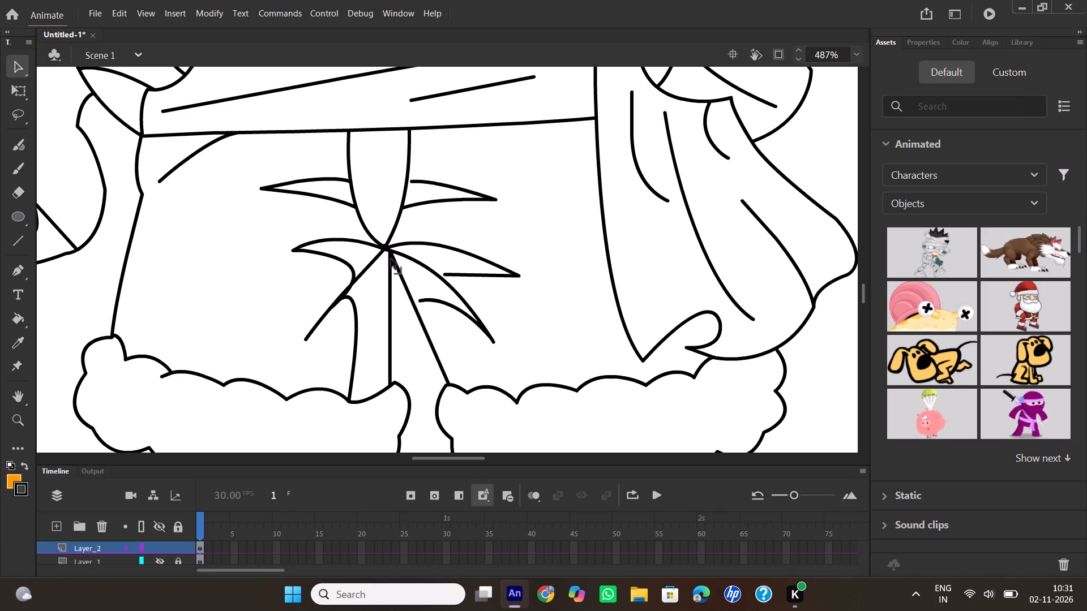
drag(391, 259, 390, 257)
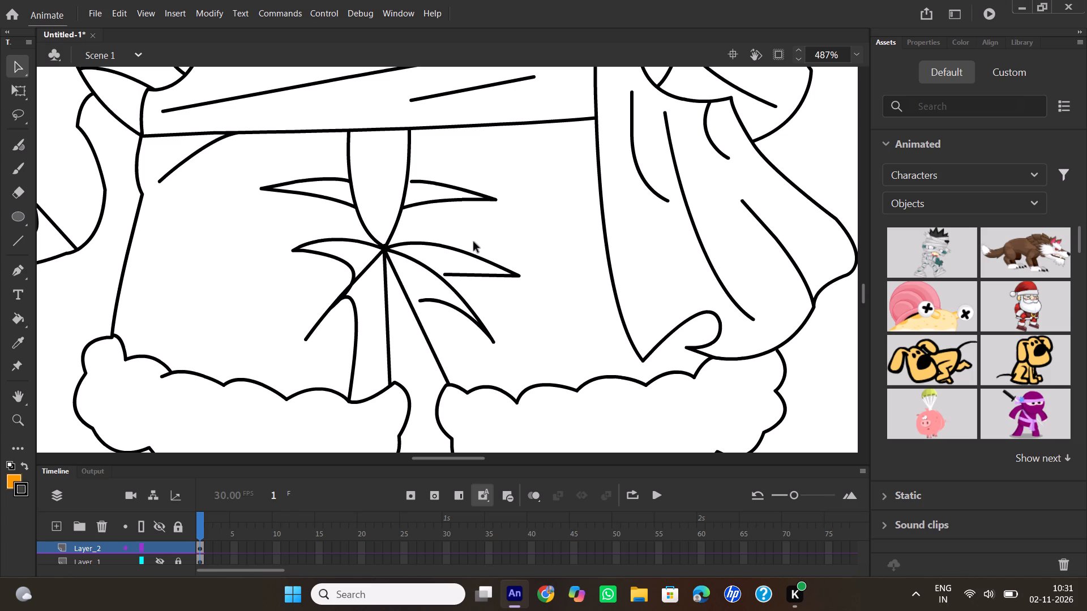
Close the gaps at the inner ends of the three right-hand crease spikes on the shorts.
click(412, 180)
drag(444, 275, 437, 277)
drag(421, 302, 413, 304)
drag(413, 304, 410, 304)
Bow the lower edges of the right-hand crease spikes and the upper-left spike upward into slimmer curved points.
drag(469, 277, 456, 267)
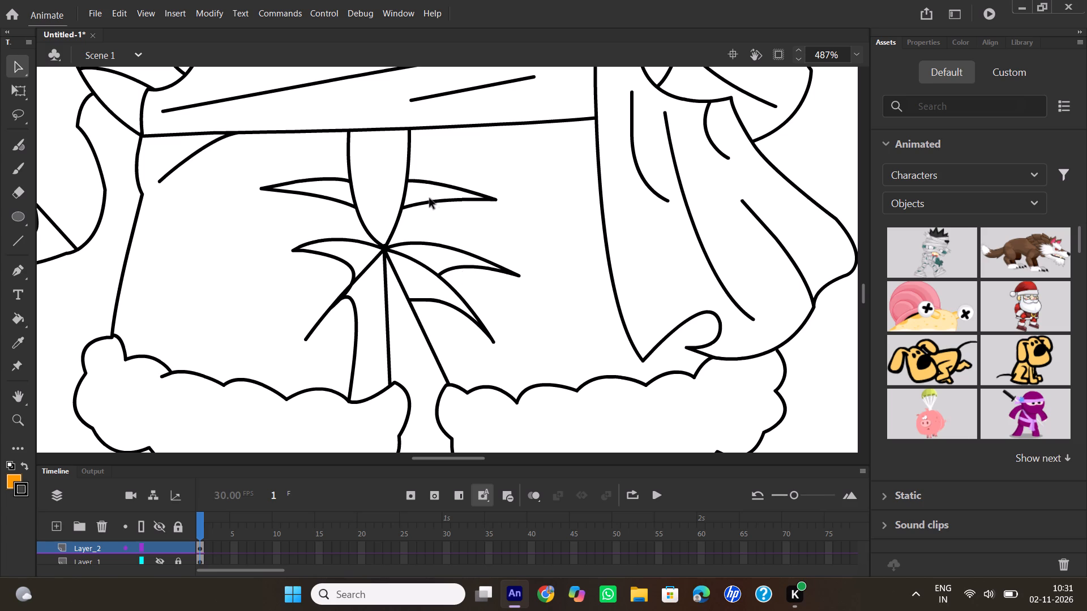
drag(430, 201, 425, 194)
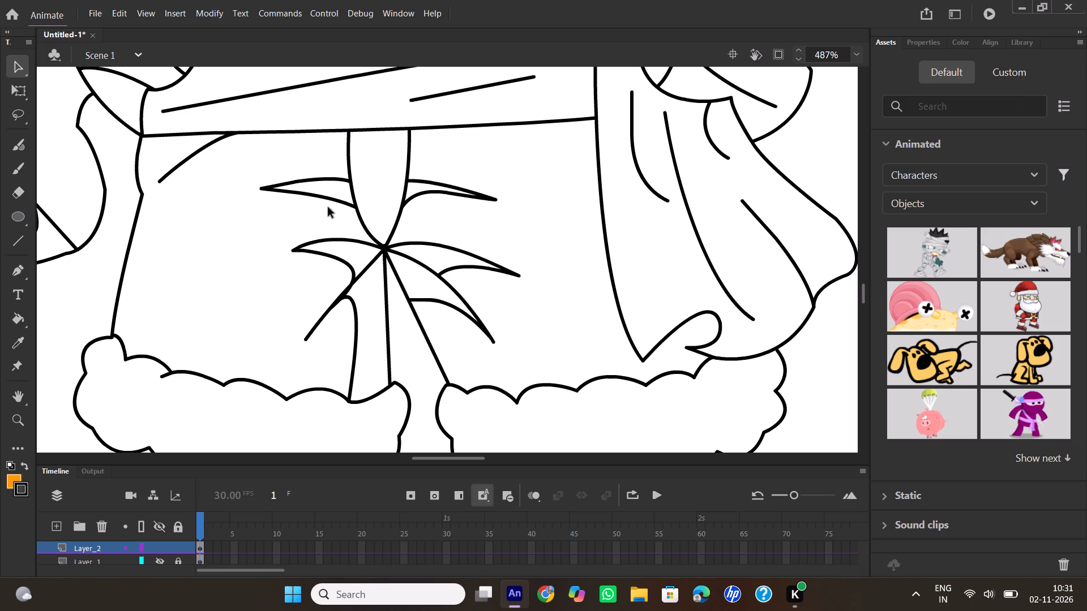
drag(326, 196, 333, 190)
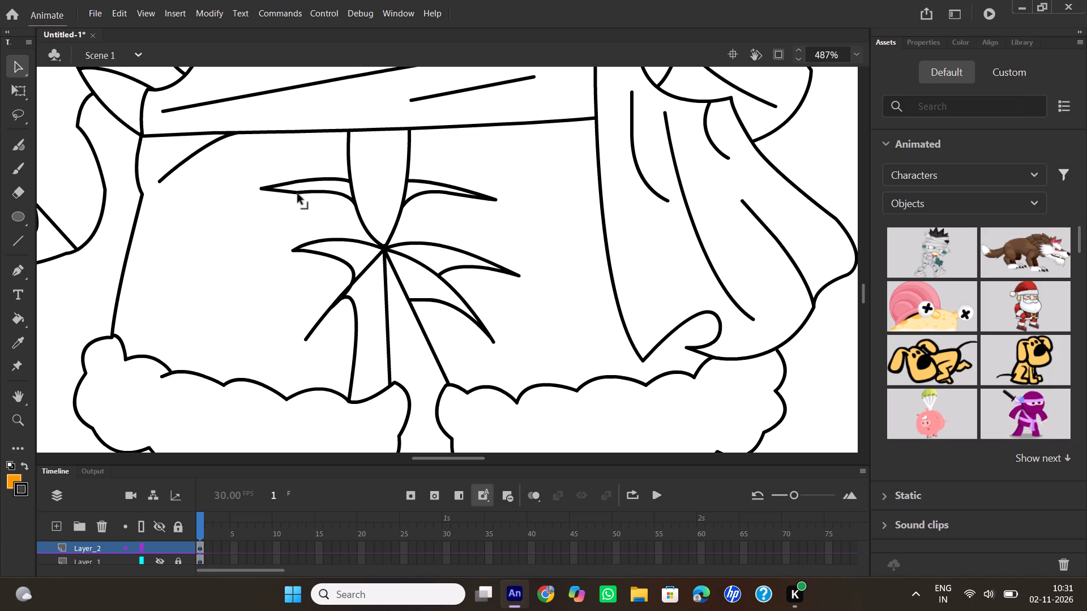
click(298, 194)
Rejoin the lower-left crease spike's inner corner to the diagonal crease on the shorts and bow the crease line below it outward.
drag(349, 287, 339, 281)
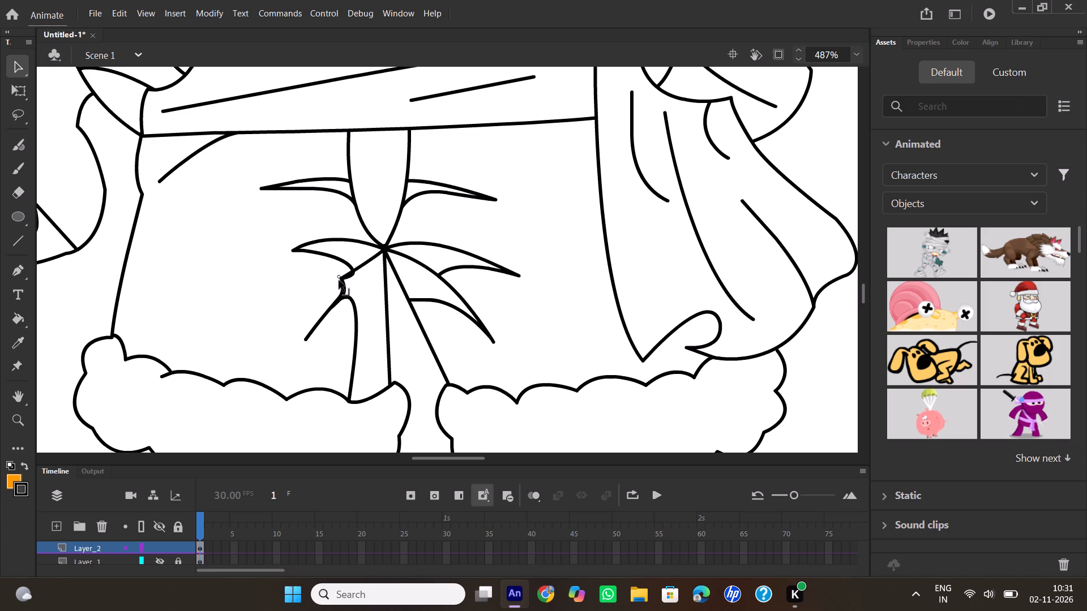
drag(339, 281, 359, 284)
click(356, 315)
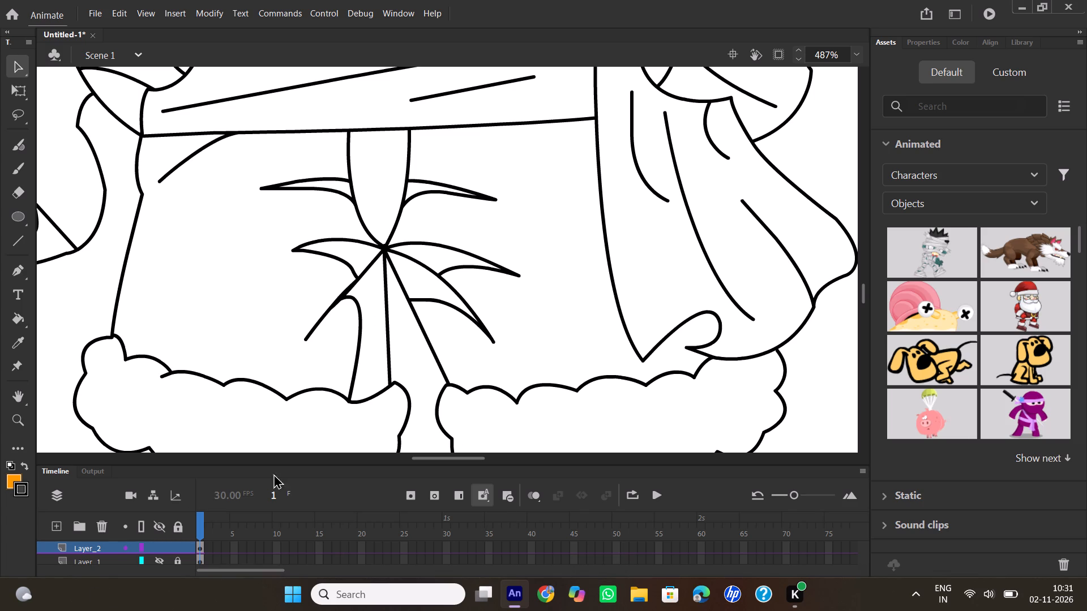
Bend the short line at the tip of the left-hand fist's thumb upward into a rounded arch.
drag(463, 459, 474, 452)
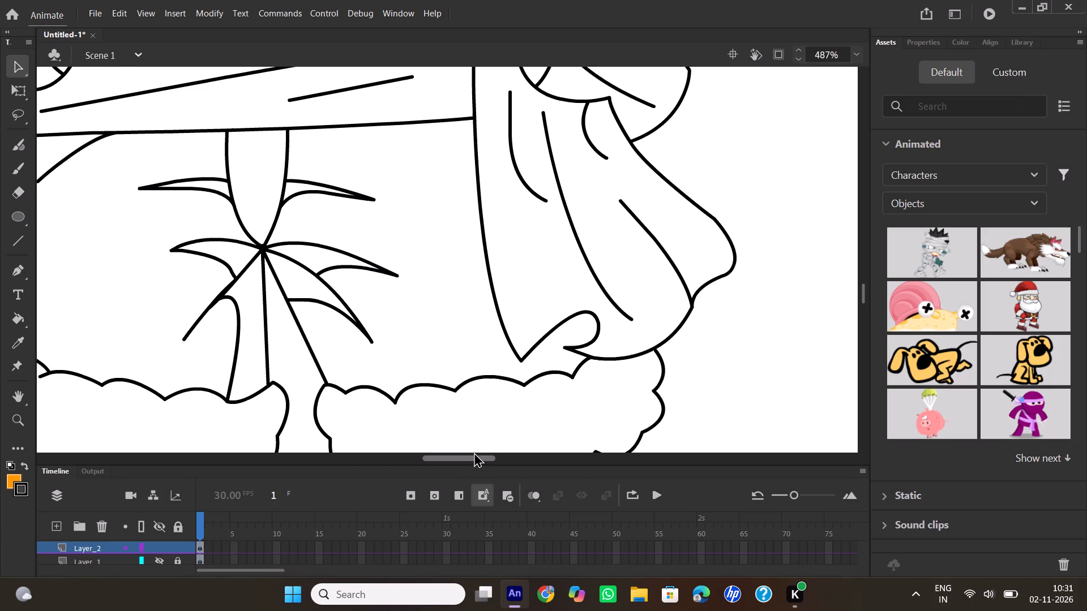
drag(474, 452, 442, 453)
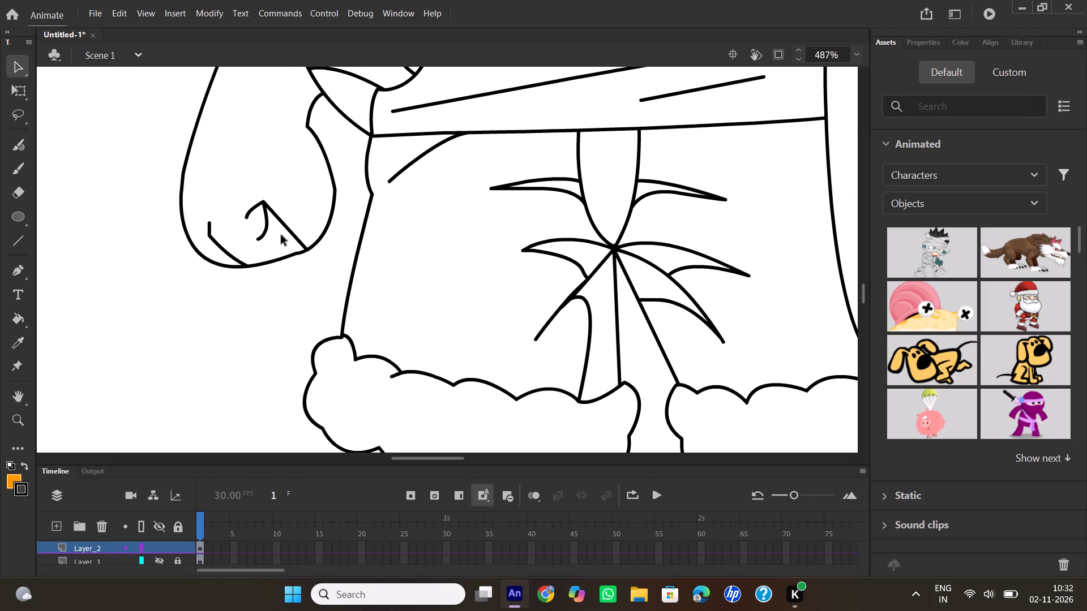
drag(254, 206, 253, 201)
drag(253, 201, 253, 200)
Draw a curved finger line with the Pen tool from inside the left-hand fist down to its bottom outline.
click(19, 272)
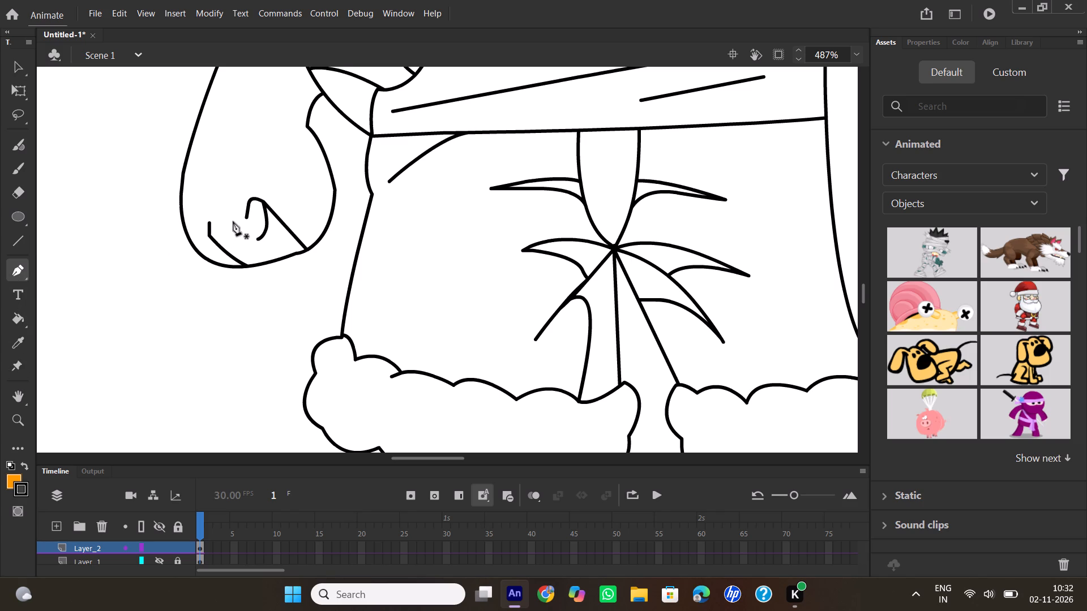
click(233, 218)
drag(278, 259, 281, 259)
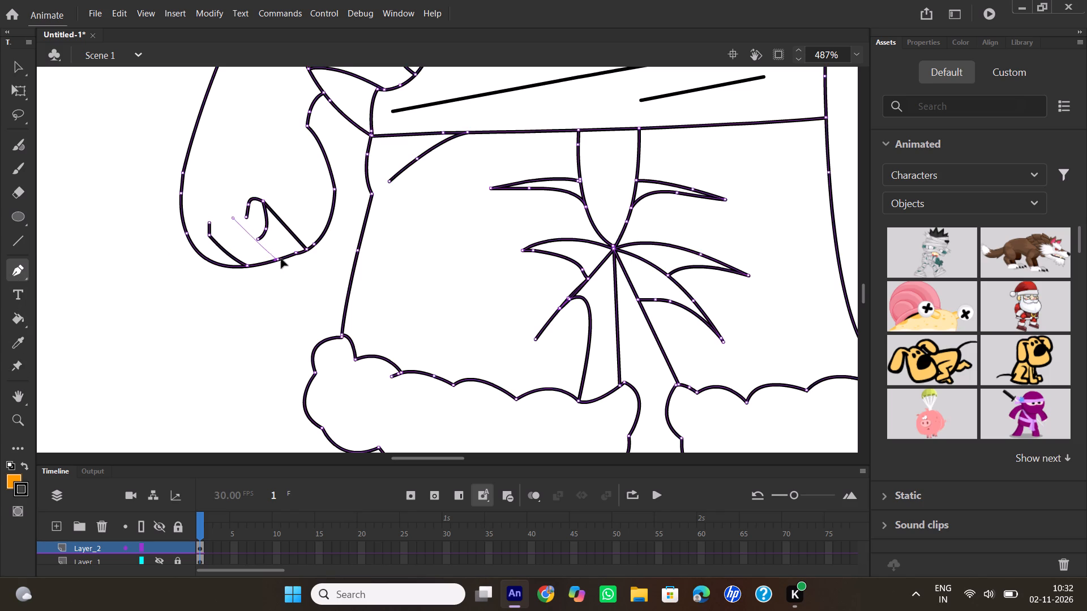
drag(281, 259, 320, 264)
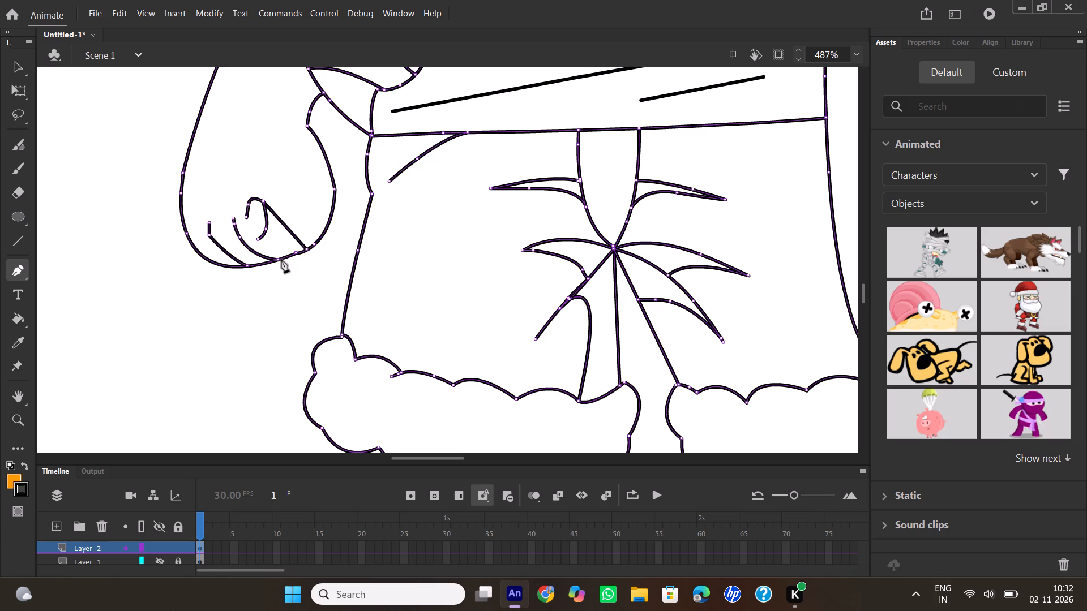
double_click(277, 260)
Bow the fist's bottom outline segments on both sides of the new finger line downward into rounded fingertips.
click(18, 70)
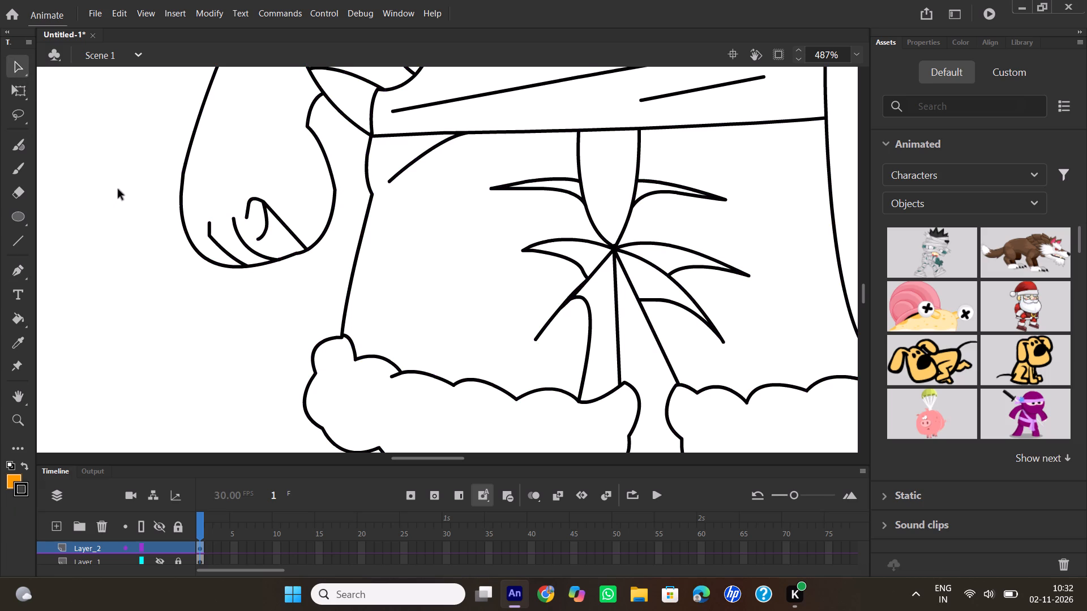
click(262, 266)
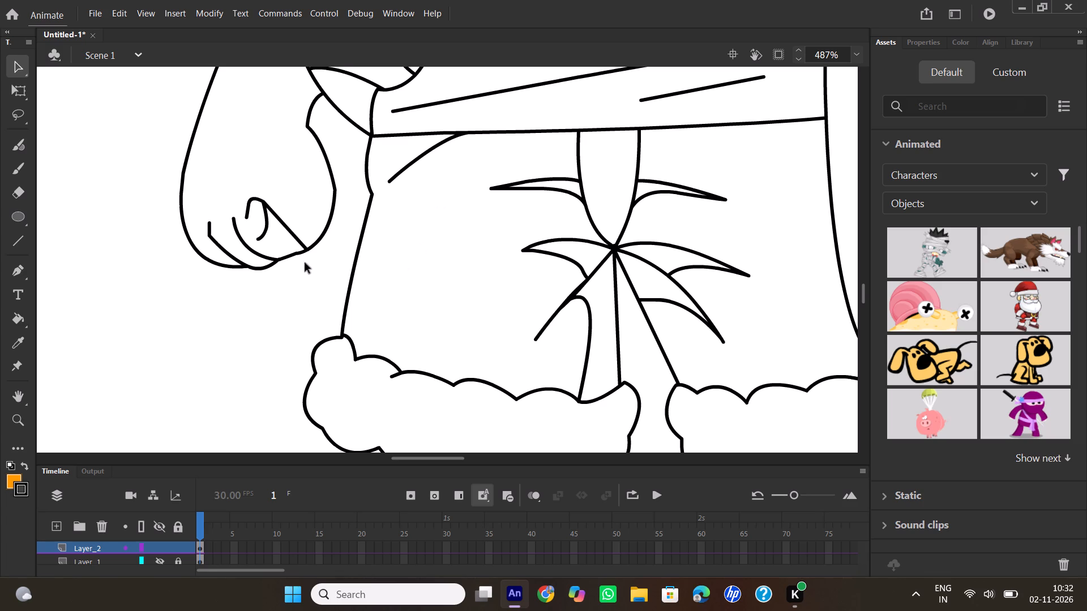
drag(293, 255, 294, 262)
drag(285, 257, 286, 262)
Delete the stray line end overhanging inside the left cuff's upper edge, between its second and third scallops.
click(395, 376)
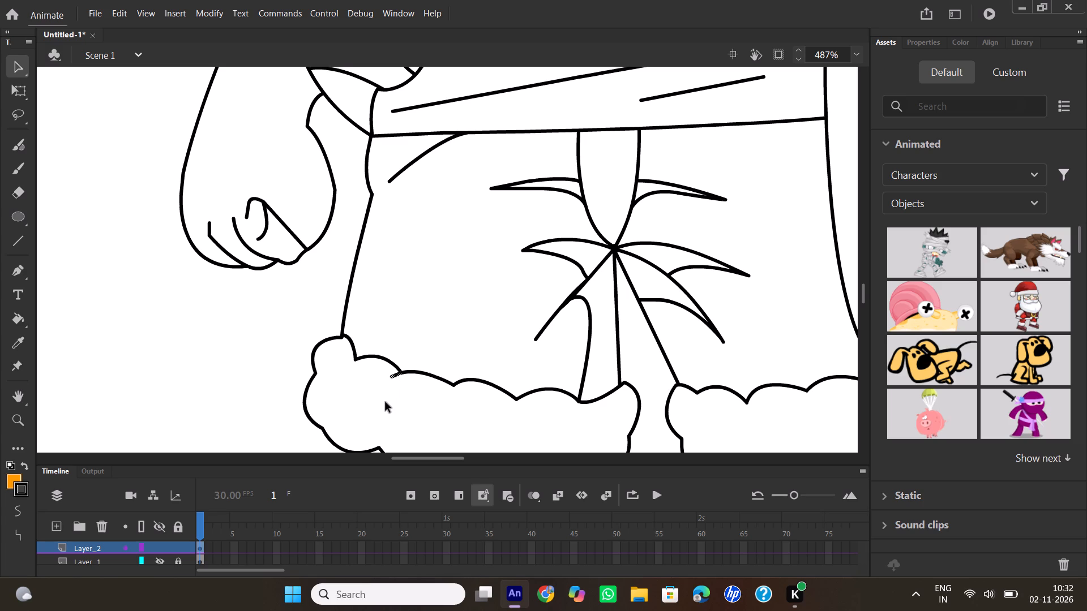
key(Delete)
click(396, 376)
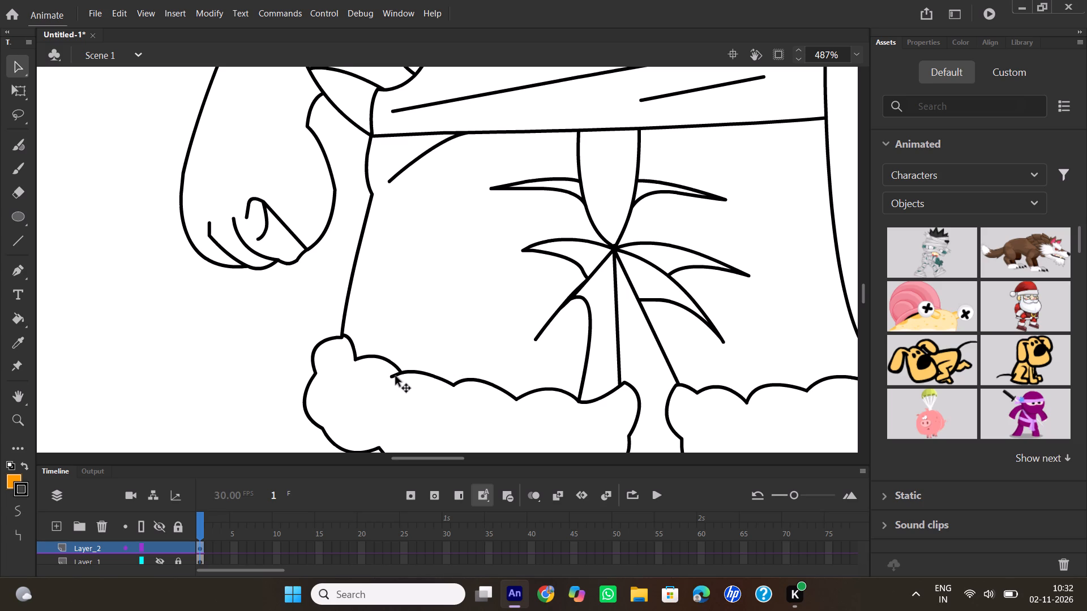
key(Delete)
Round the bump at the left cuff's upper outer corner and pull the notch on its lower outer edge inward.
drag(347, 339, 349, 341)
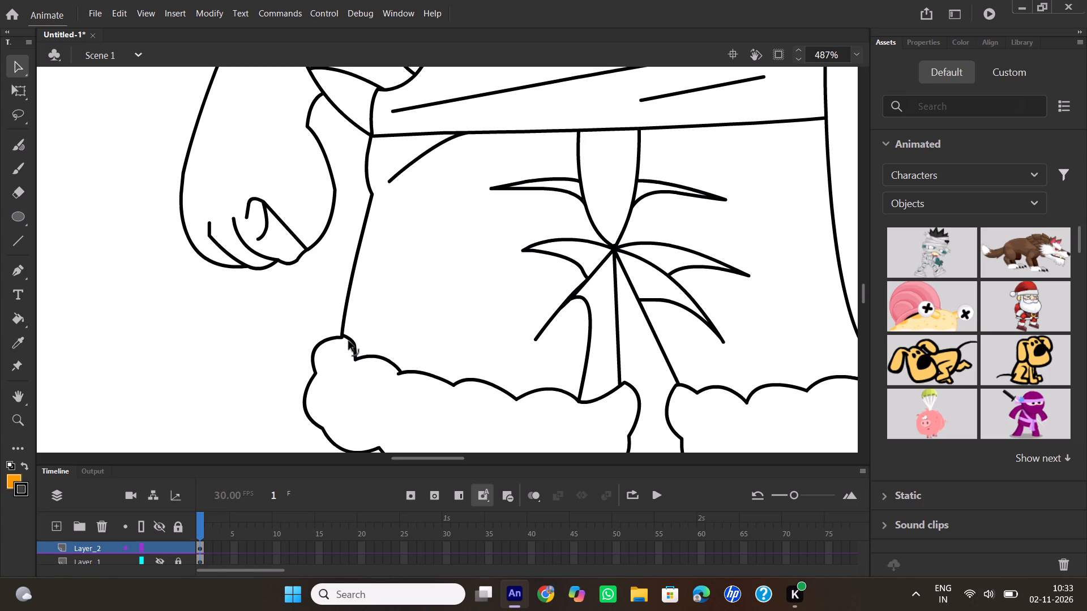
drag(349, 341, 354, 341)
click(345, 337)
drag(358, 341, 350, 345)
drag(350, 345, 353, 343)
scroll(409, 284, down, 1)
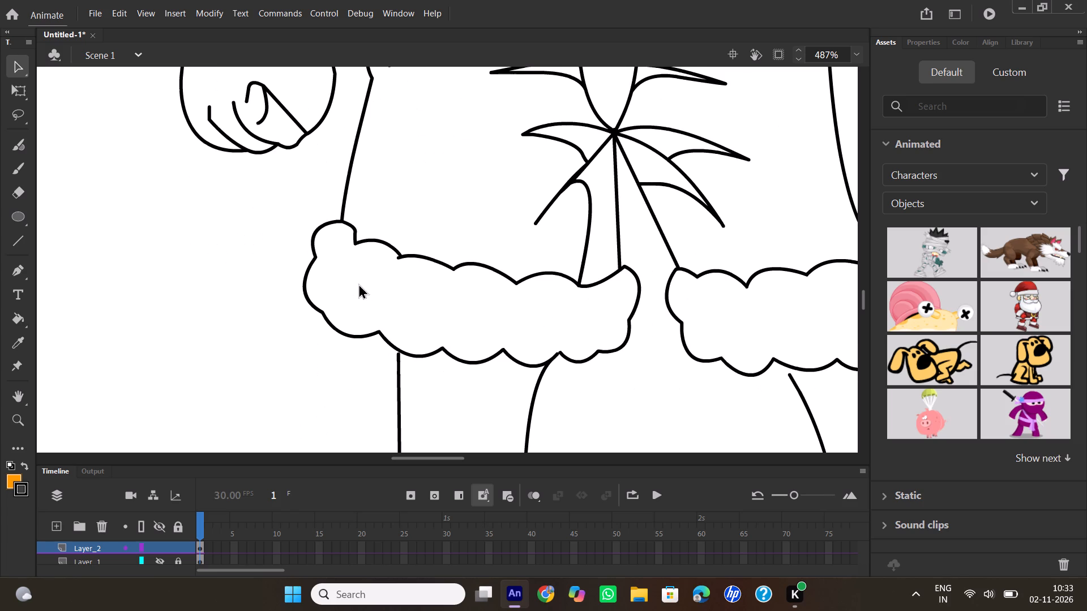
click(354, 235)
drag(322, 312, 327, 306)
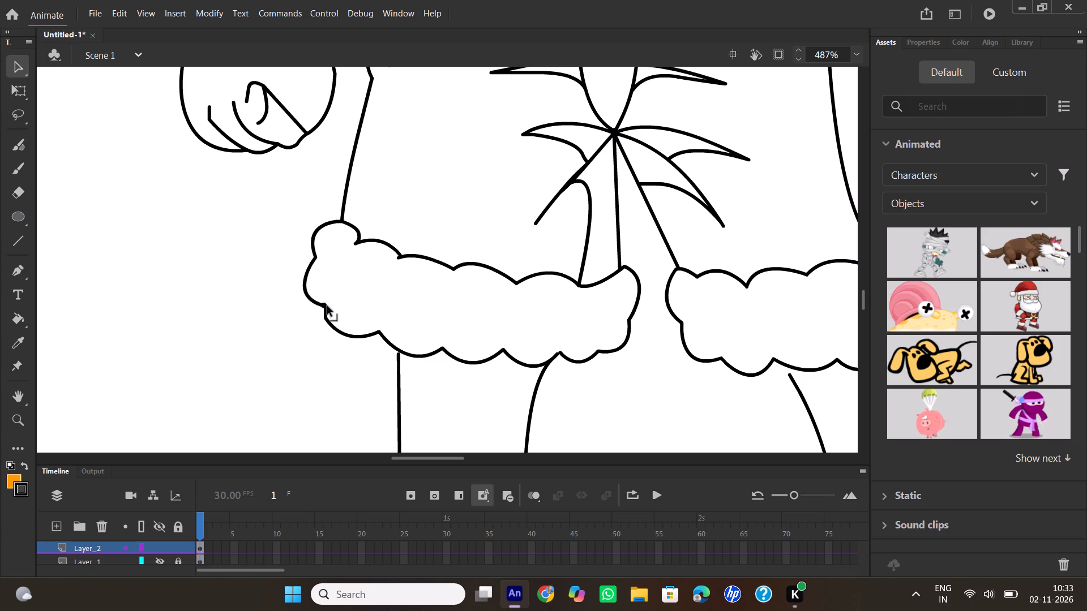
drag(327, 306, 326, 307)
Attach the top end of the left leg's outer line to the lower edge of the cuff.
ctrl+scroll(479, 283, up, 3)
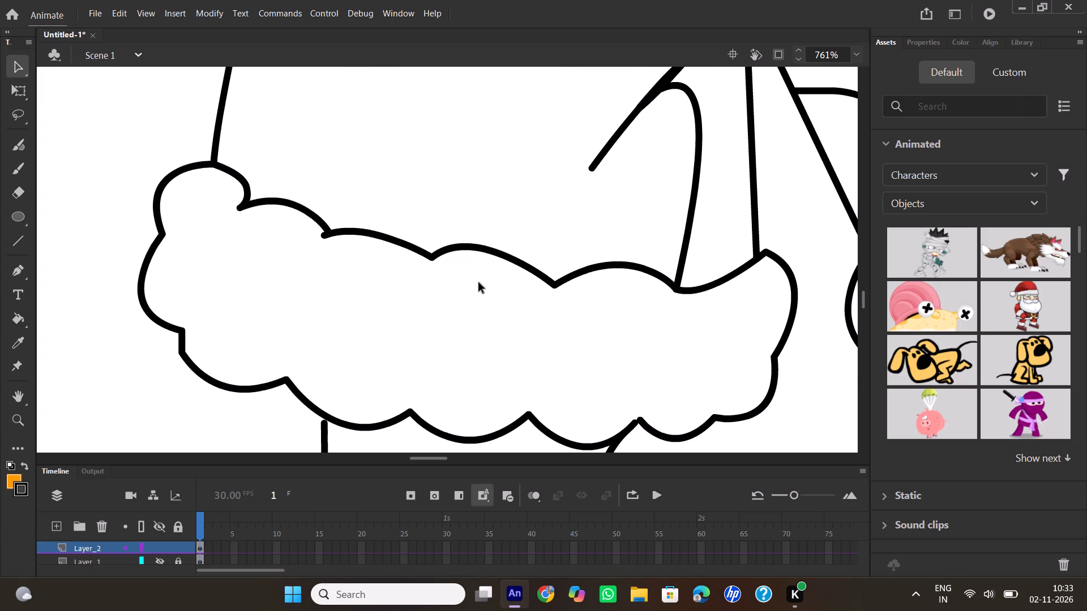
scroll(442, 273, down, 1)
drag(327, 312, 327, 308)
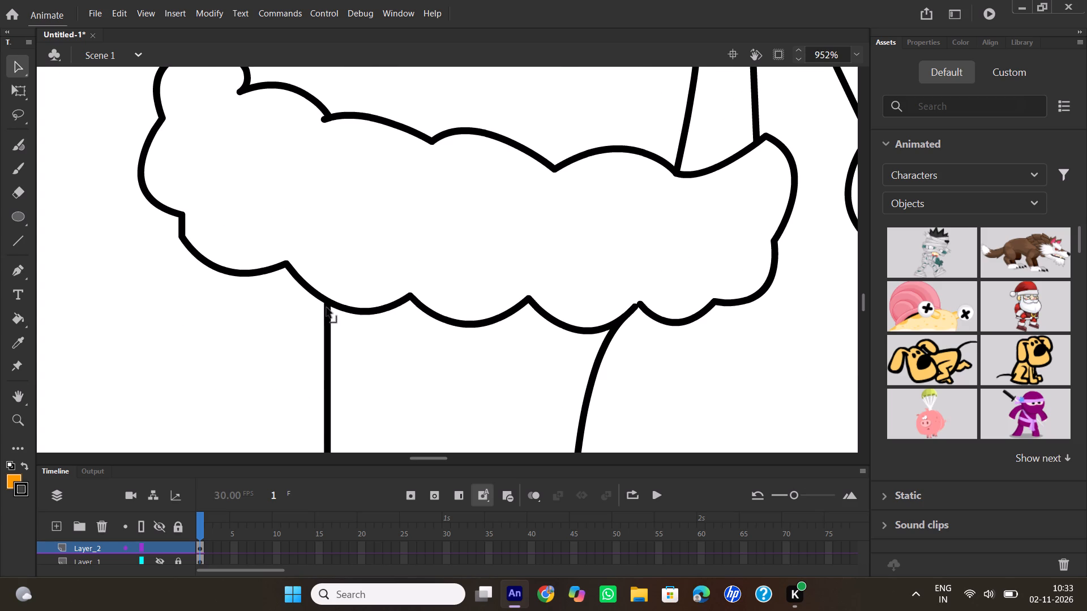
drag(327, 308, 327, 305)
Delete the stray stub above the left leg's inner line and join the neighbouring cuff scallop to that line's top.
drag(633, 303, 638, 303)
click(635, 308)
key(Delete)
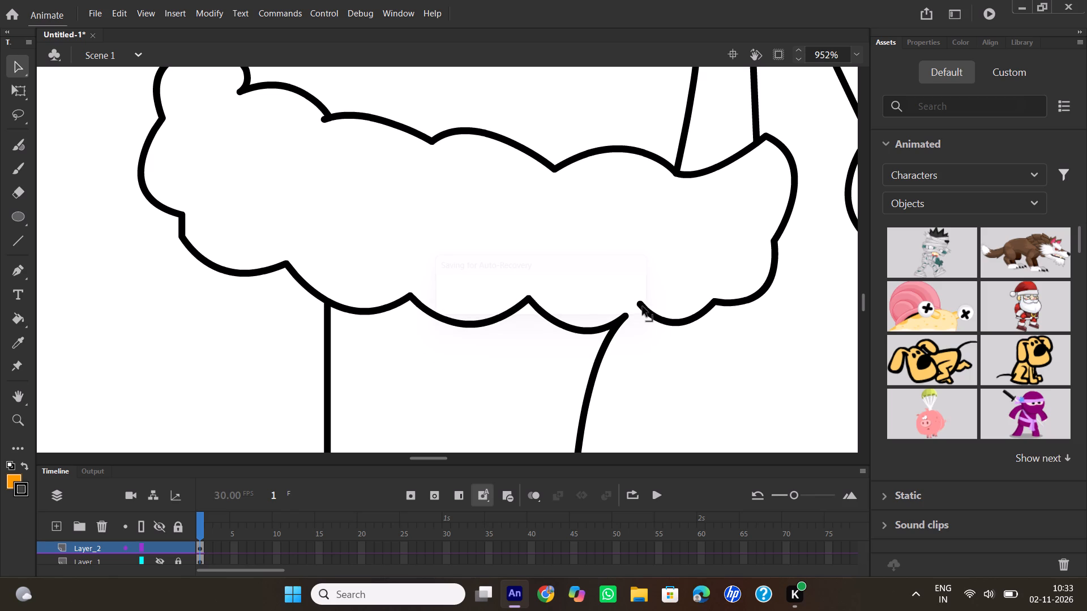
drag(643, 307, 630, 324)
Examine the line art of the left lower leg and sandal below the cuff.
scroll(404, 167, down, 2)
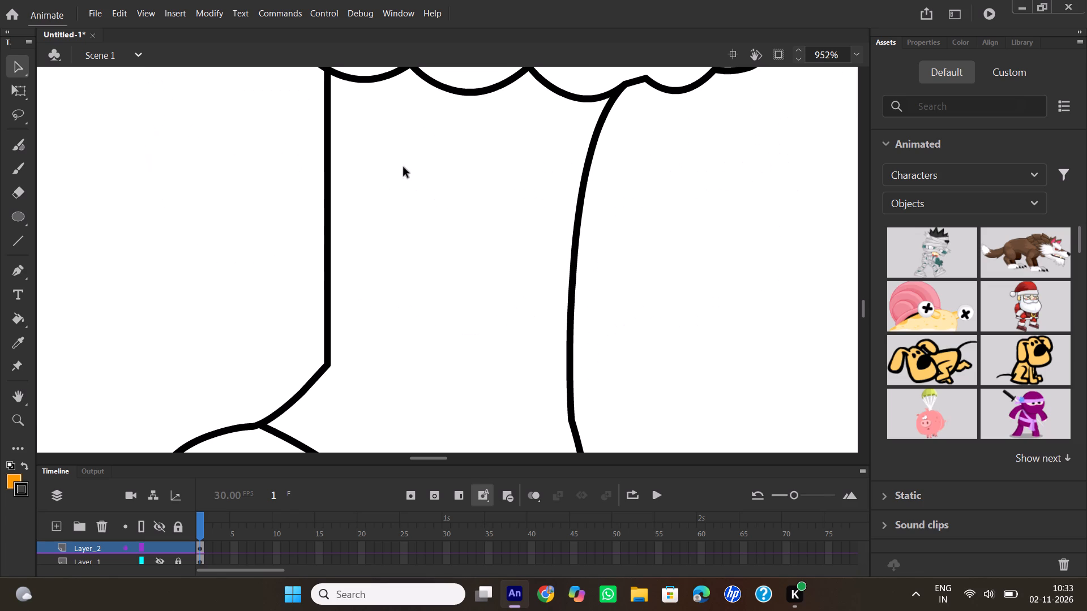
scroll(404, 167, down, 2)
scroll(398, 160, up, 4)
scroll(398, 160, down, 3)
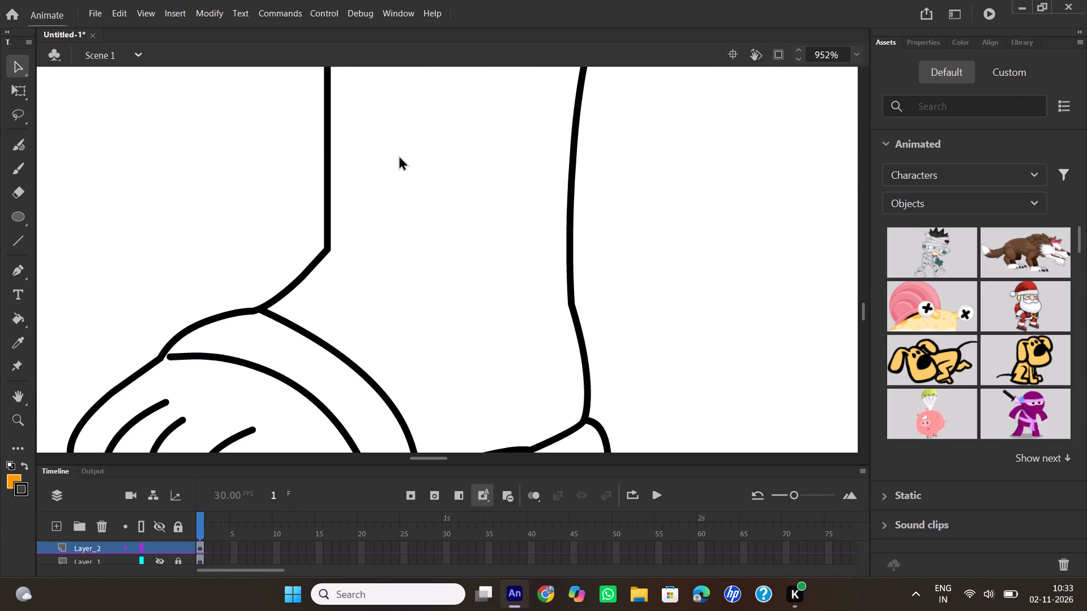
scroll(399, 155, down, 1)
scroll(399, 155, up, 3)
scroll(405, 145, down, 3)
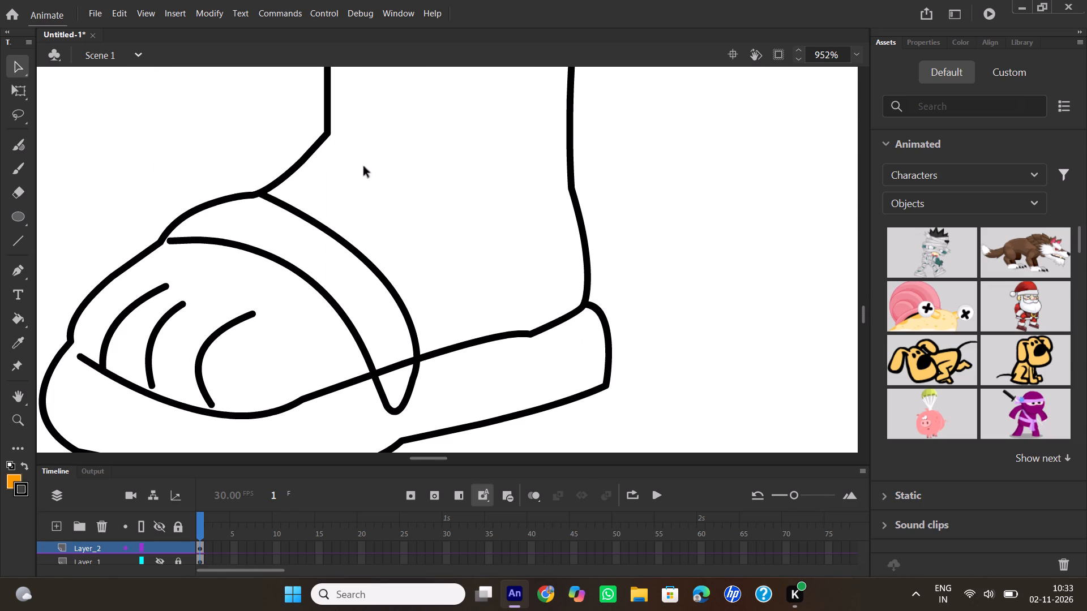
Delete the ends of the left sandal's two strap lines that extend below the footbed line.
click(401, 398)
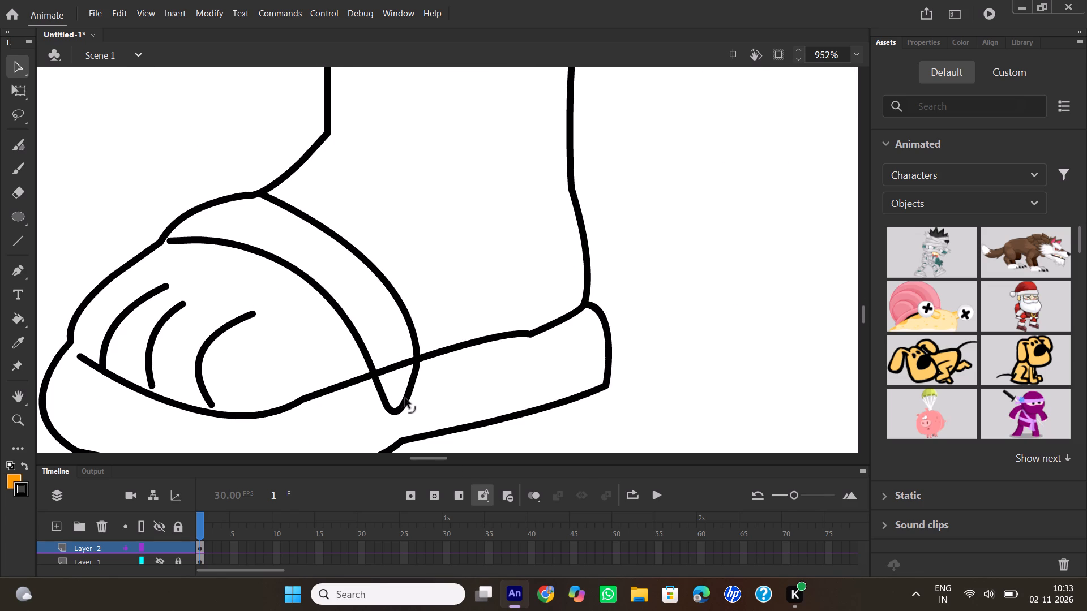
click(405, 398)
key(Delete)
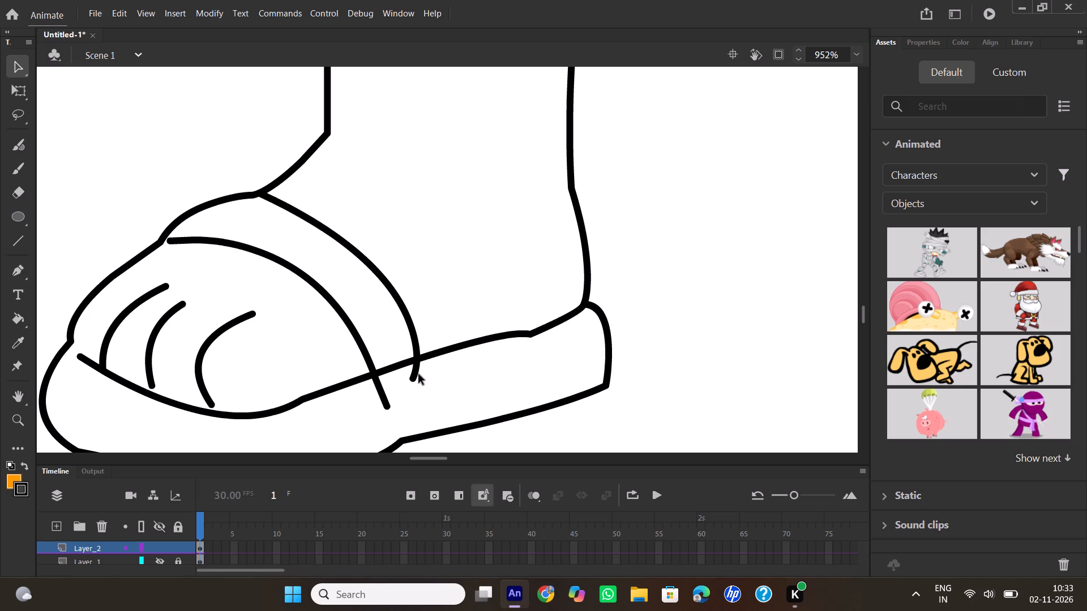
click(418, 375)
key(Delete)
click(379, 394)
key(Delete)
click(378, 378)
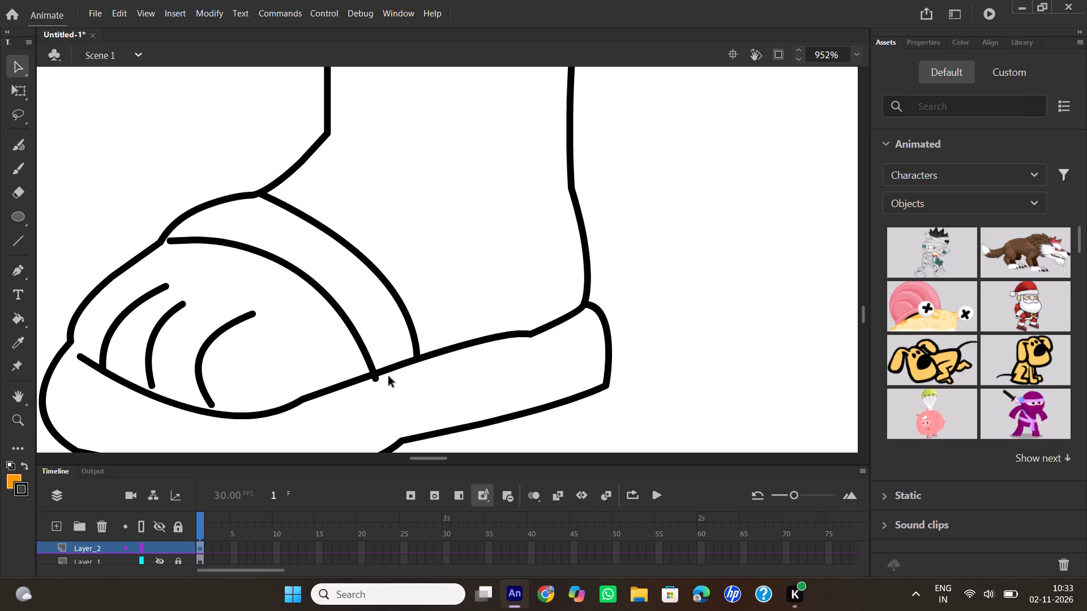
key(Delete)
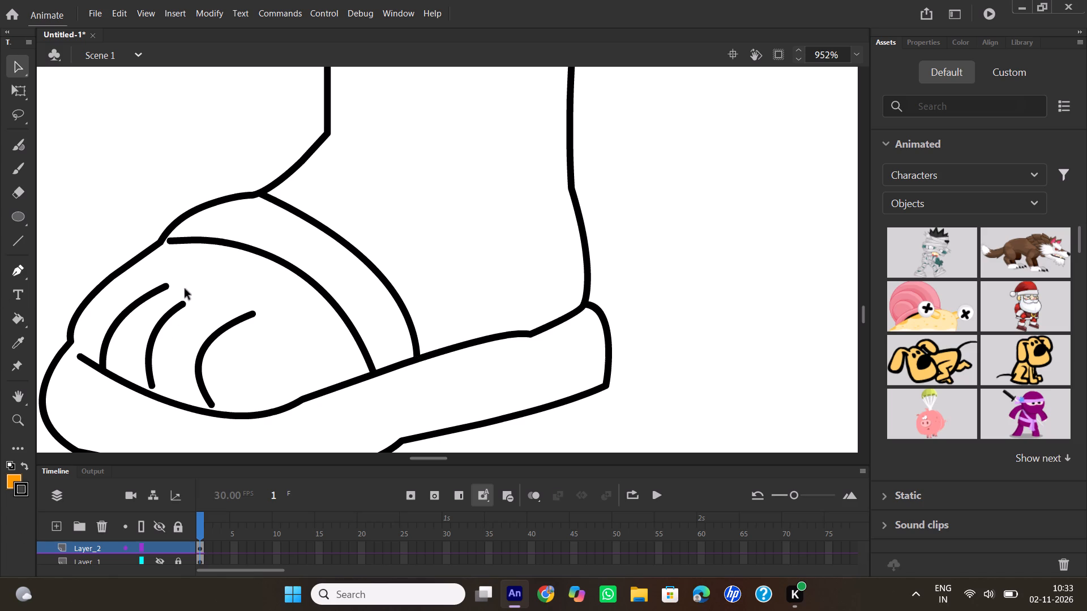
Join the loose ends of the left sandal's front strap line, footbed line and two toe lines to their neighbouring outlines.
drag(169, 239, 164, 242)
drag(164, 242, 161, 244)
drag(83, 358, 81, 356)
drag(81, 356, 75, 343)
drag(156, 386, 158, 395)
drag(154, 384, 154, 391)
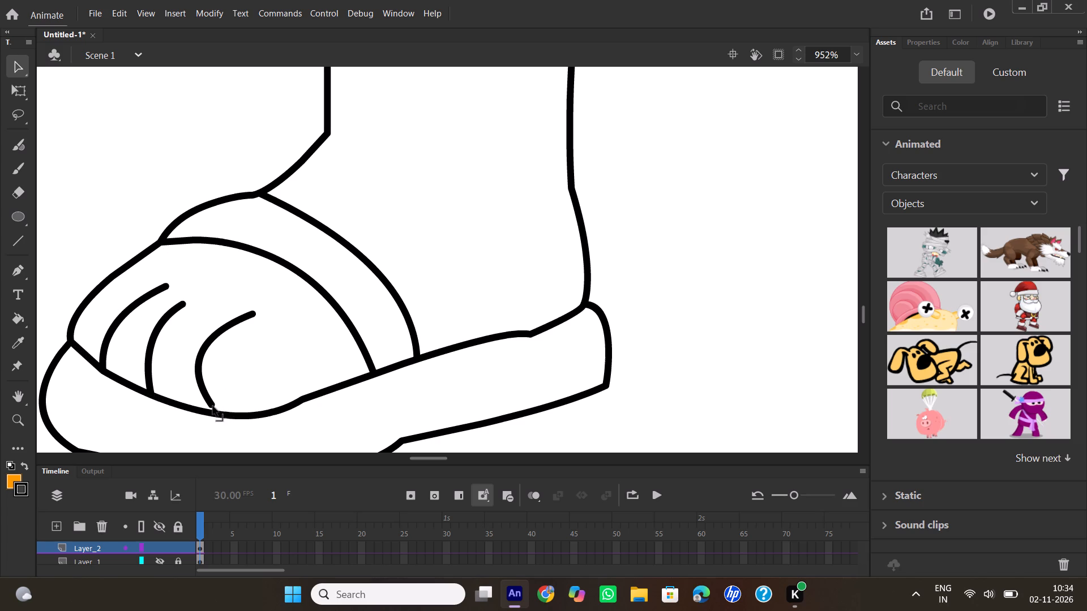
drag(212, 406, 212, 415)
Bow the left sole's front bottom edge downward and nudge the footbed line's kink near the heel upward.
scroll(236, 352, down, 1)
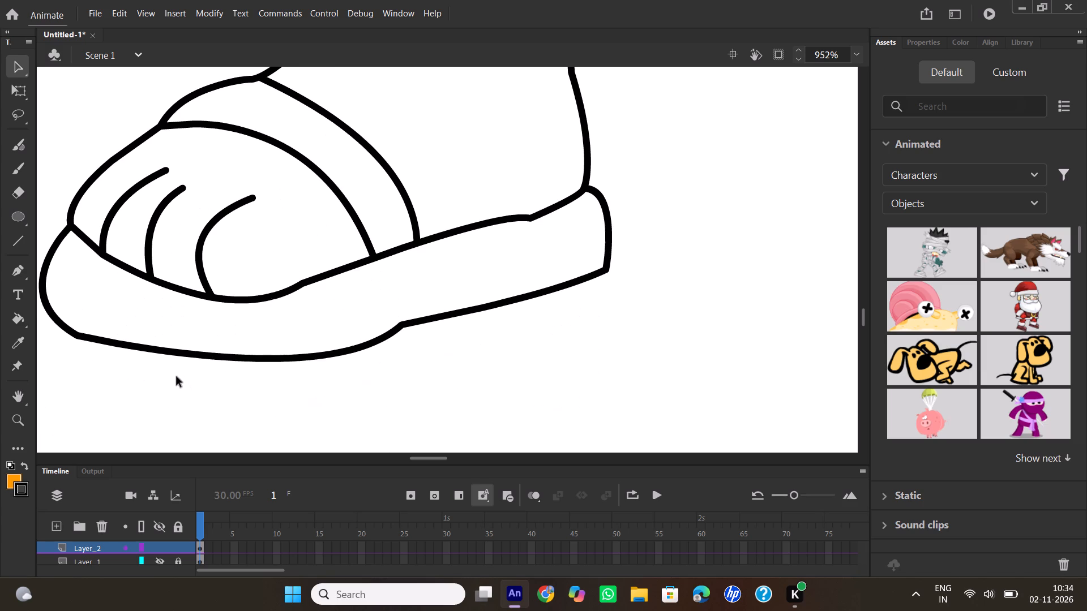
drag(182, 351, 187, 365)
drag(121, 344, 121, 353)
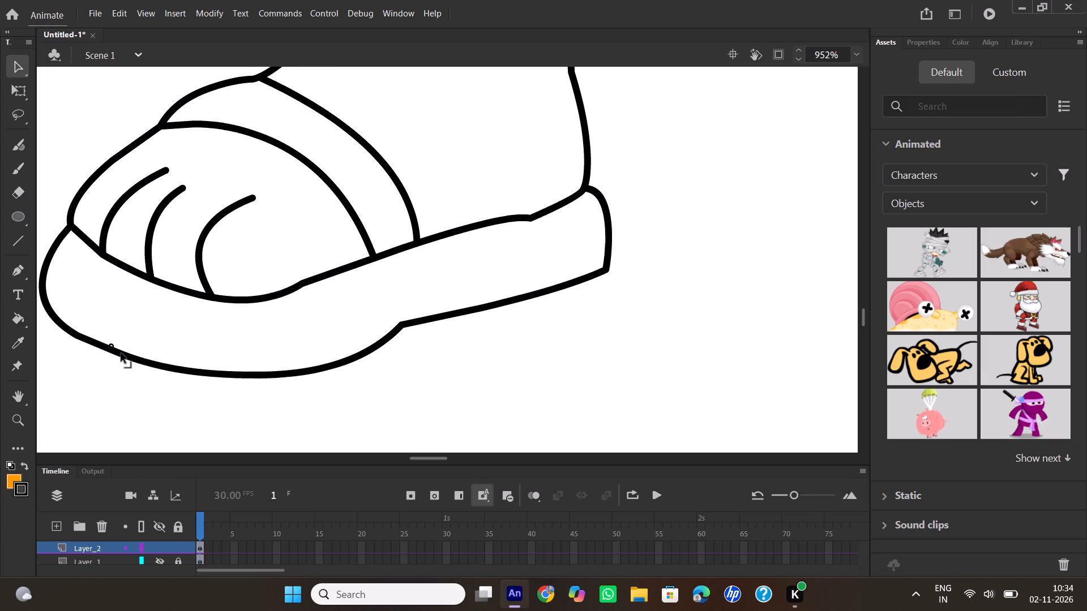
drag(121, 353, 122, 356)
drag(537, 218, 540, 209)
drag(530, 217, 533, 212)
Blunt the pointed inner tip of the right sandal's foot opening and round the sole's lower inner corner.
scroll(523, 239, up, 2)
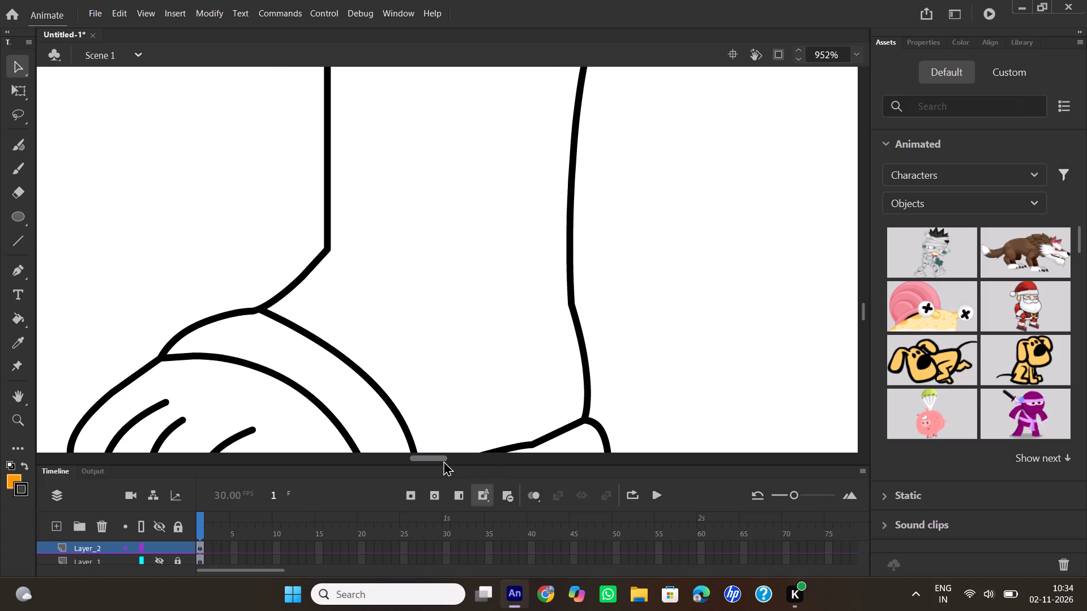
drag(443, 461, 500, 445)
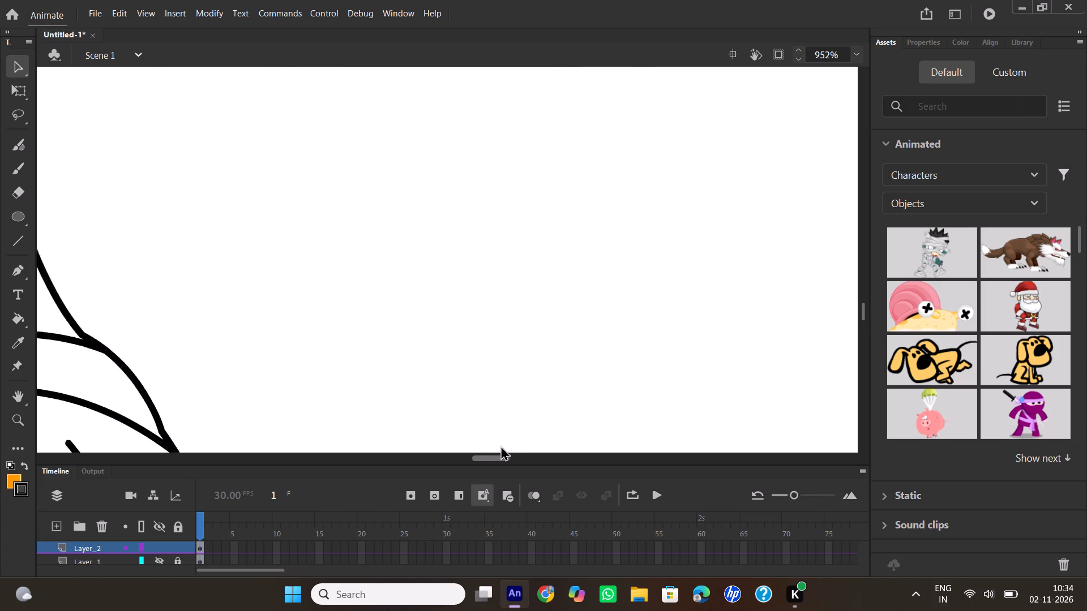
drag(500, 445, 478, 453)
scroll(573, 320, down, 2)
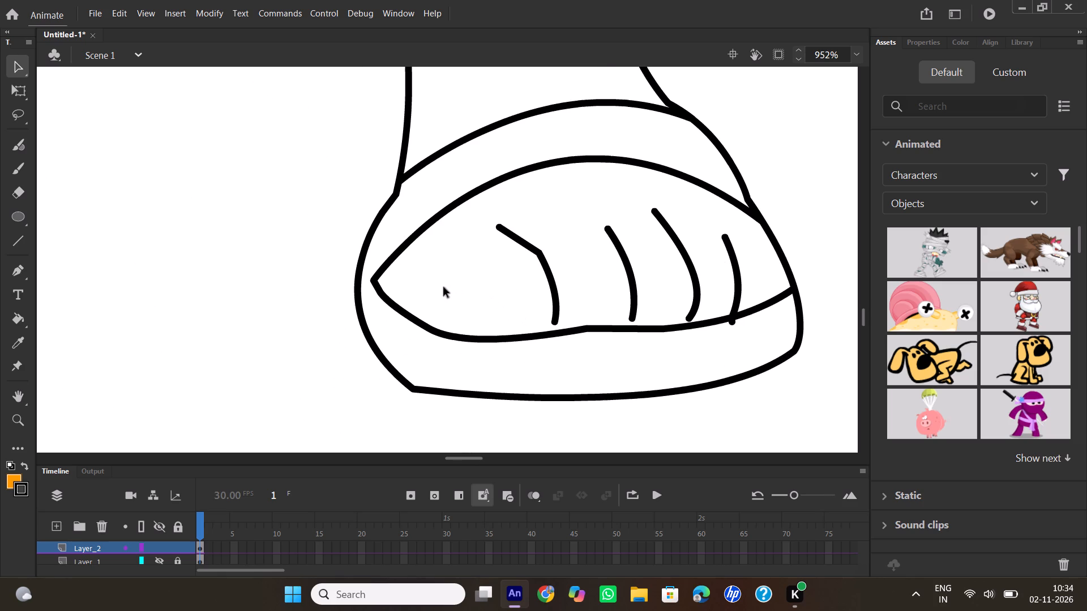
drag(376, 279, 394, 277)
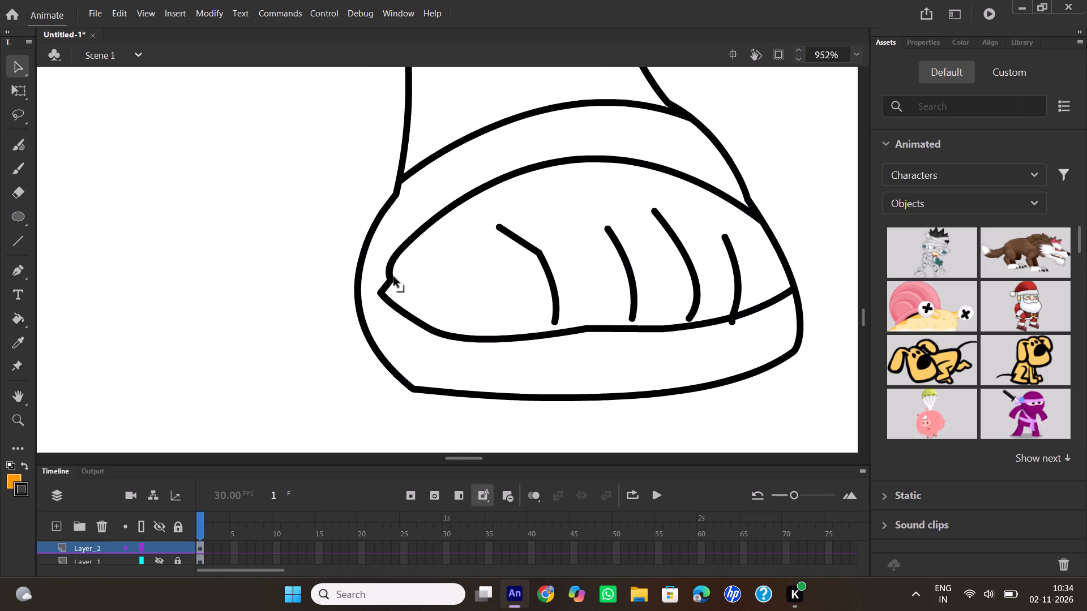
drag(394, 277, 387, 280)
drag(412, 390, 419, 375)
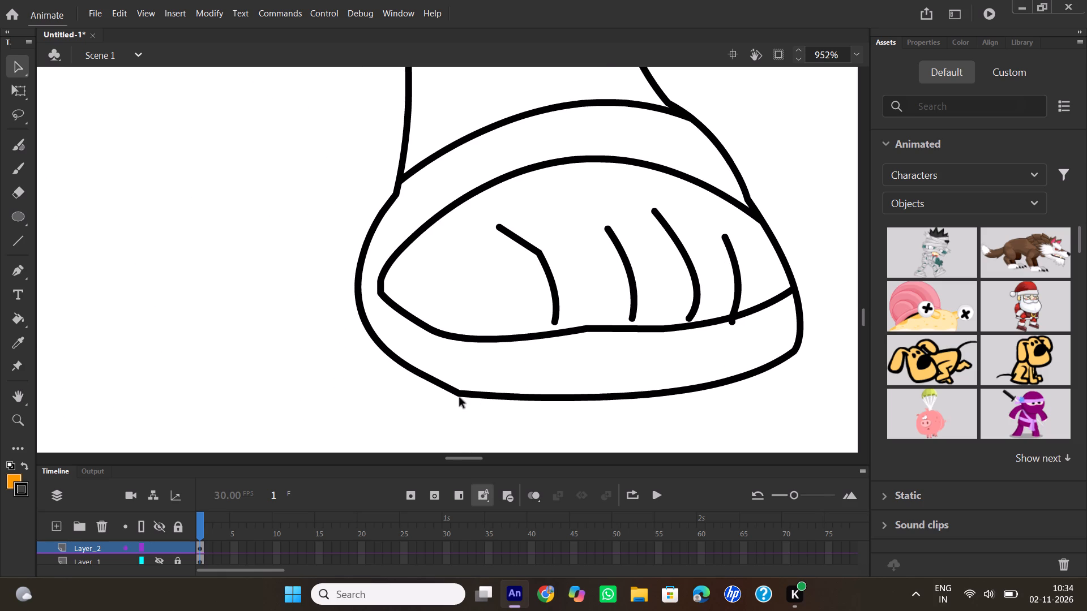
drag(461, 395, 464, 389)
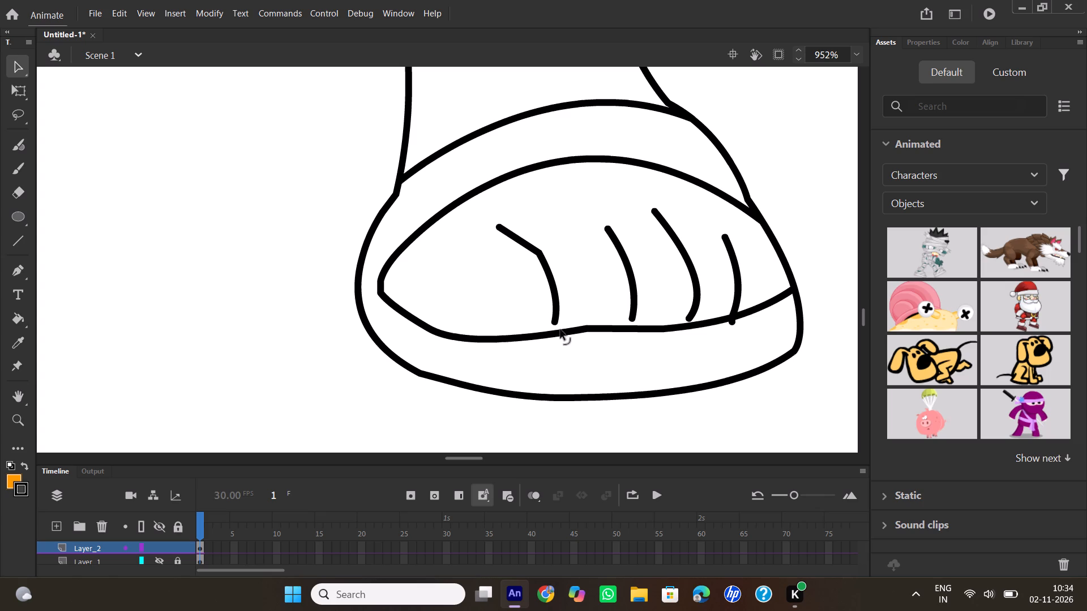
Attach the right foot's three inner toe lines to the footbed line and delete the outermost toe line's overshooting stub.
drag(557, 324, 551, 335)
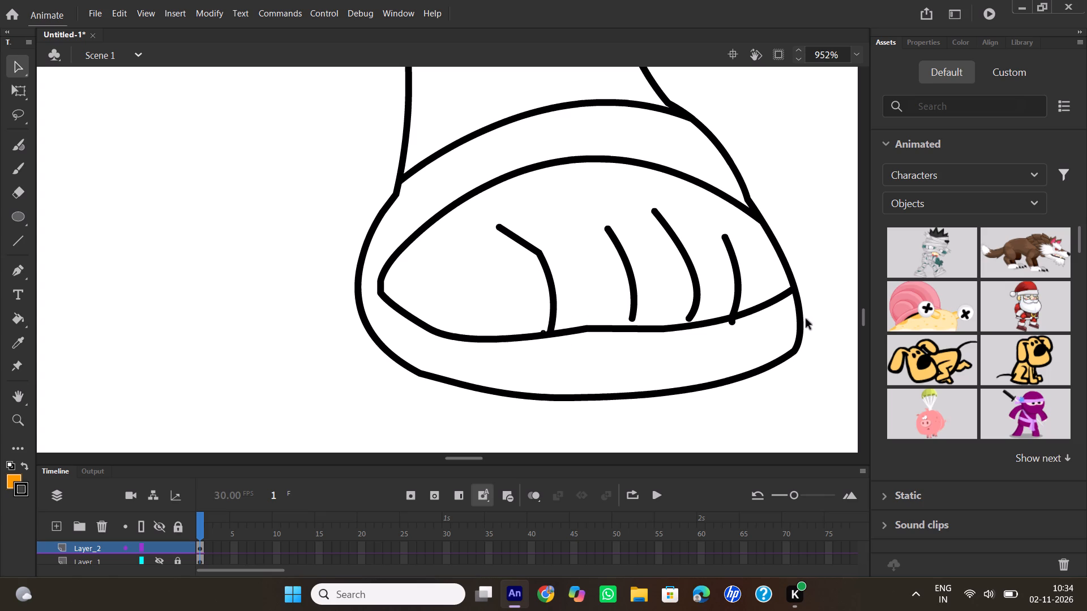
click(731, 322)
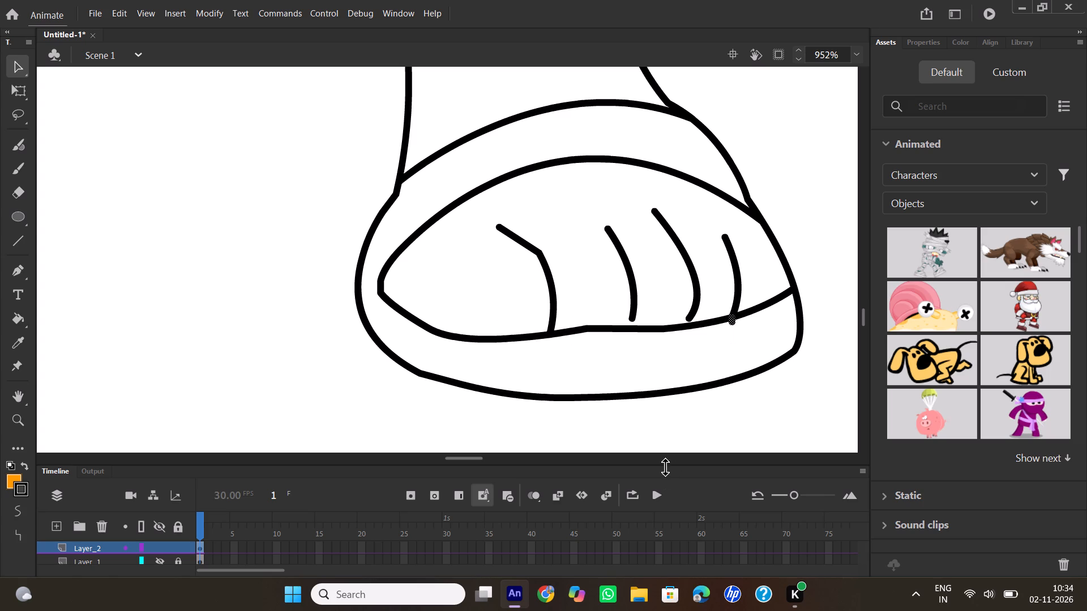
key(Delete)
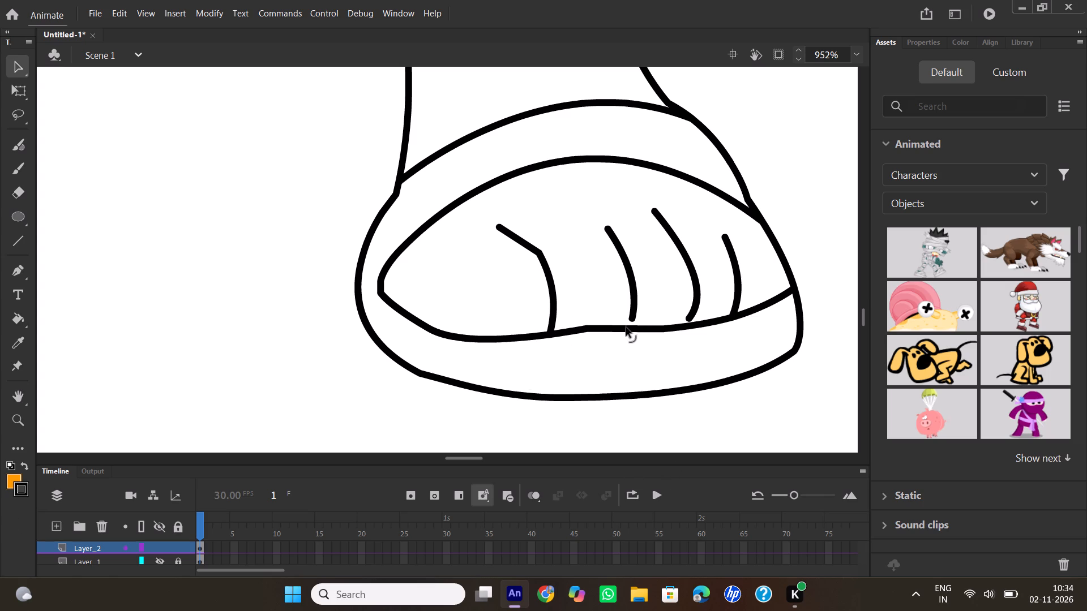
drag(630, 318, 624, 332)
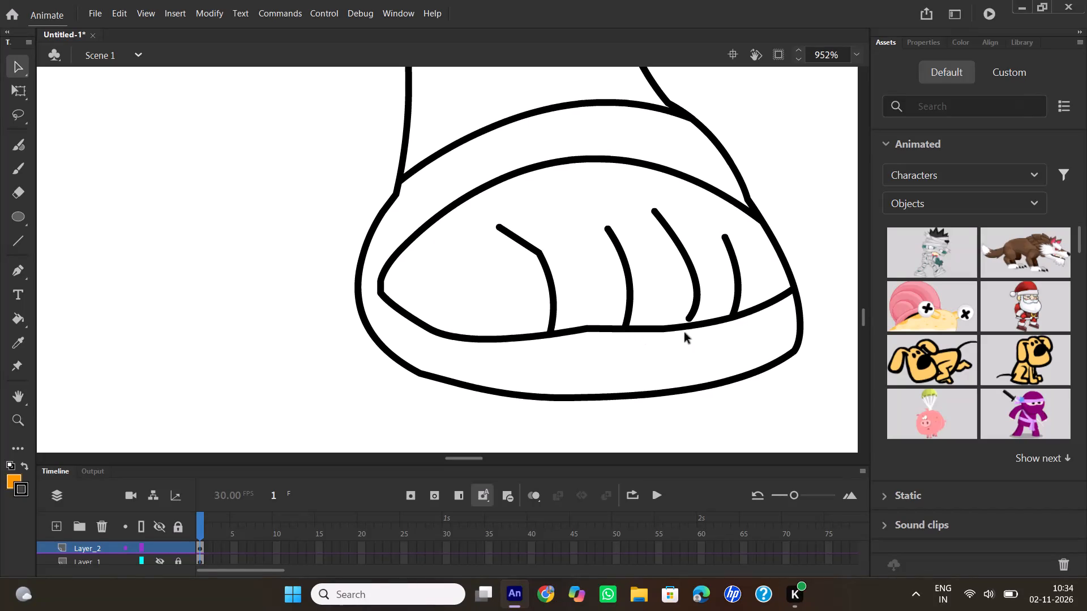
drag(690, 320, 681, 333)
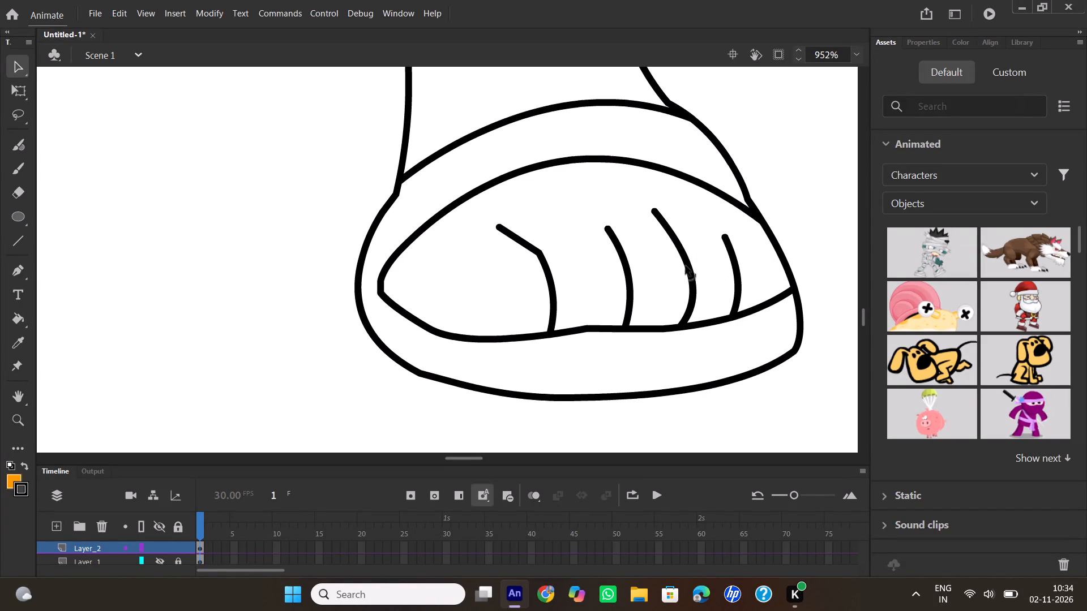
Curve the angular upper part of the right foot's big-toe line and bow its middle outward.
drag(524, 242, 529, 234)
drag(529, 234, 529, 233)
drag(541, 259, 549, 259)
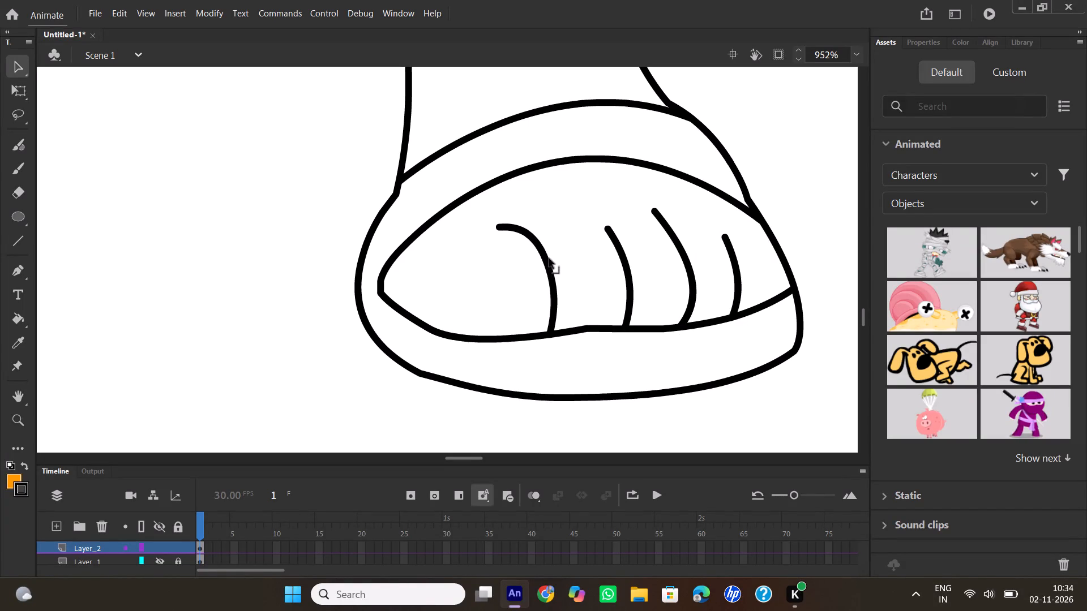
drag(549, 259, 559, 280)
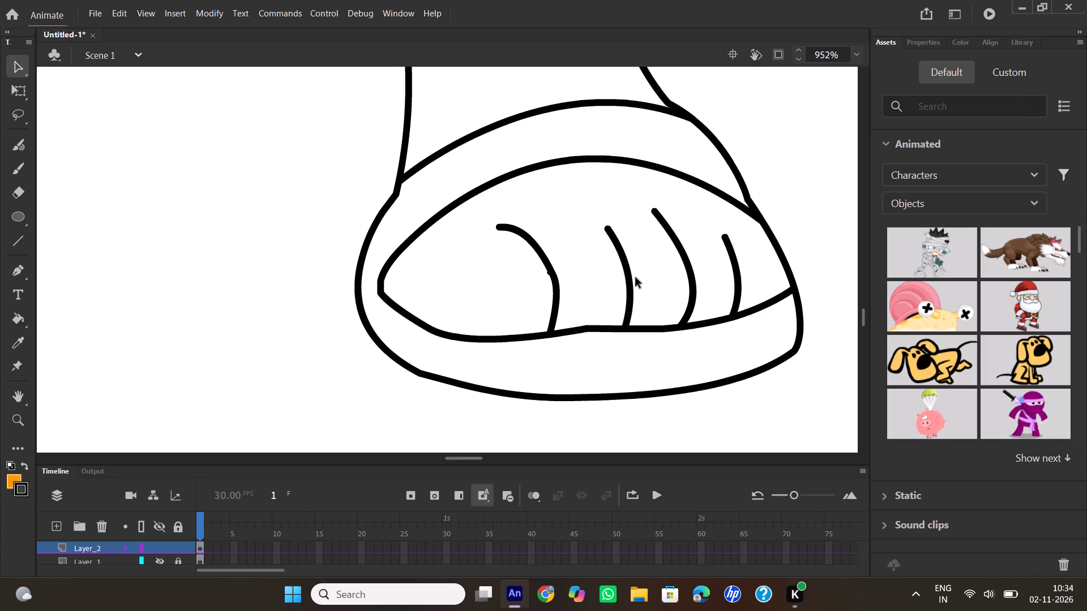
Bend the inner end of the right sandal's upper strap line down toward the ankle corner.
scroll(635, 253, up, 2)
scroll(634, 253, down, 1)
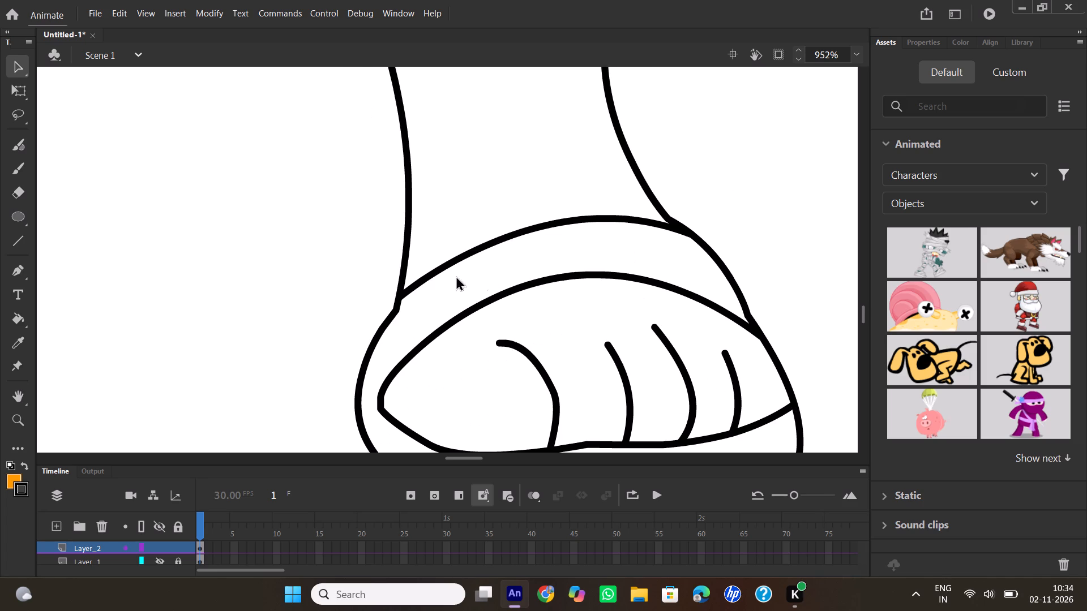
drag(408, 292, 405, 303)
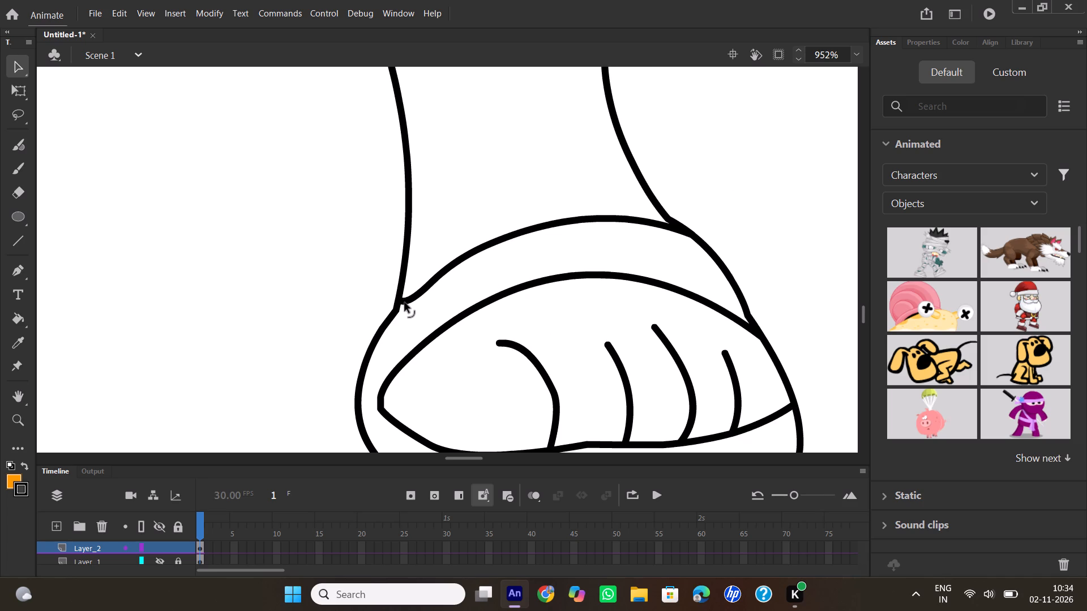
drag(405, 303, 401, 308)
Attach the top ends of the right leg's inner and outer lines to the cuff's lower scallops.
scroll(473, 238, up, 2)
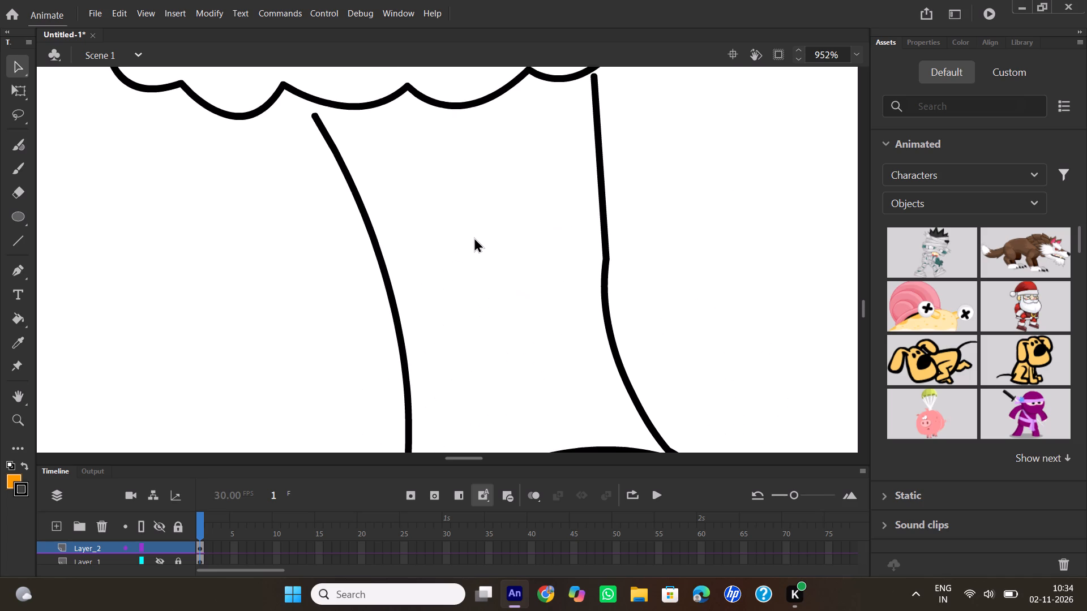
scroll(472, 236, up, 3)
scroll(461, 239, down, 1)
drag(315, 350, 304, 332)
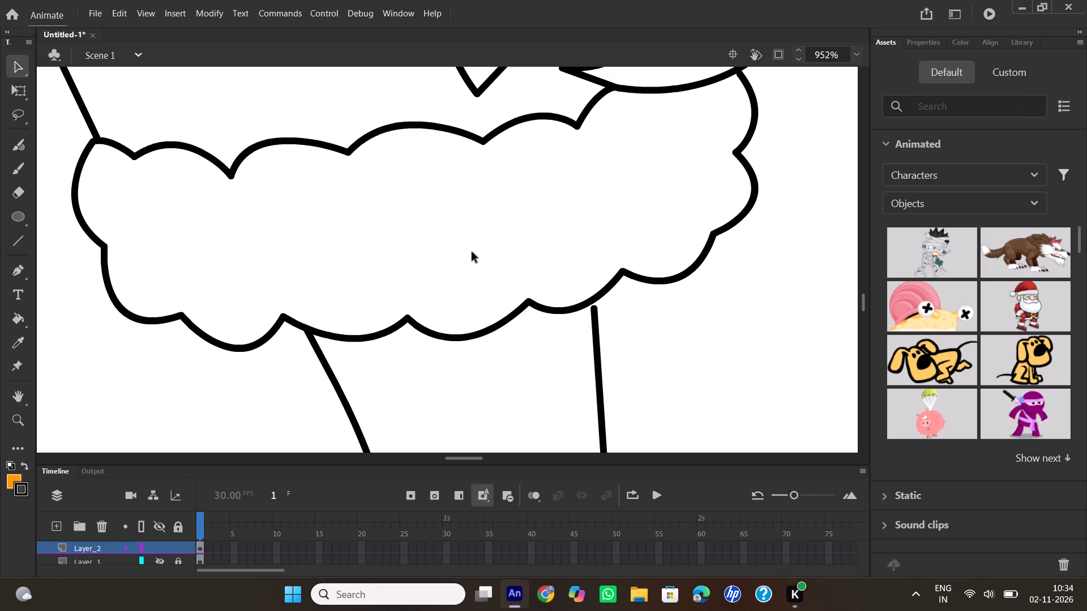
drag(596, 307, 600, 295)
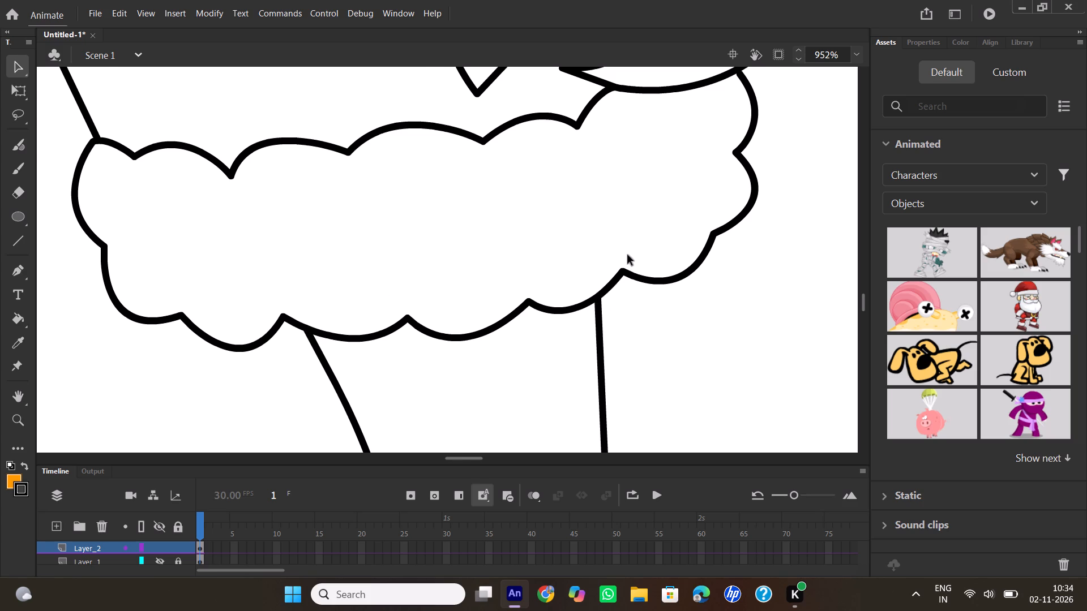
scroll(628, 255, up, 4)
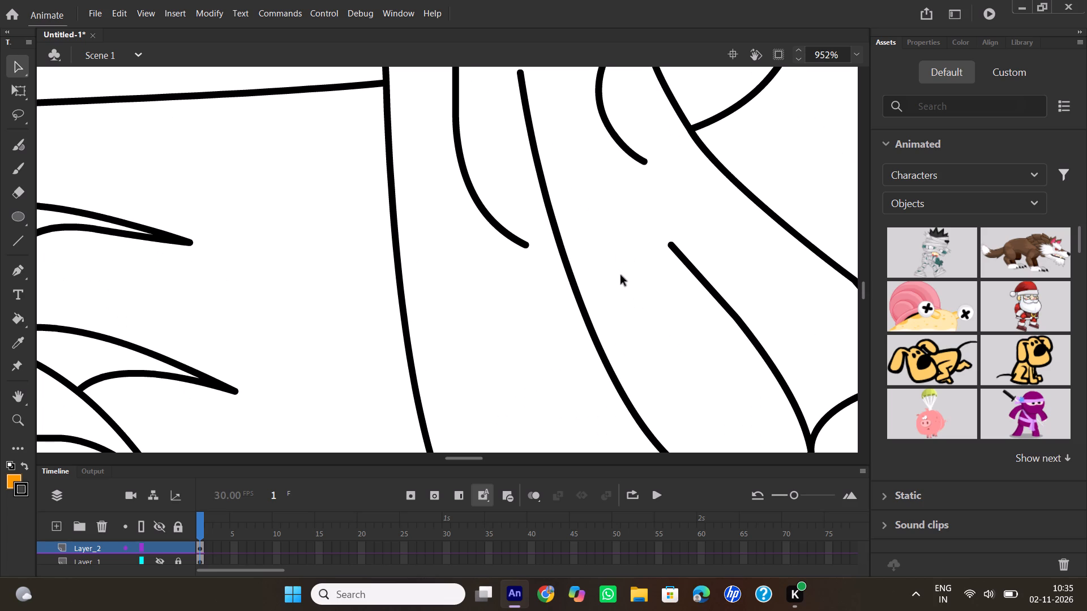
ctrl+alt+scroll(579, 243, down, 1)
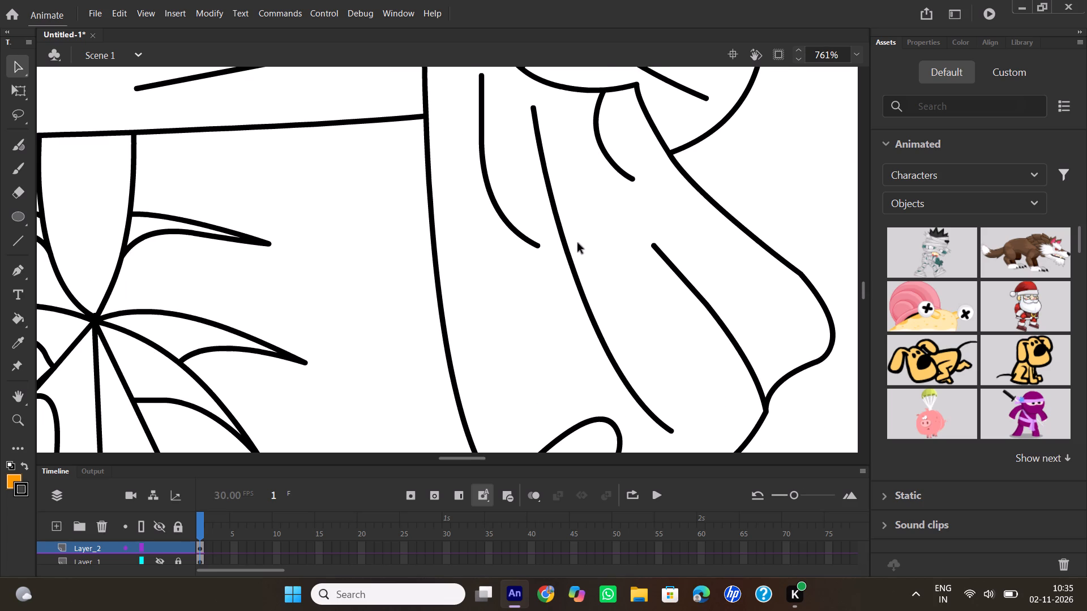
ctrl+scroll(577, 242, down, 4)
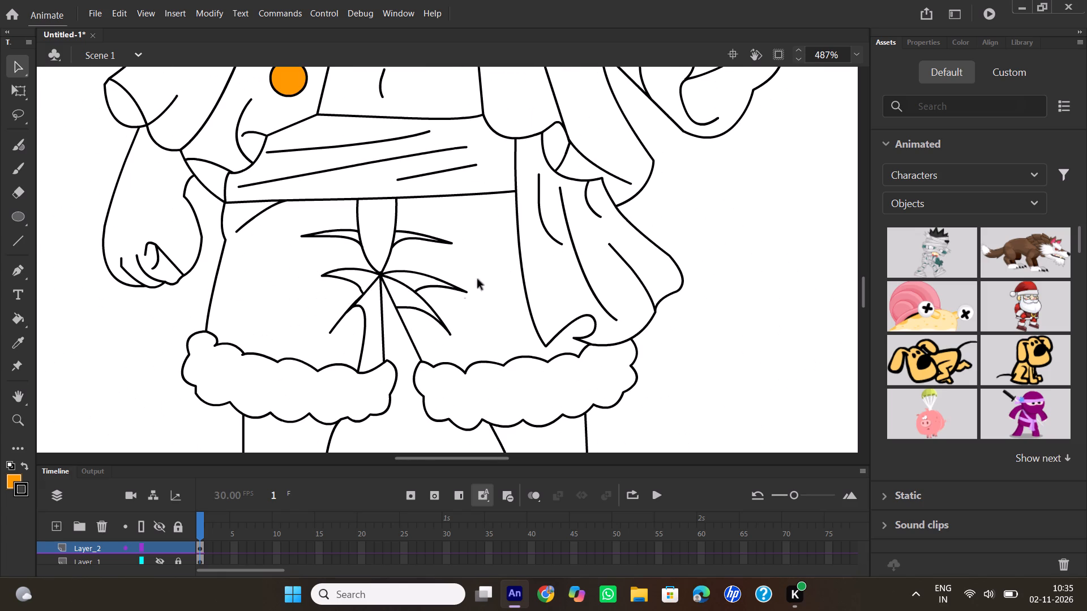
Review the cleaned line art from the shorts and cuffs down to the sandals and back up to the face.
drag(473, 462, 448, 462)
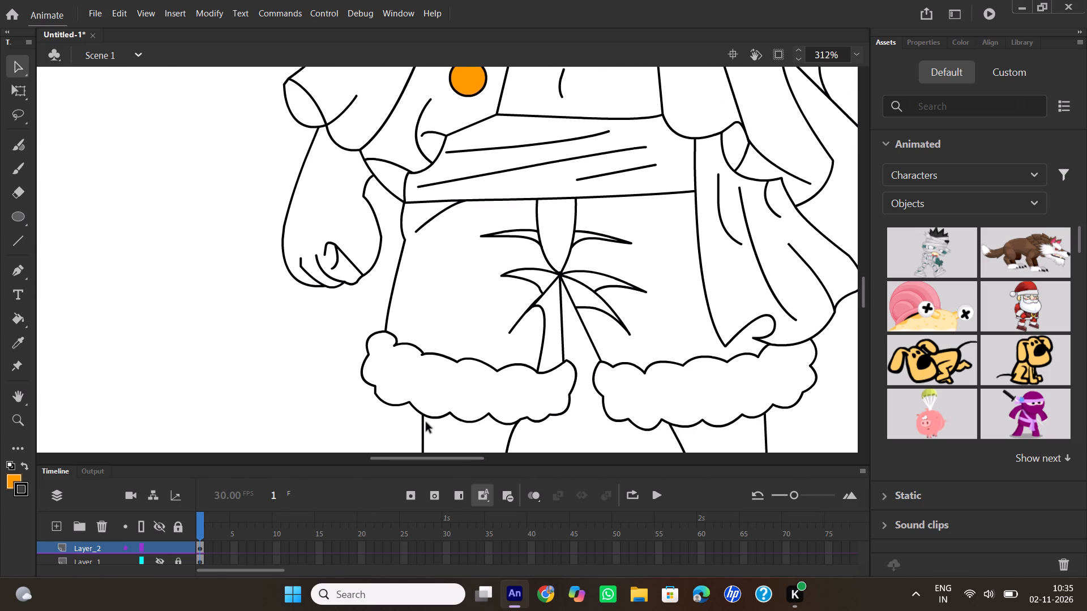
scroll(458, 424, down, 1)
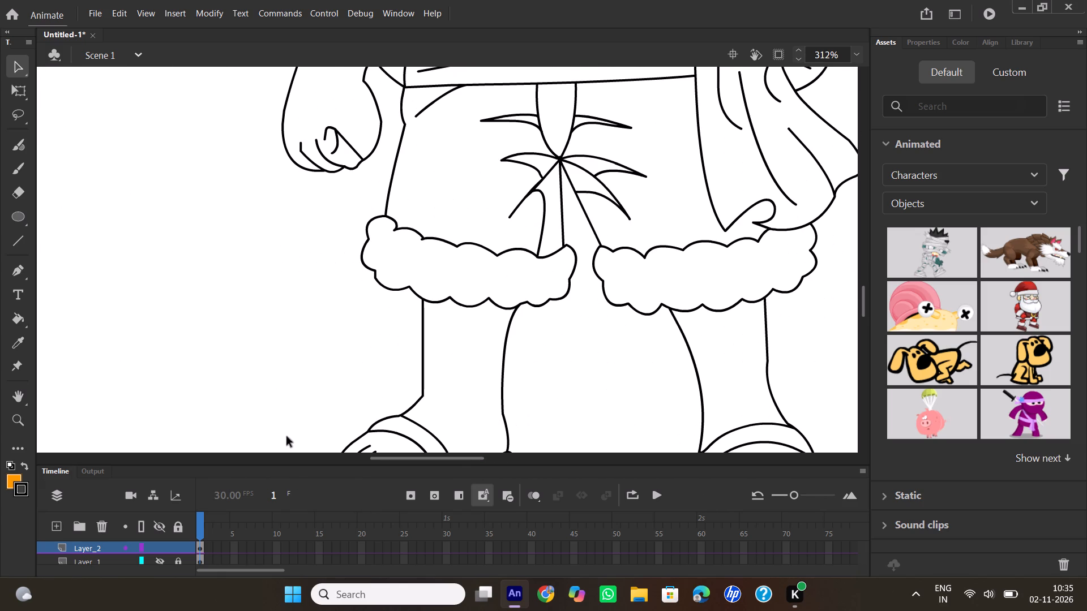
scroll(420, 348, down, 2)
scroll(431, 325, up, 3)
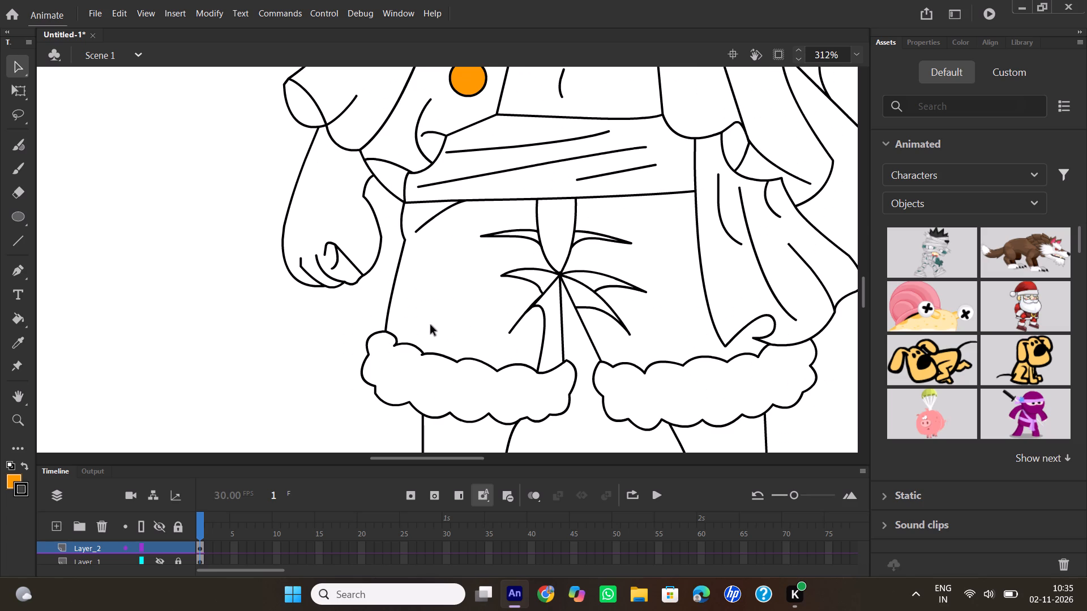
scroll(455, 305, down, 3)
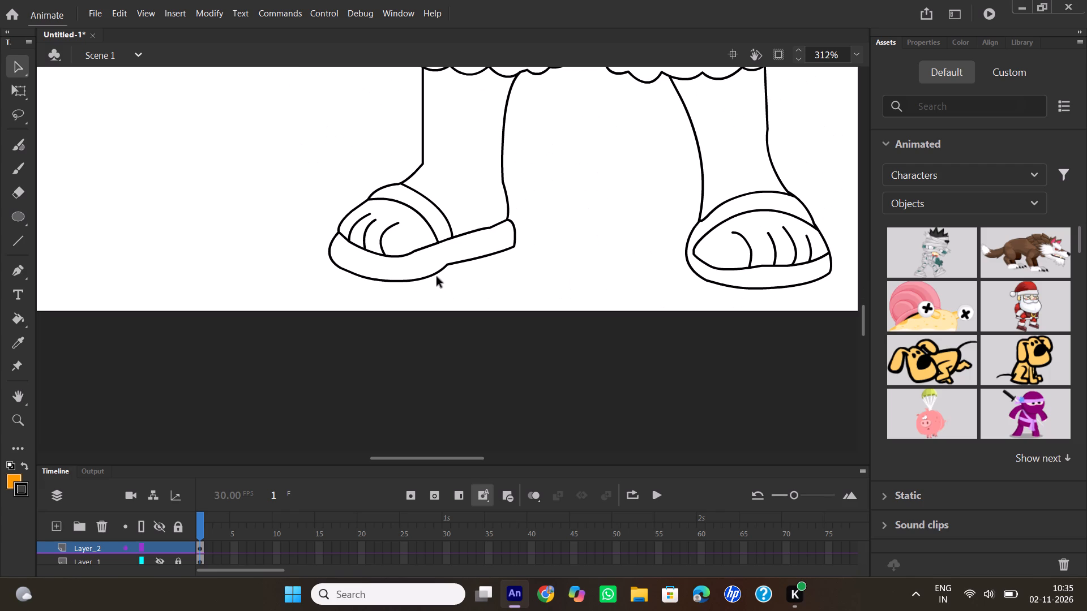
scroll(503, 243, up, 7)
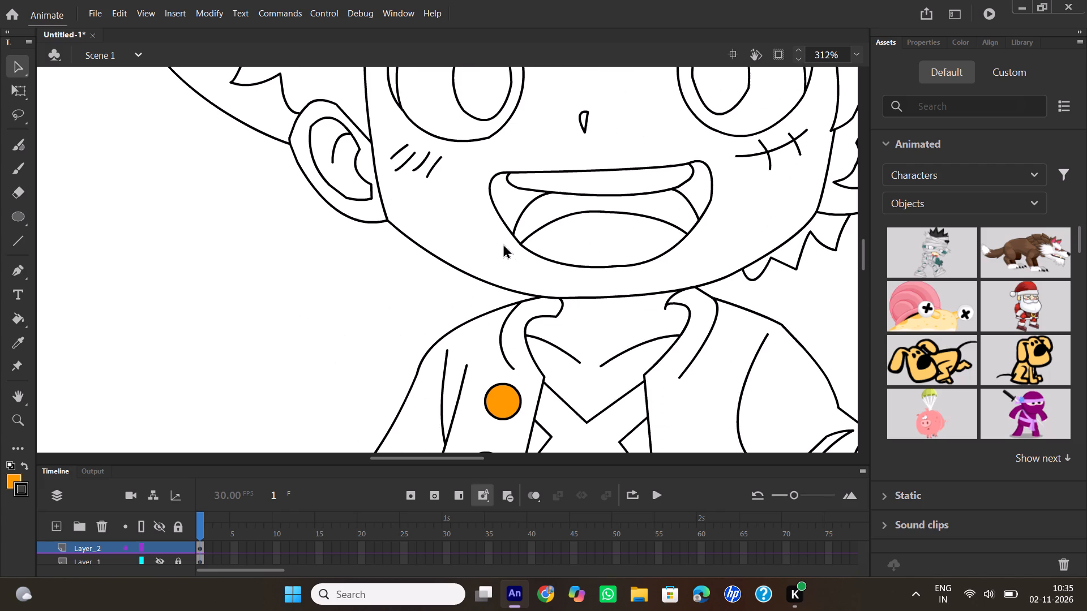
scroll(546, 244, up, 2)
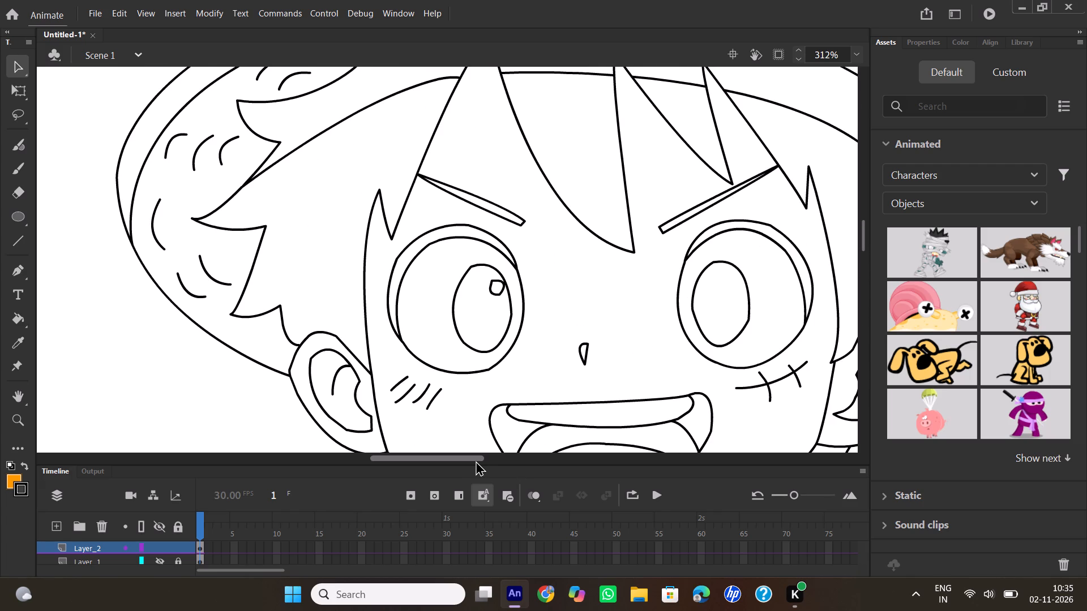
Fill both pupils and both eyebrows with solid black #000000, leaving the small eye highlight unfilled.
drag(476, 461, 512, 461)
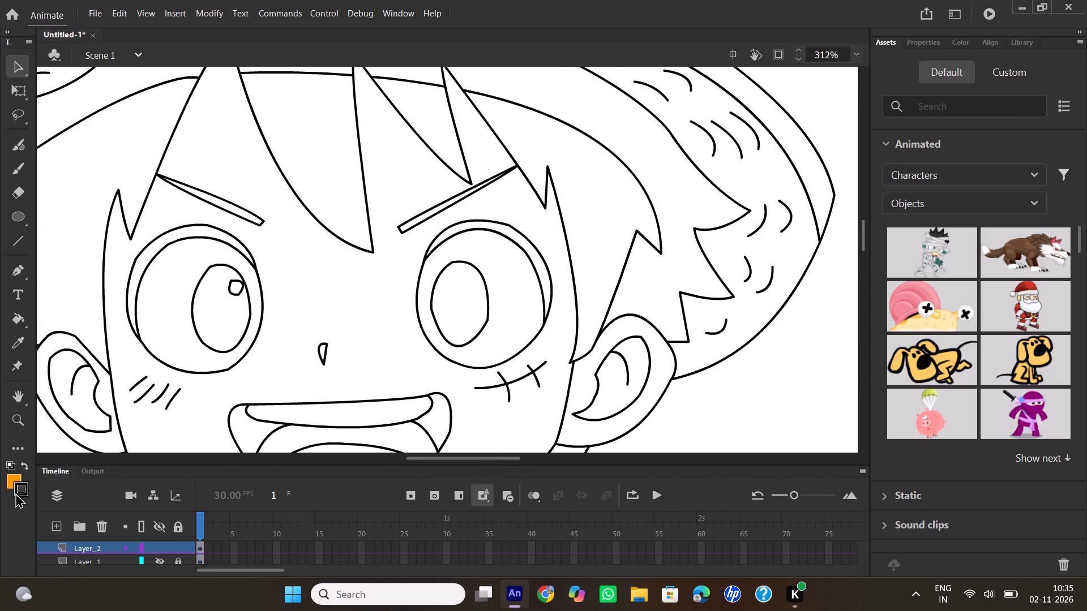
click(10, 480)
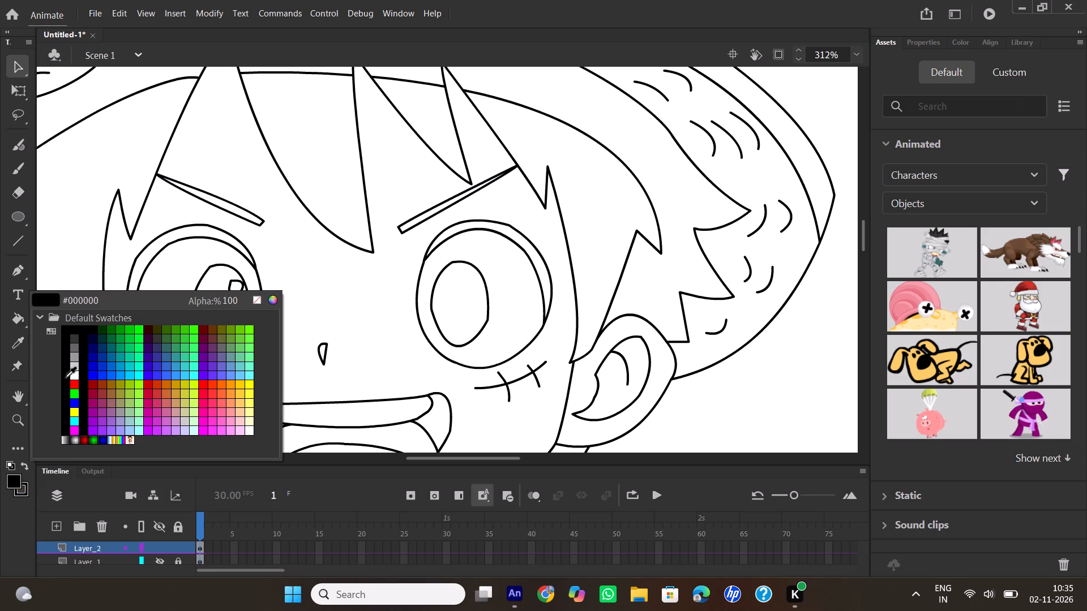
click(76, 328)
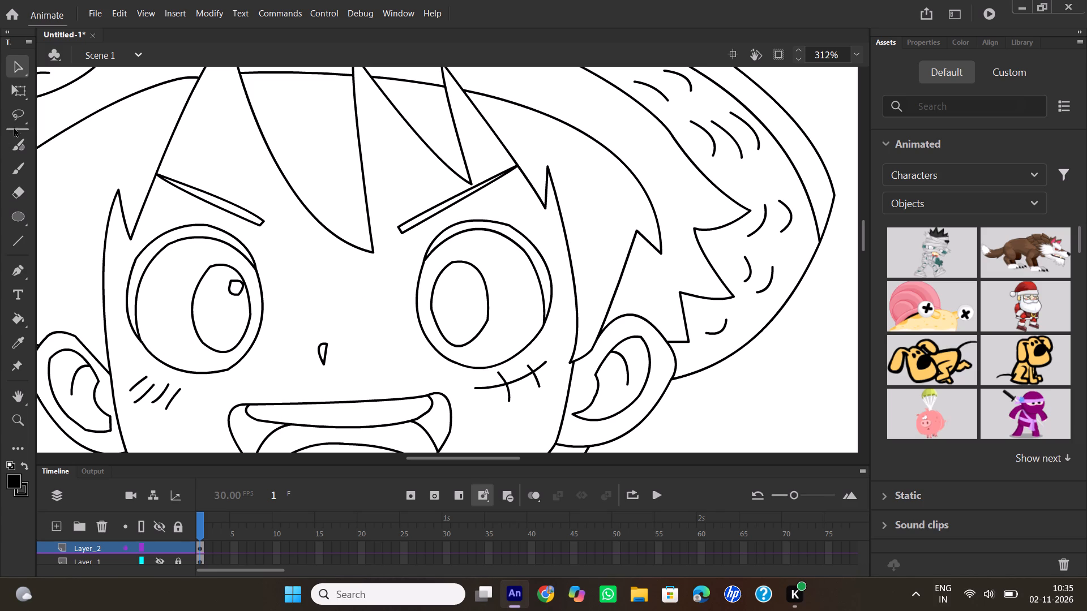
click(25, 315)
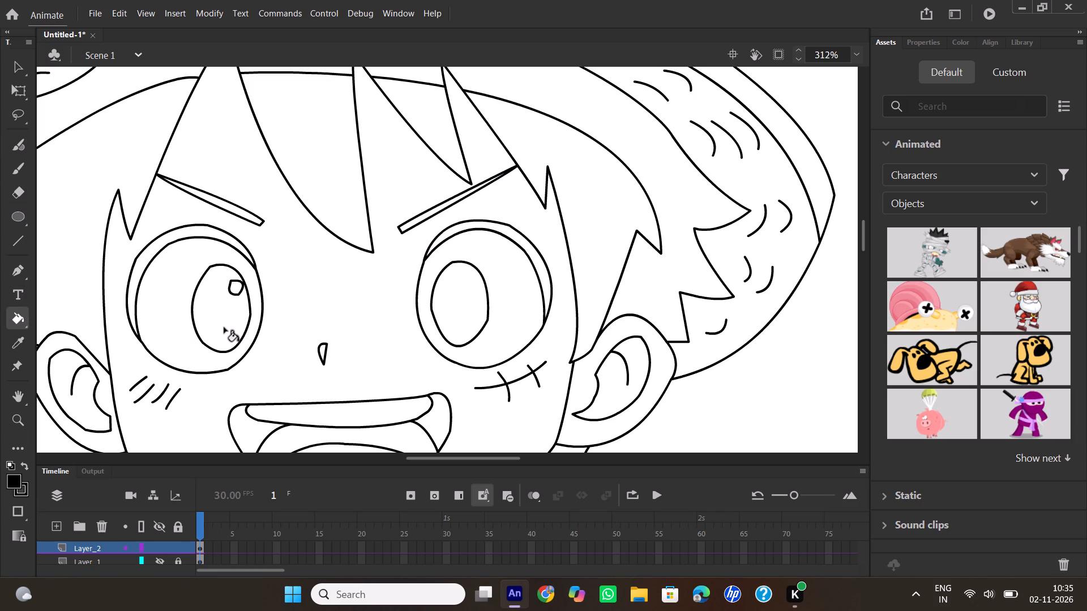
click(224, 324)
click(470, 304)
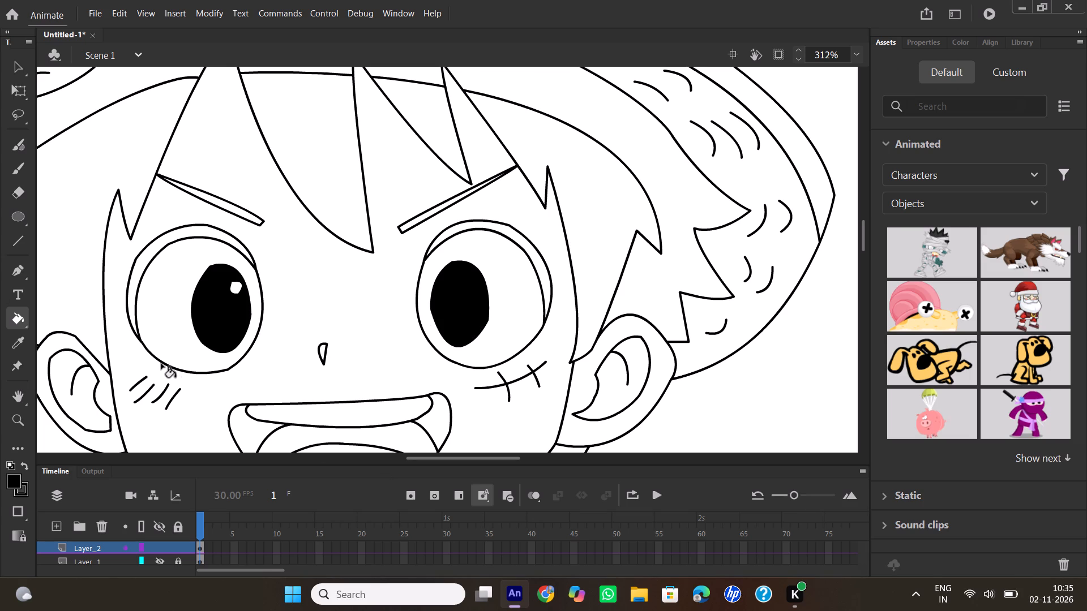
ctrl+scroll(249, 261, down, 1)
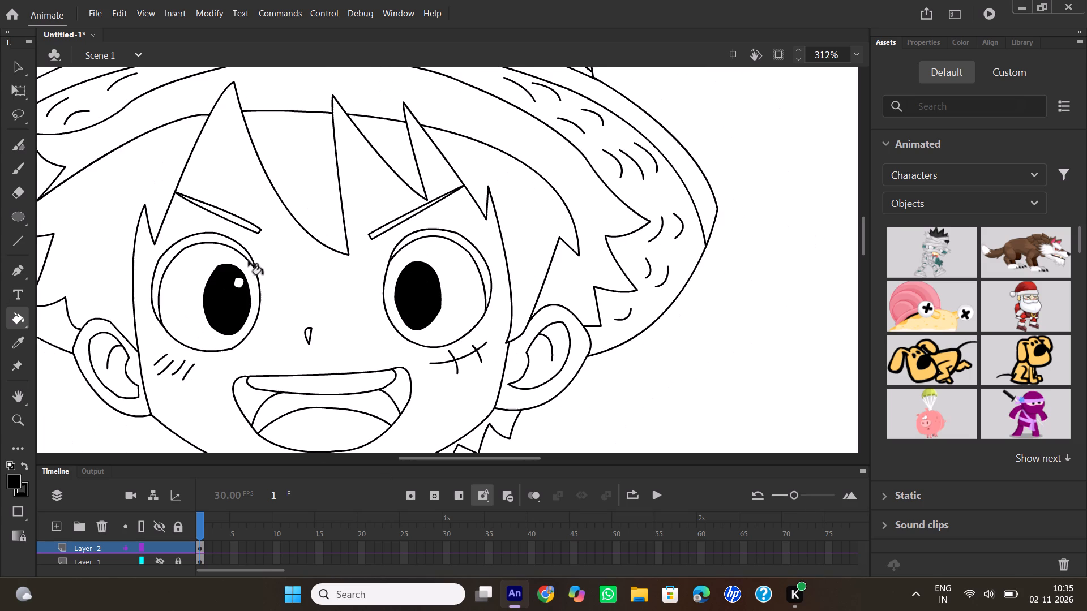
click(378, 233)
click(234, 220)
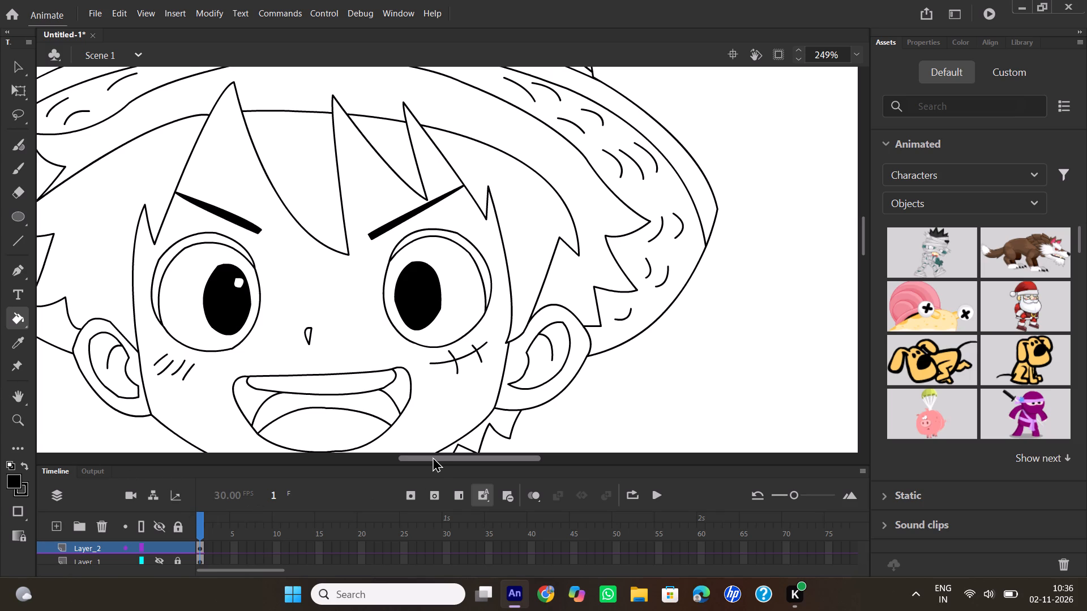
Fill the outer hair band beneath the hat brim with black.
drag(433, 455, 415, 461)
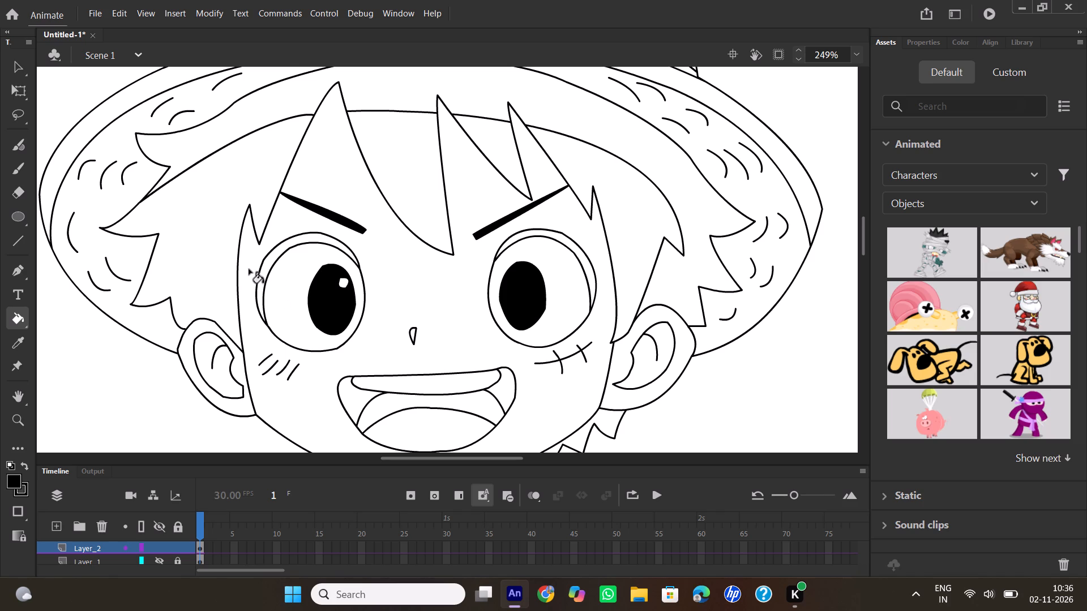
click(599, 112)
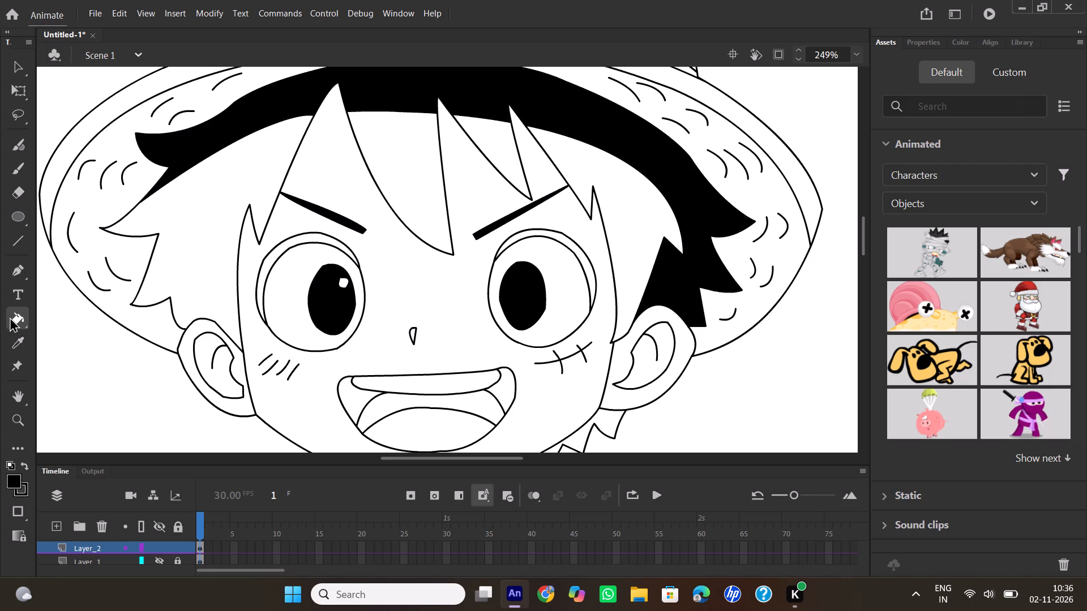
Draw a Pen line from the lower edge of the black hair band to the lowest hair spike above the left-hand ear.
click(14, 272)
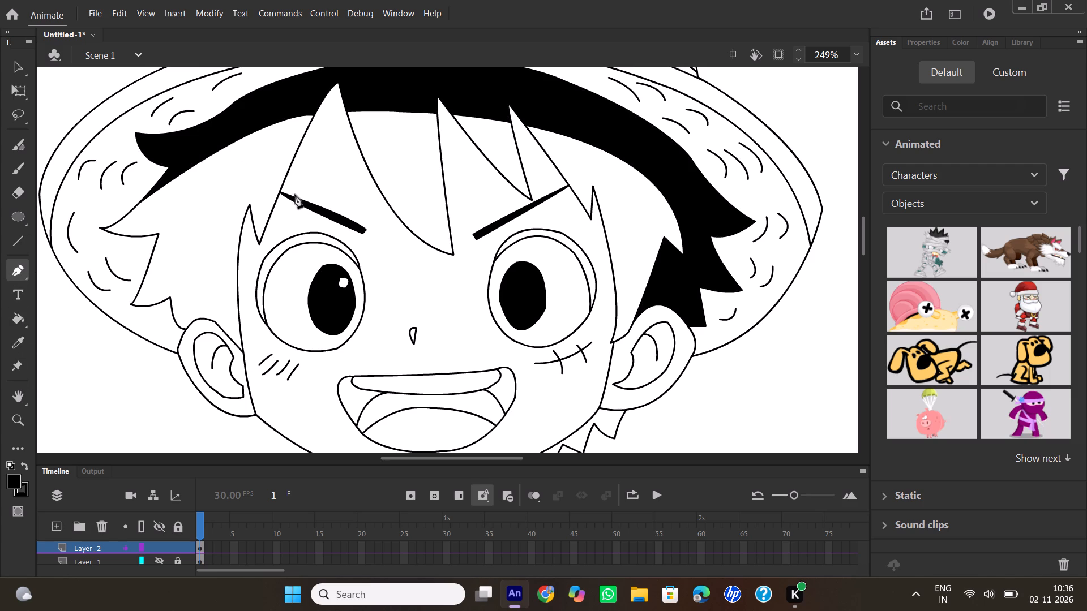
click(247, 134)
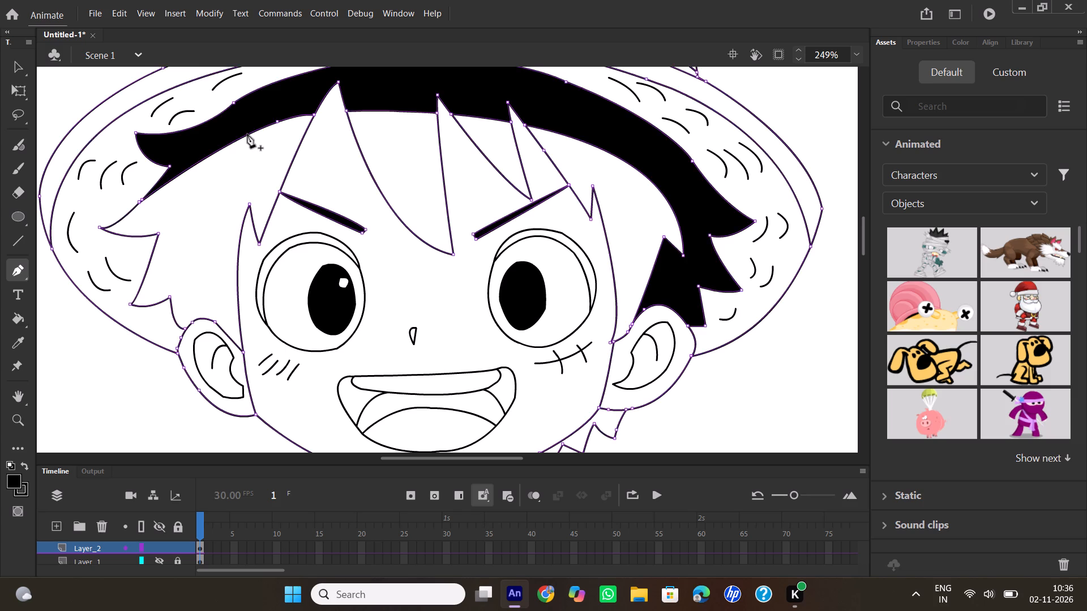
click(247, 134)
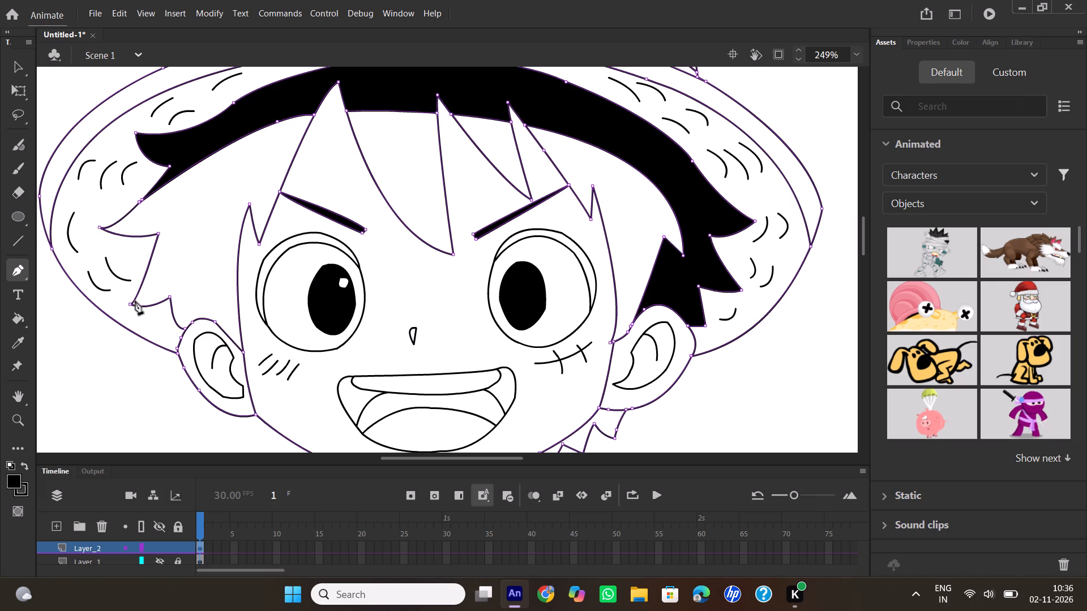
drag(132, 303, 110, 315)
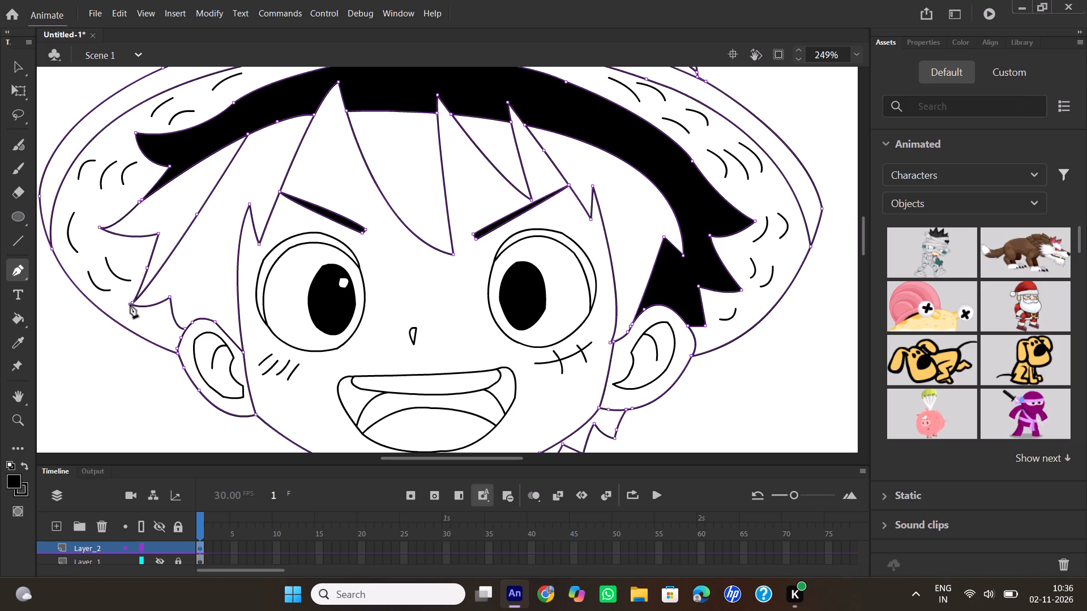
click(20, 67)
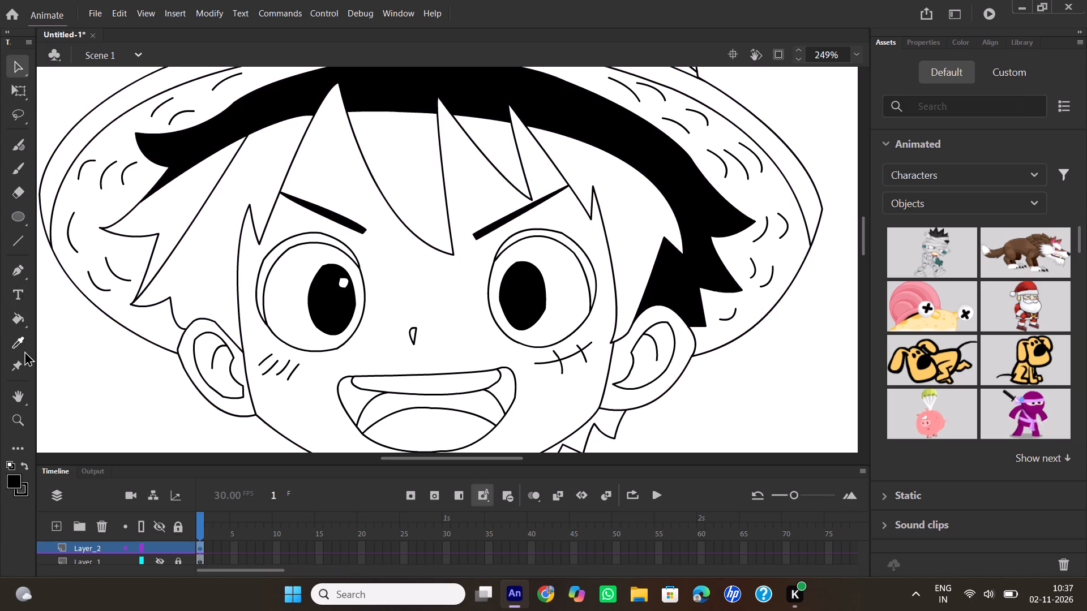
Fill the newly enclosed outer hair spikes on the left side of the face with black.
click(21, 322)
click(193, 198)
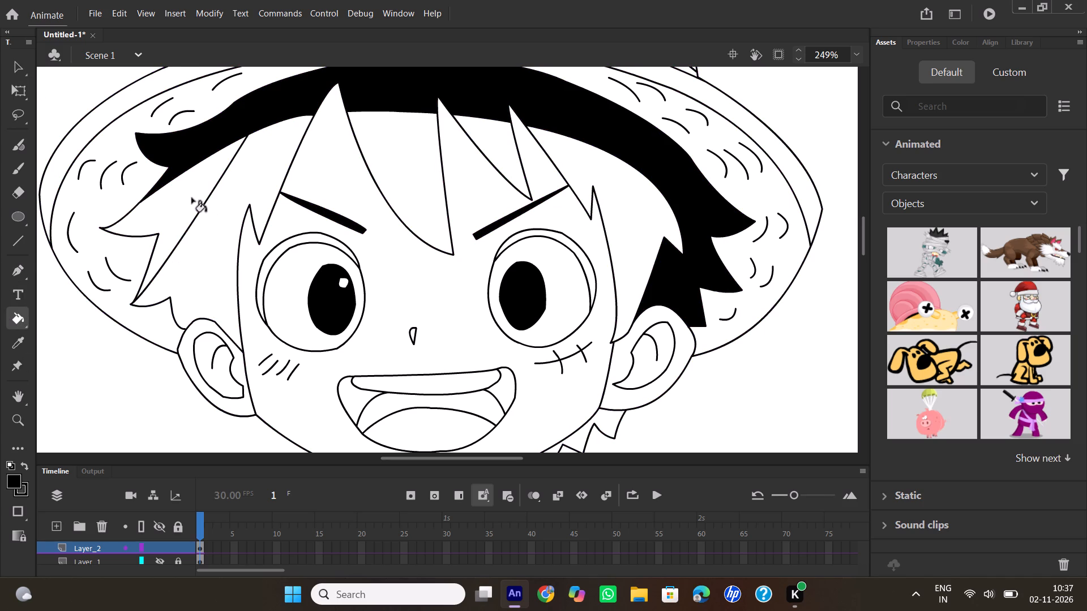
Round off the corner where the new hair line meets the lower edge of the black hair band.
click(19, 65)
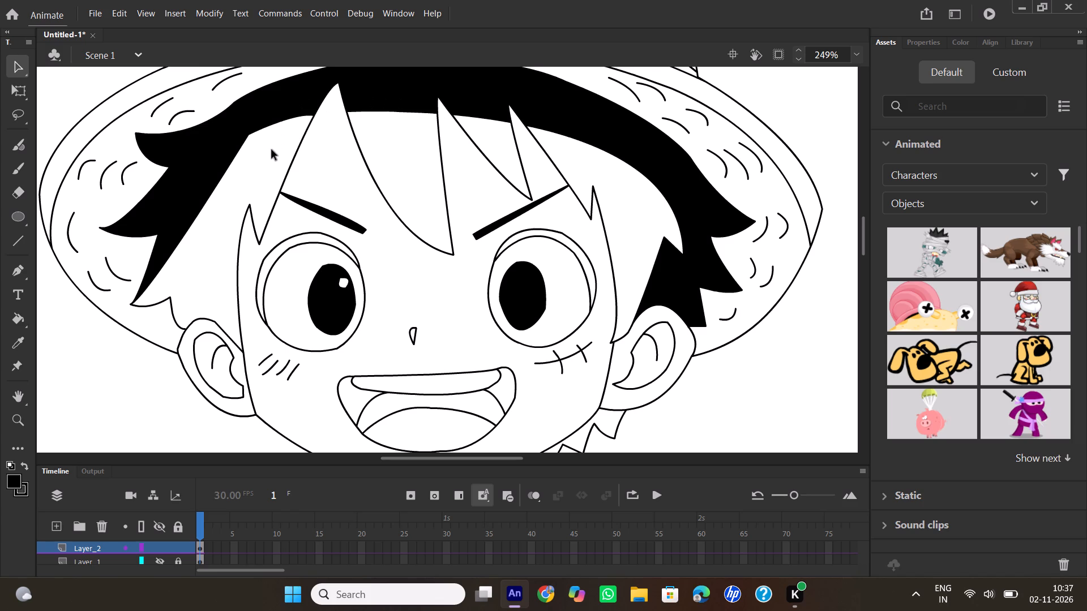
click(247, 134)
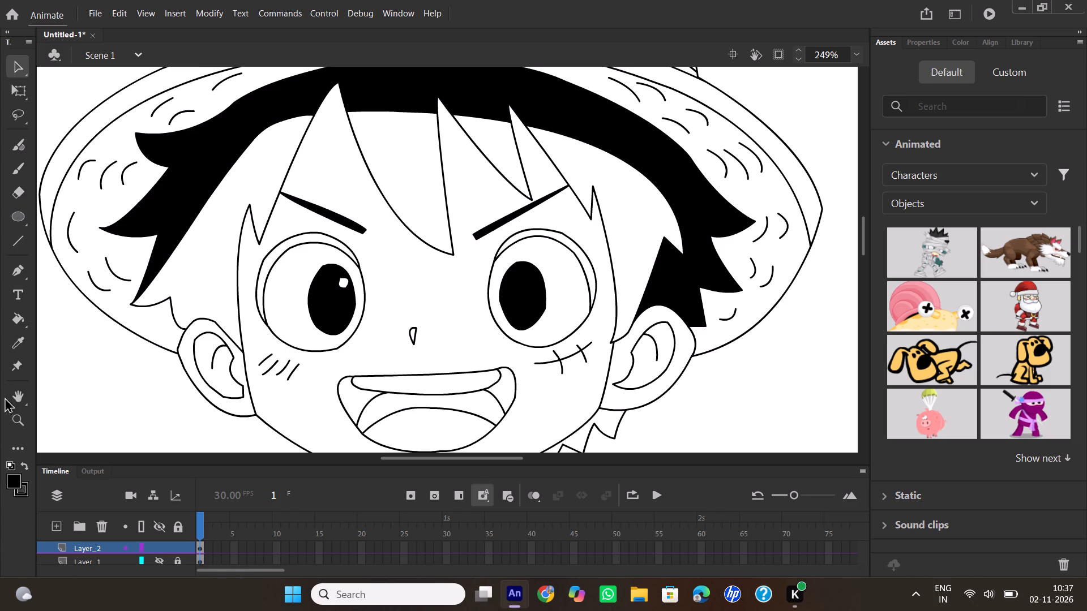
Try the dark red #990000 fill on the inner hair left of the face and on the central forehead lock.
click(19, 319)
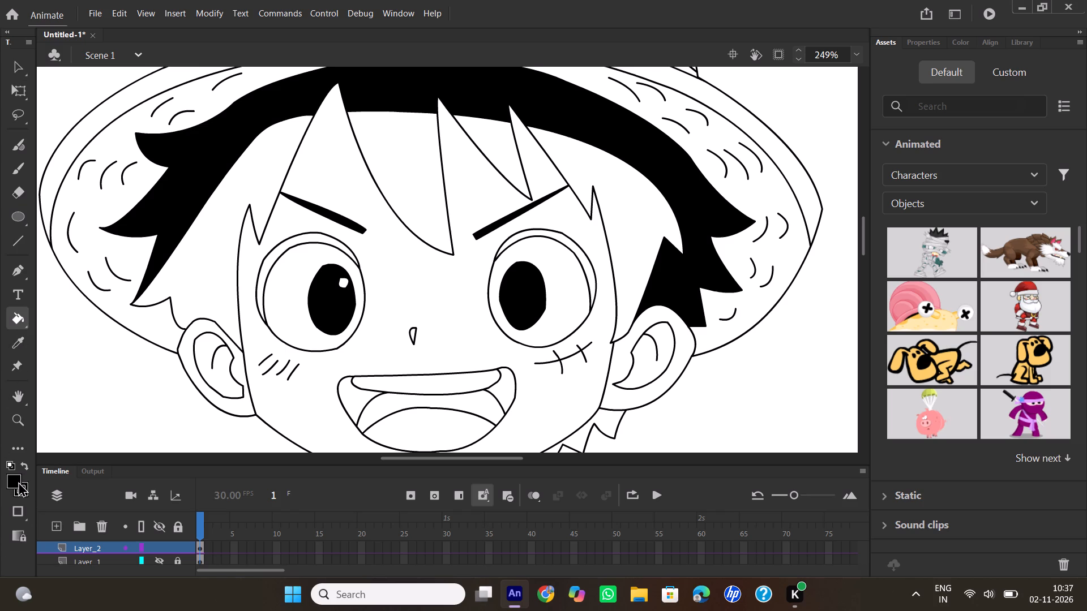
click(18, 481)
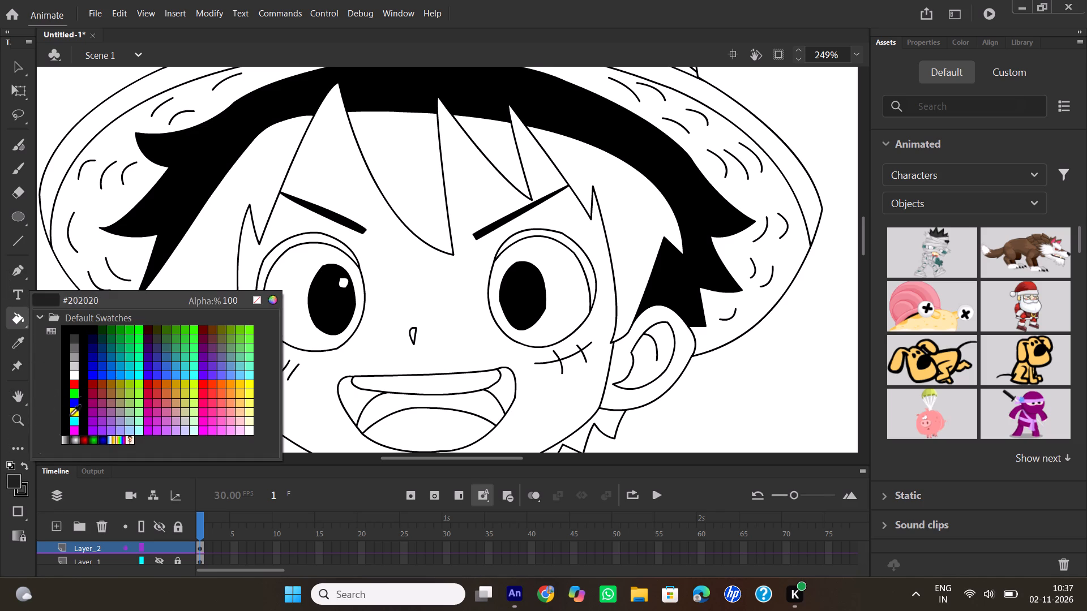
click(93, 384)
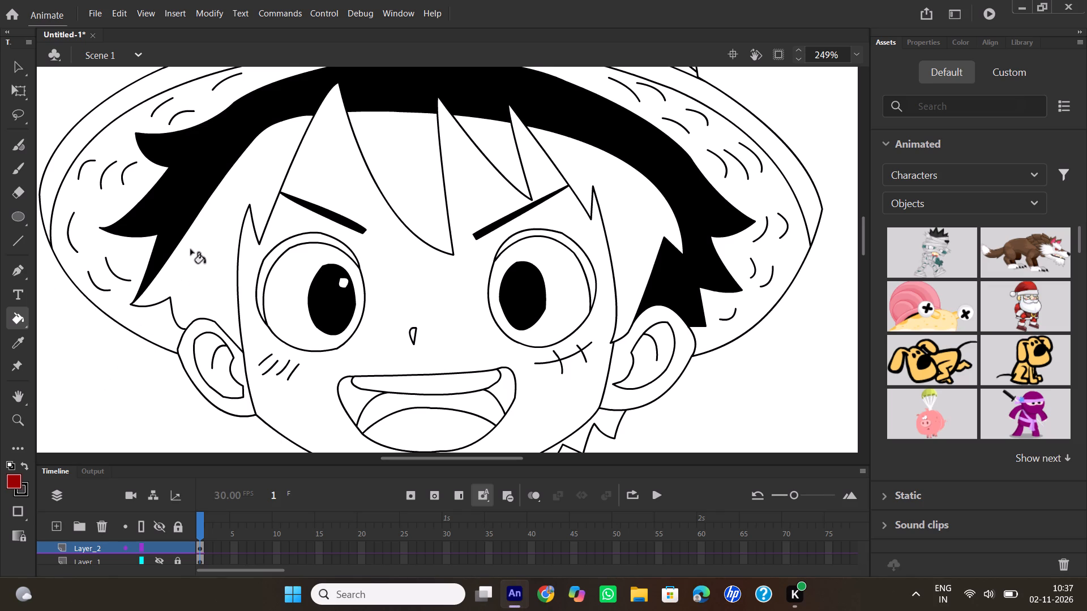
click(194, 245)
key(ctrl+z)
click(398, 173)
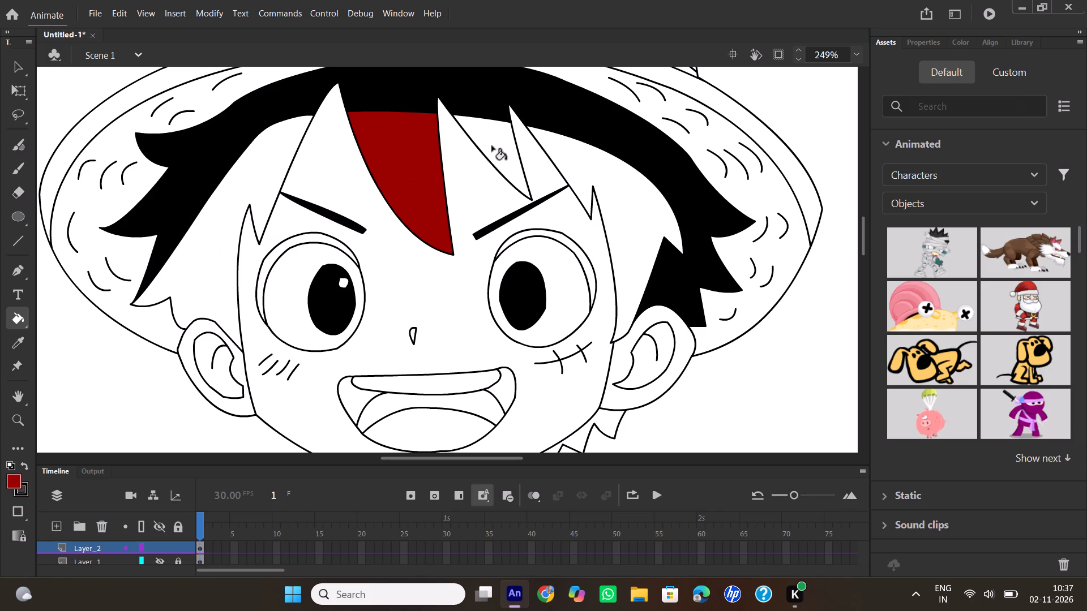
Fill the central forehead lock, the smaller lock beside it and the inner hair right of the face with a darker red.
click(12, 479)
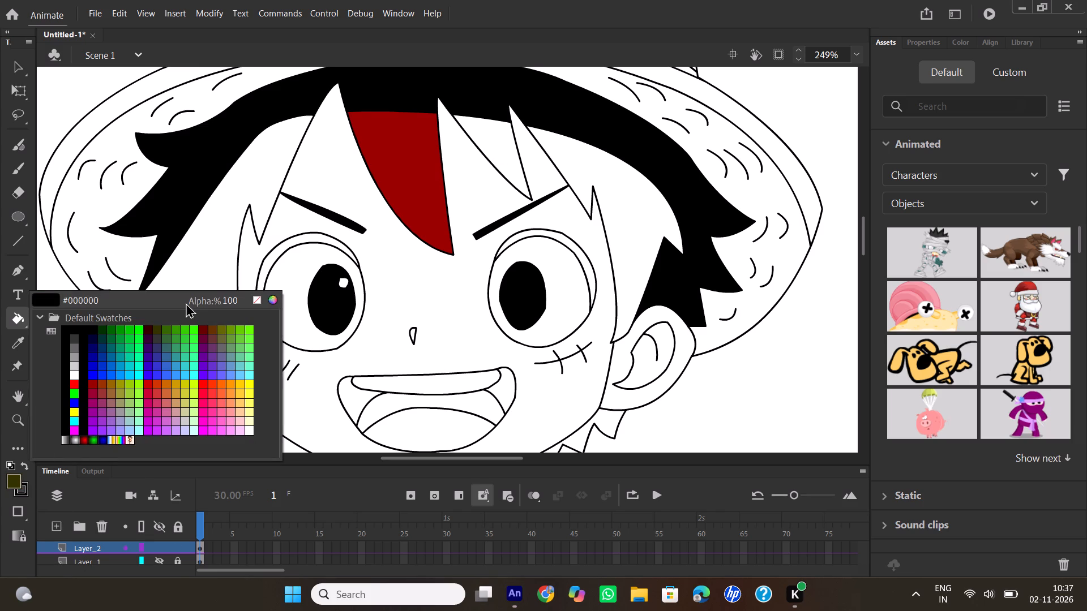
click(201, 331)
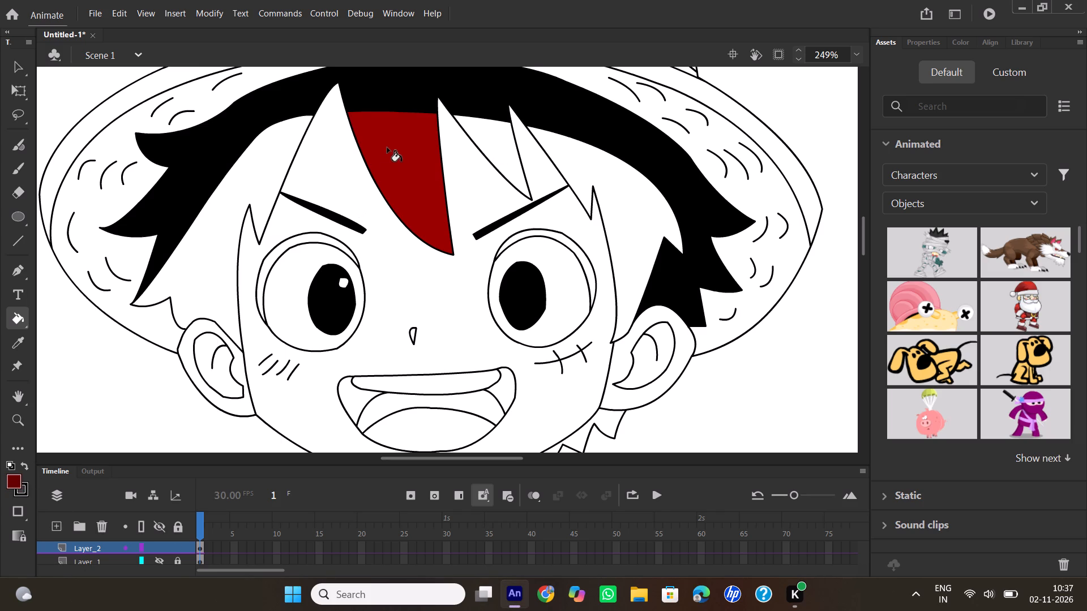
click(388, 146)
click(505, 147)
click(619, 184)
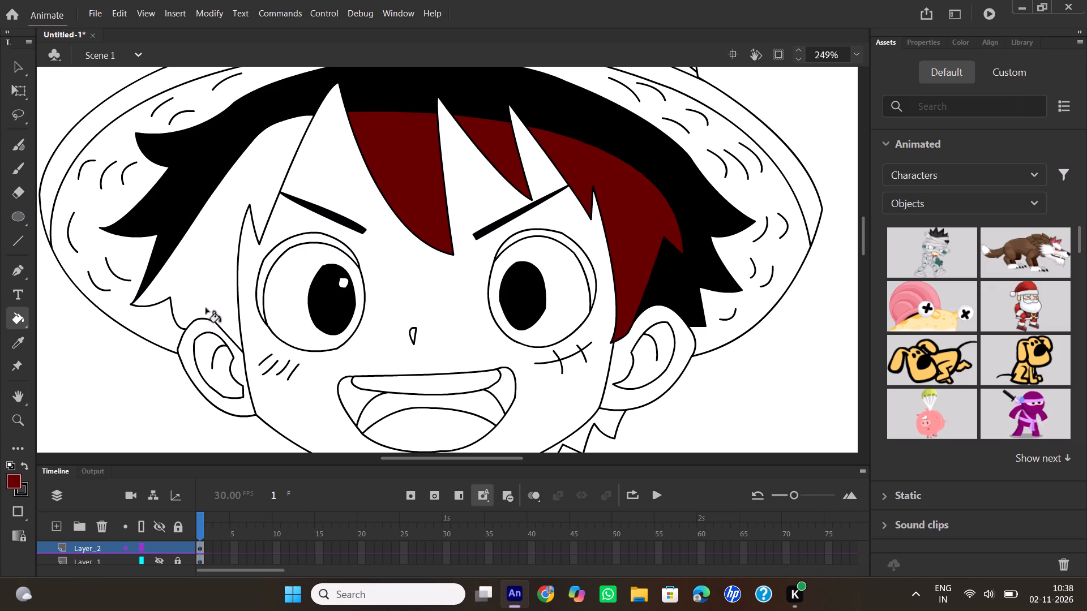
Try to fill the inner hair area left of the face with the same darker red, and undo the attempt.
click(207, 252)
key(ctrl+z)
Extend the end of the hair outline left of the face so it meets the top edge of the ear.
click(20, 71)
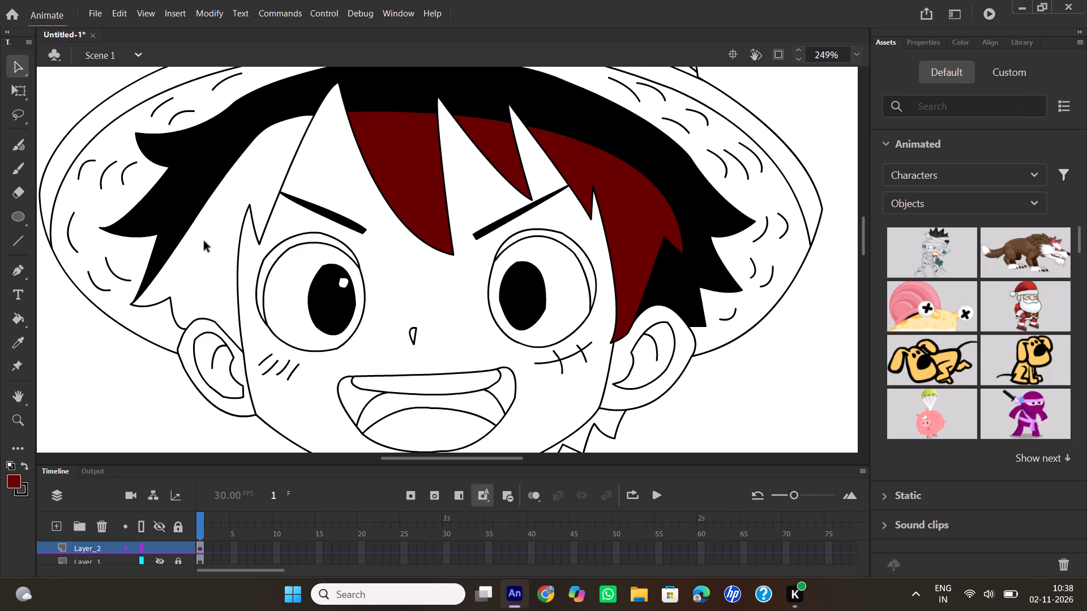
ctrl+scroll(204, 242, up, 4)
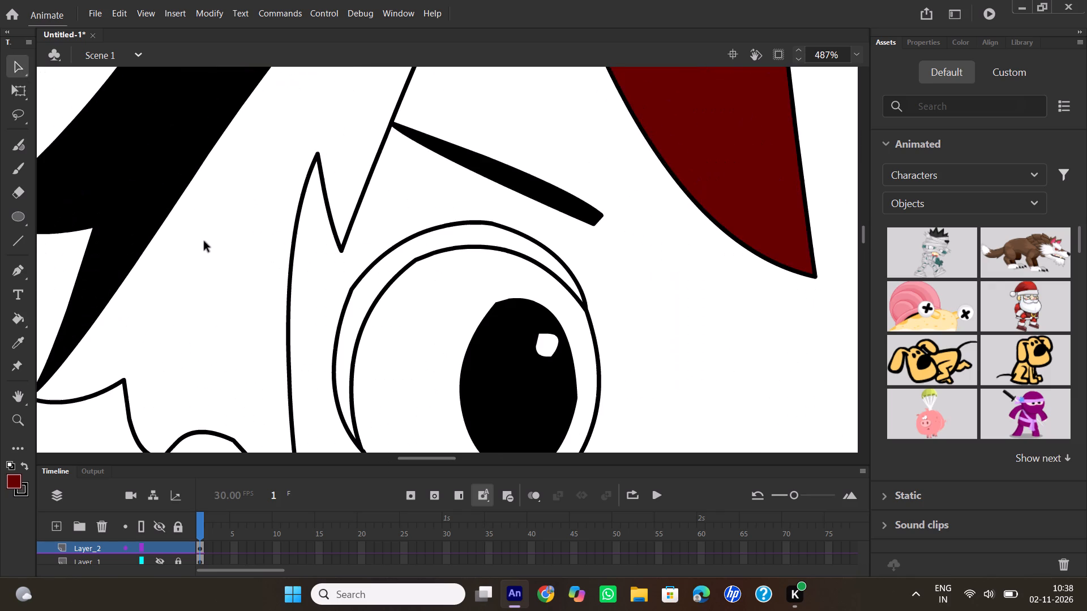
ctrl+scroll(204, 242, up, 1)
scroll(238, 243, down, 2)
scroll(235, 240, up, 1)
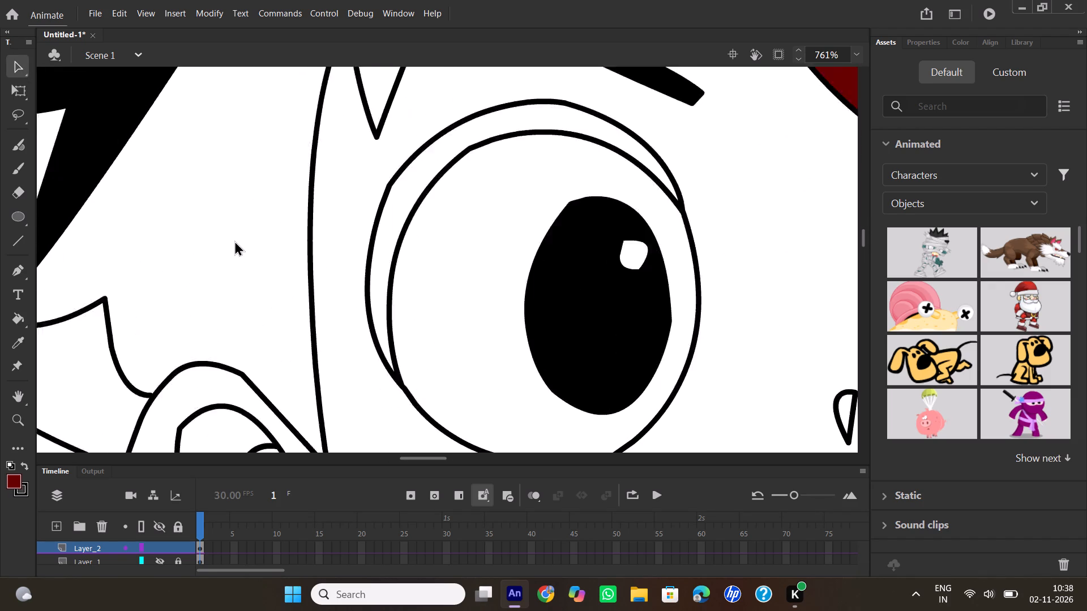
scroll(234, 240, up, 3)
scroll(233, 239, down, 2)
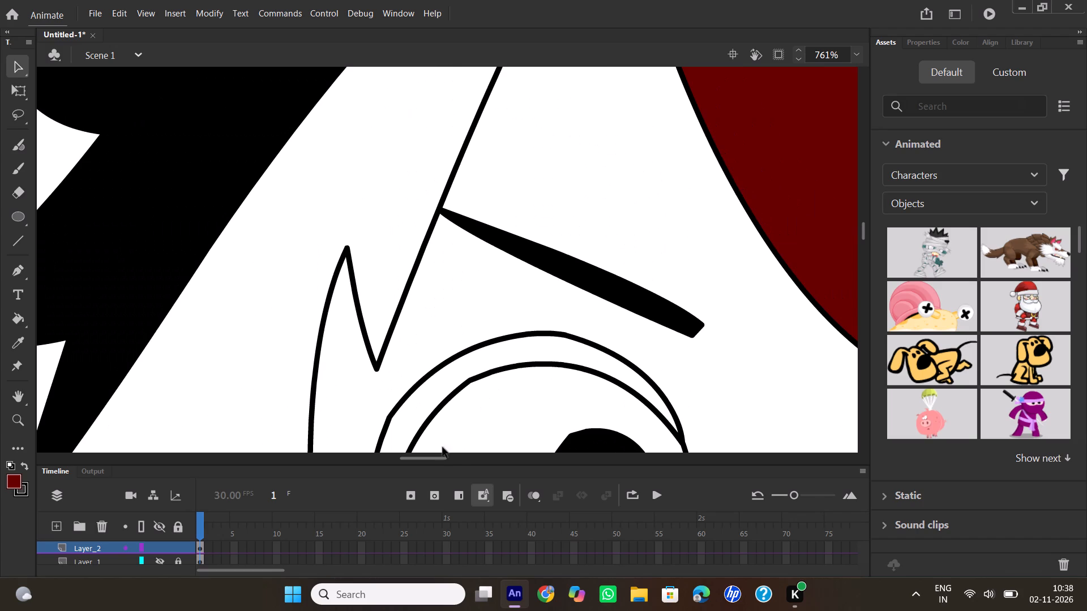
drag(434, 458, 415, 463)
scroll(419, 395, down, 2)
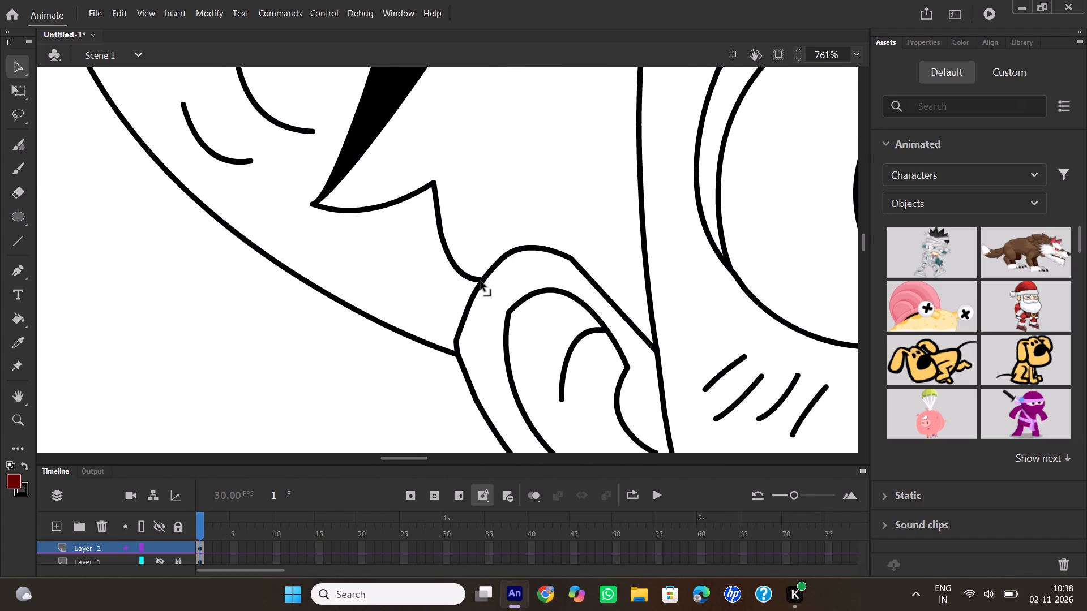
drag(481, 281, 489, 281)
Fill the inner hair area left of the face with the same darker red as the other inner hair.
click(22, 319)
click(503, 158)
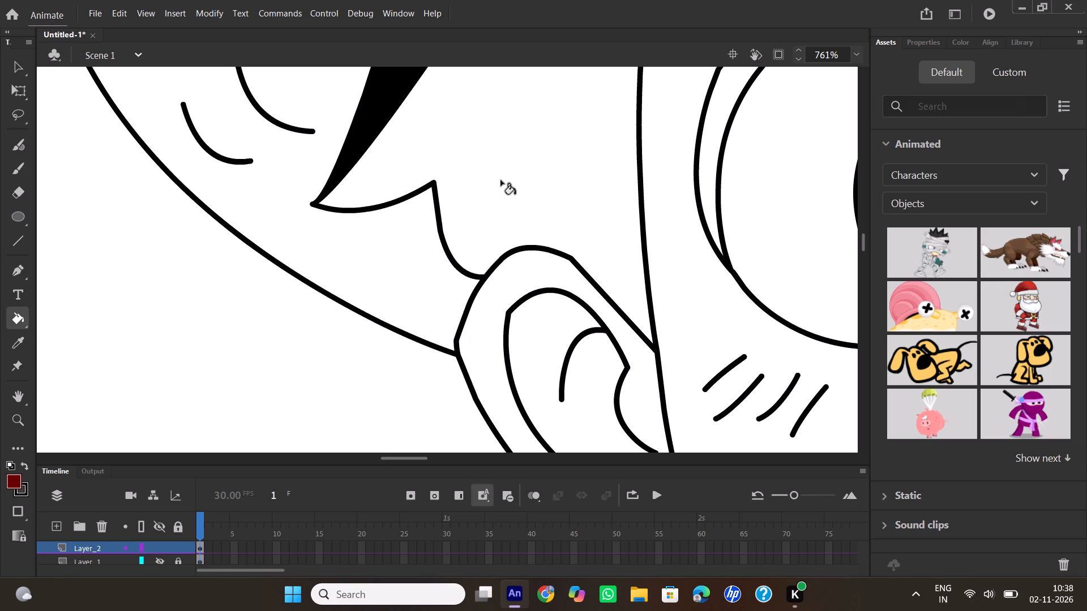
ctrl+scroll(501, 180, down, 3)
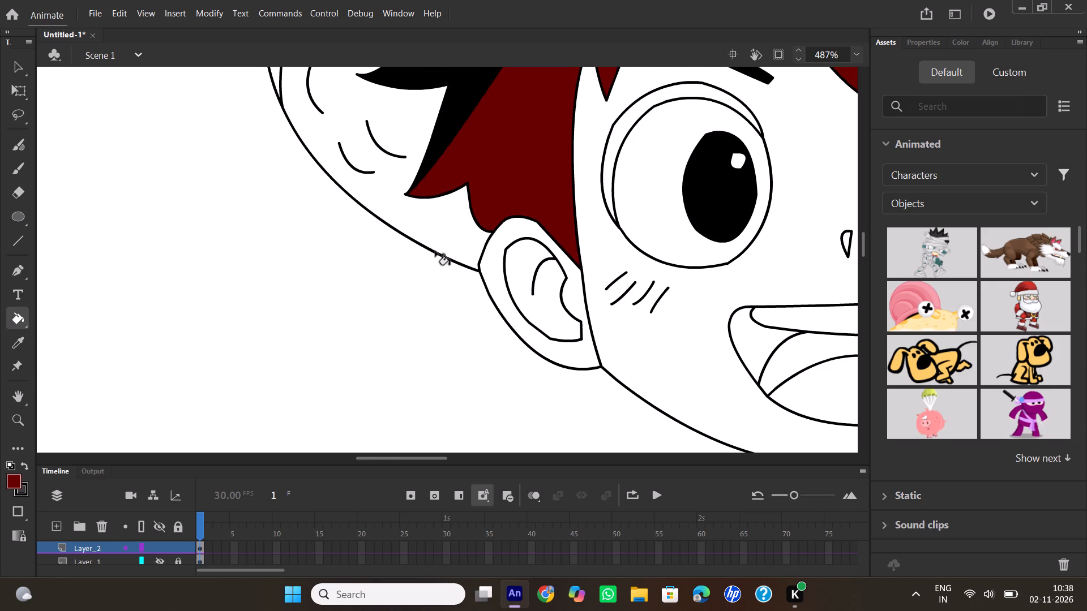
drag(438, 455, 483, 449)
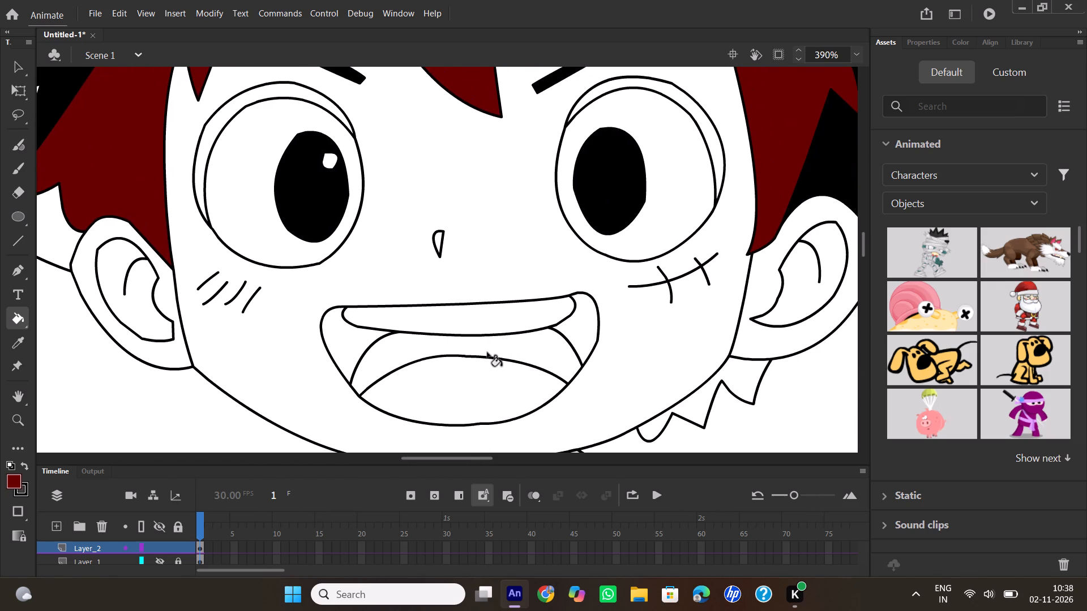
ctrl+scroll(469, 348, down, 1)
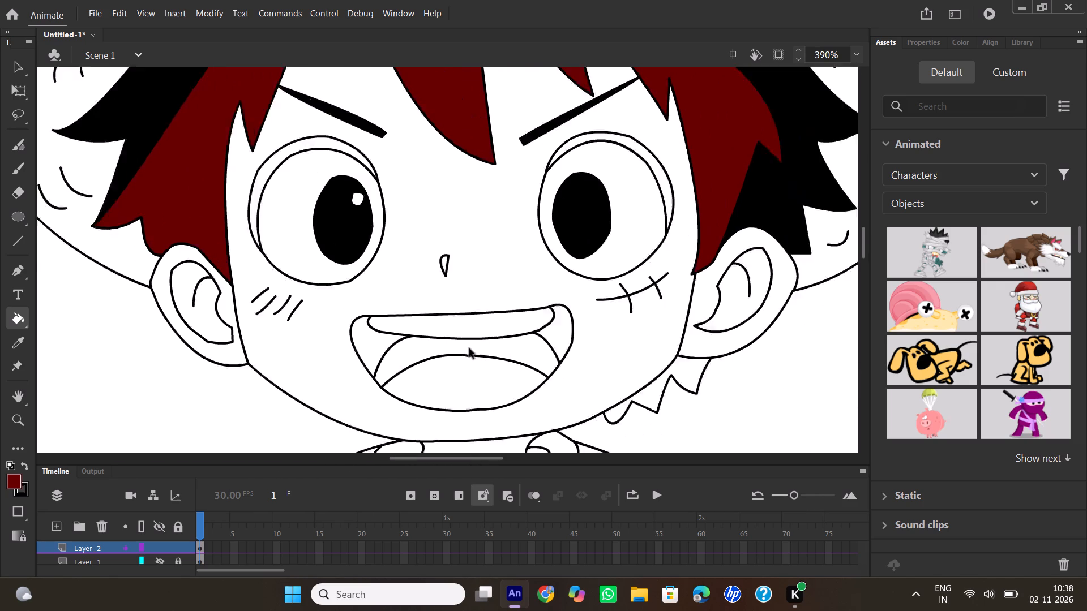
ctrl+scroll(469, 348, down, 1)
scroll(468, 343, up, 1)
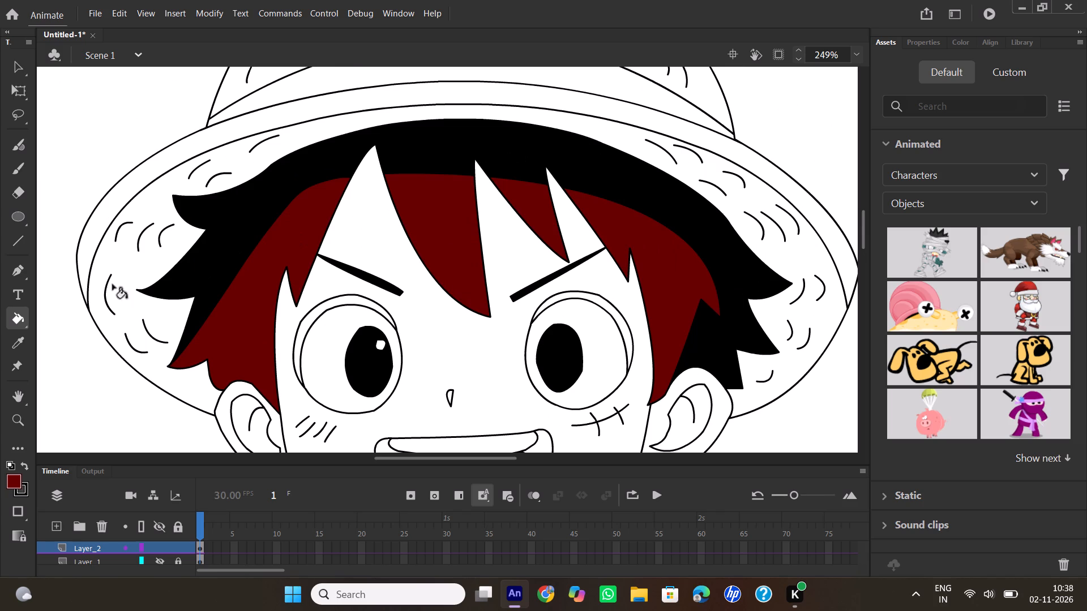
Sample the straw colour from the reference image on Layer_1 and fill the hat's crown and the underside of its brim.
click(19, 70)
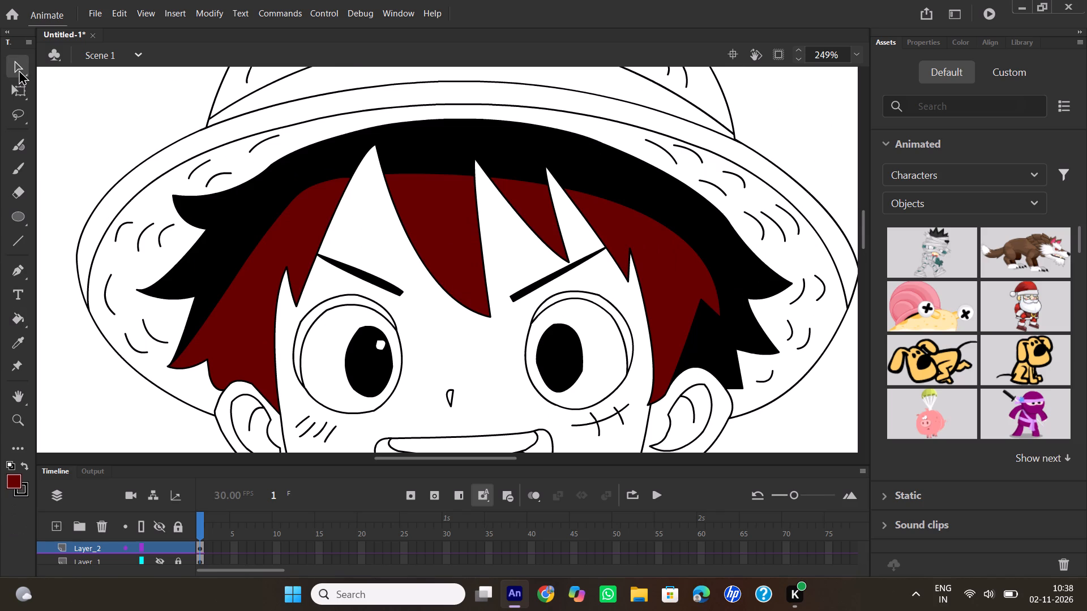
click(16, 318)
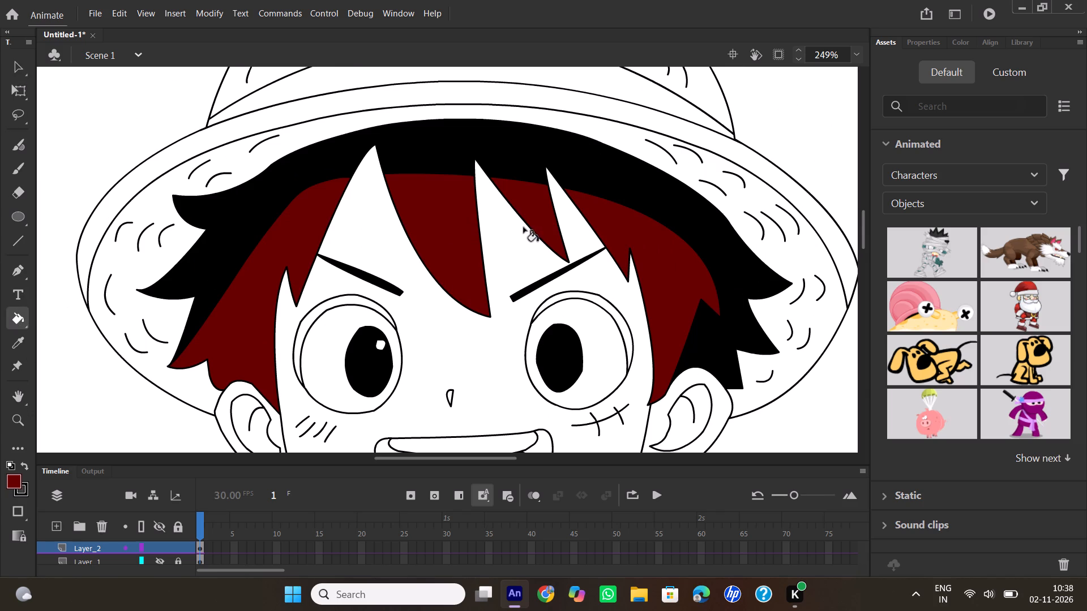
scroll(524, 227, up, 1)
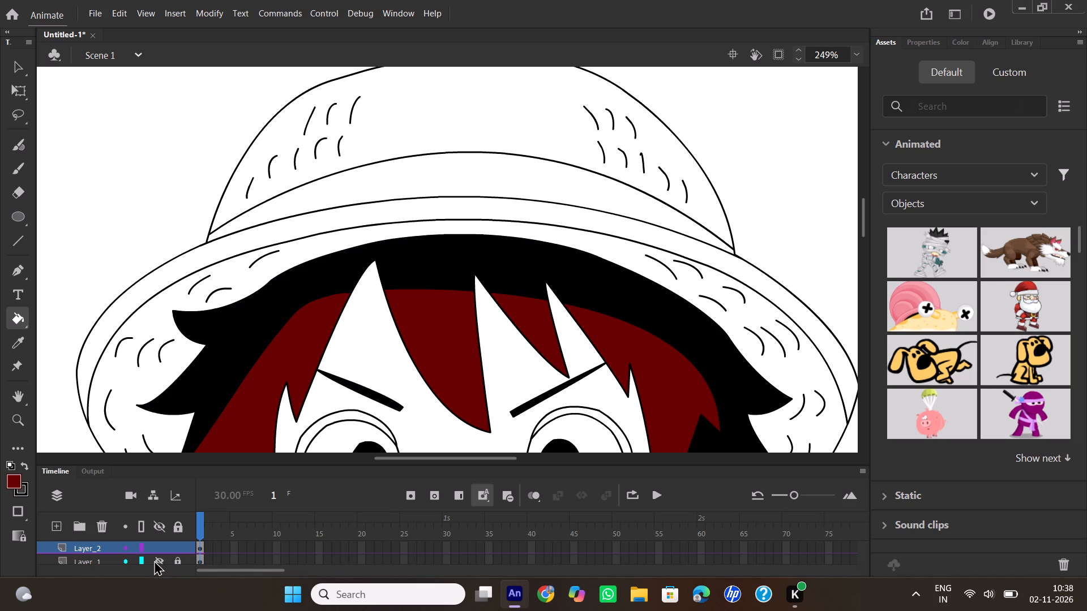
click(158, 560)
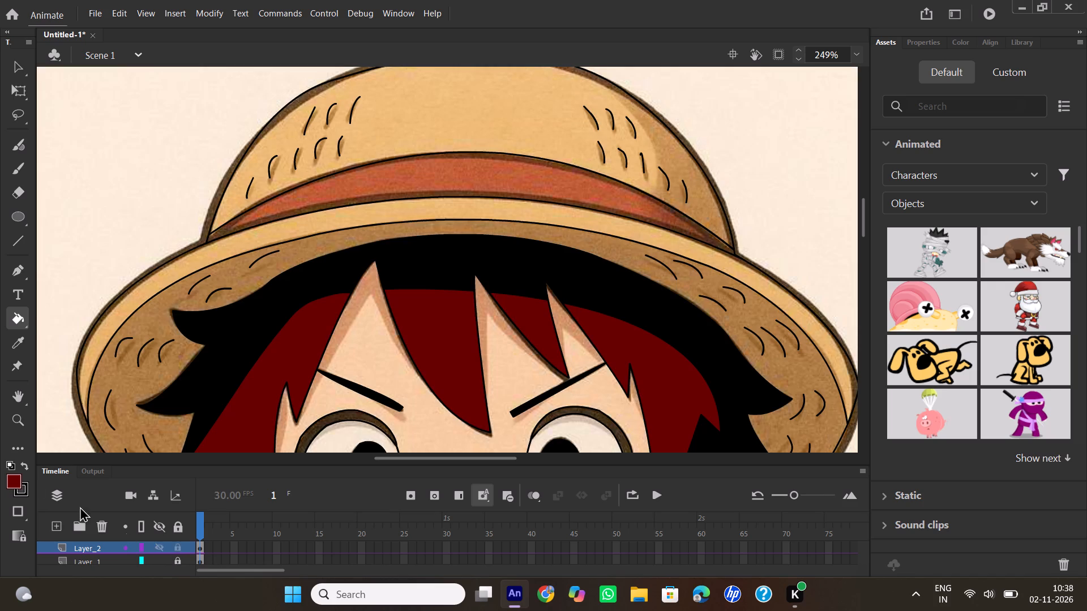
click(23, 343)
click(394, 132)
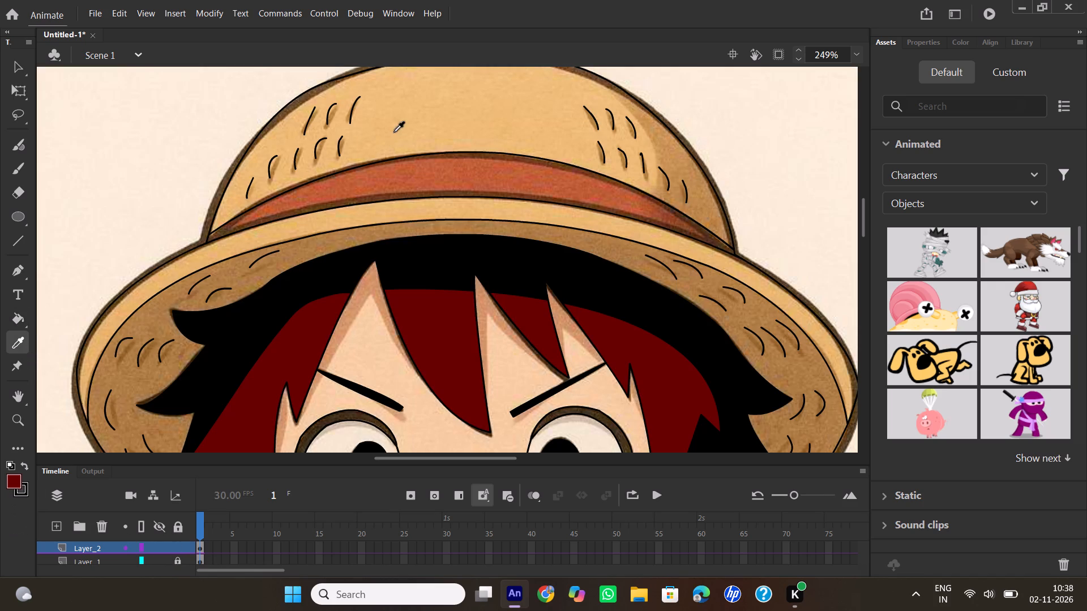
click(160, 558)
click(490, 110)
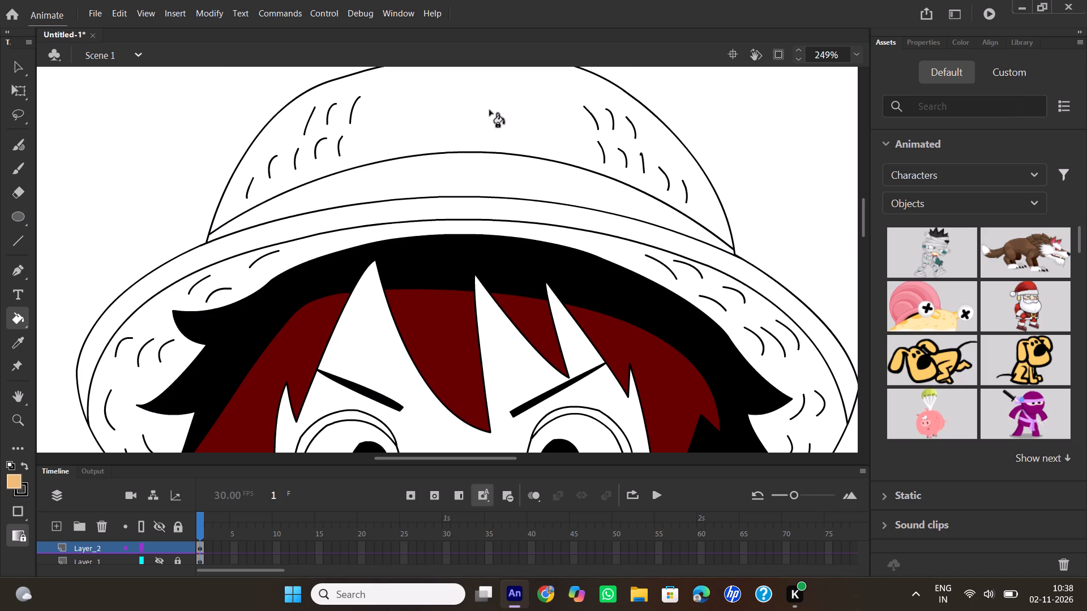
scroll(470, 157, down, 1)
click(326, 128)
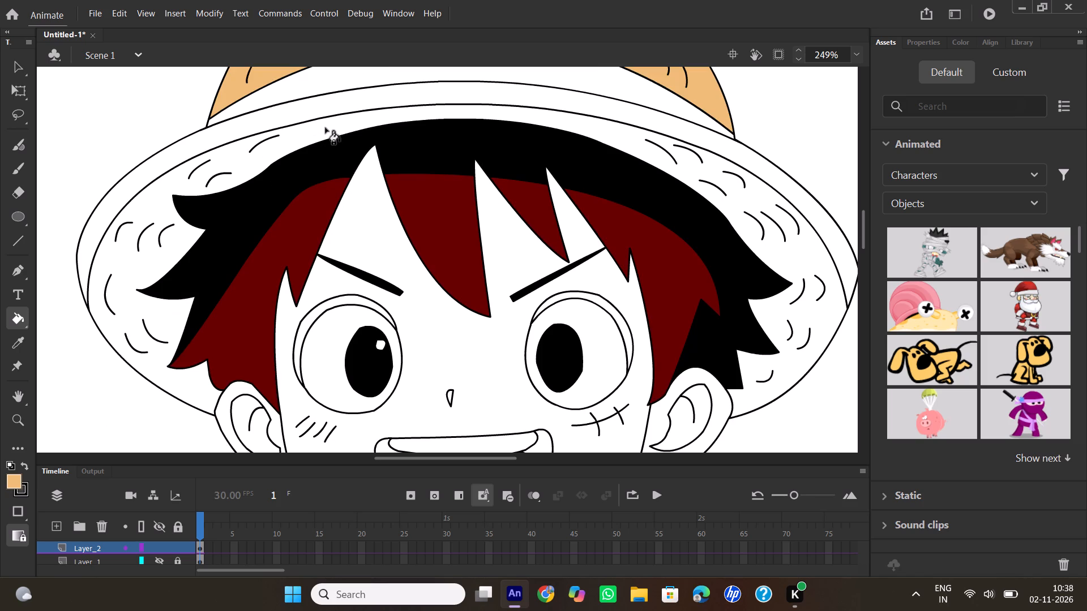
scroll(530, 117, up, 1)
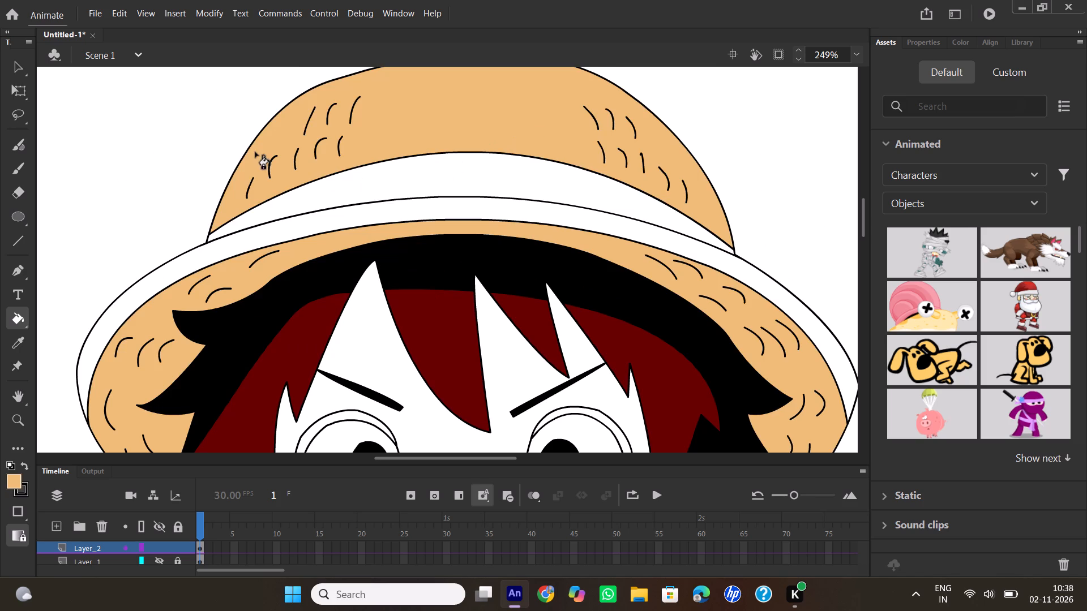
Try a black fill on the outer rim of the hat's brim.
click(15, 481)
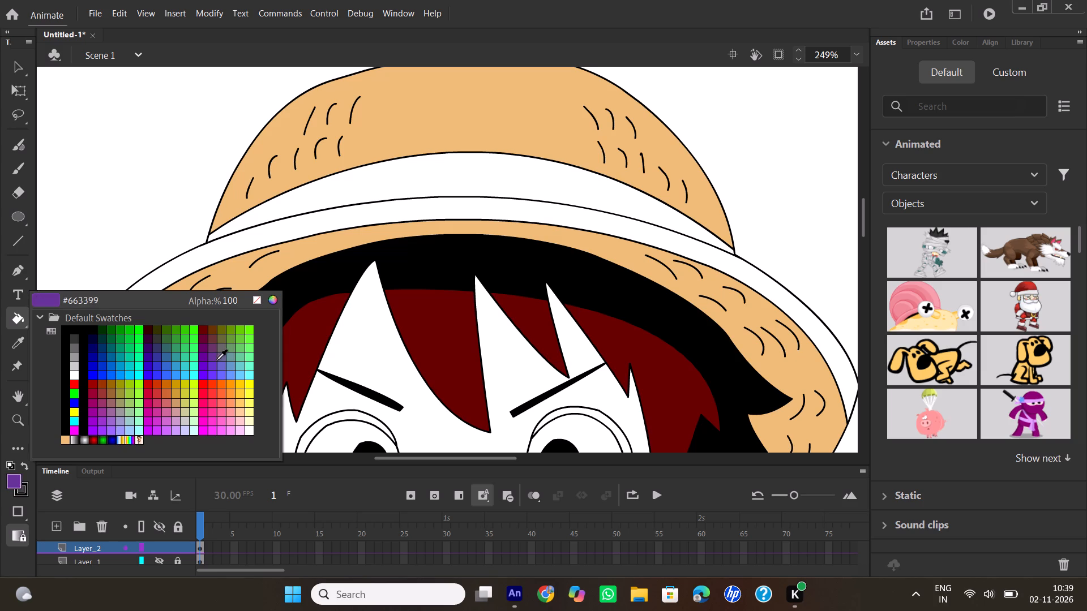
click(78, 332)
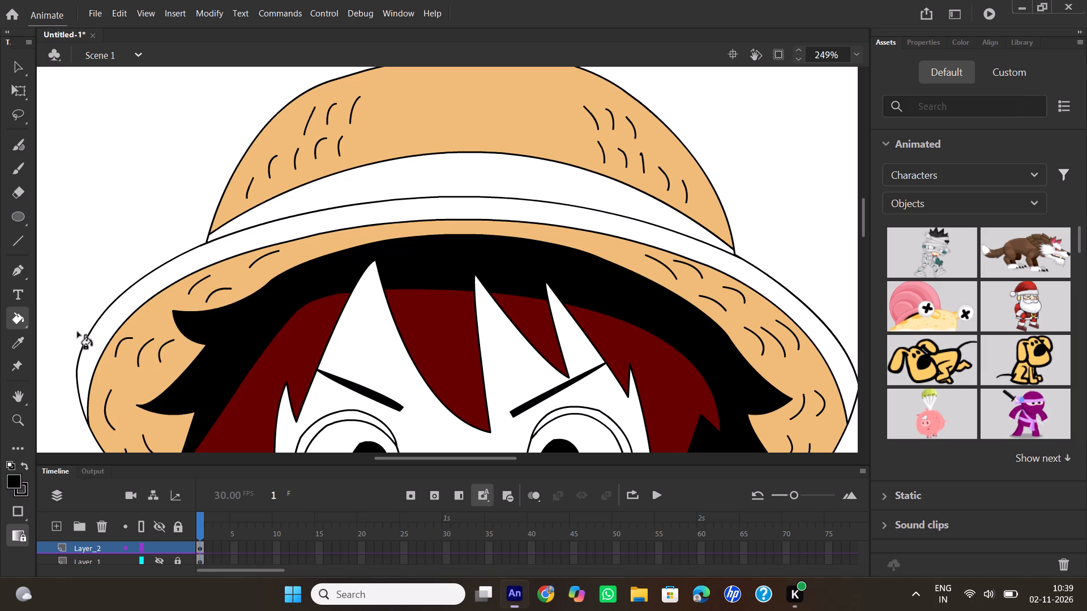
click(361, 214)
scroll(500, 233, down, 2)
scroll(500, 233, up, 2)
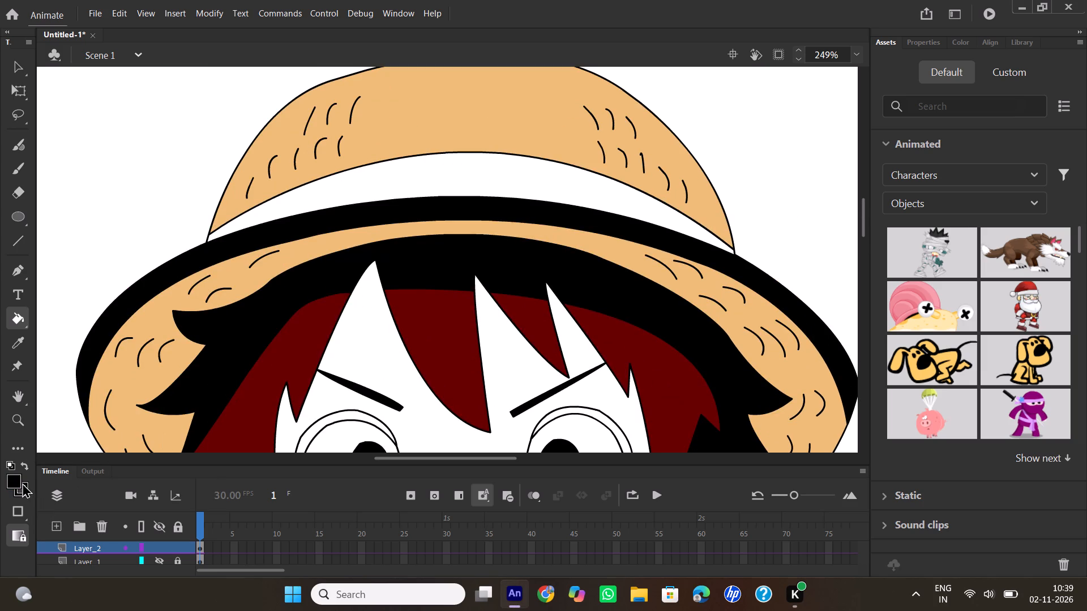
Fill the outer rim of the hat's brim with orange #FF6600.
click(18, 480)
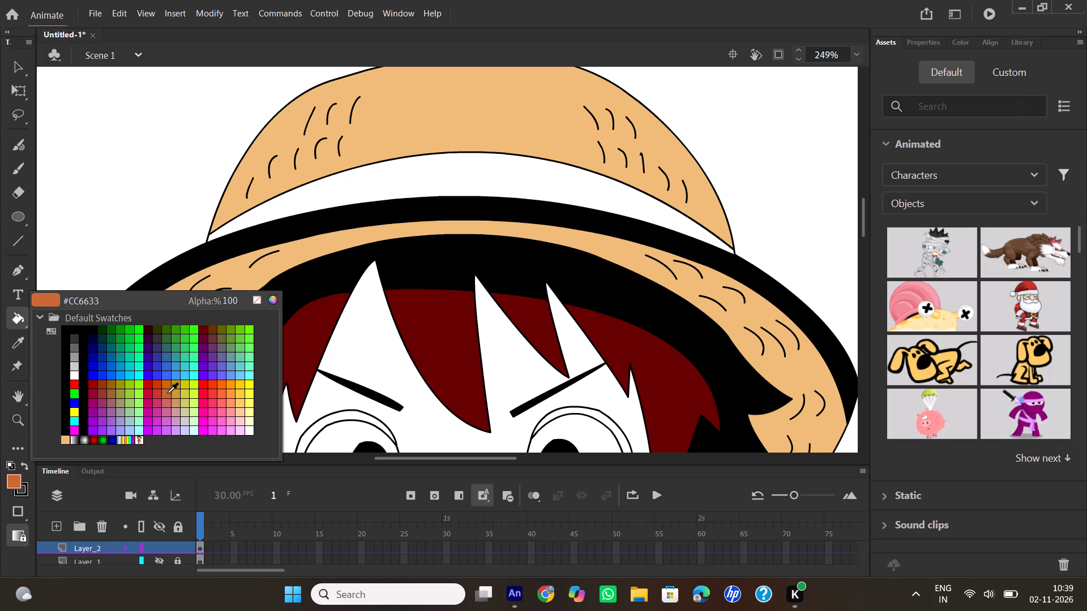
click(222, 386)
click(386, 217)
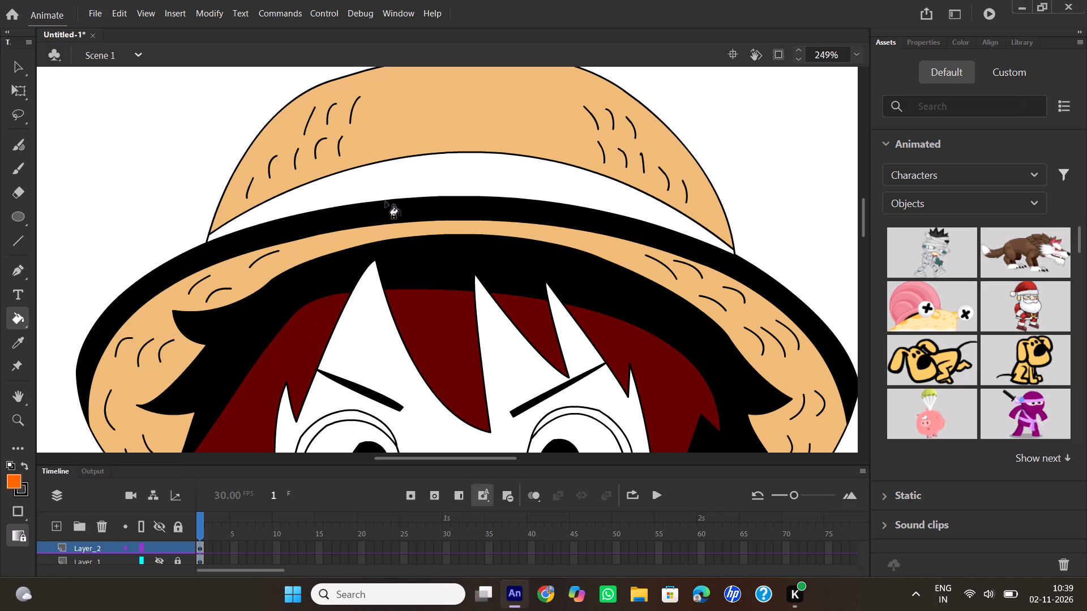
Fill the band around the hat's crown with light green #CCFF66.
click(12, 480)
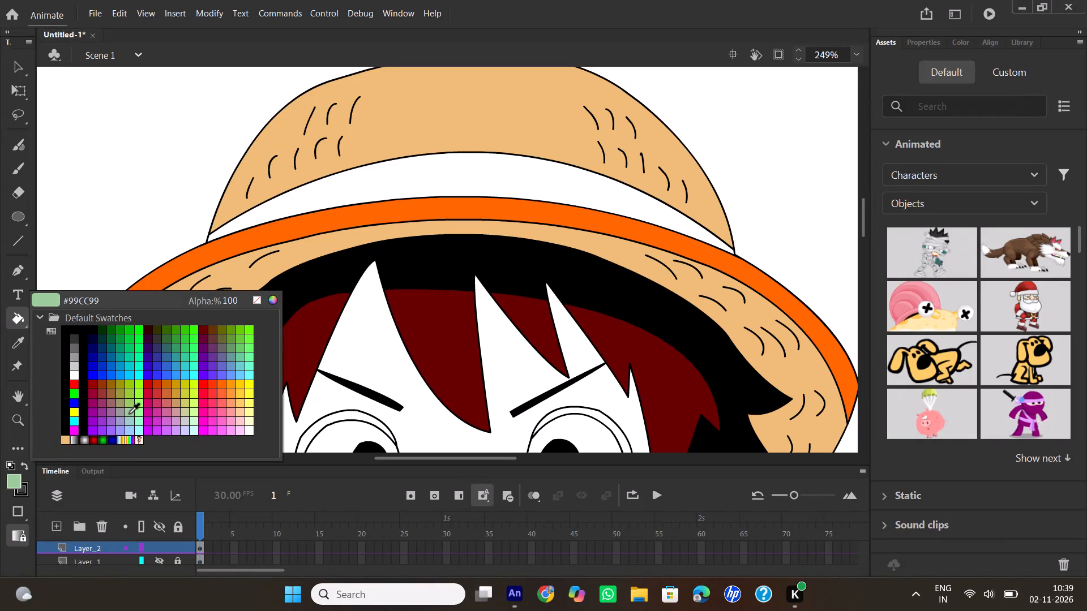
click(197, 405)
click(452, 166)
scroll(403, 210, down, 1)
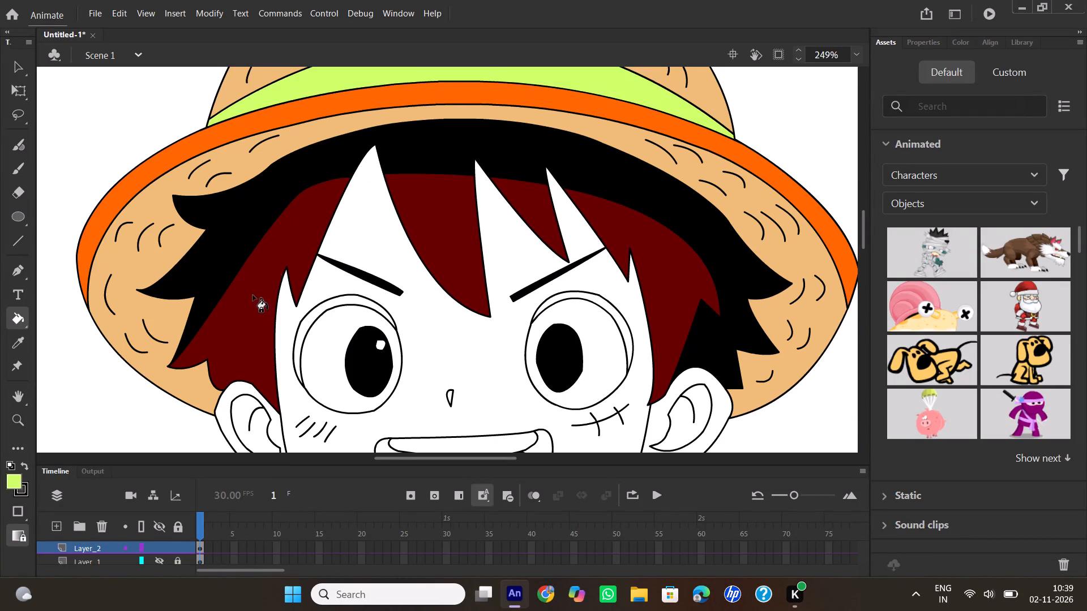
Sample the skin colour from the reference image on Layer_1 and fill the face and the outer area of both ears.
scroll(268, 266, down, 1)
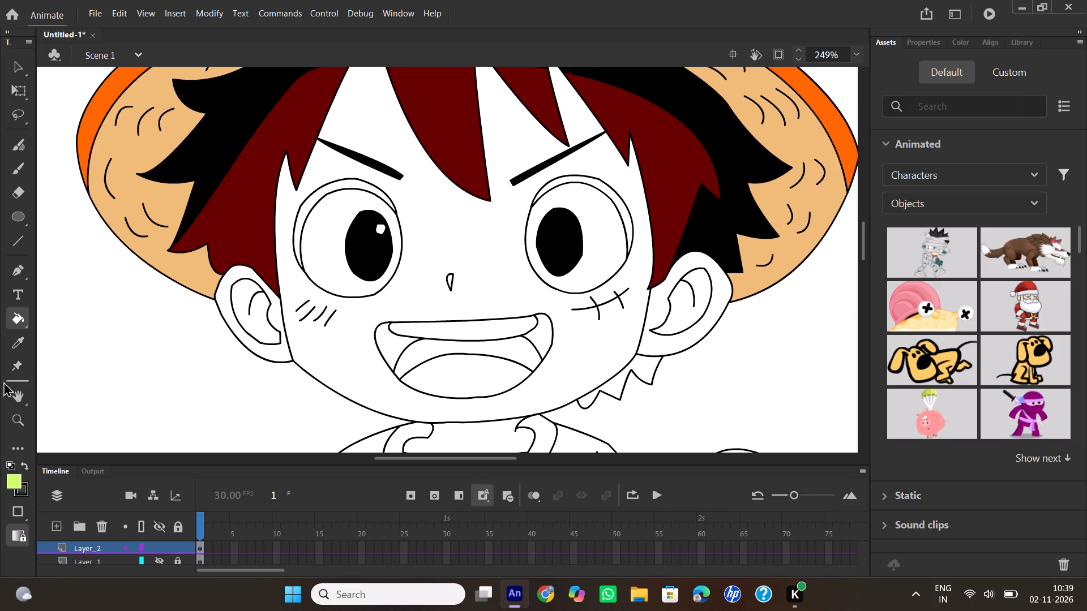
click(159, 560)
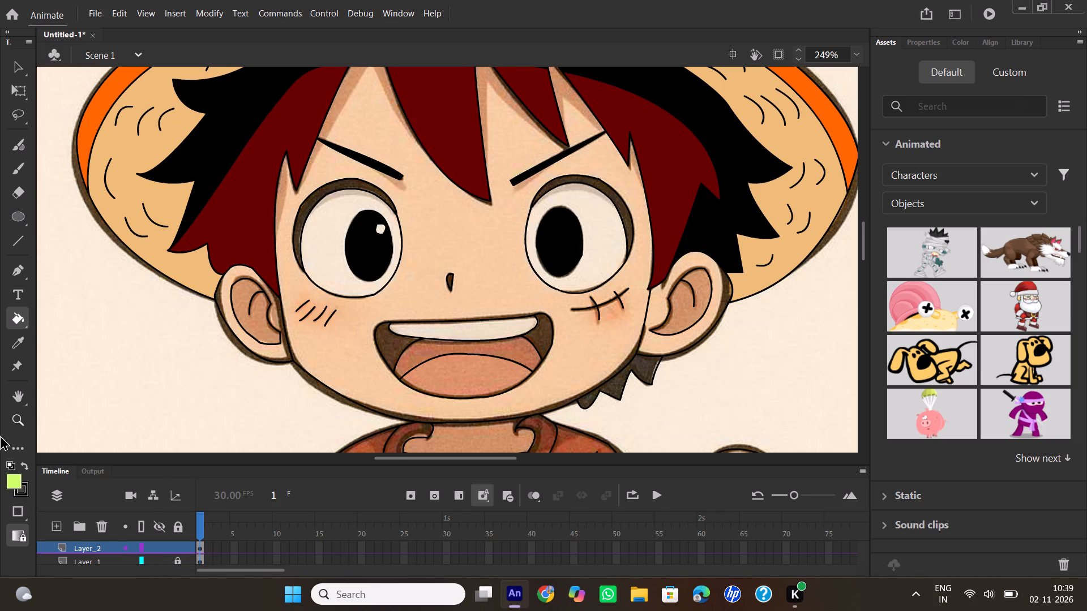
click(16, 339)
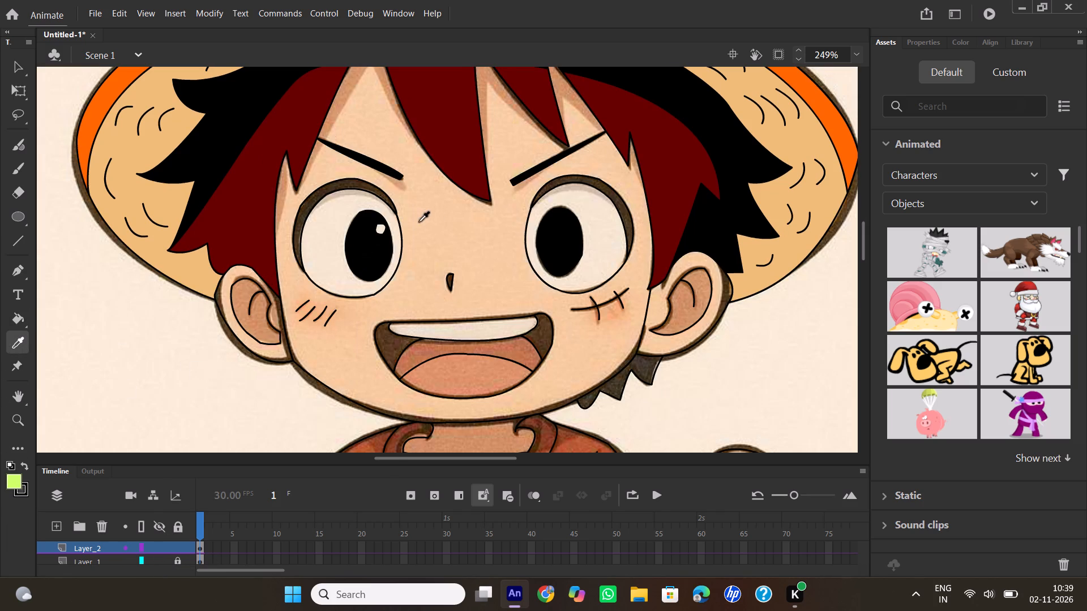
click(438, 234)
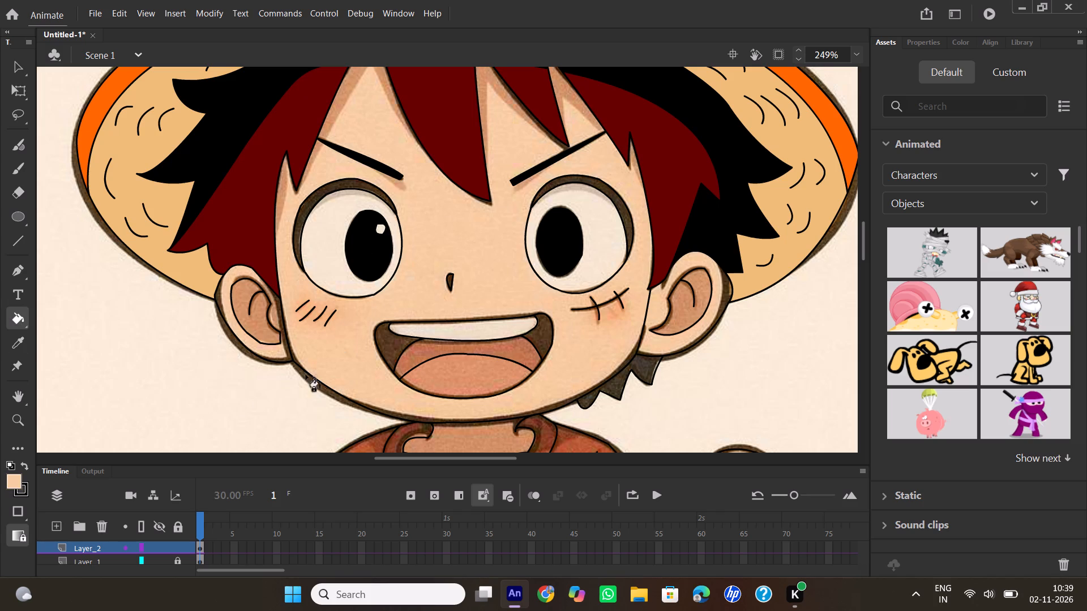
click(159, 562)
click(477, 261)
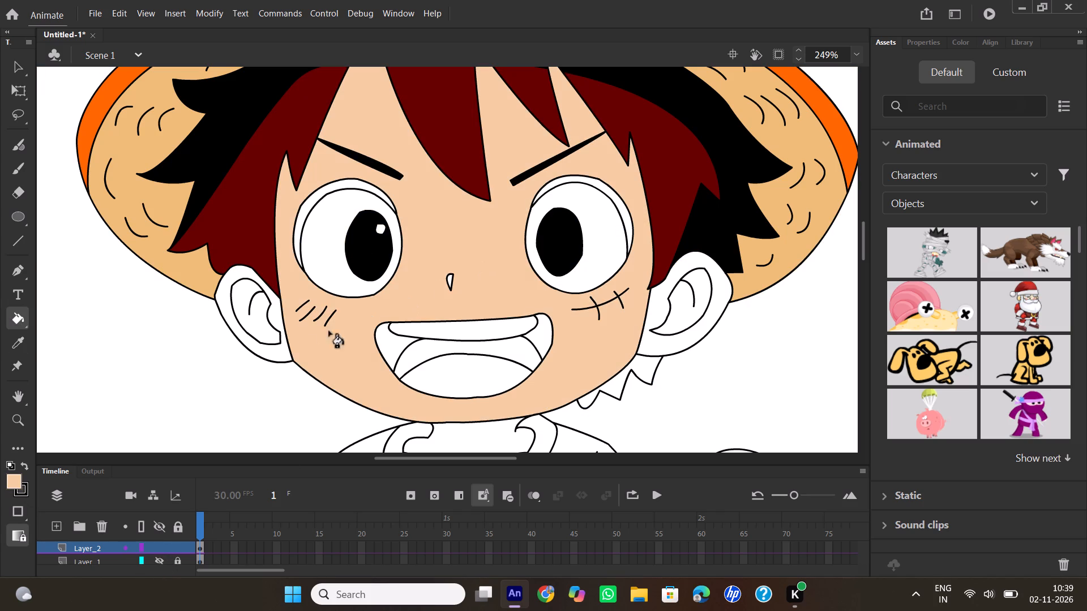
click(284, 350)
click(649, 346)
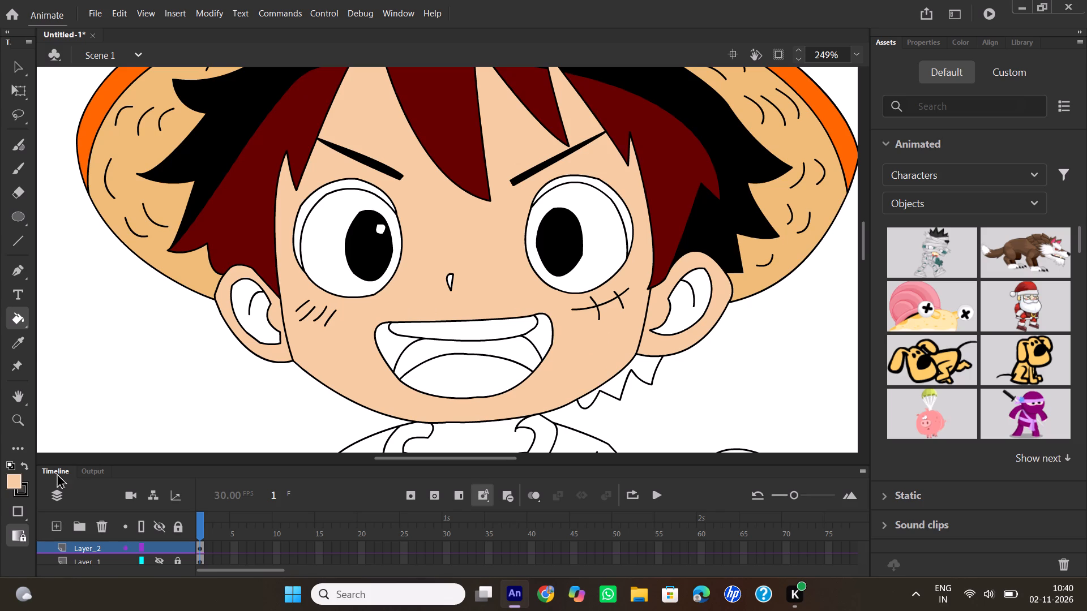
click(19, 314)
Fill the crescent-shaped upper rims of both eyes with black #000000.
click(12, 479)
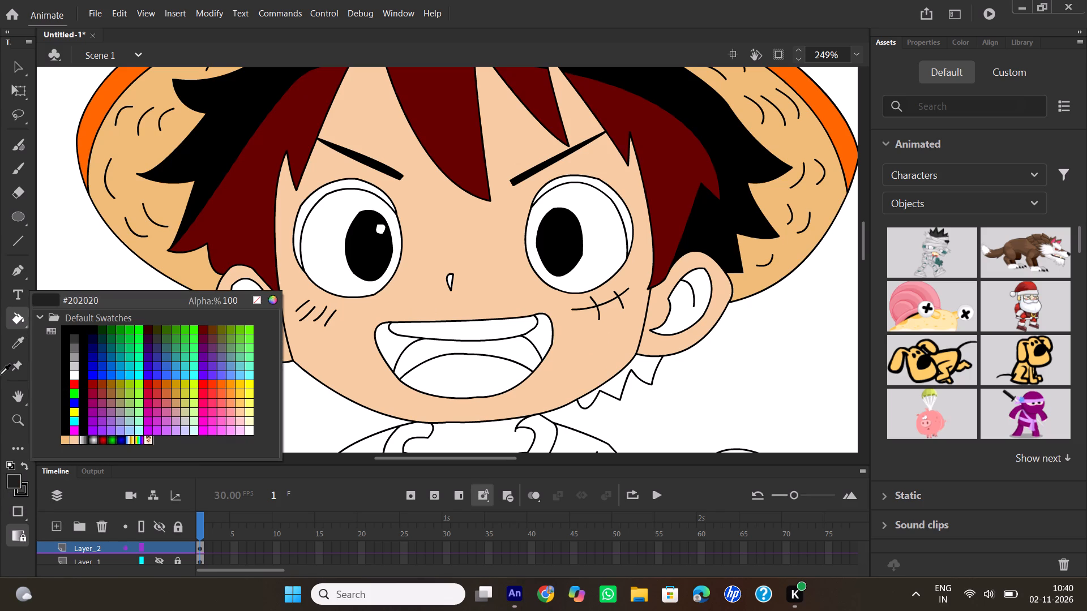
click(78, 328)
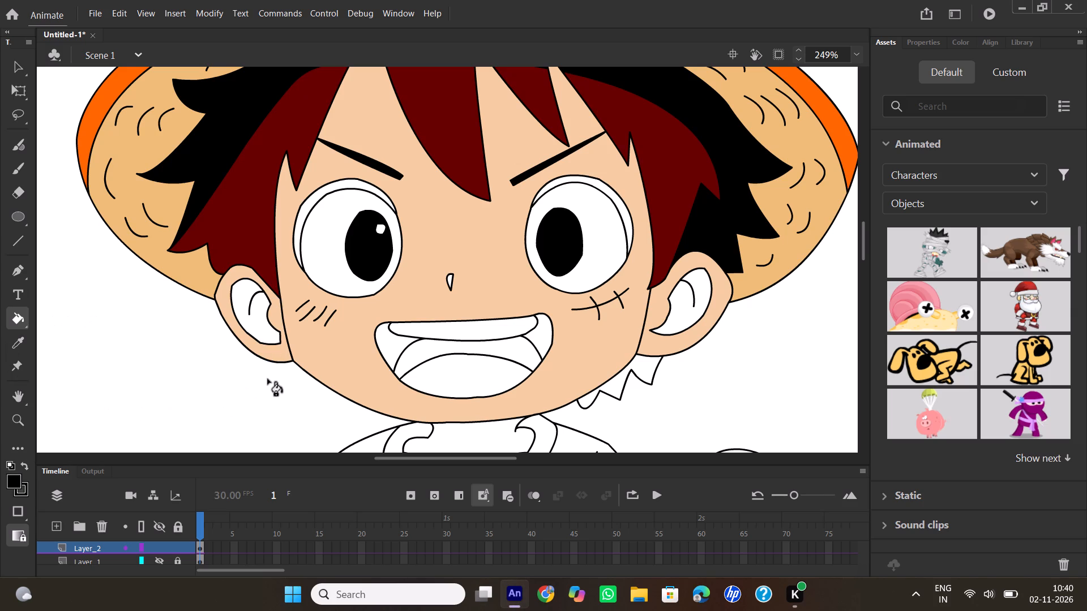
click(374, 191)
click(621, 206)
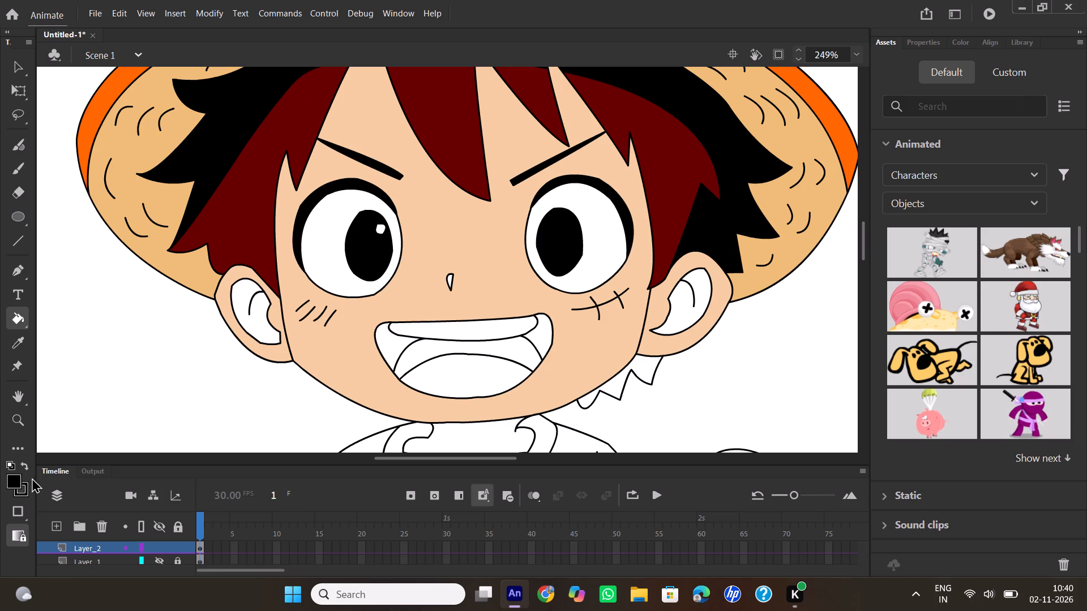
Sample the darker inner-ear colour from the reference image on Layer_1 and fill the inner area of both ears.
click(20, 340)
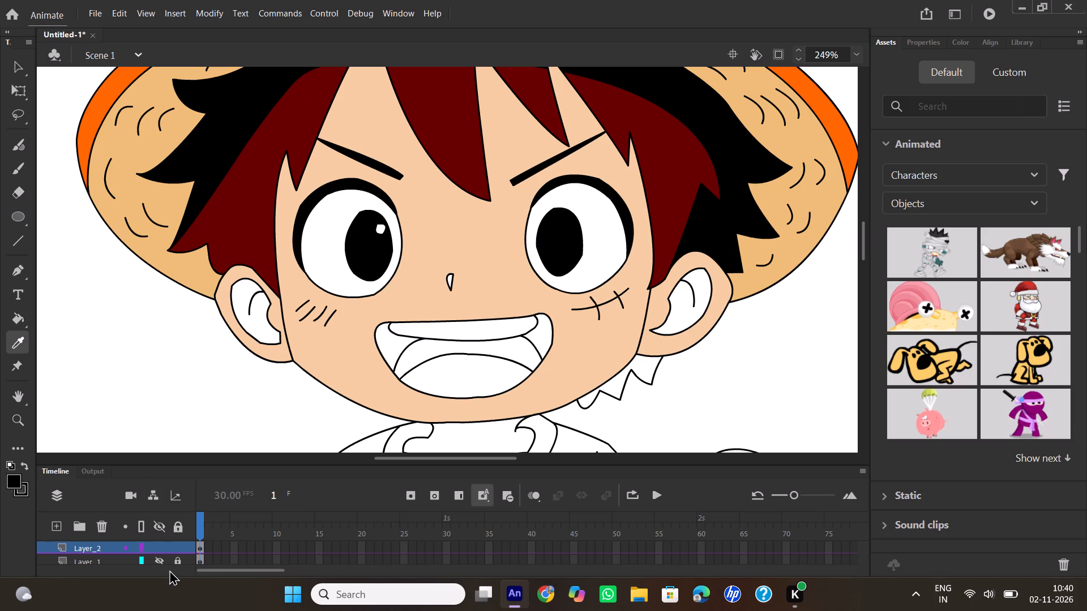
click(161, 562)
click(262, 335)
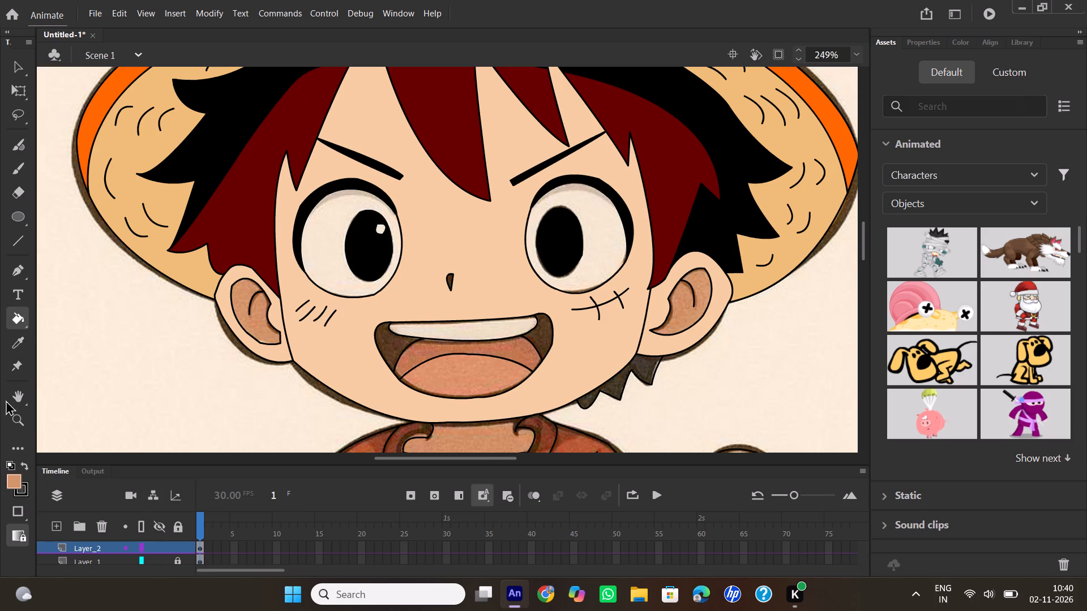
click(159, 561)
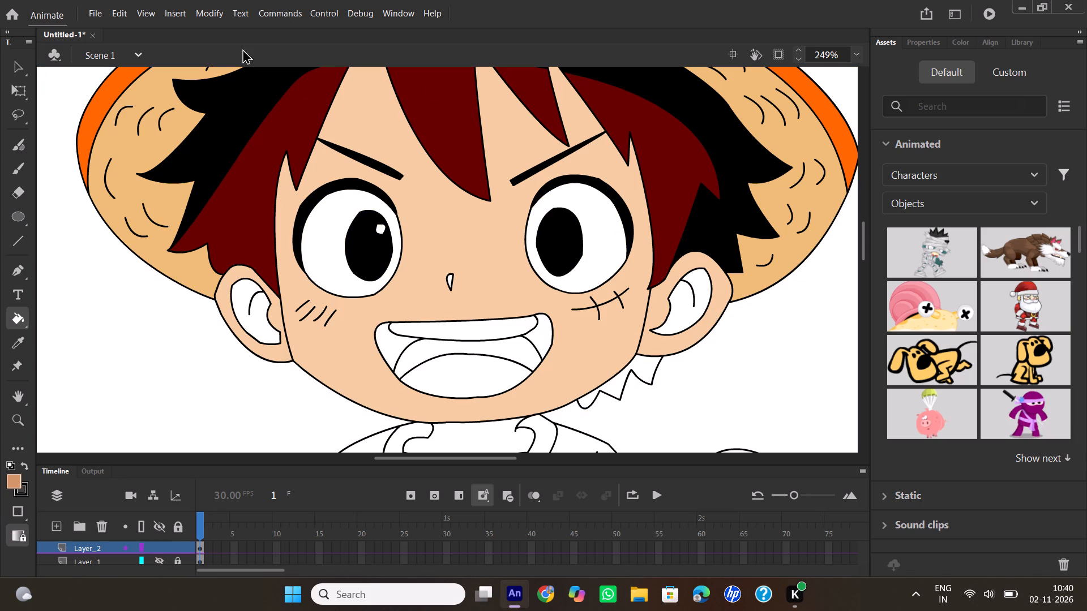
click(247, 320)
click(676, 309)
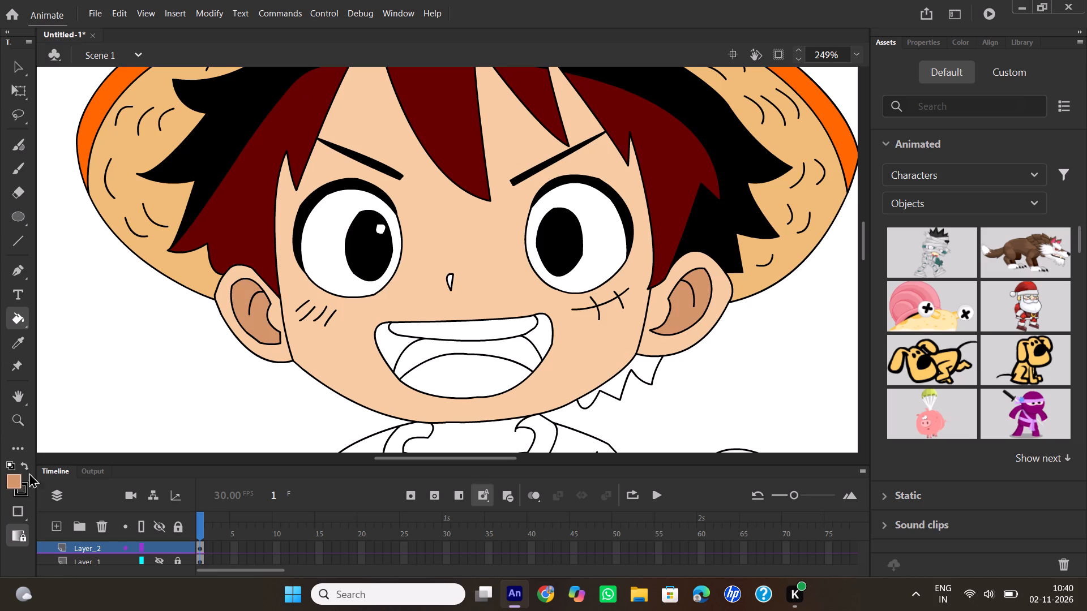
Sample the dark brown of the mouth's corner from the reference image on Layer_1 and fill both mouth corners.
click(161, 563)
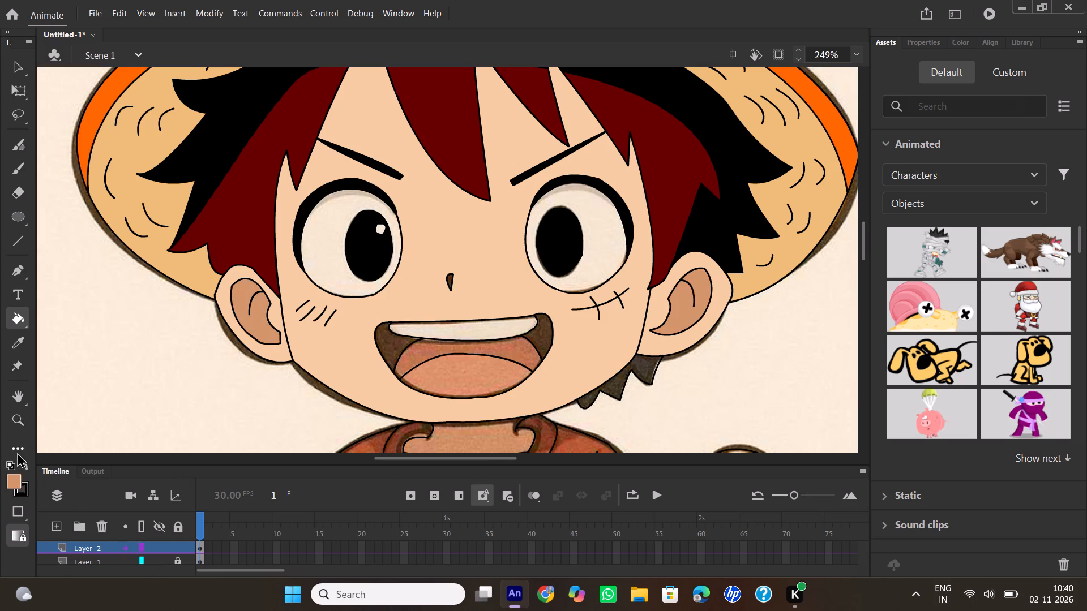
click(22, 342)
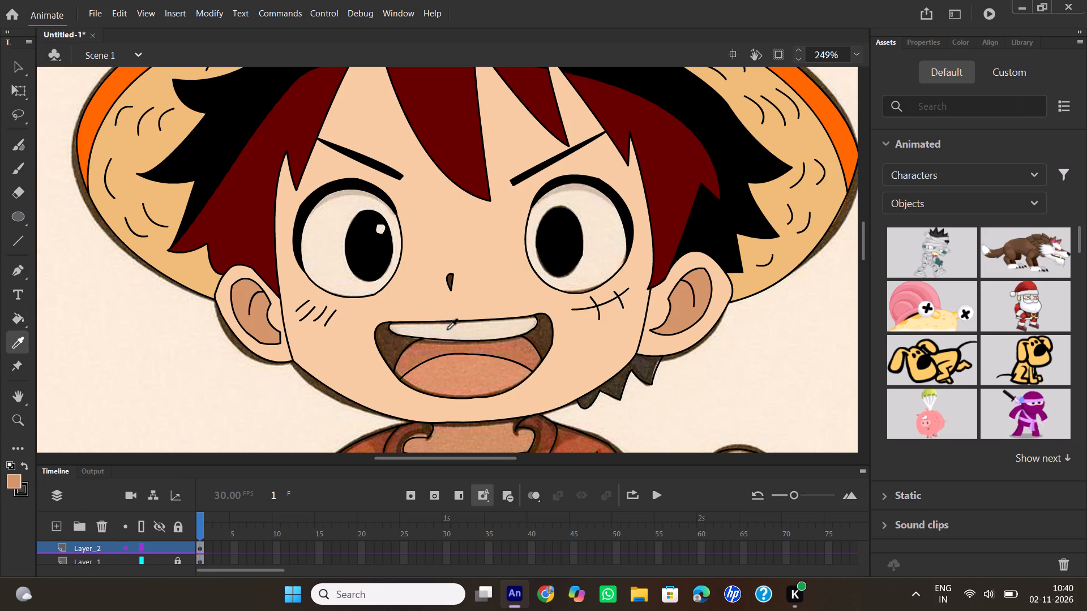
click(546, 334)
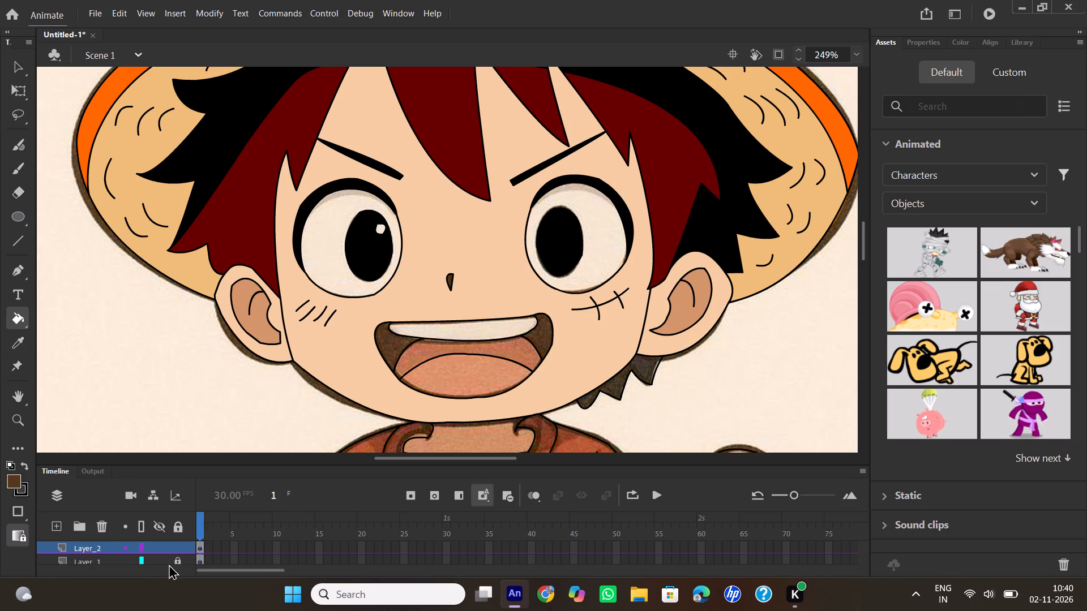
click(163, 560)
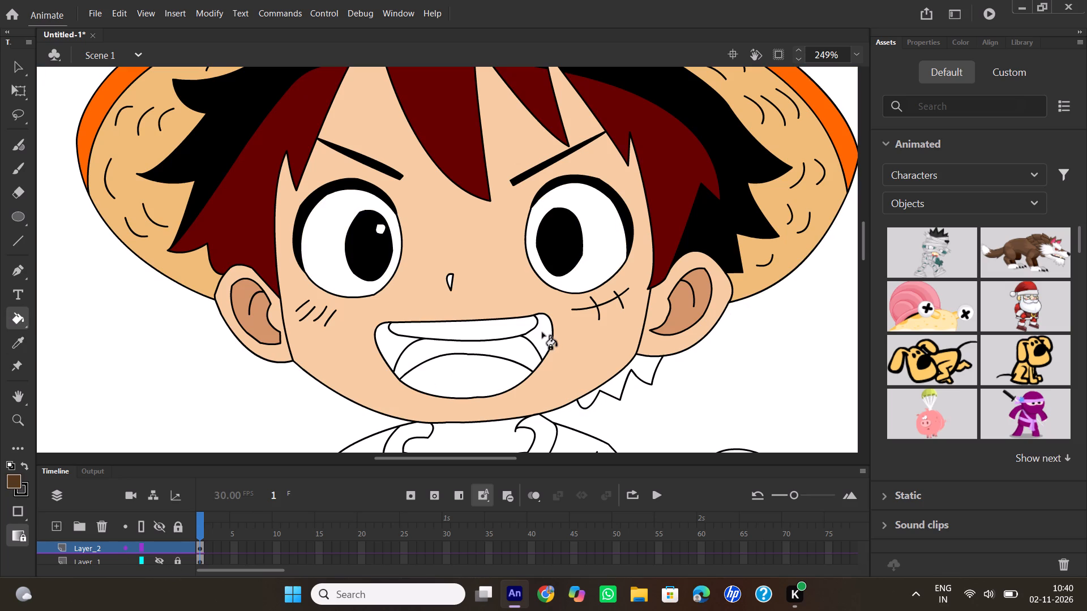
click(542, 333)
click(393, 348)
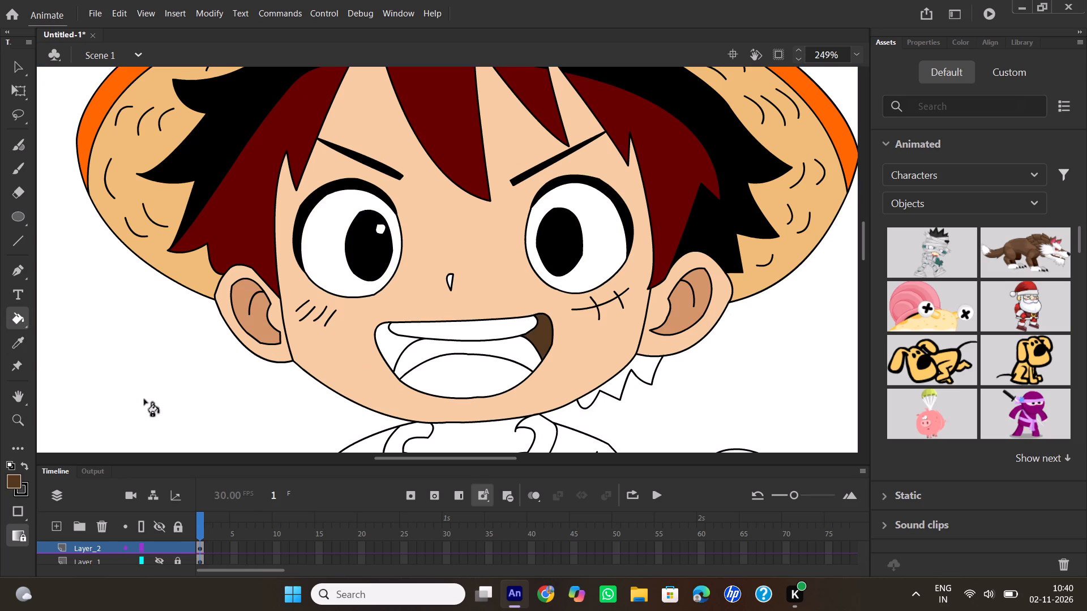
Fill the area of the open mouth between the upper teeth and the tongue with red.
click(13, 479)
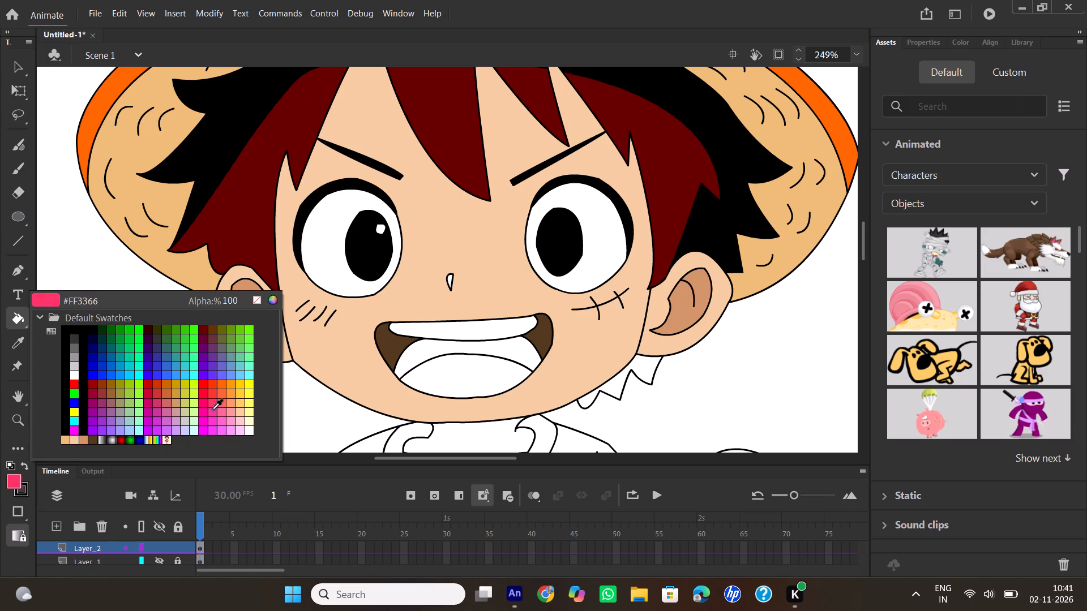
click(151, 386)
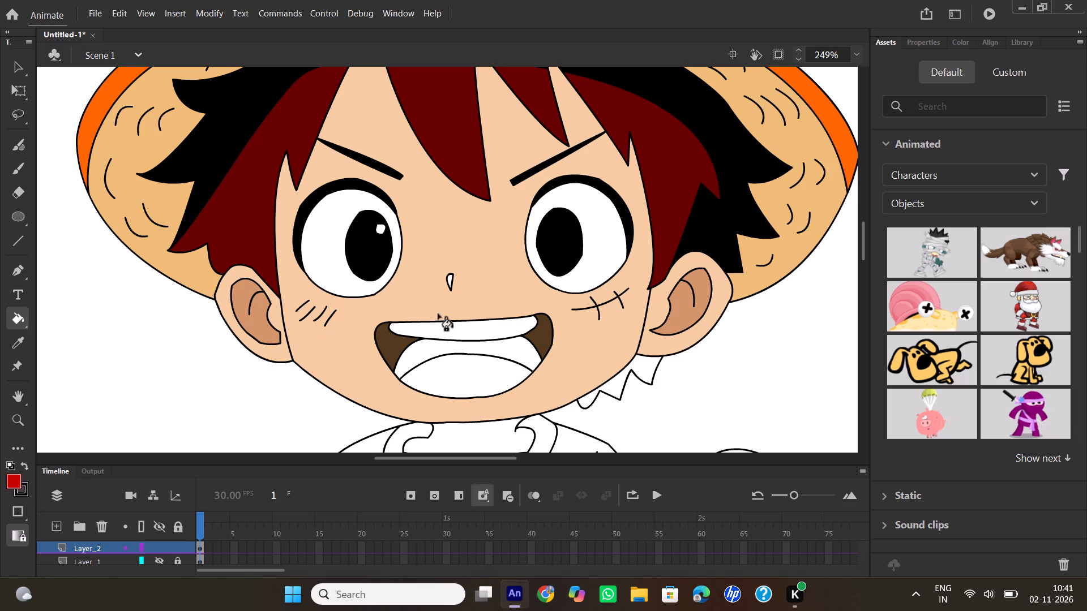
click(439, 350)
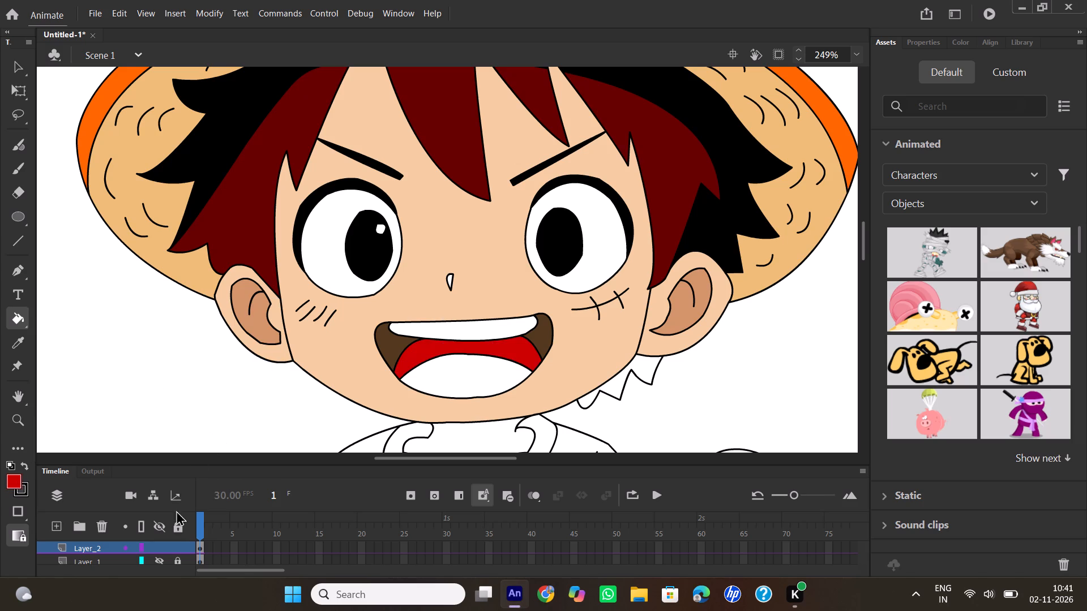
Fill the tongue with pink #FF6666.
click(16, 478)
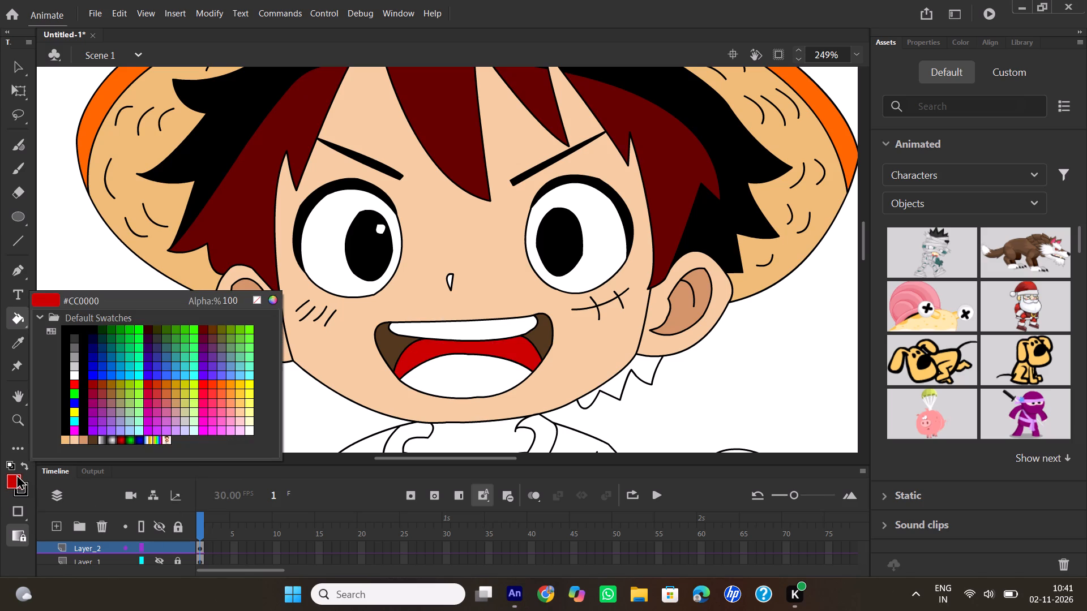
click(219, 404)
click(457, 376)
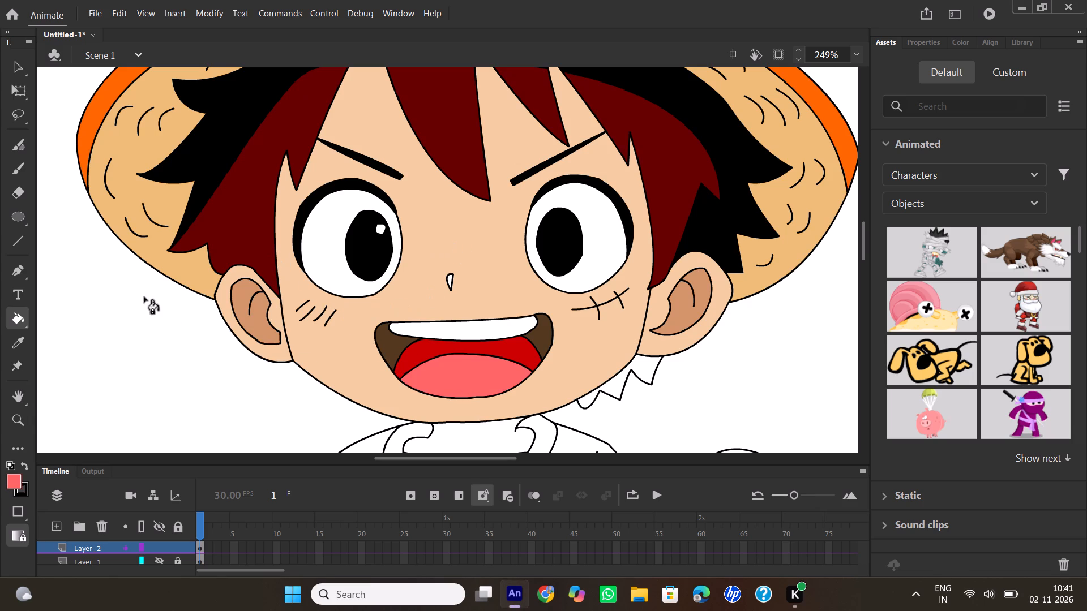
Fill the spiky hair tuft beside the jaw, below the ear, with black #000000.
click(14, 480)
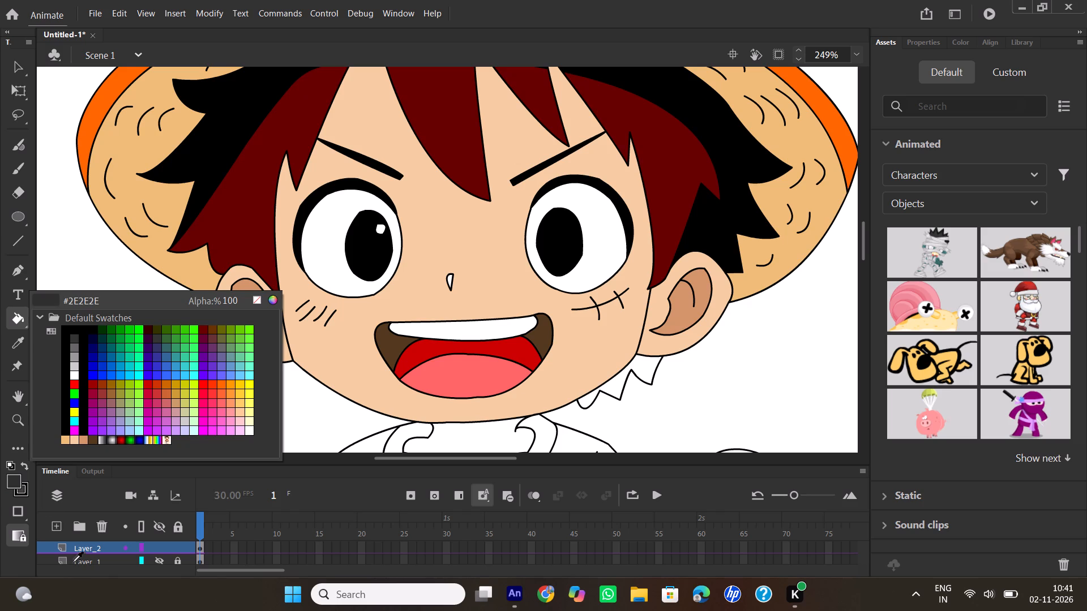
click(75, 331)
click(640, 372)
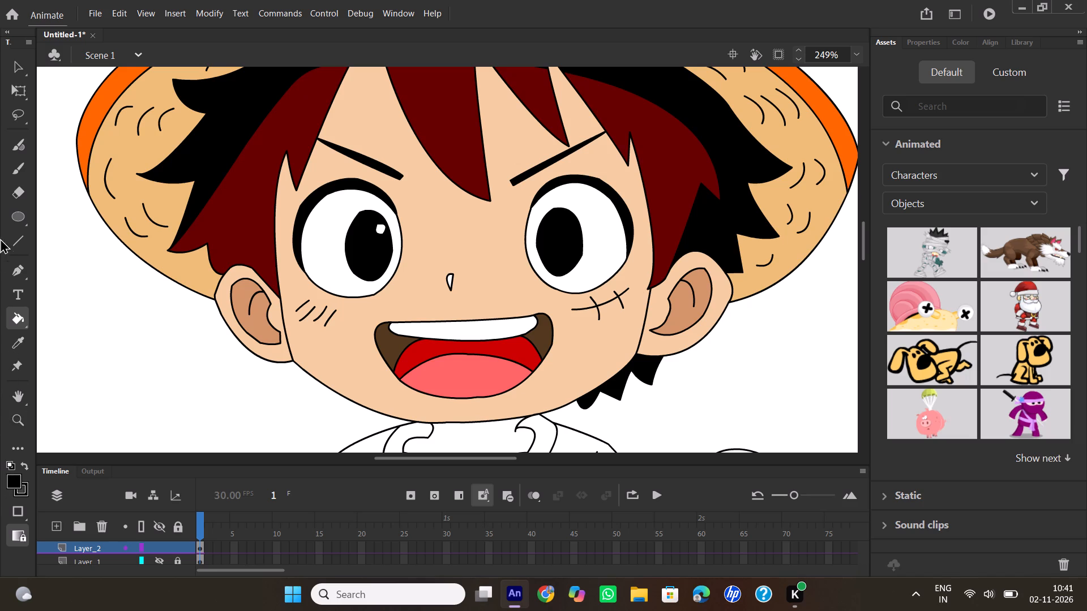
Sample the skin colour from the face and fill the neck and upper chest, the raised fist and the lowered hand.
click(14, 68)
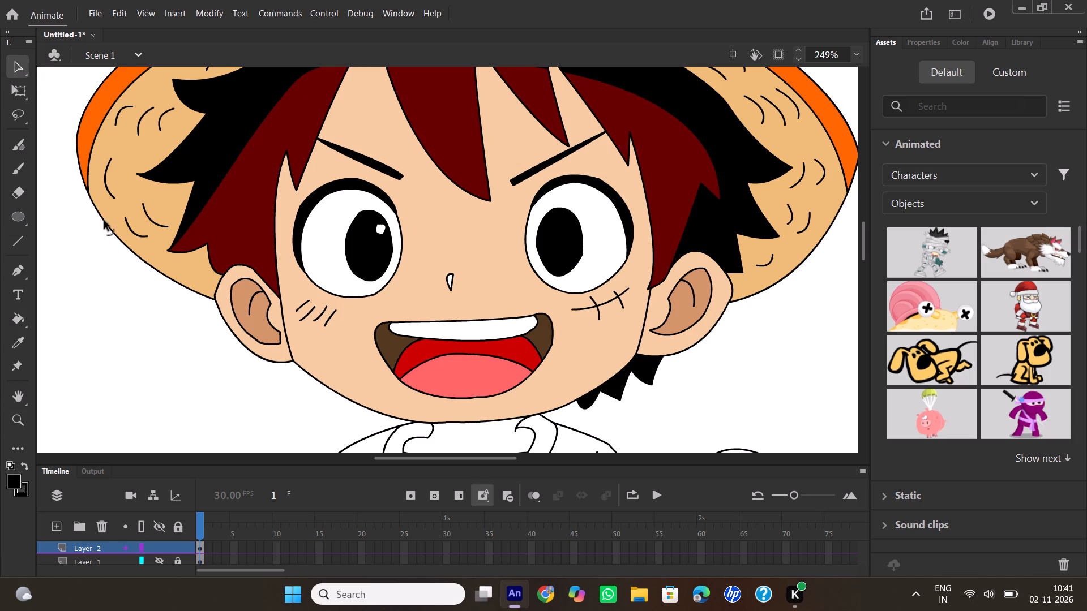
scroll(654, 391, down, 2)
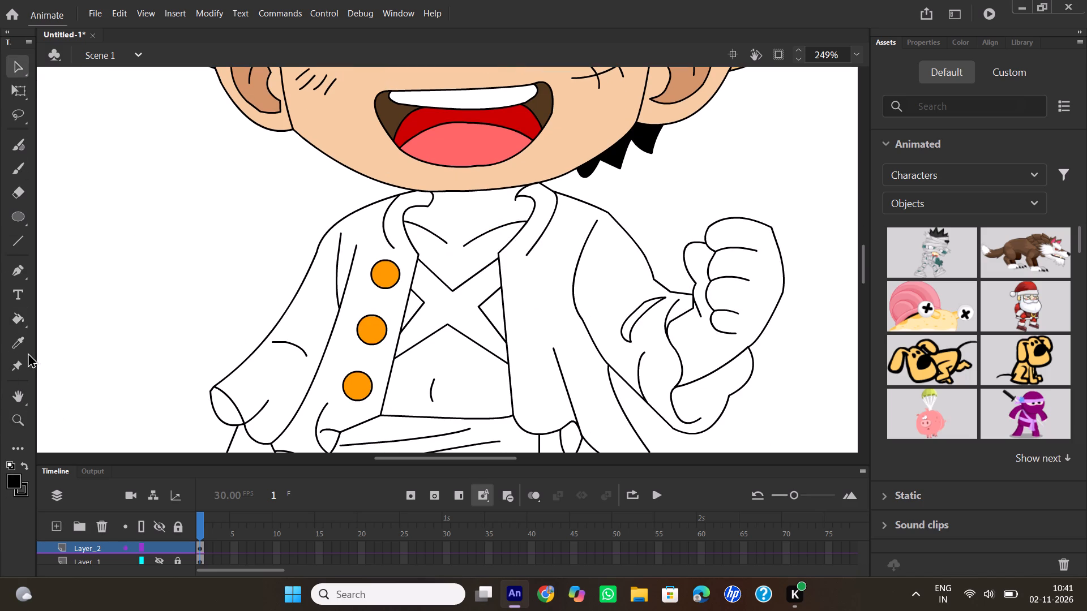
click(23, 349)
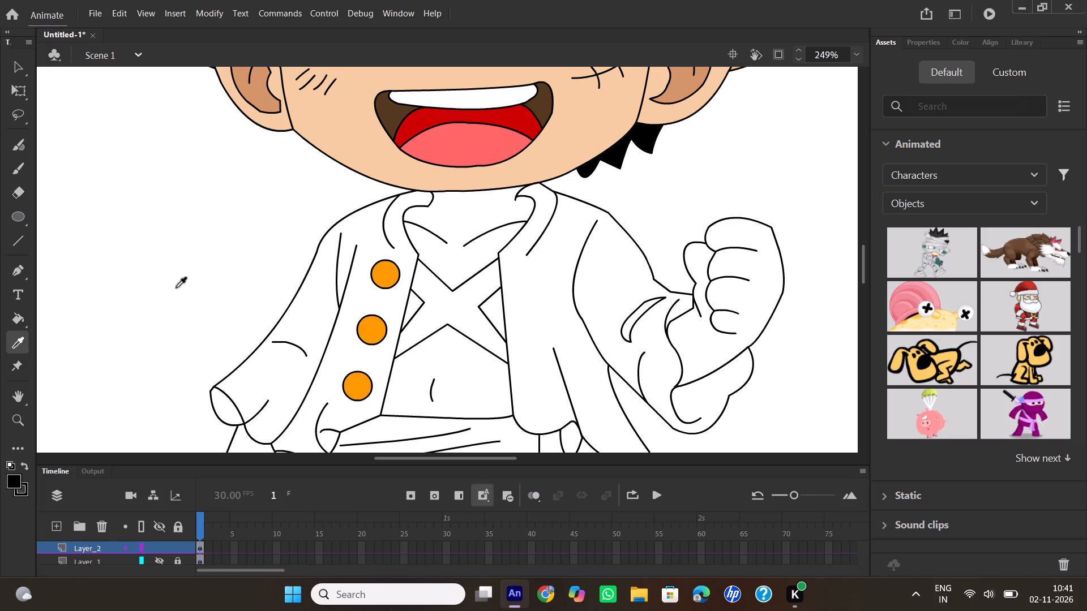
click(549, 171)
click(451, 221)
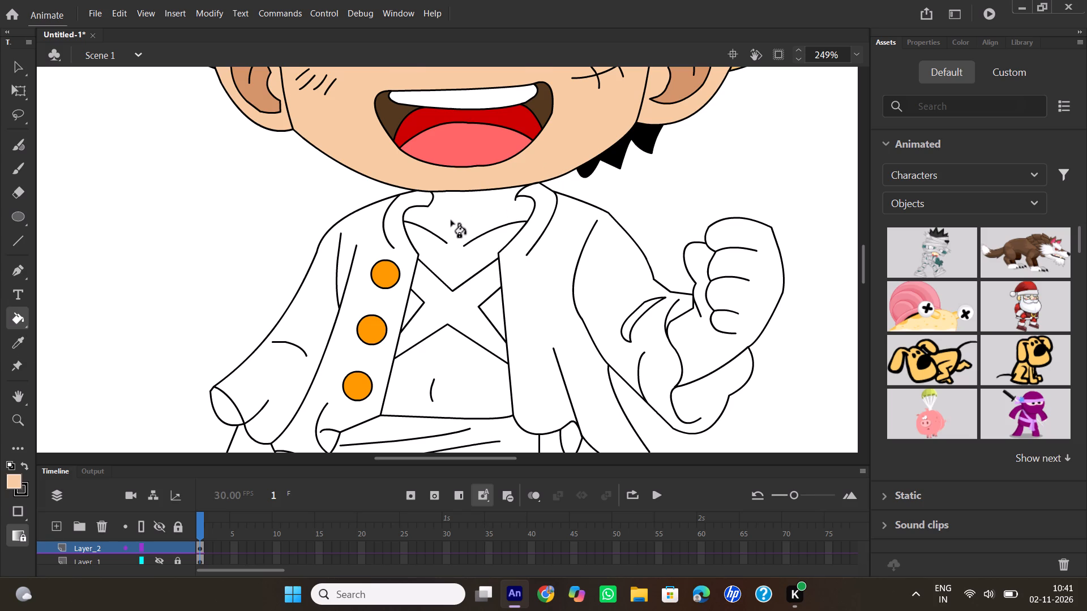
scroll(470, 246, down, 1)
click(718, 231)
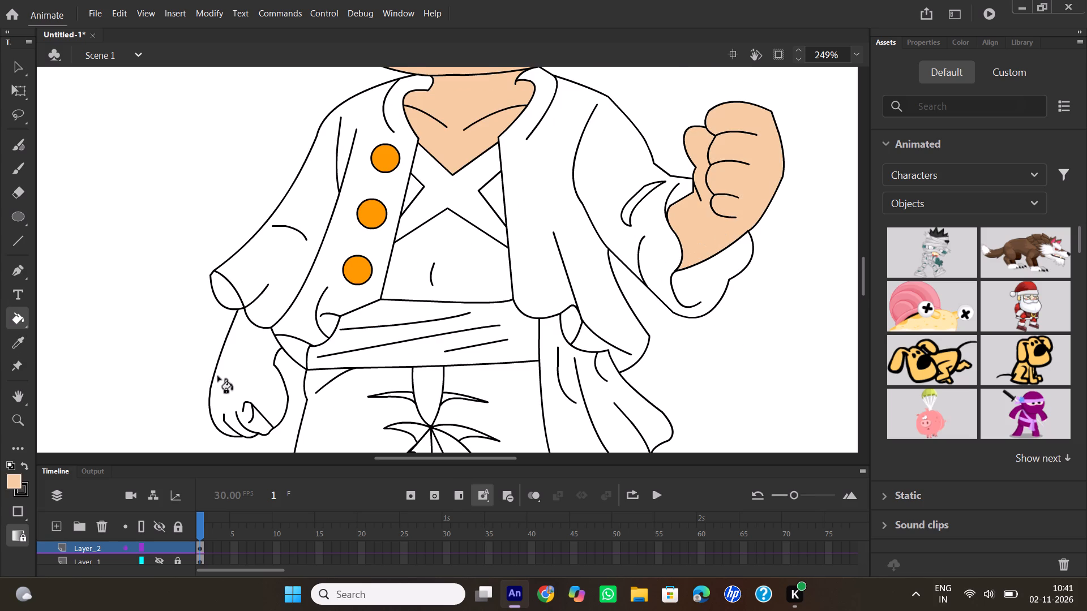
click(233, 376)
Fill both legs and the toe areas of both feet with the sampled skin colour.
scroll(297, 329, down, 2)
click(357, 337)
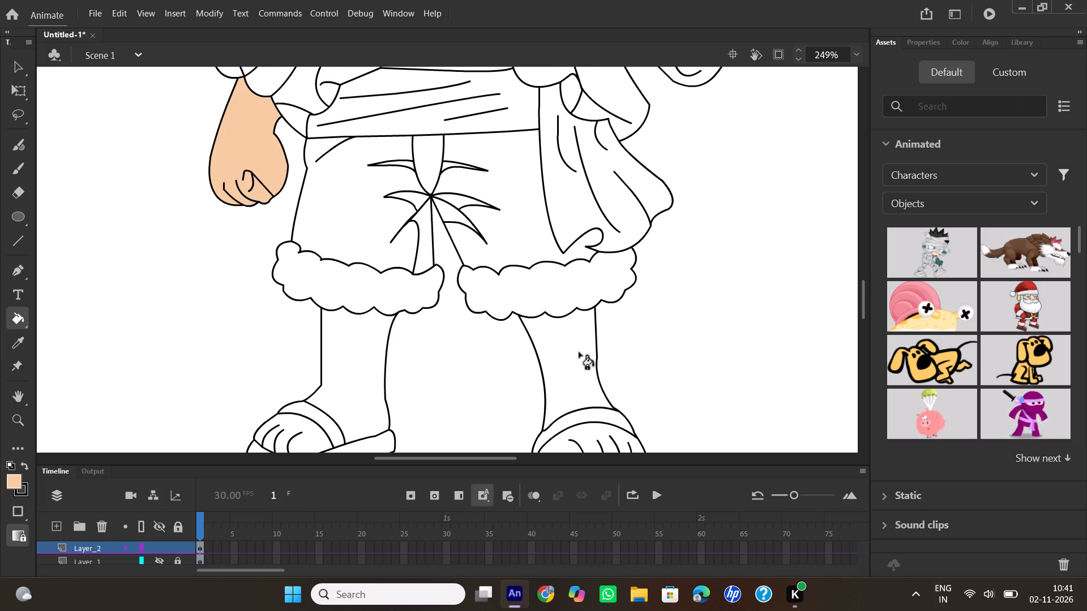
click(579, 352)
scroll(583, 401, down, 1)
click(566, 341)
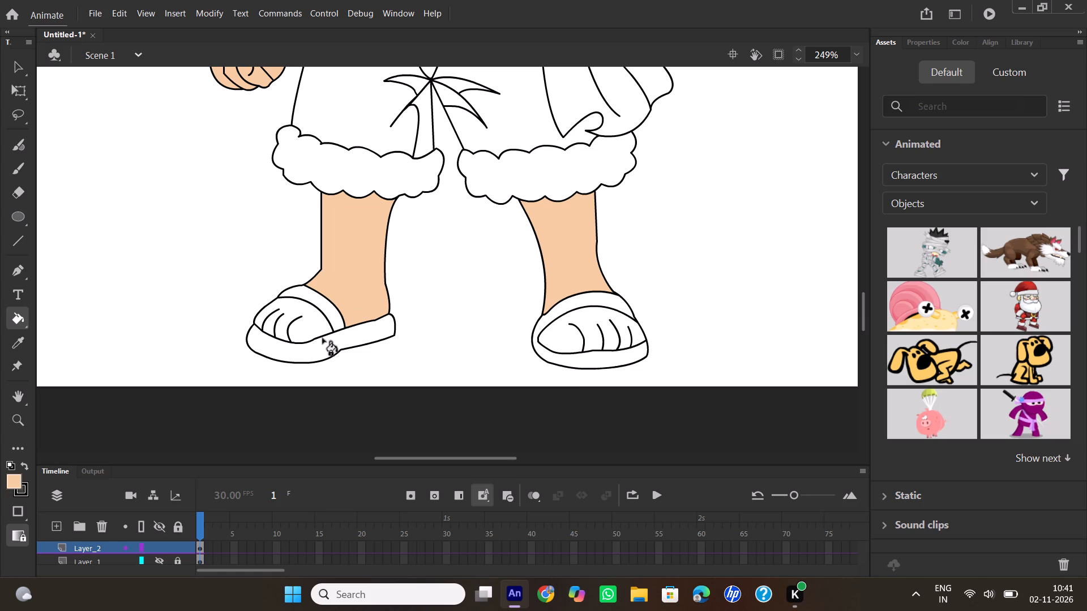
click(320, 325)
Fill the belly and the two small chest areas on either side of the X-shaped scar with the skin colour.
scroll(368, 337, up, 2)
scroll(404, 250, up, 1)
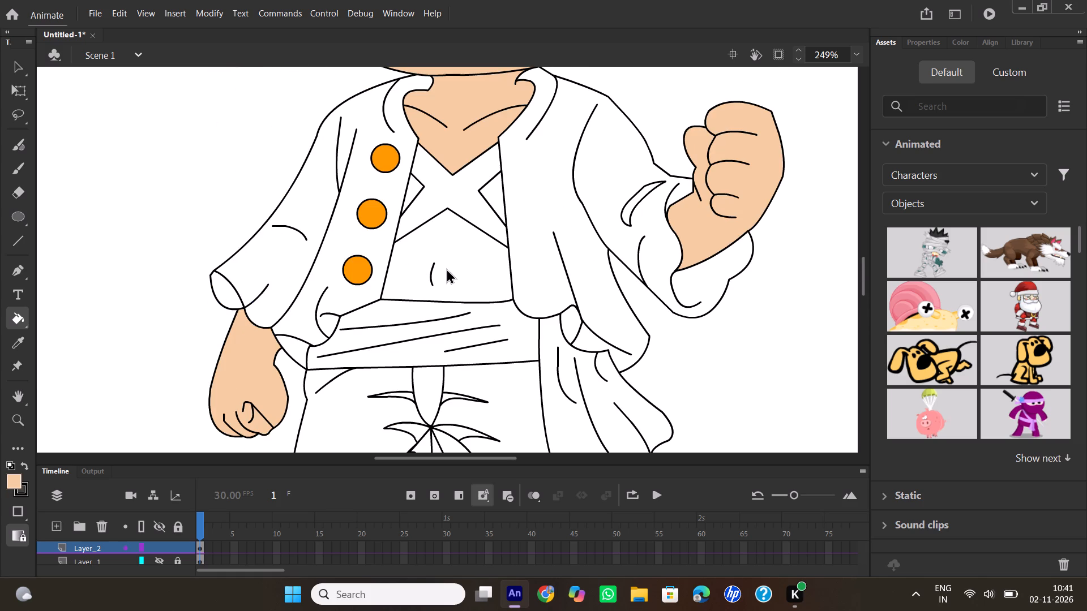
click(463, 256)
click(491, 196)
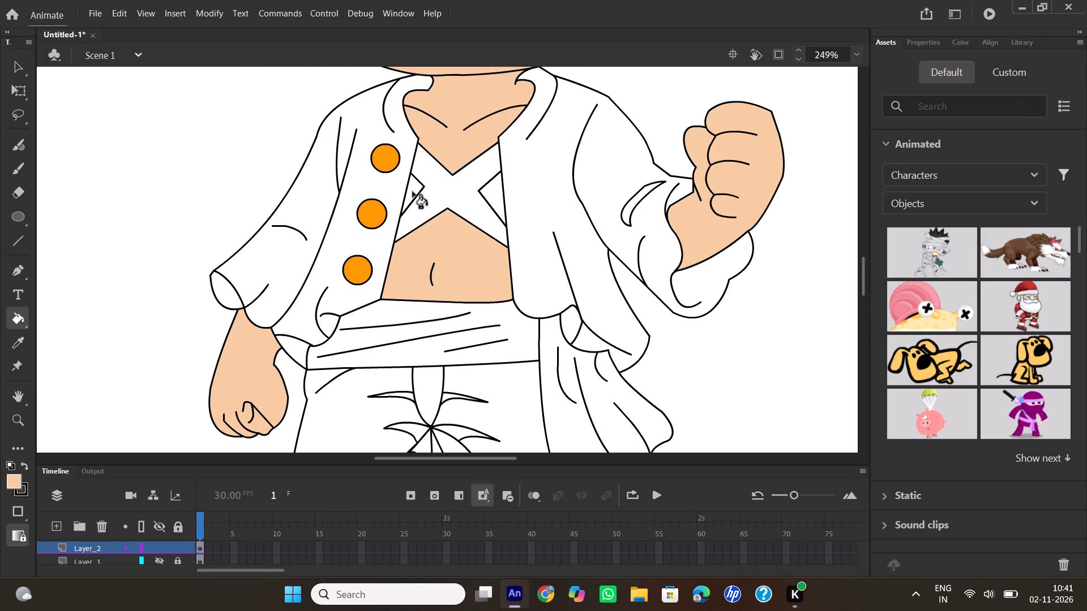
click(413, 192)
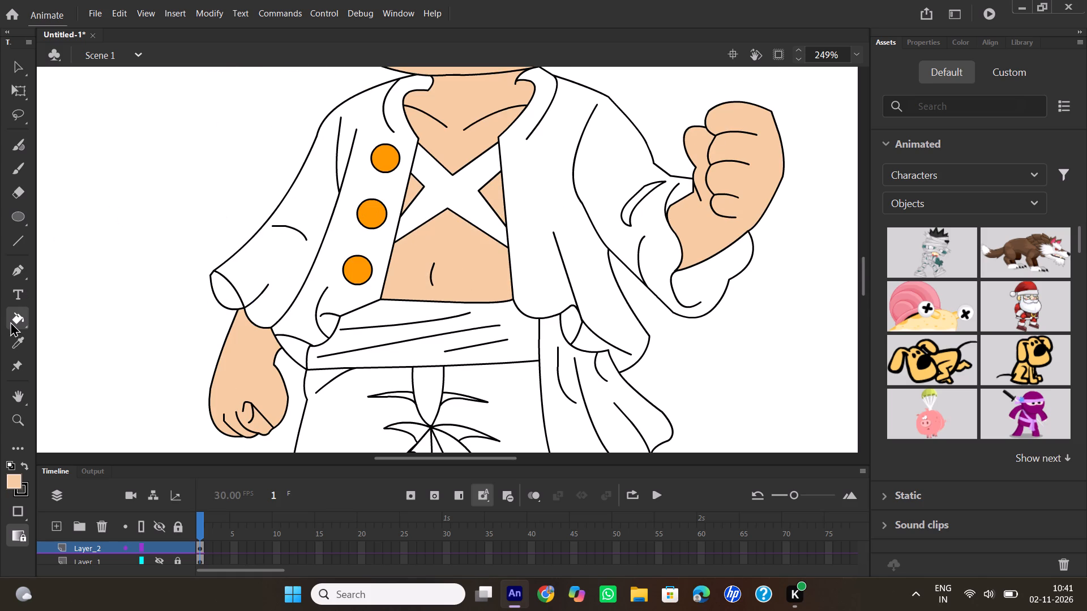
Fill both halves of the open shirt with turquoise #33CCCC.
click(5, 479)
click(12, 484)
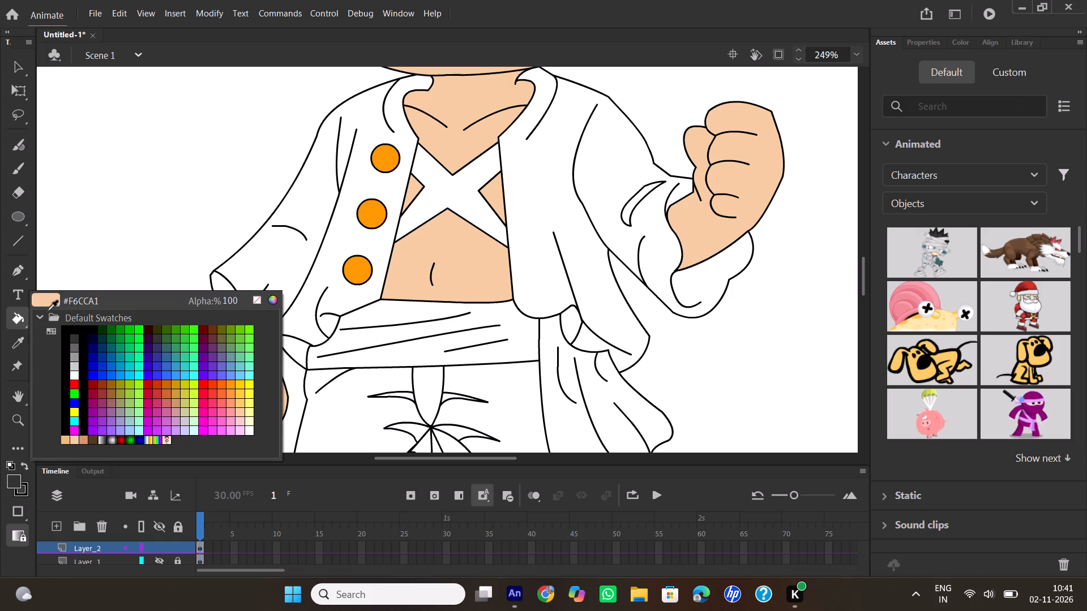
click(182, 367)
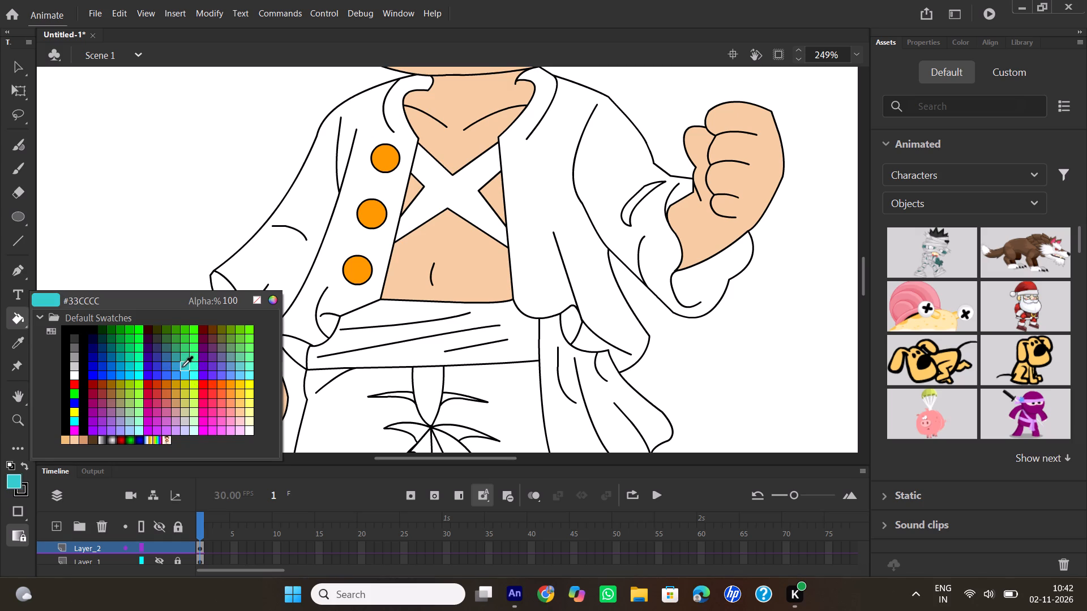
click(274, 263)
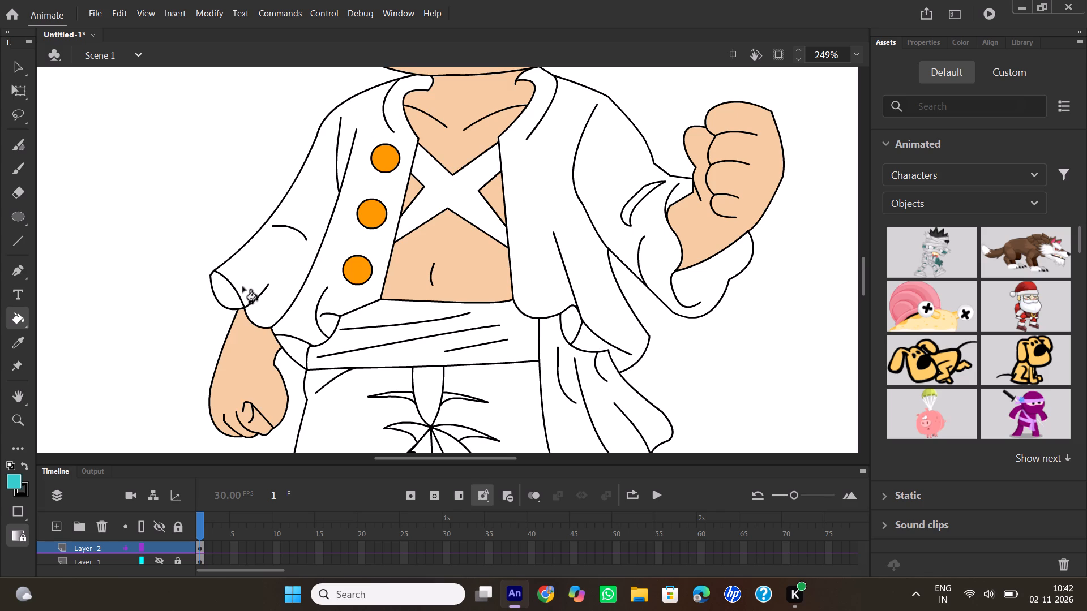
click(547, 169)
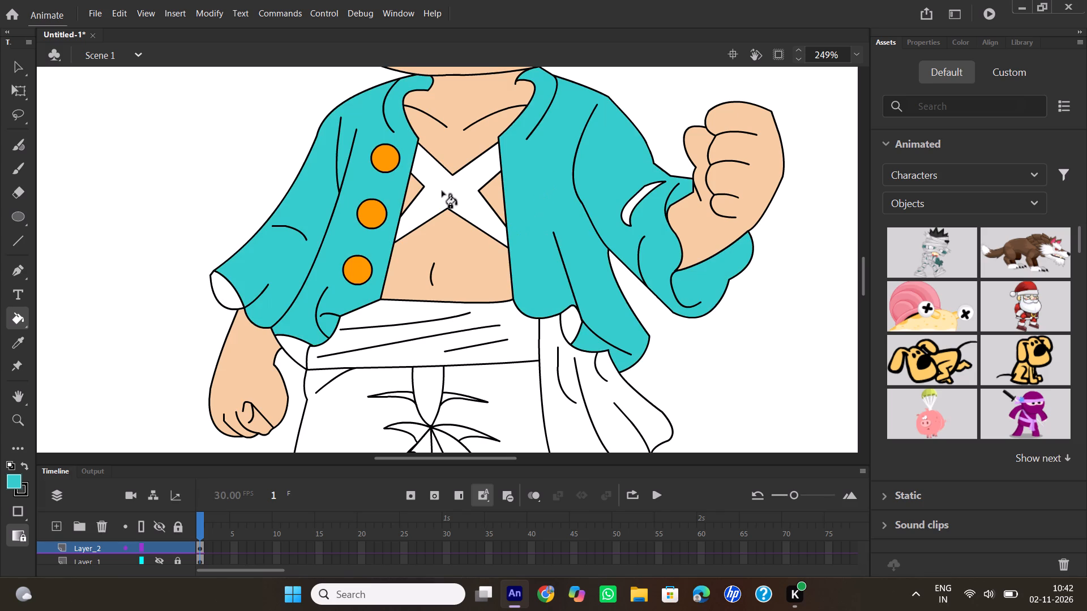
Recolour both halves of the open shirt, including the sleeves, with bright violet-blue.
click(16, 477)
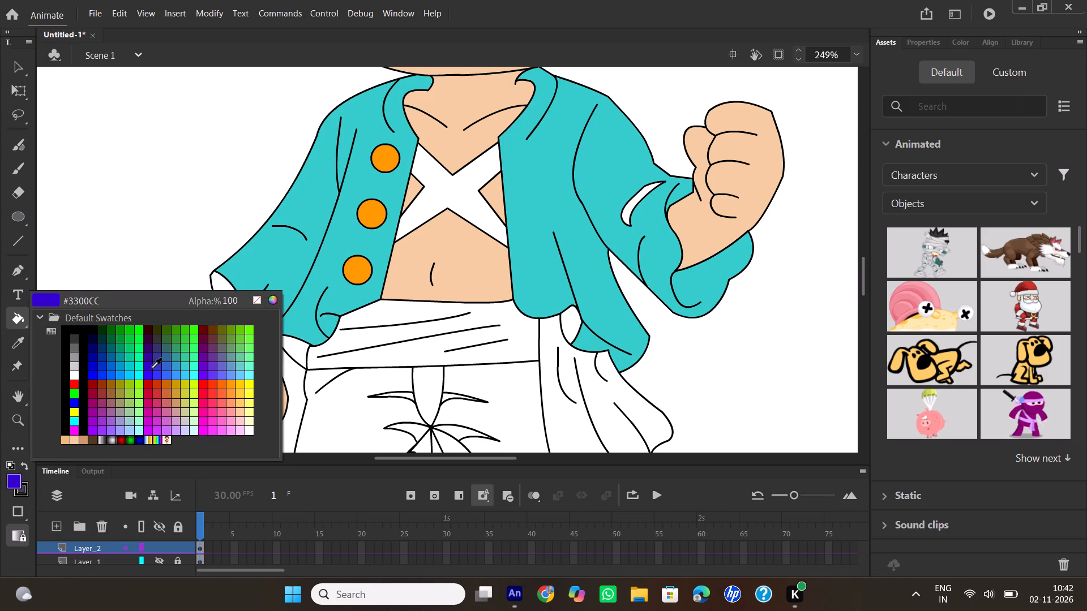
click(148, 376)
click(314, 225)
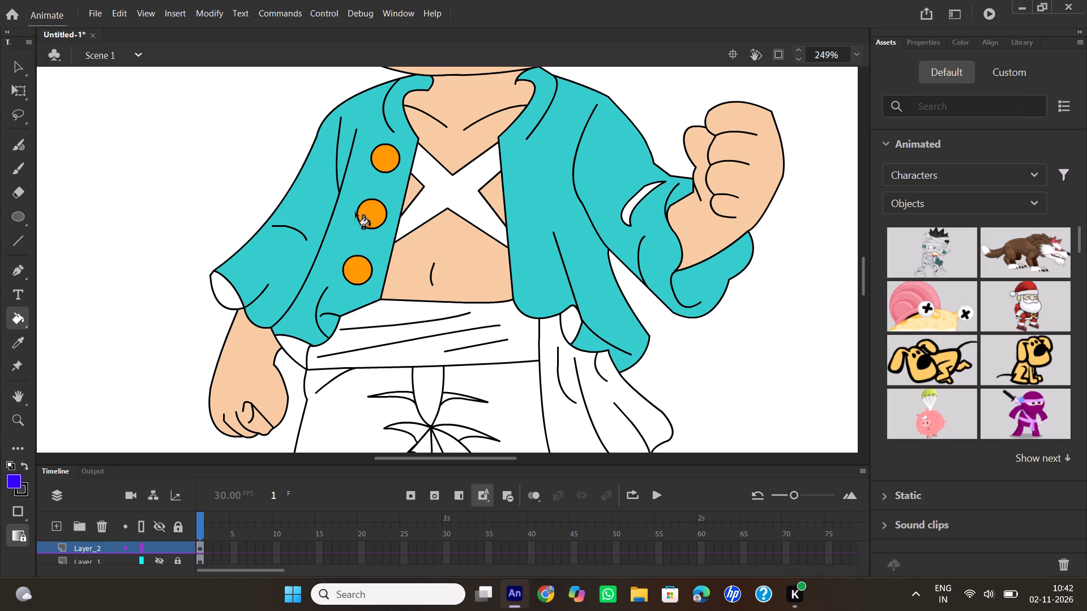
click(607, 142)
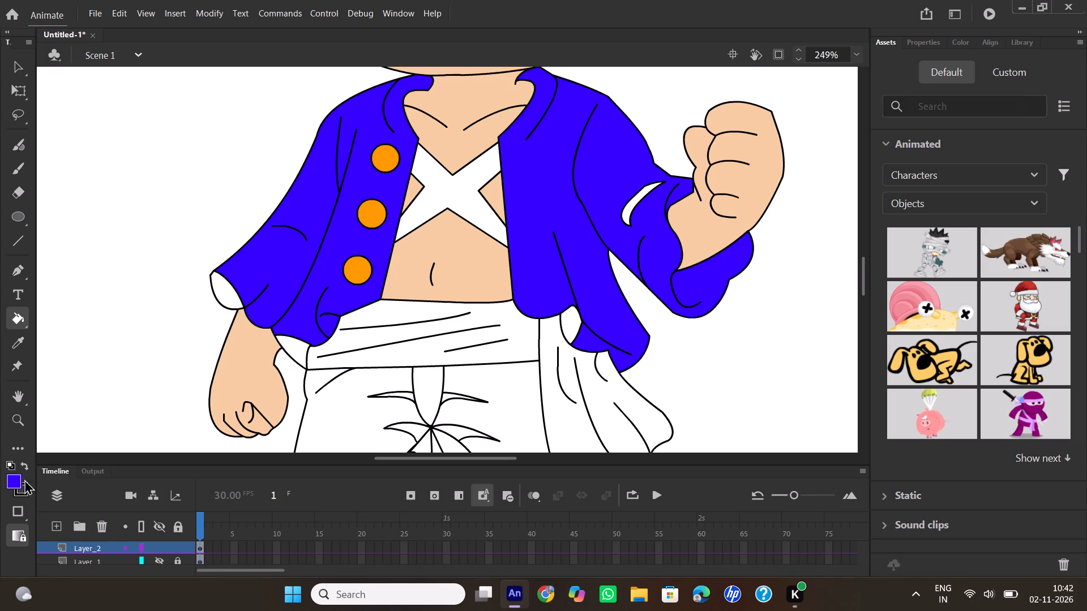
Fill the shirt's shaded inner areas with dark violet #330099: lowered sleeve opening, both hem undersides and the crease near the raised fist.
click(14, 479)
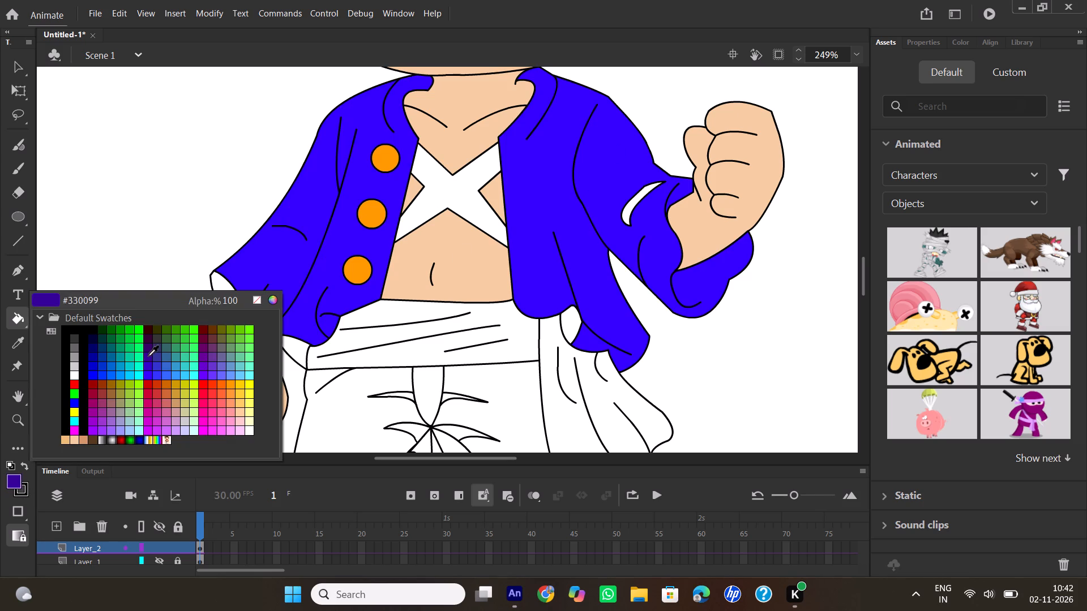
click(148, 356)
click(222, 295)
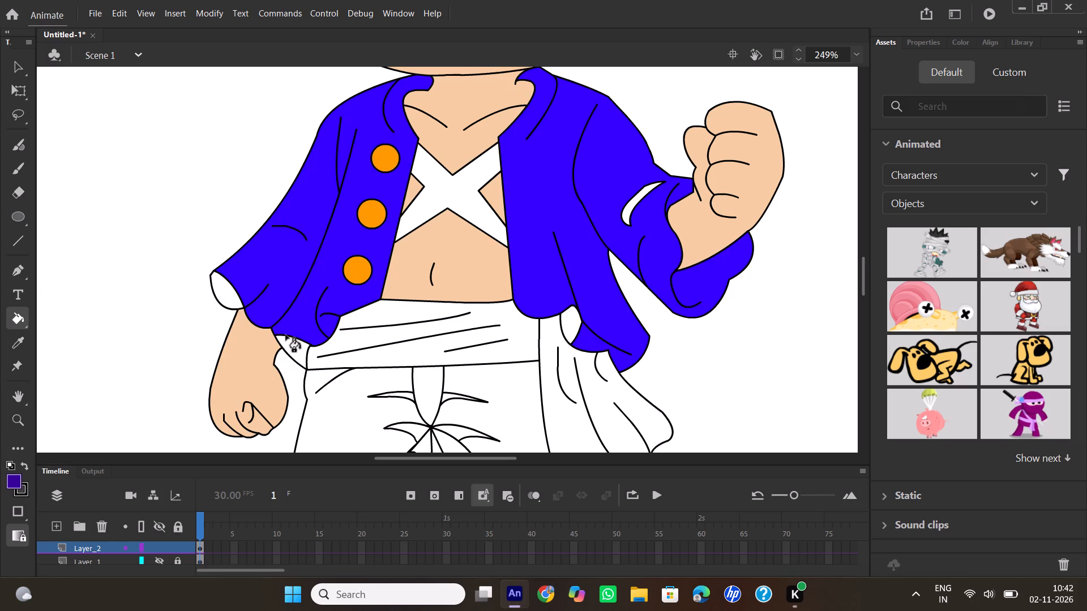
click(296, 354)
click(571, 320)
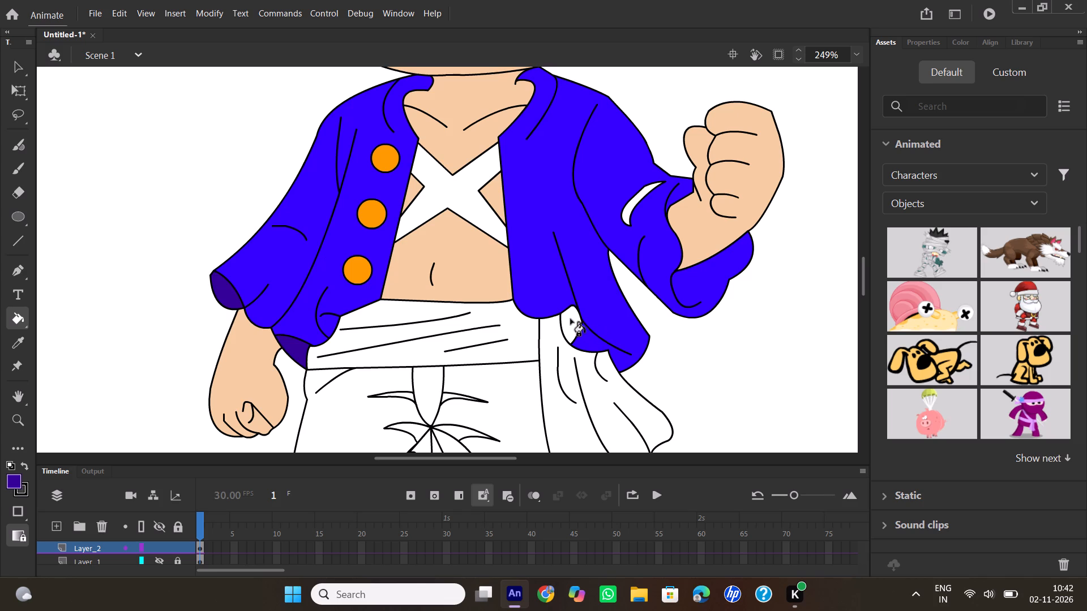
click(627, 208)
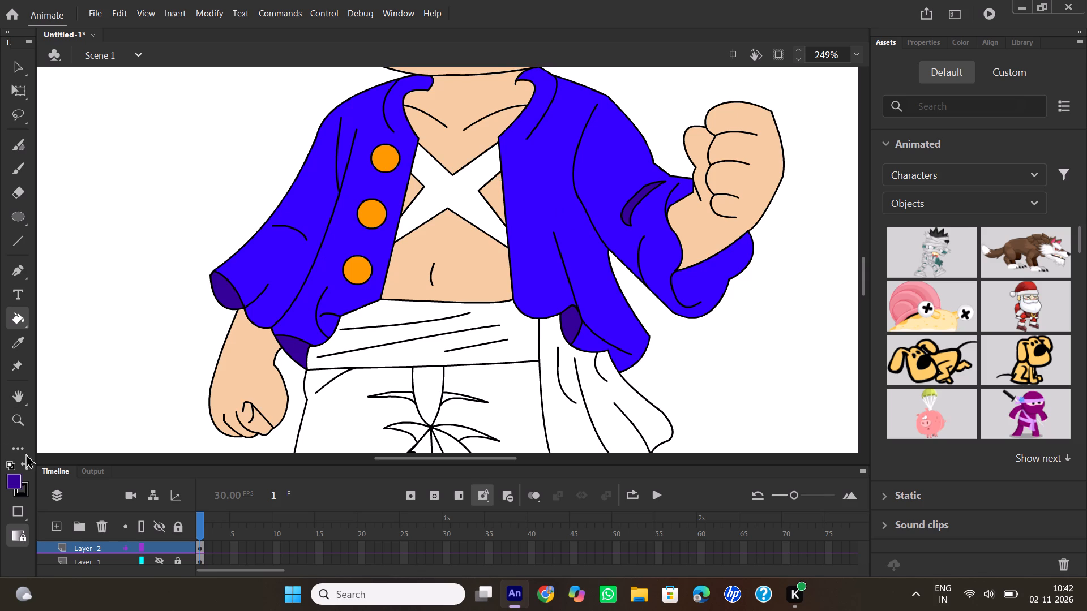
Fill the X-shaped chest scar, the waist sash and its hanging end with yellow #FFFF00.
click(14, 481)
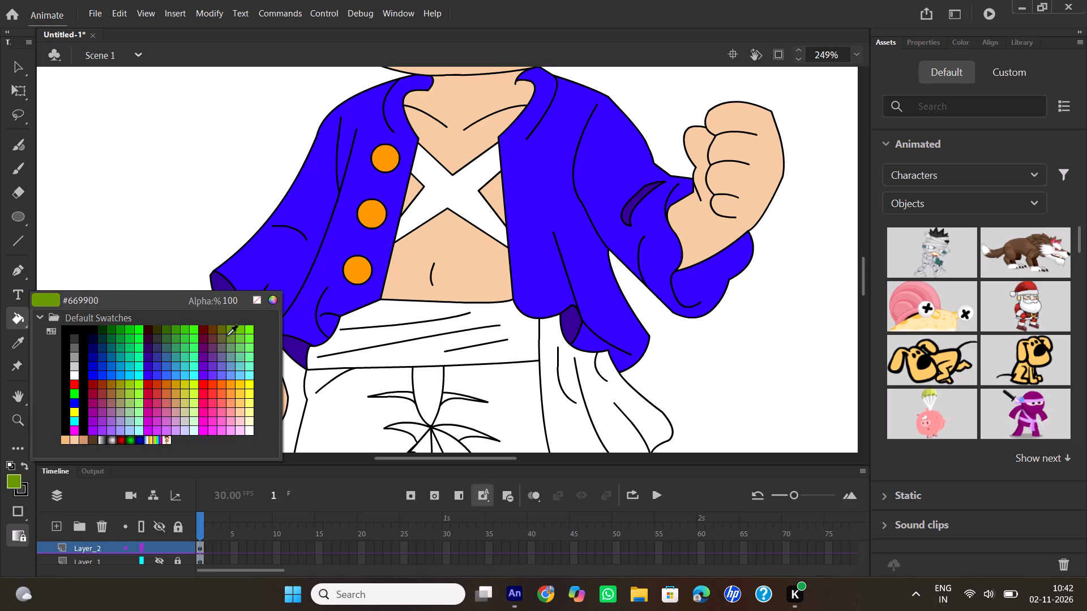
click(251, 384)
click(438, 192)
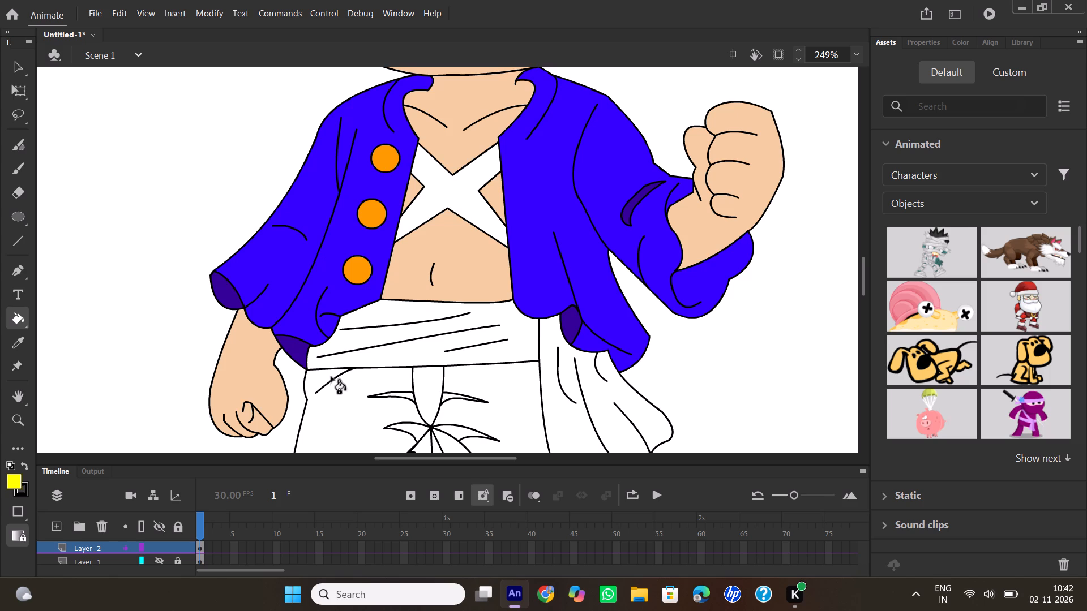
scroll(406, 321, down, 1)
scroll(406, 321, up, 1)
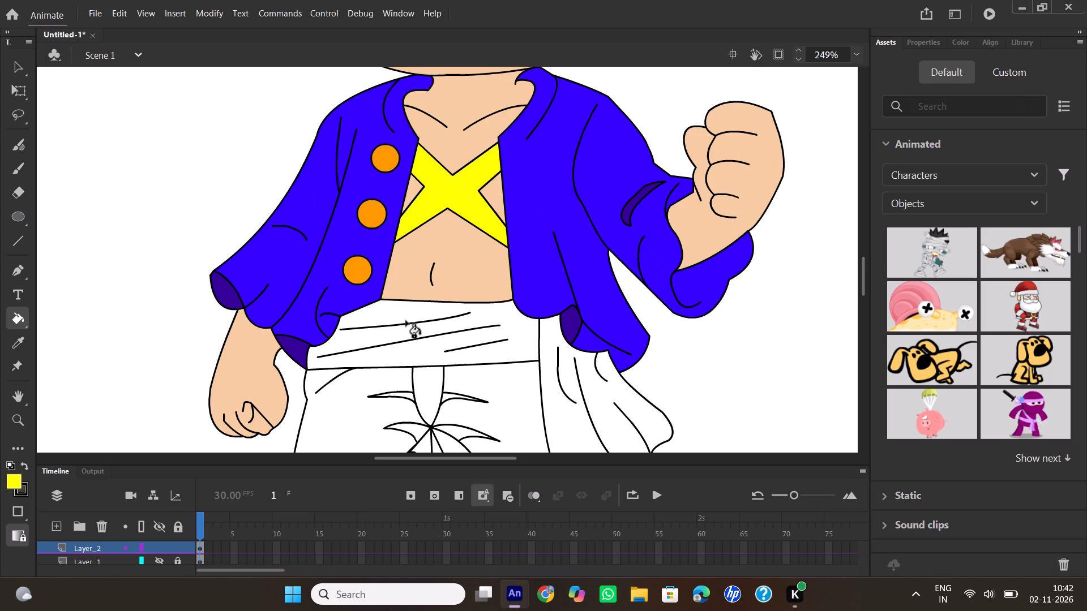
click(504, 313)
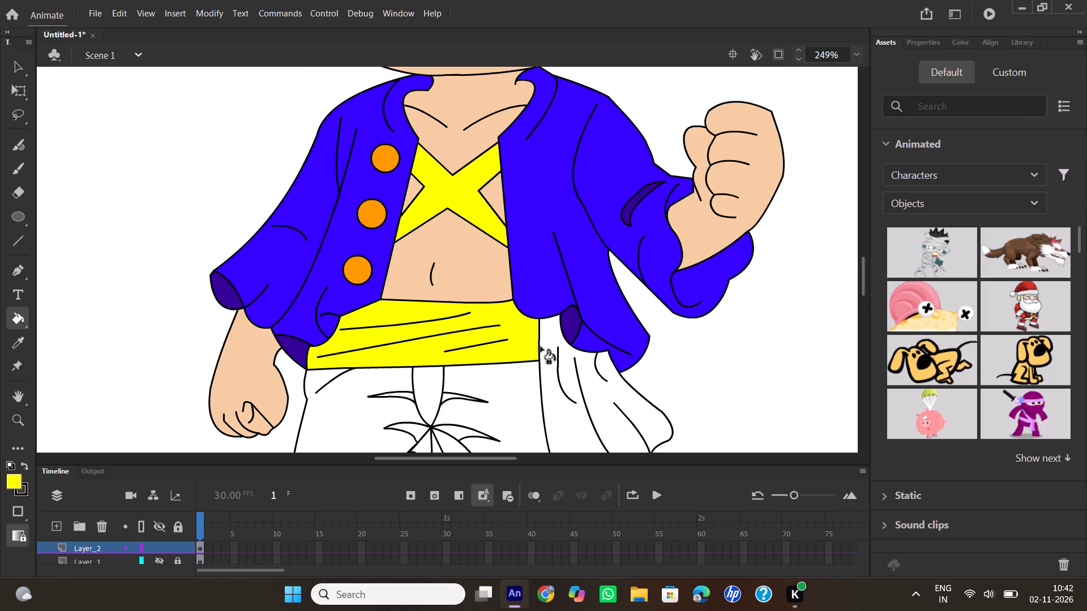
click(546, 341)
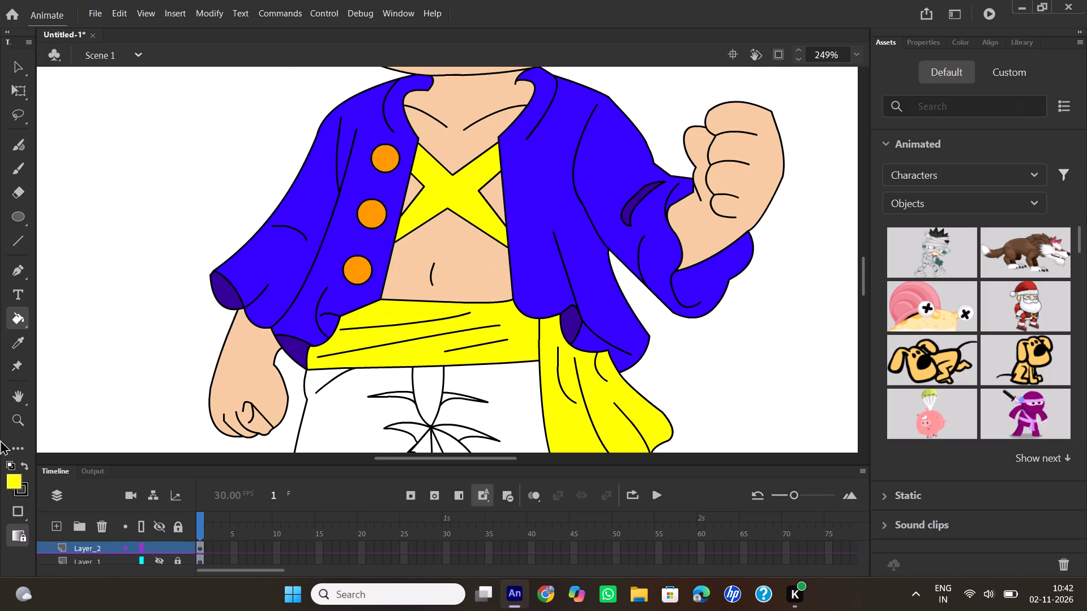
Fill both legs of the shorts with reddish brown #993300.
click(12, 481)
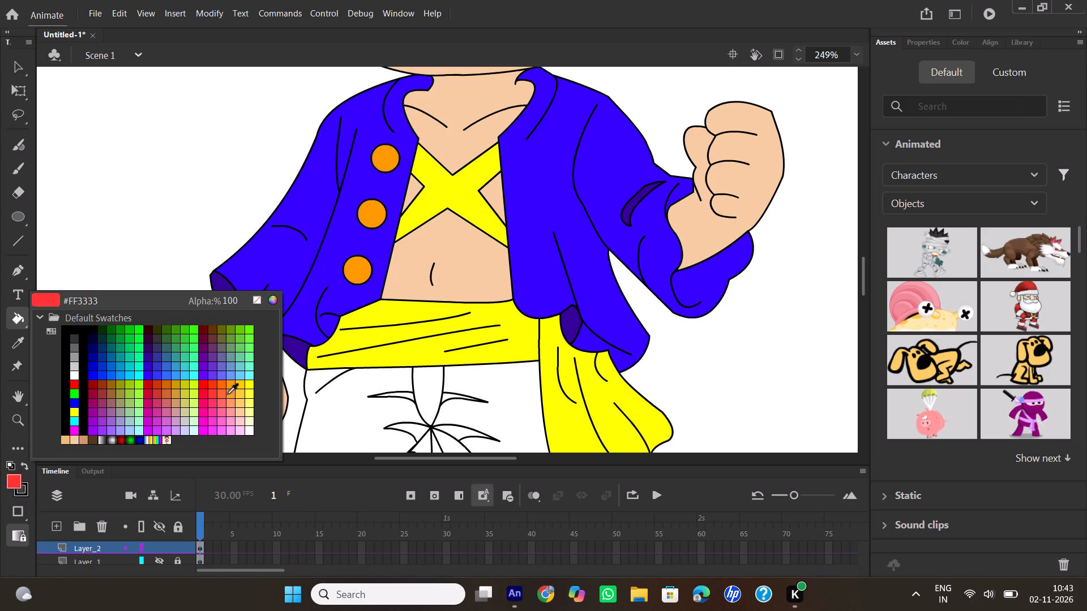
click(102, 388)
click(348, 417)
scroll(365, 373, down, 2)
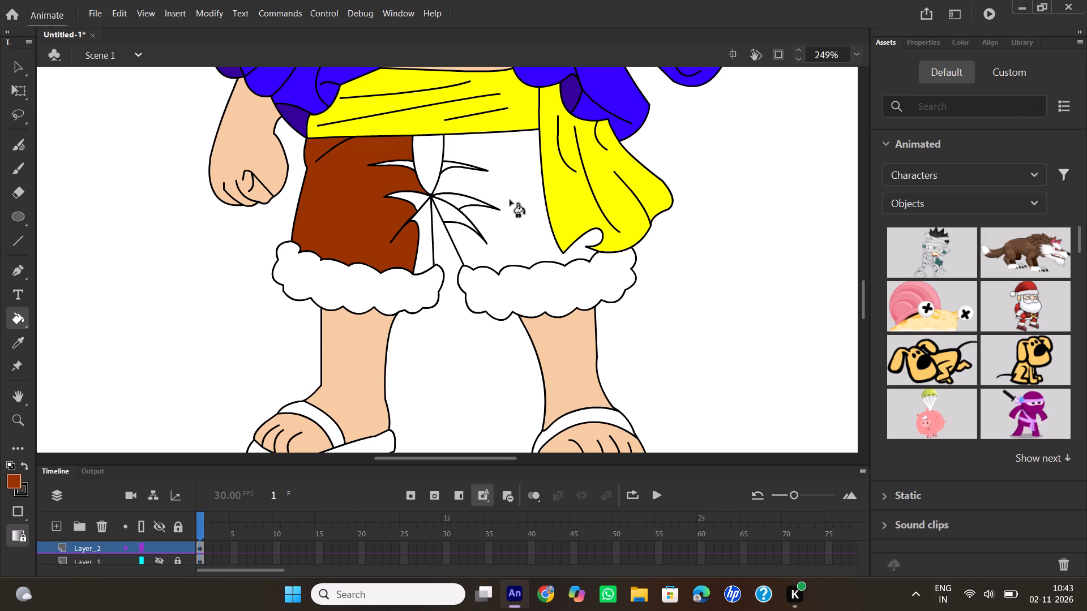
click(510, 200)
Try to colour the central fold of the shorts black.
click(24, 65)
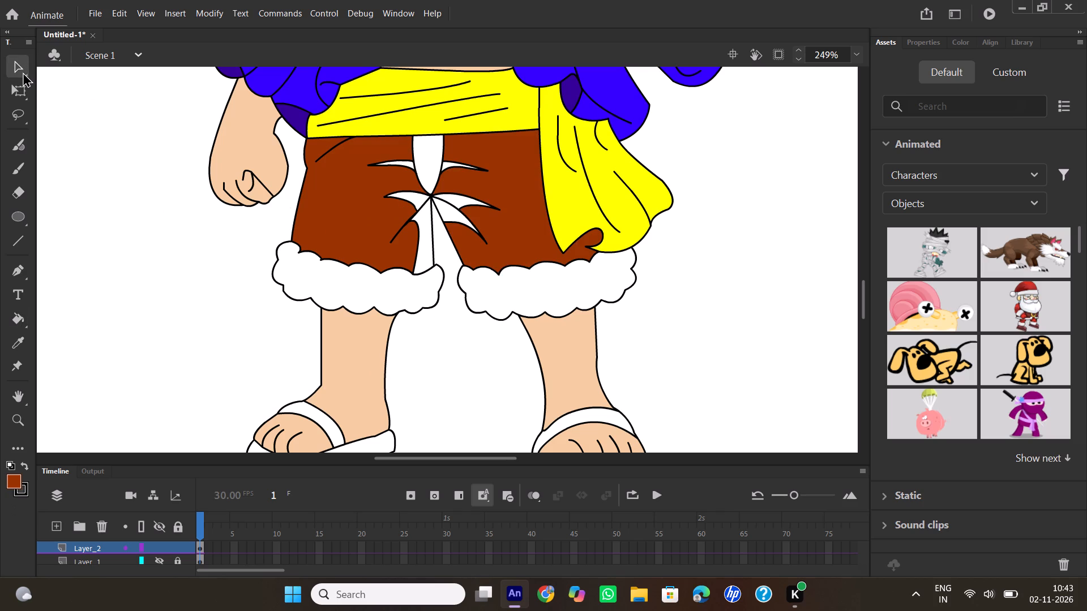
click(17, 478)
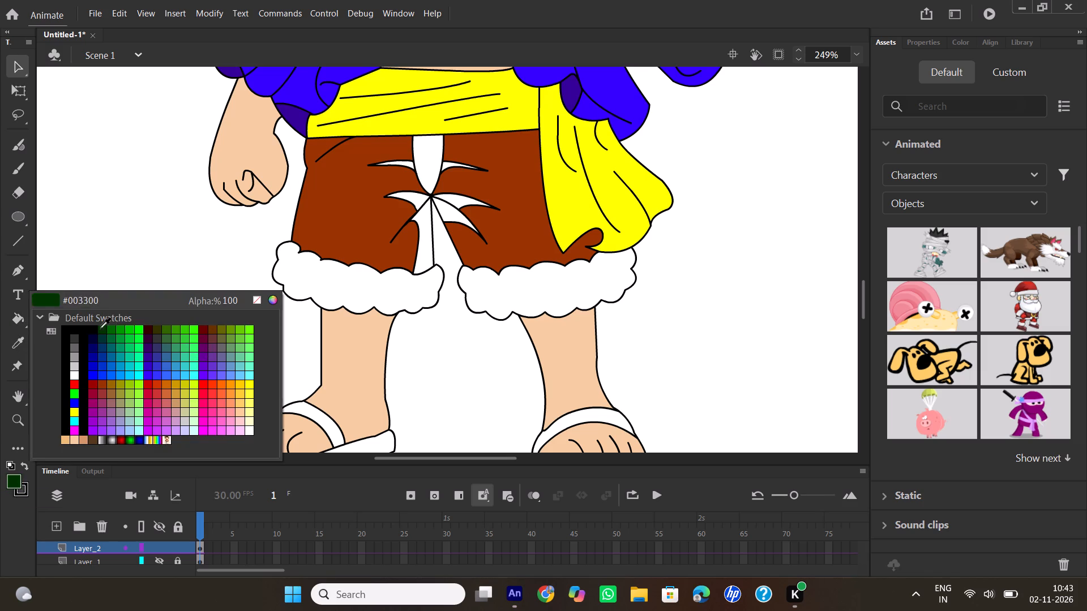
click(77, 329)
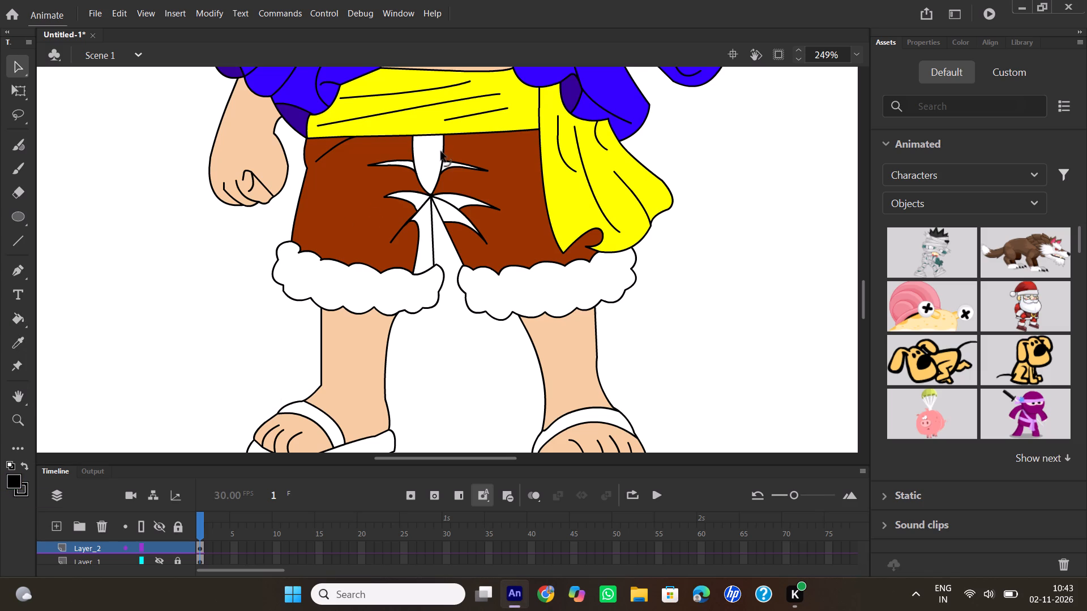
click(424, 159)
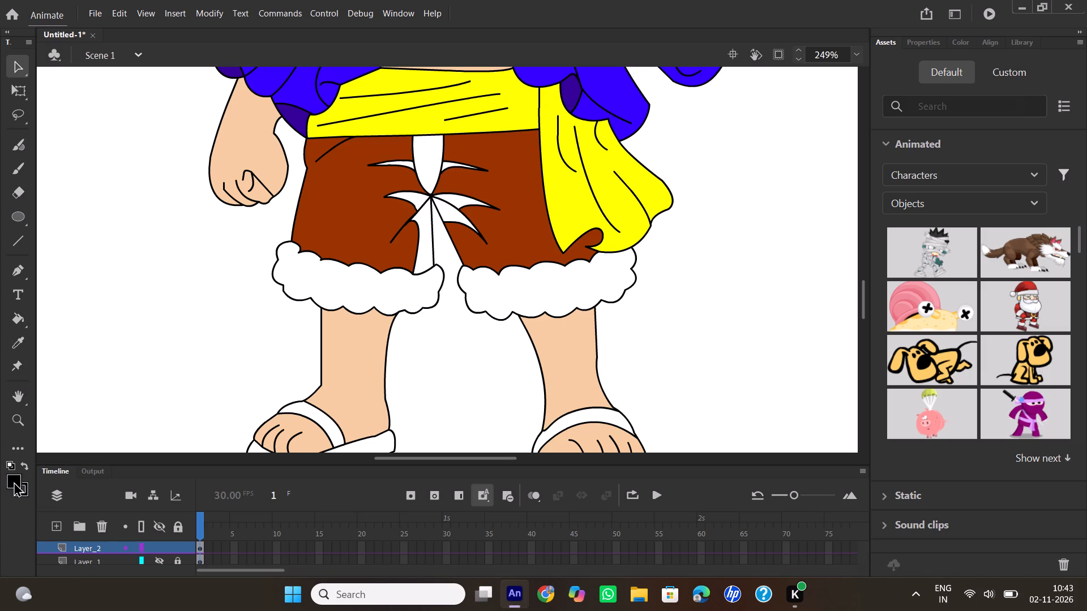
Fill the central fold of the shorts and the pointed creases around the crotch with dark grey.
click(14, 480)
click(12, 323)
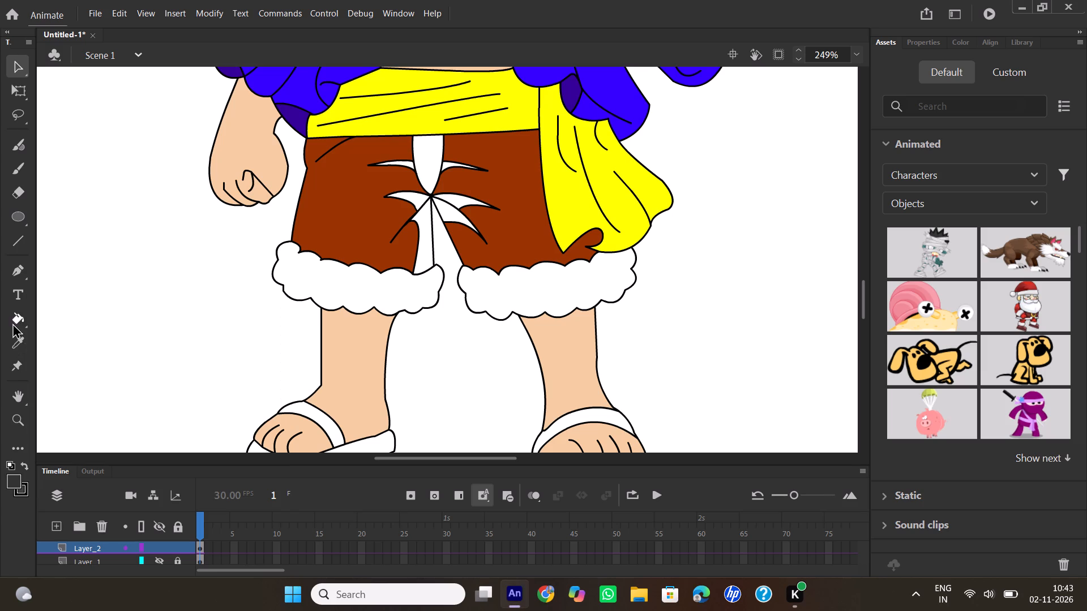
click(19, 319)
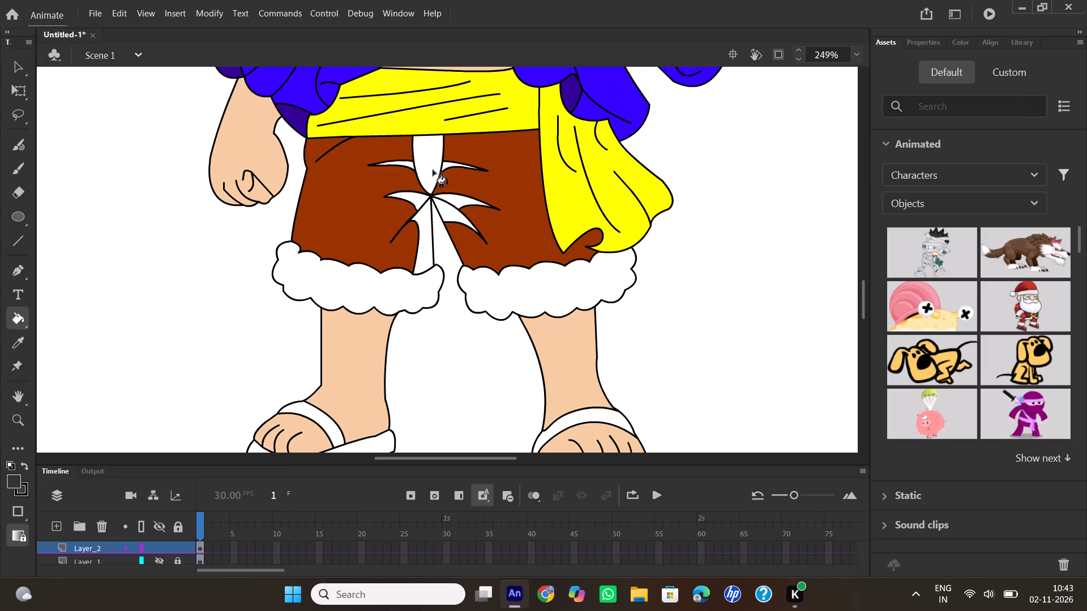
click(431, 163)
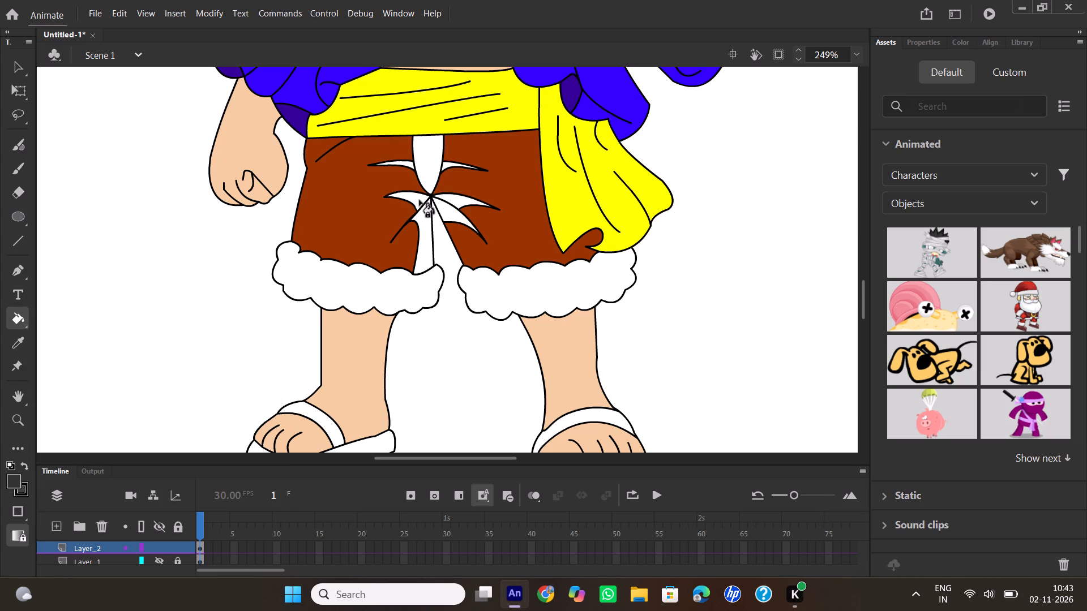
click(420, 200)
click(422, 215)
click(447, 216)
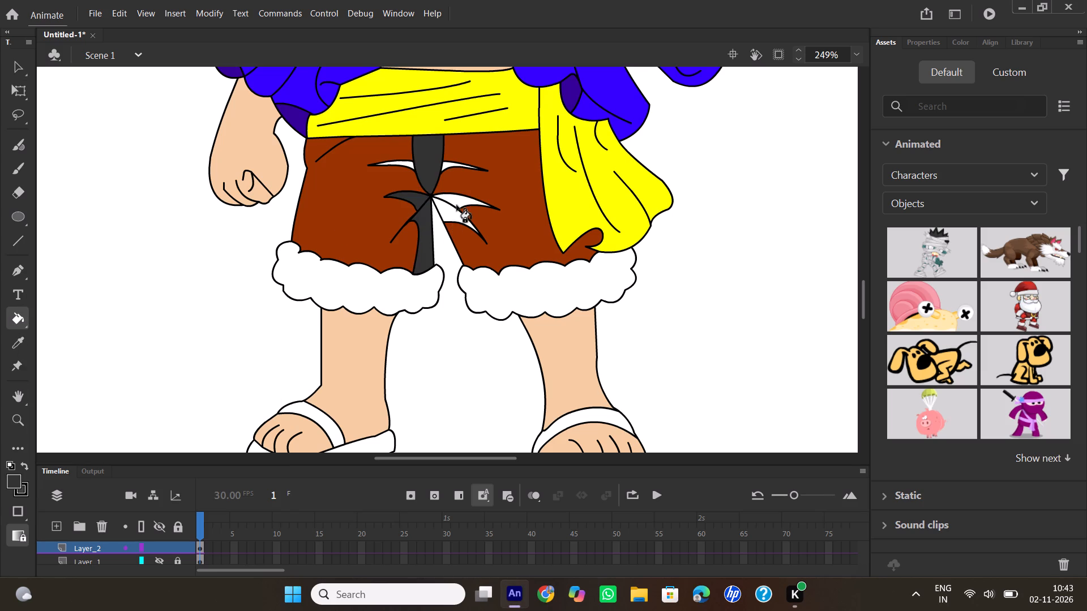
click(458, 204)
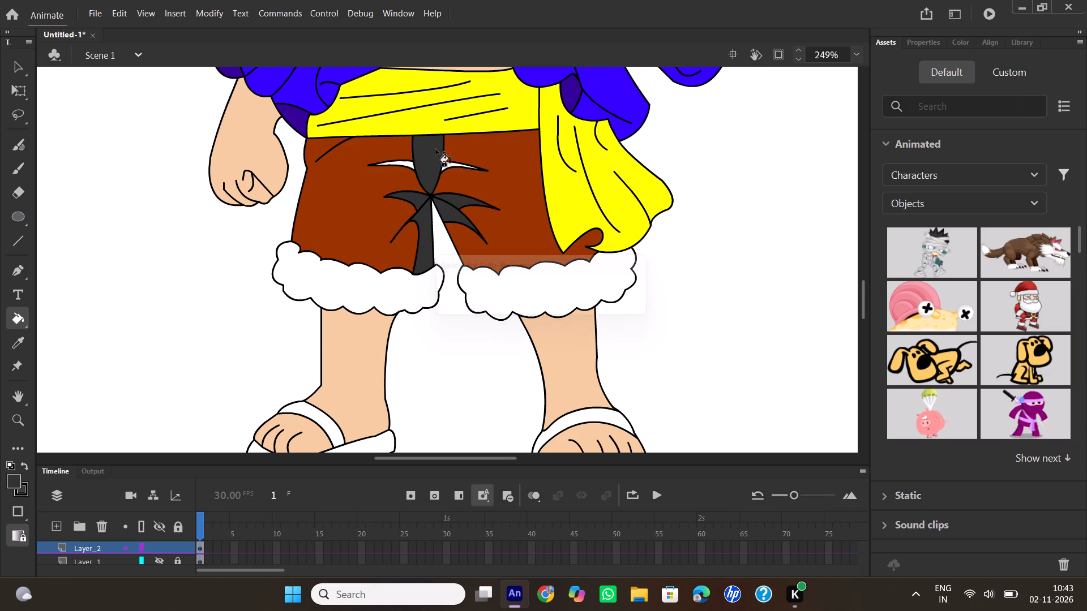
click(447, 165)
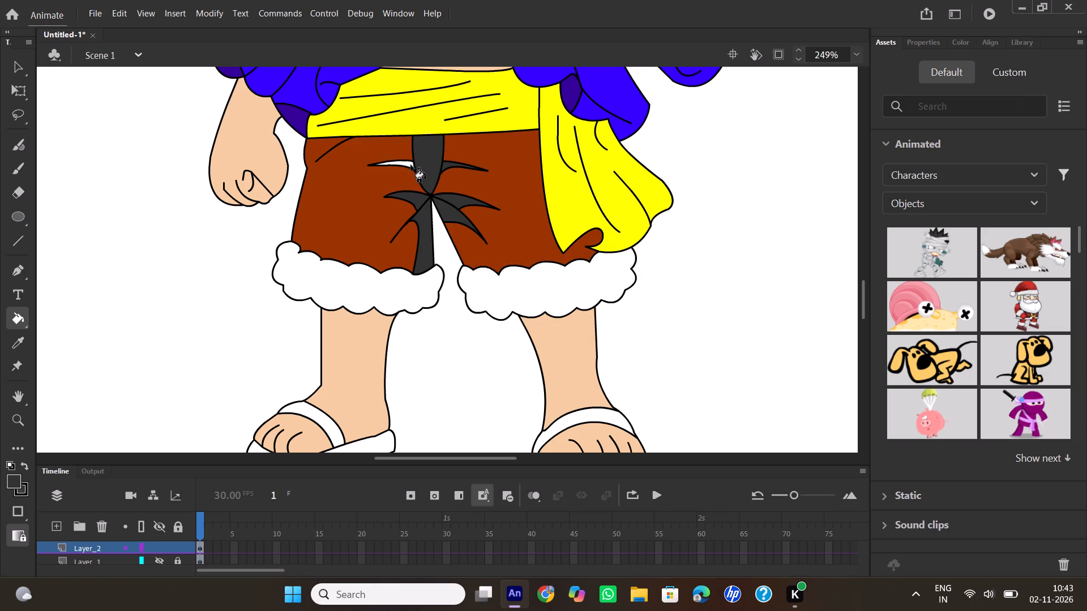
click(409, 165)
Fill the fluffy cuff of the shorts leg on the lowered-hand side with pale cyan #CCFFFF.
scroll(509, 227, down, 1)
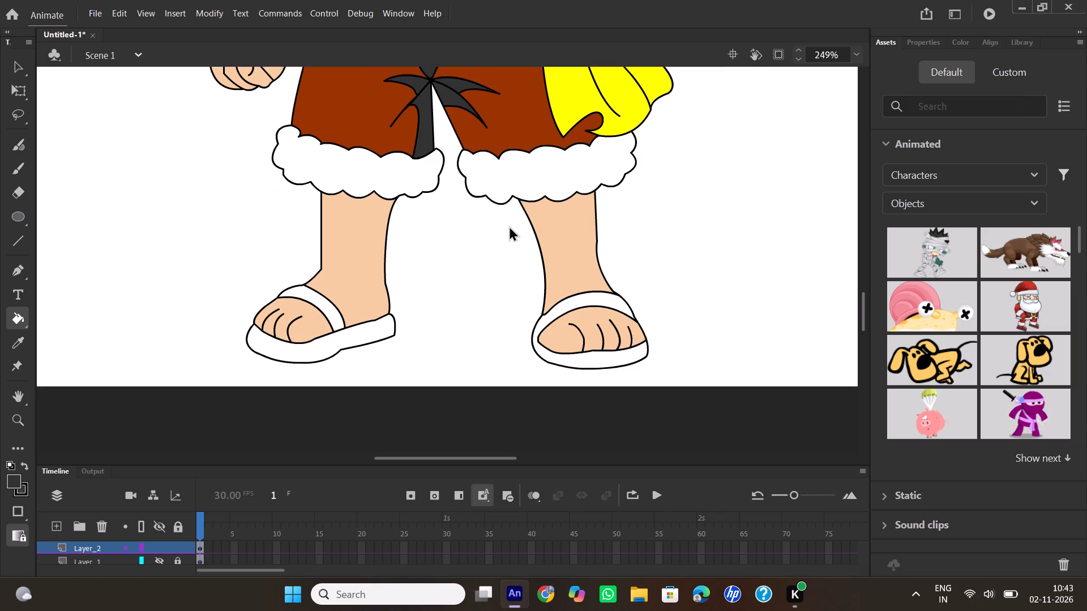
scroll(509, 225, up, 4)
scroll(499, 193, down, 3)
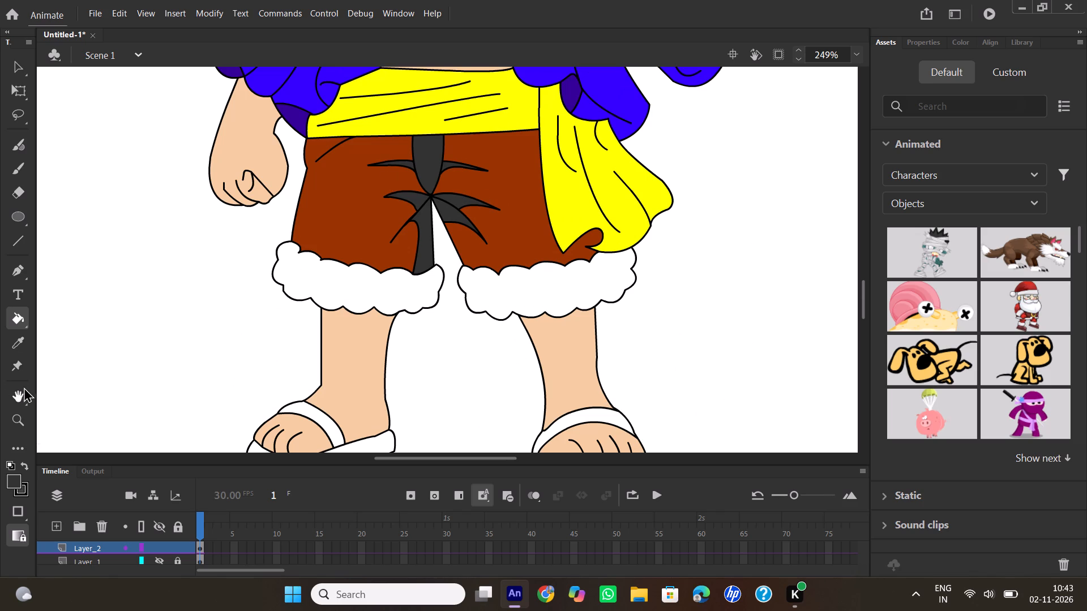
click(15, 479)
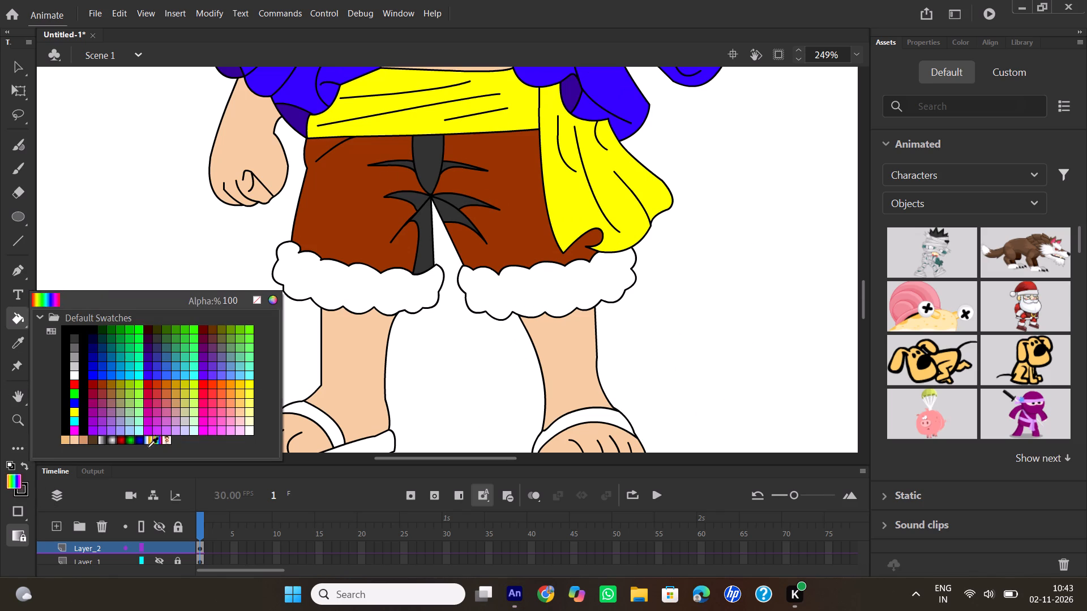
click(196, 432)
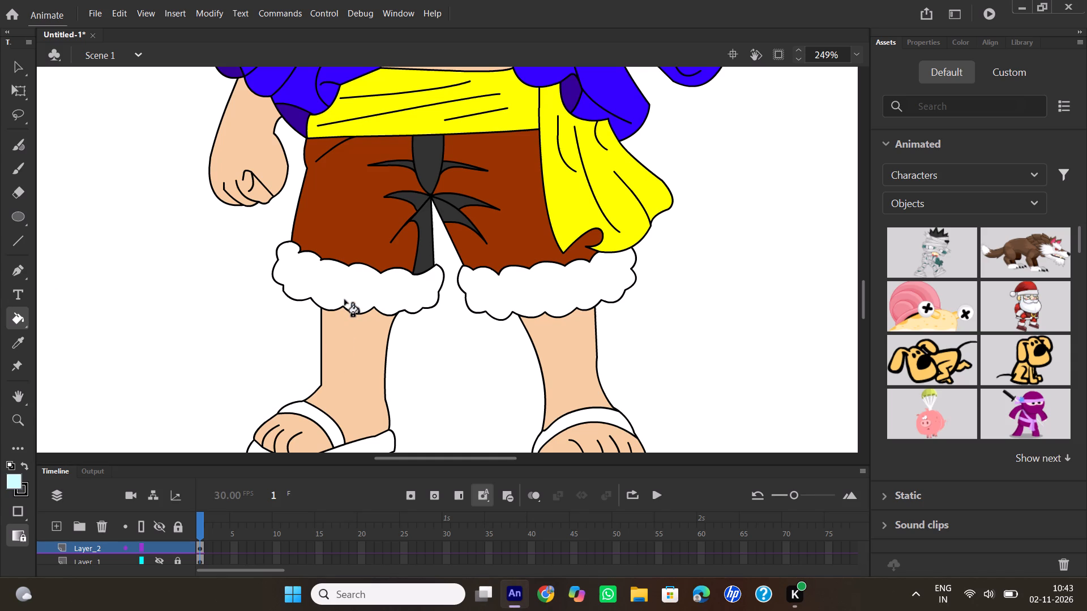
click(345, 300)
Fill the other fluffy cuff, below the hanging sash, with the same pale cyan, checking its outline up close.
click(511, 288)
click(547, 279)
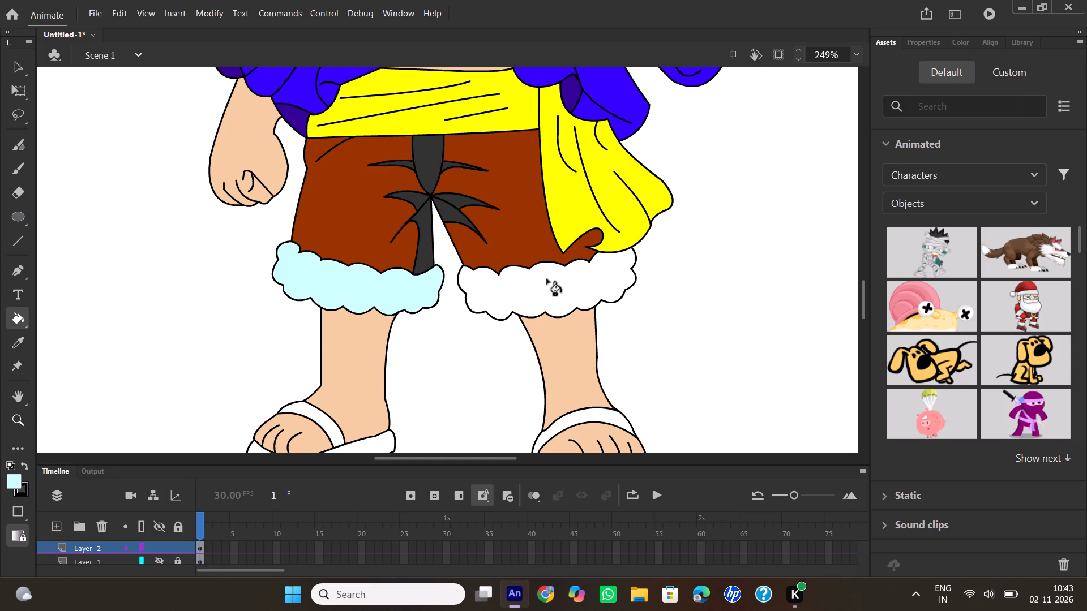
click(514, 299)
ctrl+scroll(570, 216, up, 4)
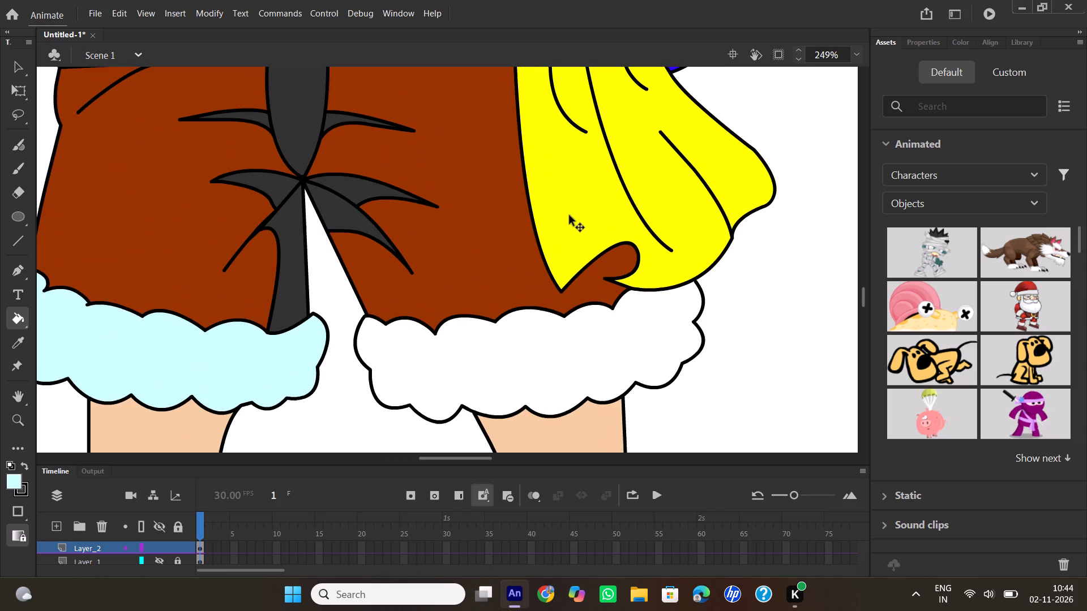
ctrl+scroll(570, 216, up, 1)
scroll(510, 278, down, 1)
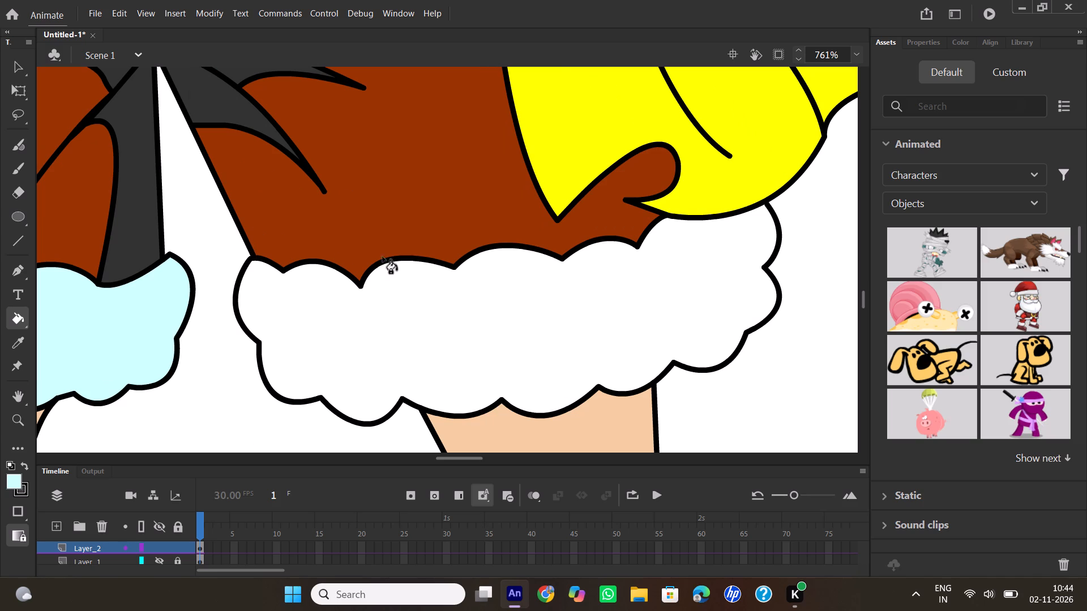
Close the outline of the fluffy cuff below the hanging sash at its upper corner and fill the cuff with pale cyan.
click(18, 64)
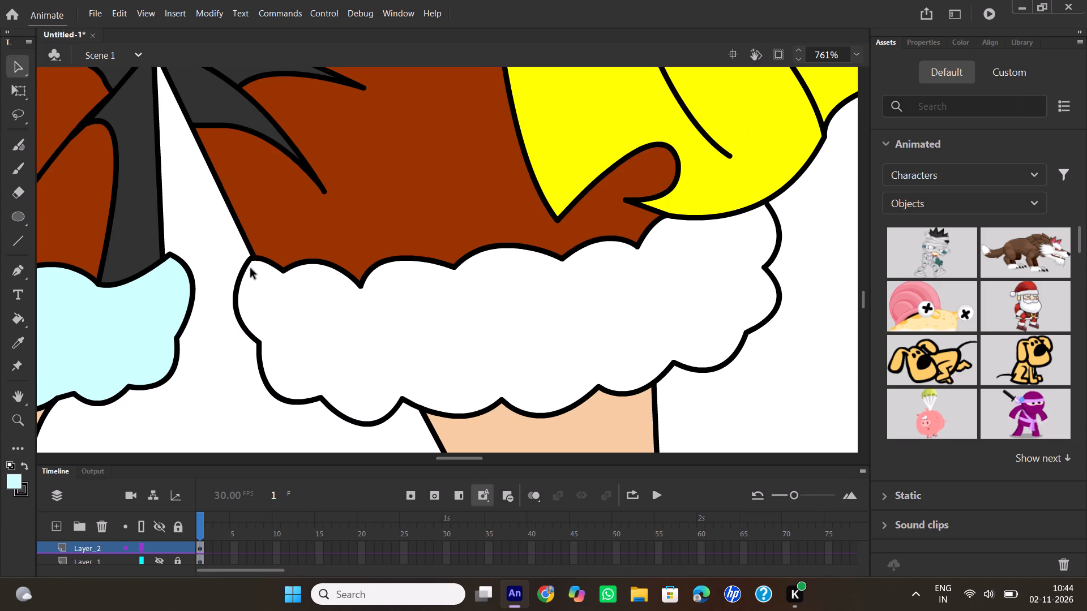
drag(251, 259, 260, 260)
click(770, 207)
click(23, 316)
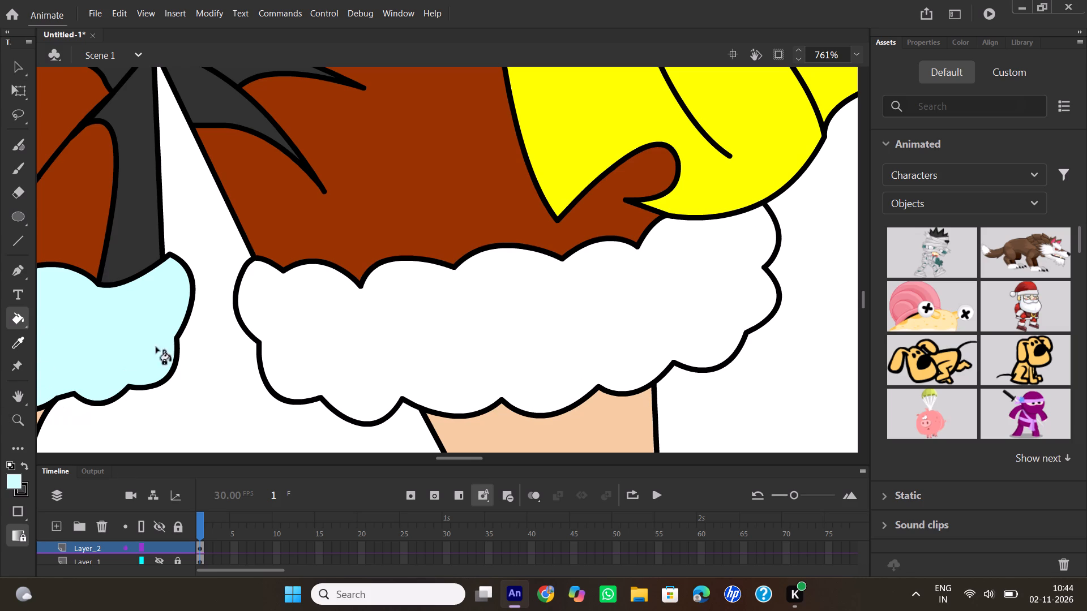
click(553, 342)
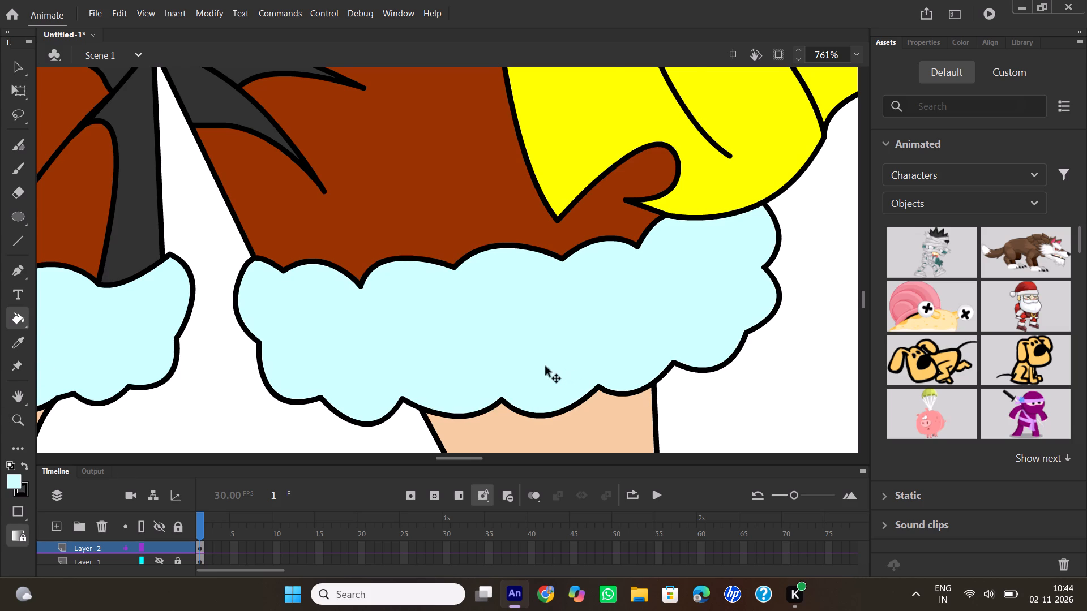
Fill the soles and straps of both sandals with dark red.
ctrl+scroll(546, 367, down, 3)
scroll(545, 366, down, 3)
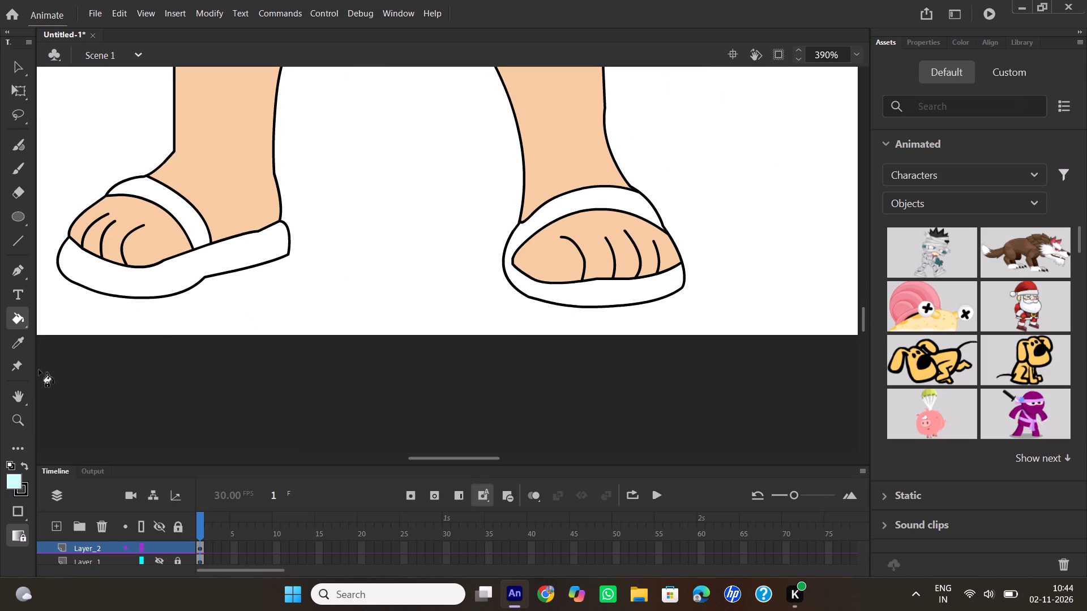
click(13, 475)
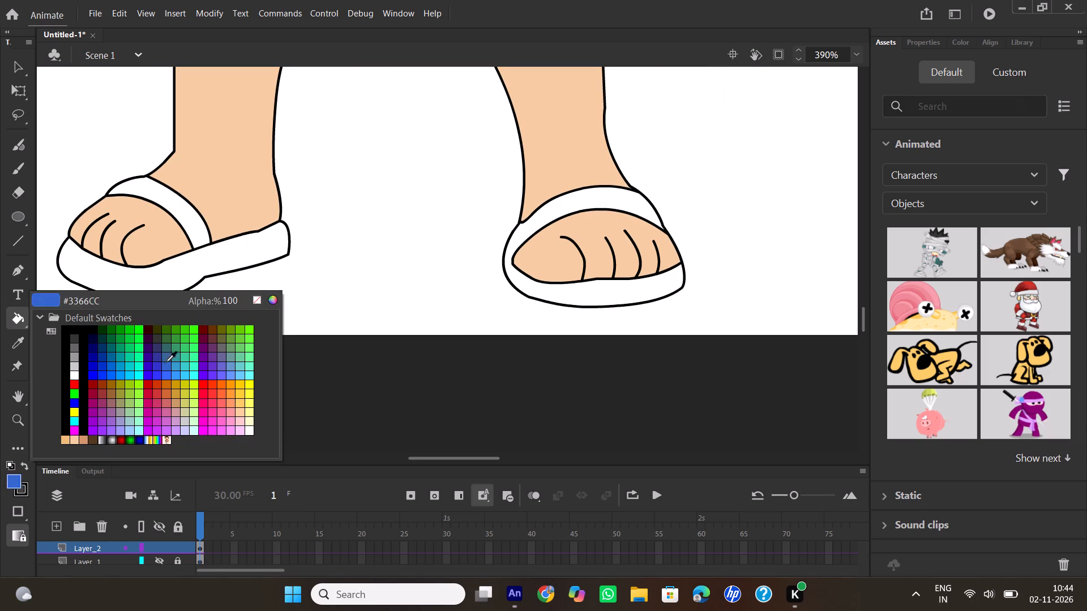
click(204, 330)
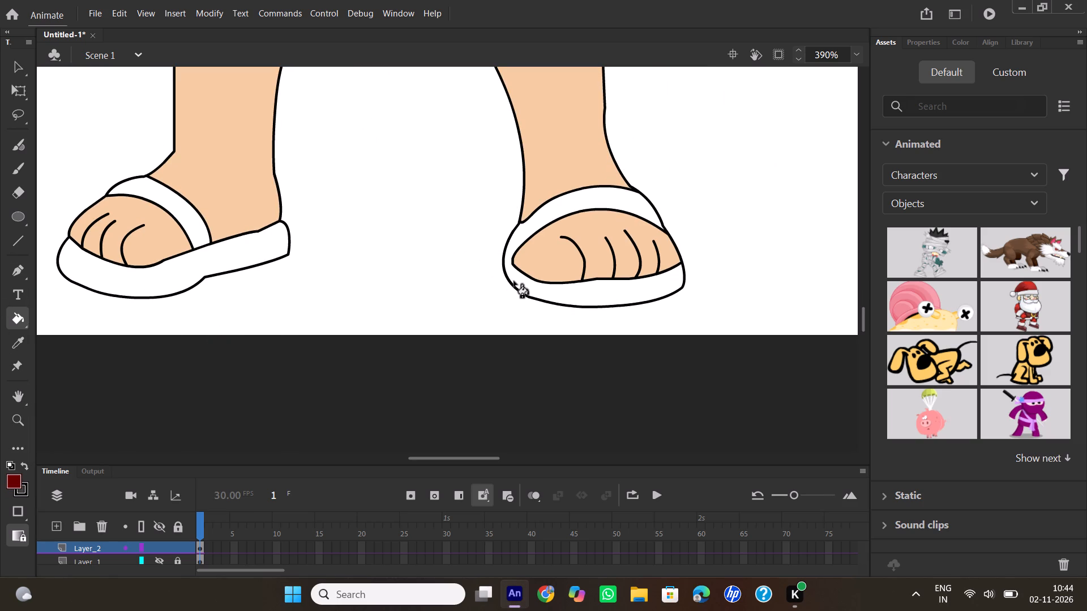
click(514, 281)
click(199, 272)
click(191, 222)
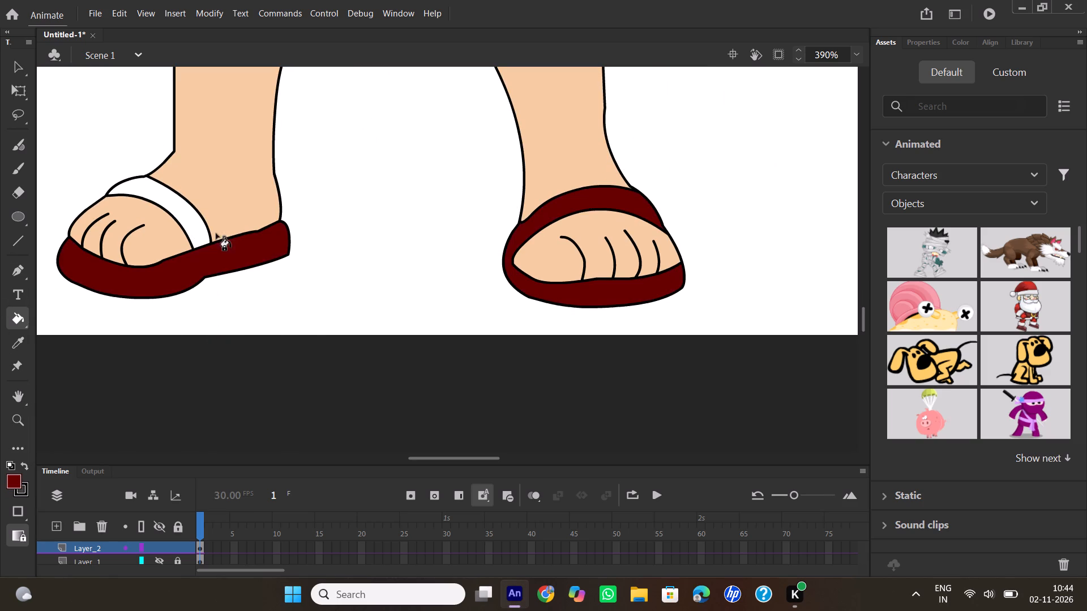
Fill the small nose shape on the face with black.
ctrl+scroll(301, 206, down, 4)
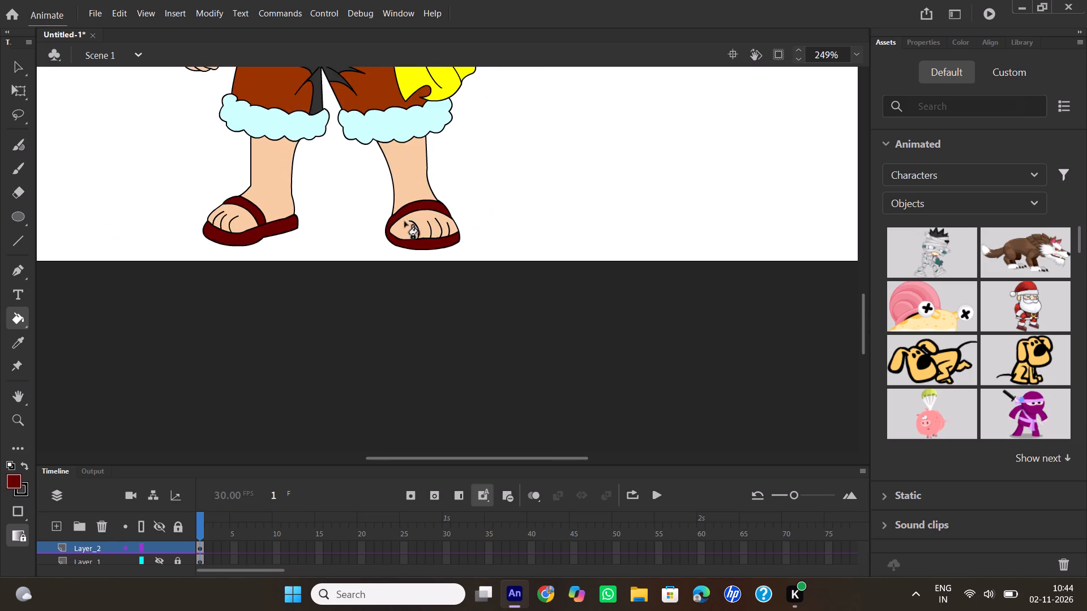
scroll(498, 218, up, 4)
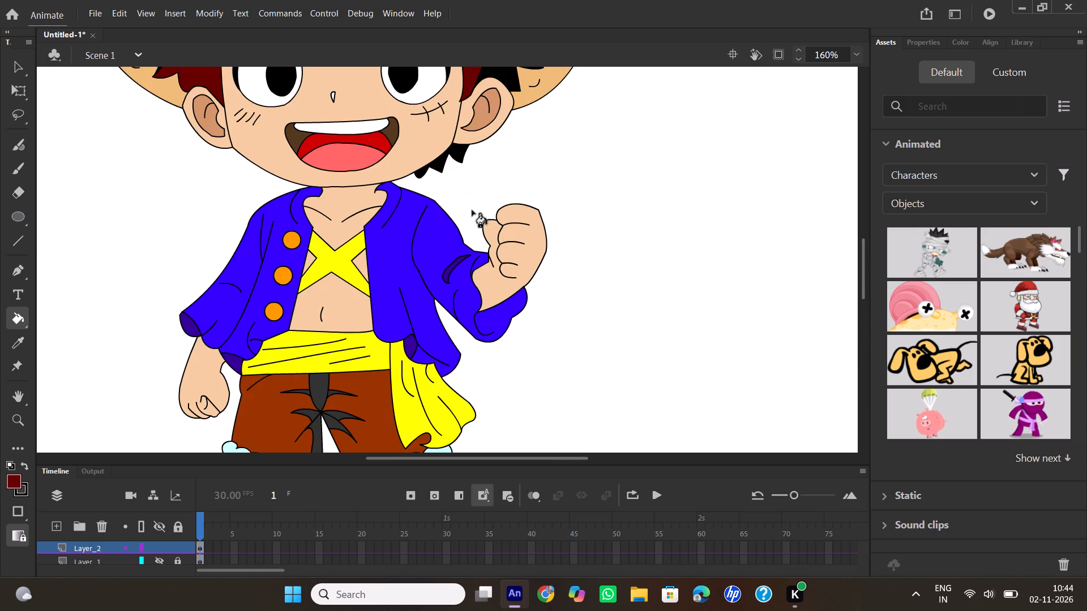
ctrl+scroll(251, 223, up, 3)
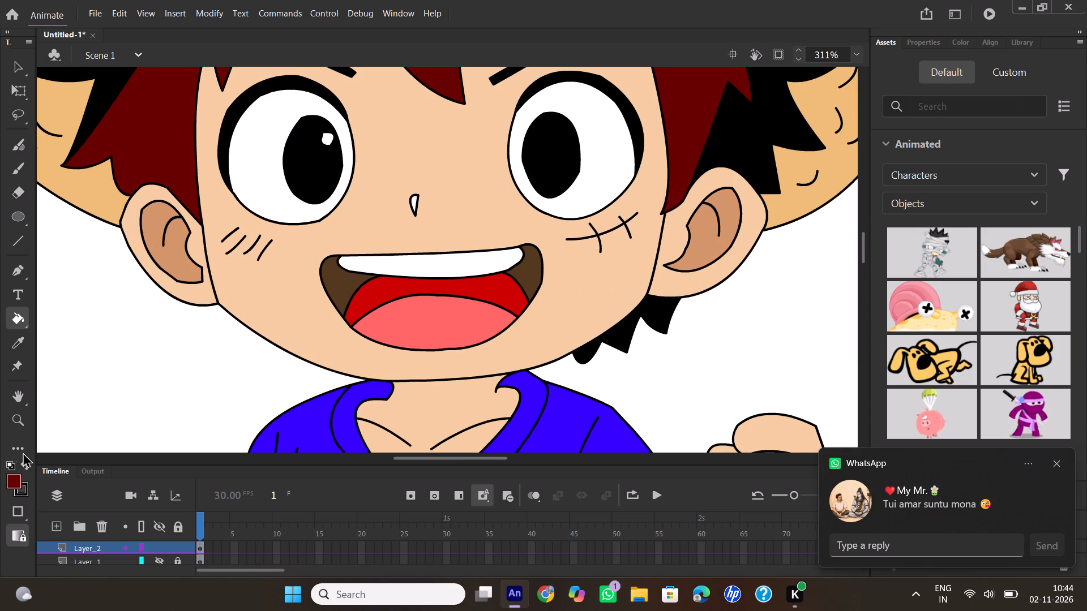
click(14, 479)
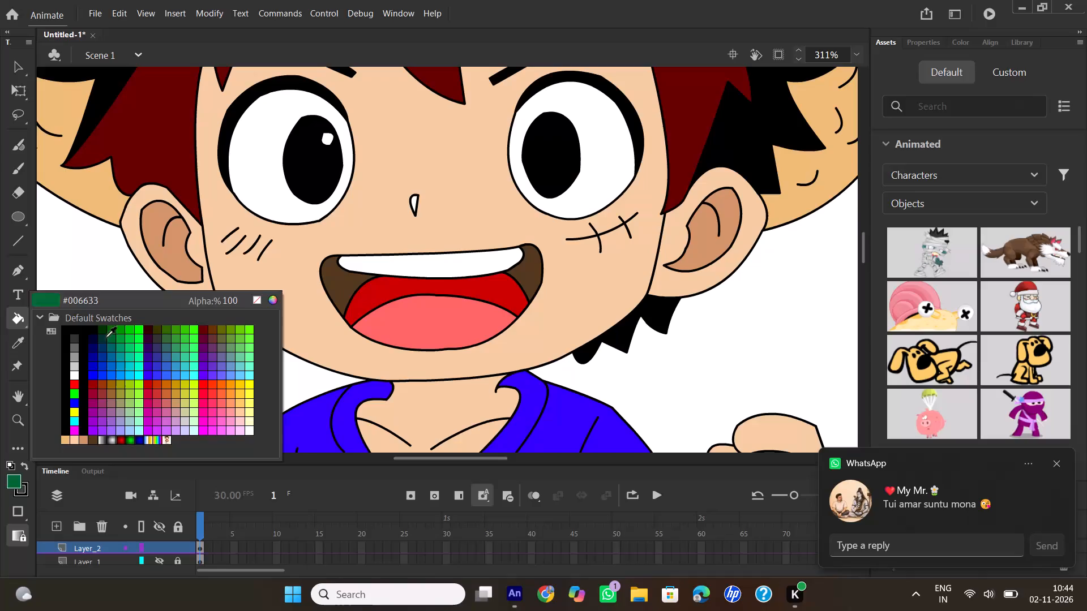
click(72, 328)
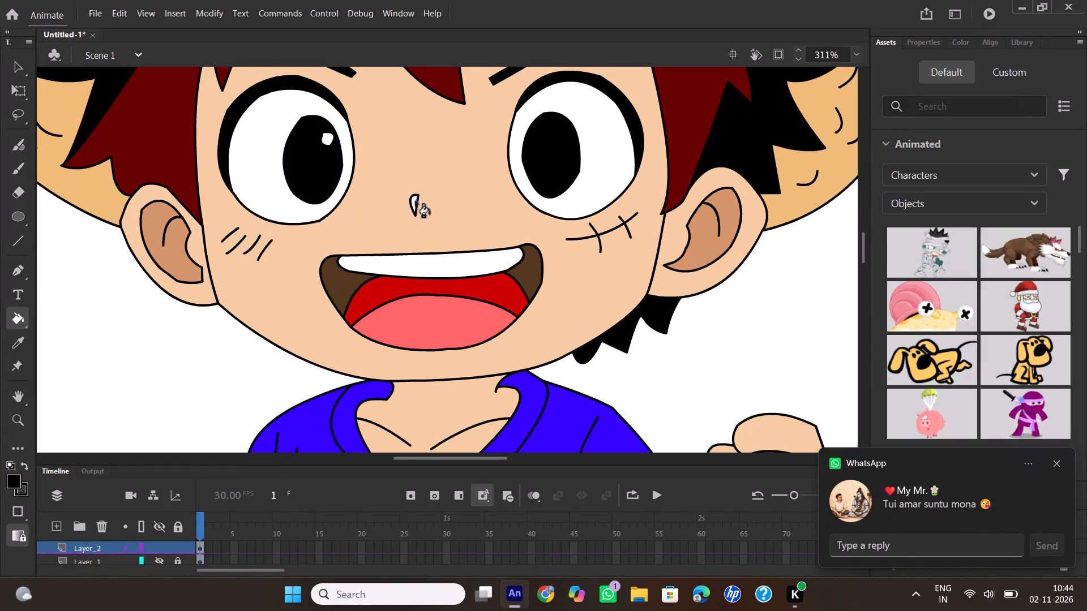
click(415, 199)
Examine the whole coloured character with the full stage centred in view.
ctrl+scroll(457, 210, down, 4)
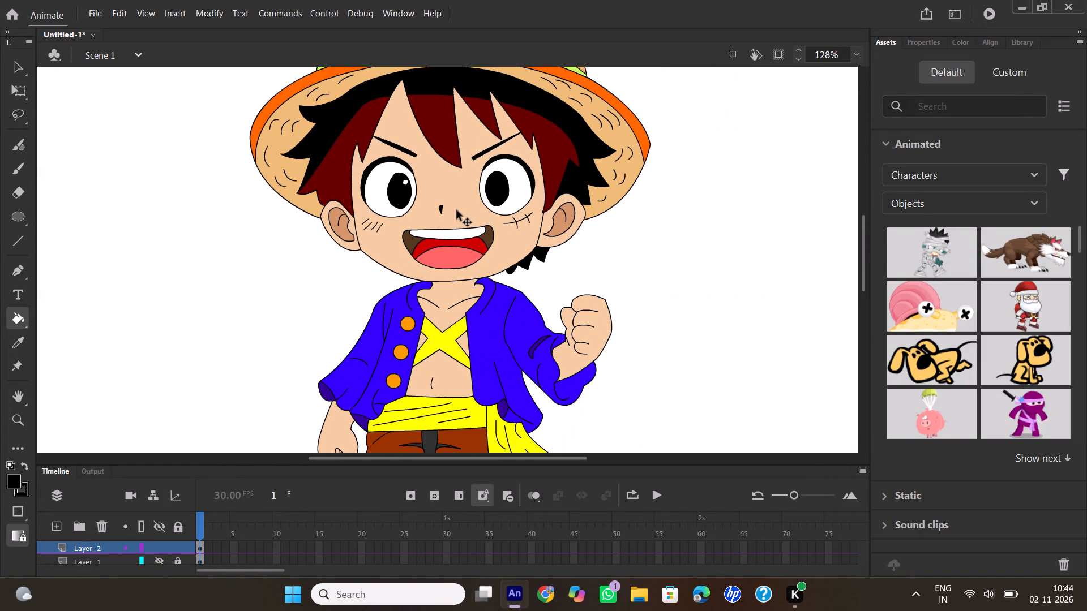
scroll(599, 190, up, 1)
ctrl+scroll(599, 190, down, 1)
scroll(599, 190, down, 2)
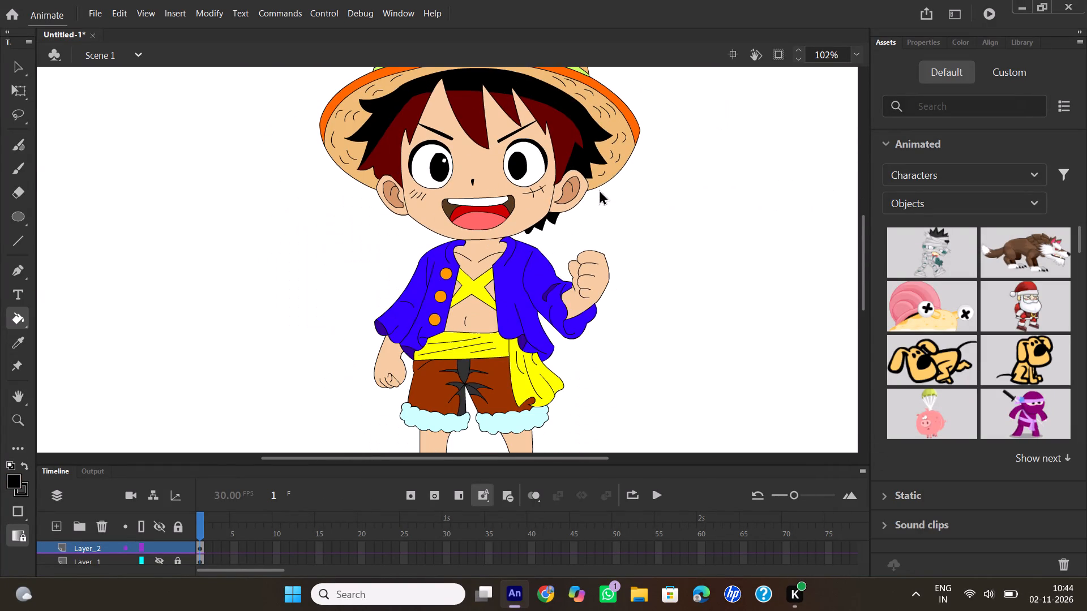
scroll(599, 190, up, 1)
ctrl+scroll(596, 203, down, 2)
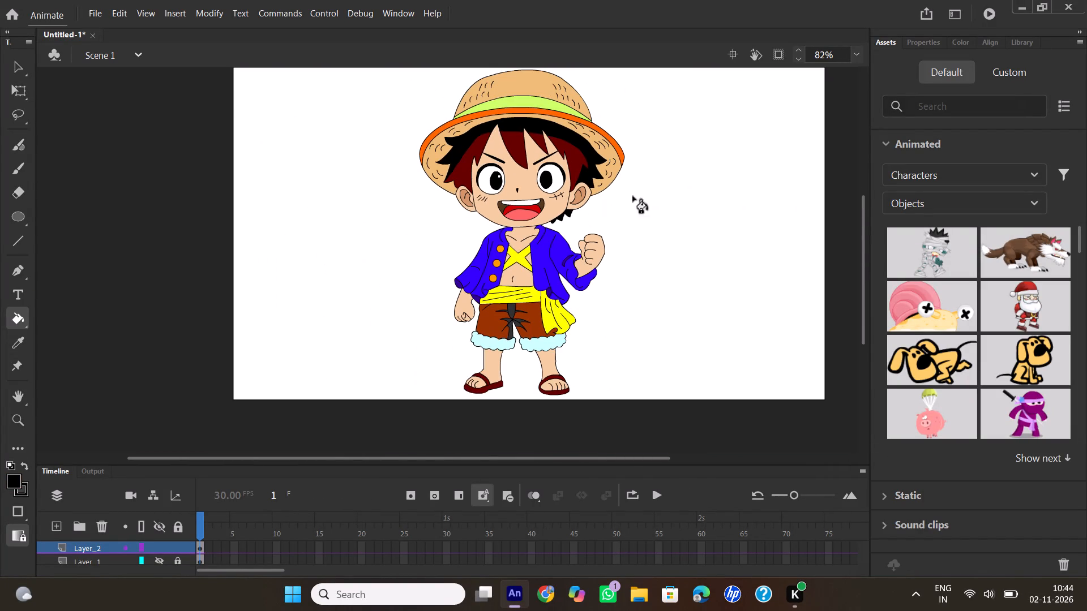
drag(863, 263, 863, 258)
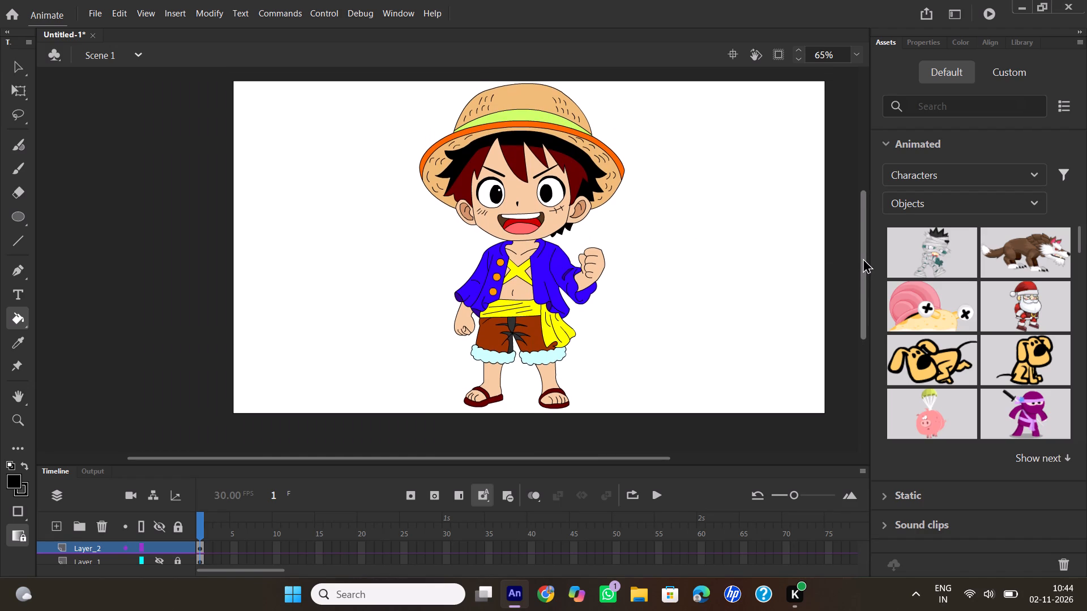
drag(863, 258, 863, 254)
drag(601, 456, 619, 454)
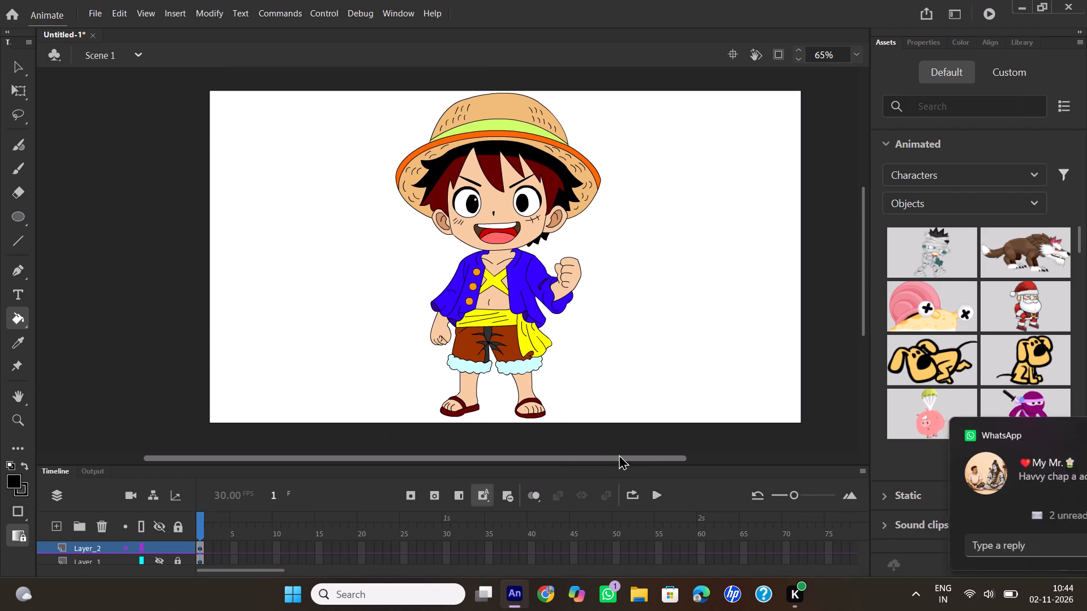
drag(619, 454, 639, 449)
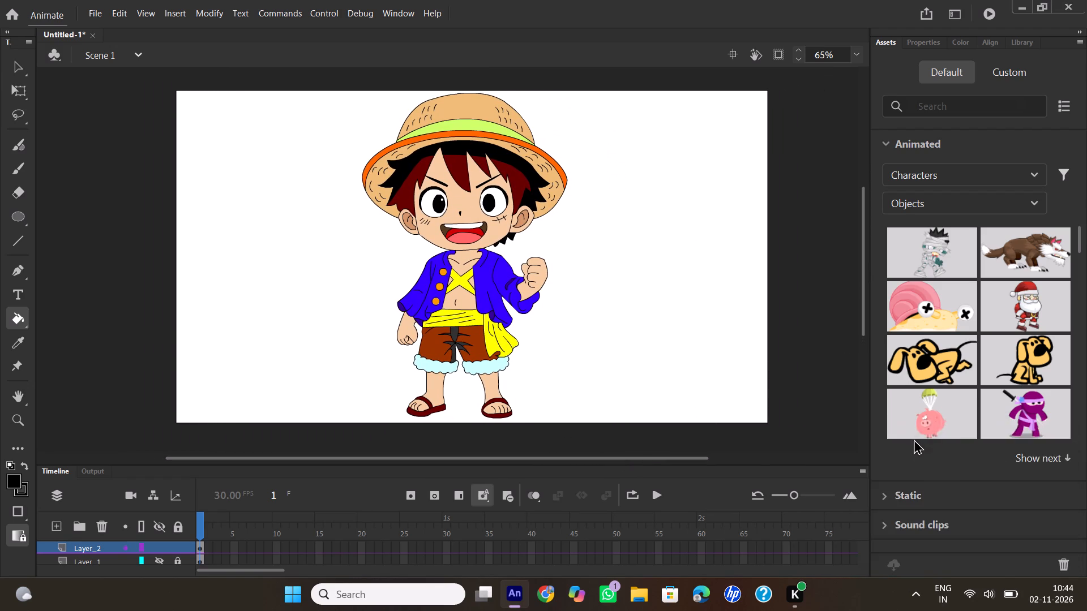
click(1058, 436)
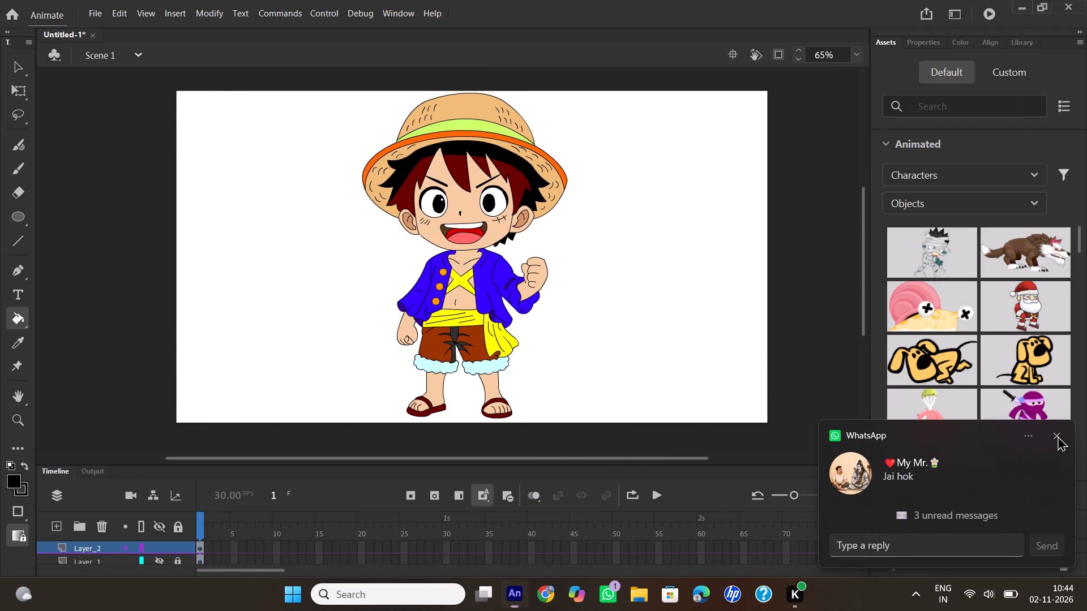